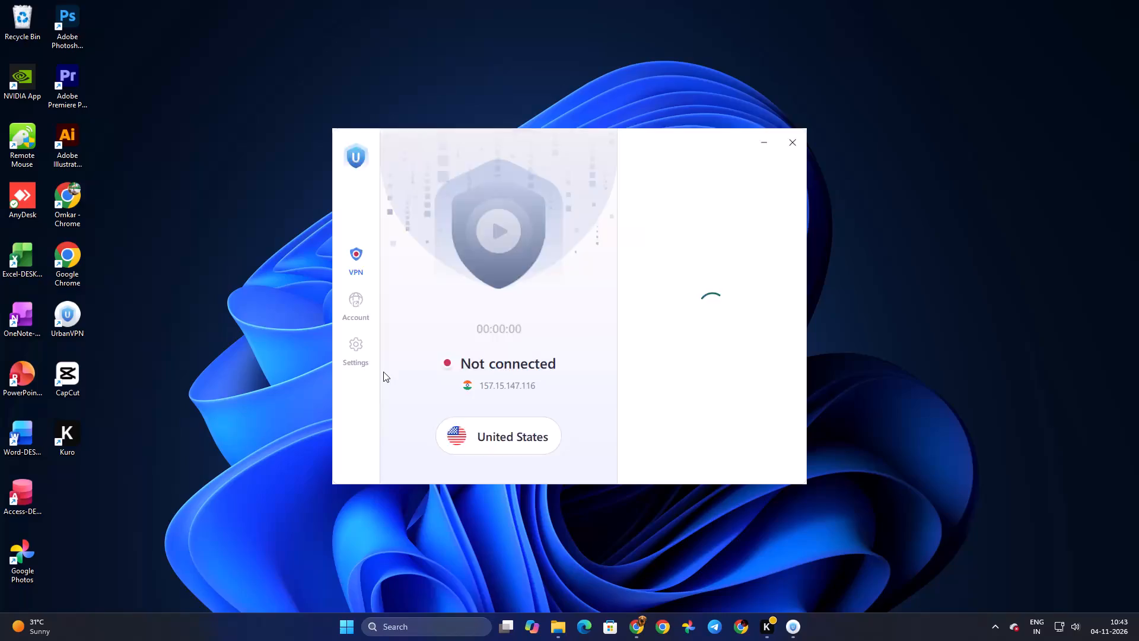
Connect the VPN to the Australia location.
{"action": "left_click", "coordinate": [500, 391]}
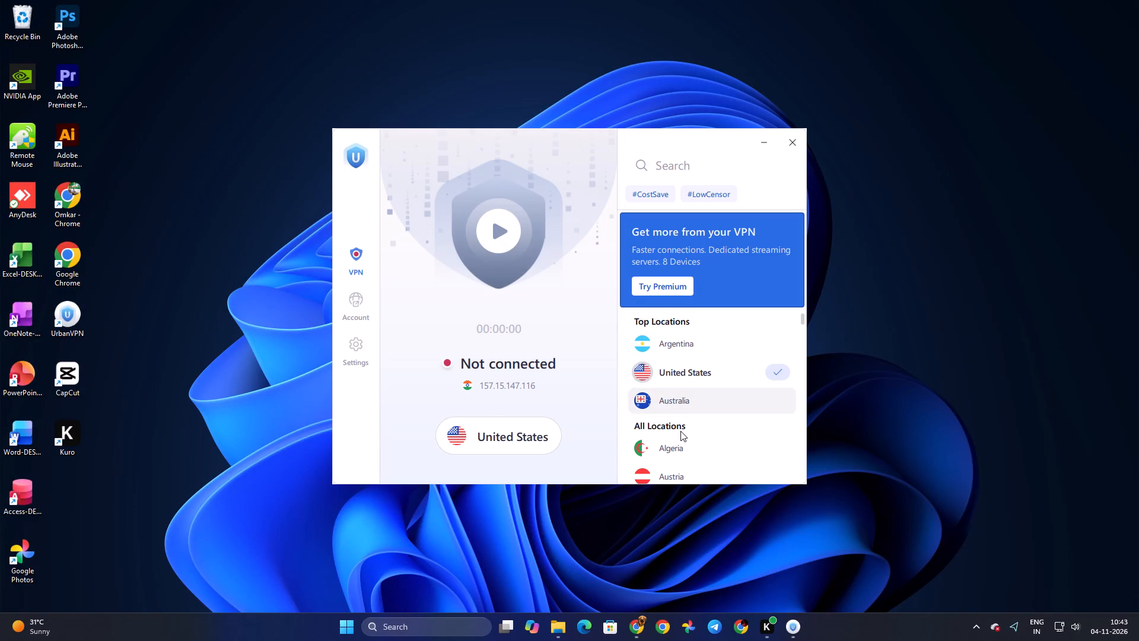
{"action": "scroll", "coordinate": [715, 453], "scroll_direction": "down", "scroll_amount": 1}
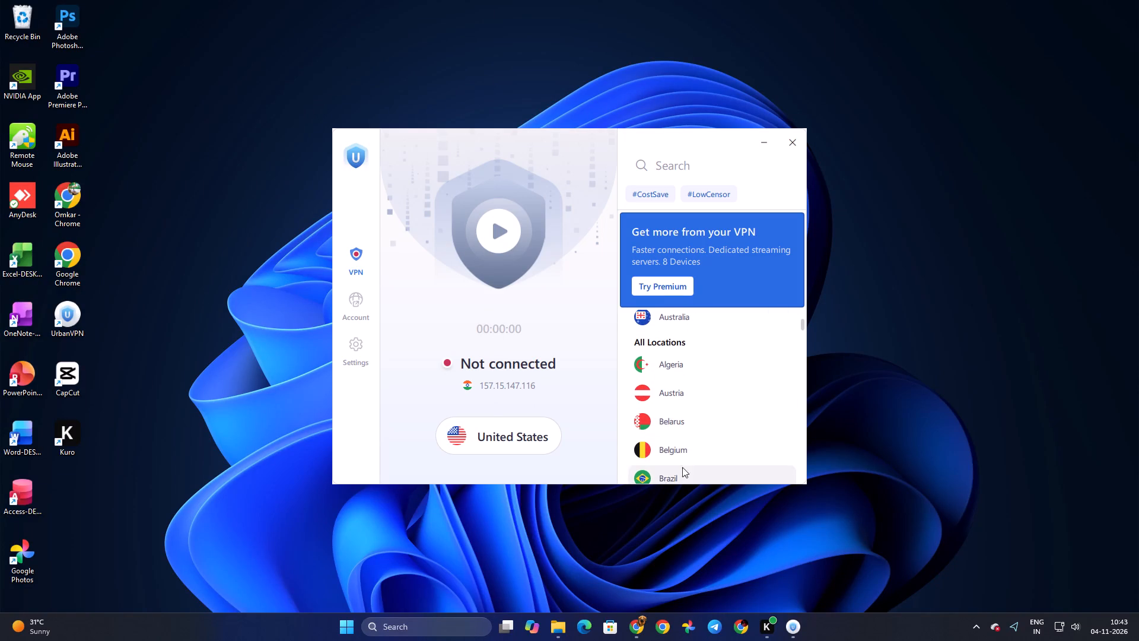
{"action": "scroll", "coordinate": [678, 433], "scroll_direction": "up", "scroll_amount": 4}
{"action": "left_click", "coordinate": [684, 404]}
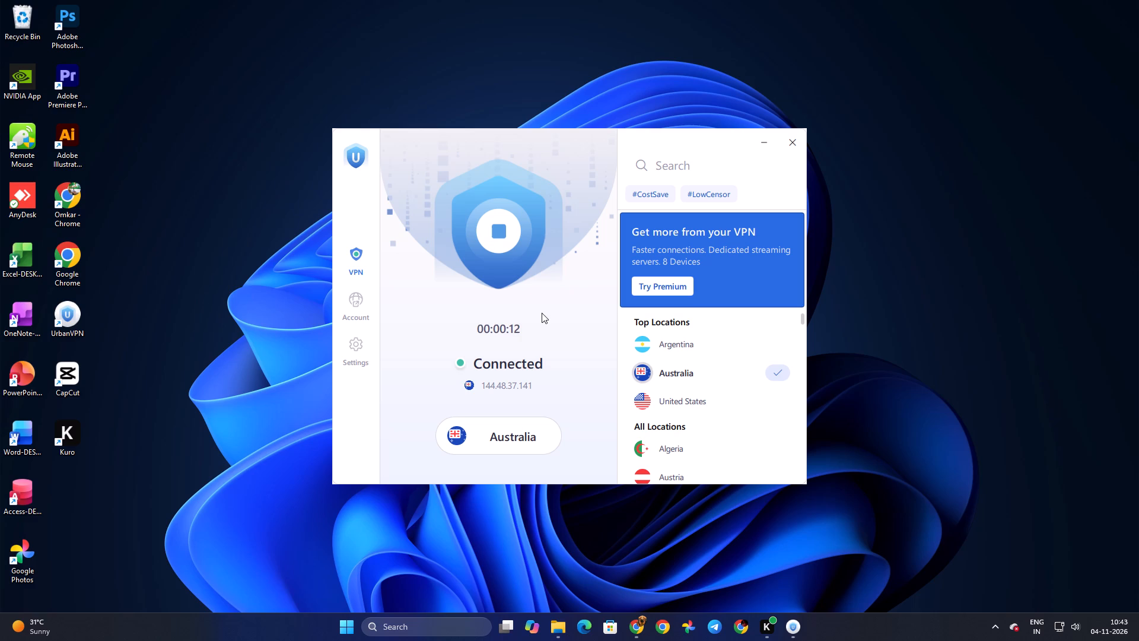
Launch CapCut, open project 1104 and play the start of its timeline.
{"action": "left_click", "coordinate": [174, 340]}
{"action": "left_click", "coordinate": [564, 104]}
{"action": "double_click", "coordinate": [79, 378]}
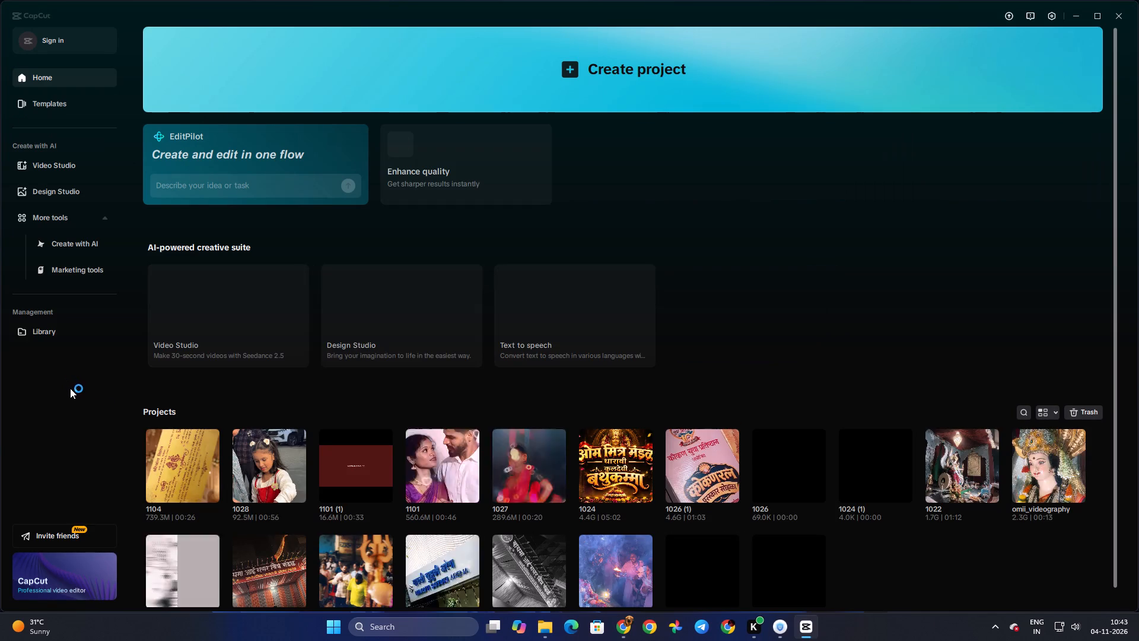
{"action": "left_click", "coordinate": [189, 461]}
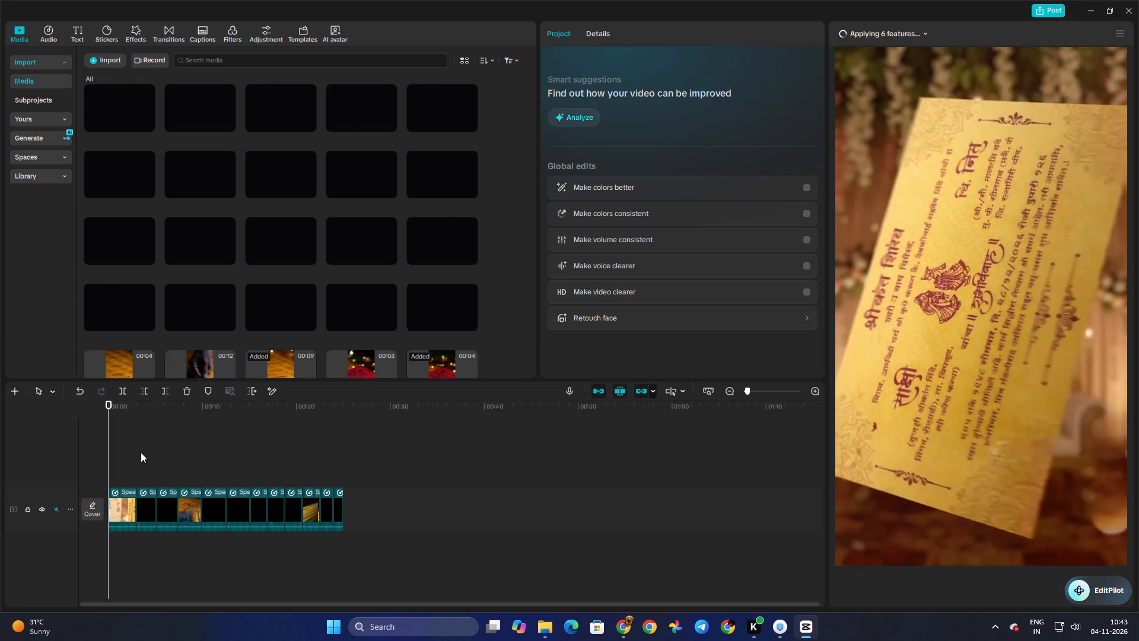
{"action": "key", "text": "ctrl+equal"}
{"action": "key", "text": "ctrl+equal"}
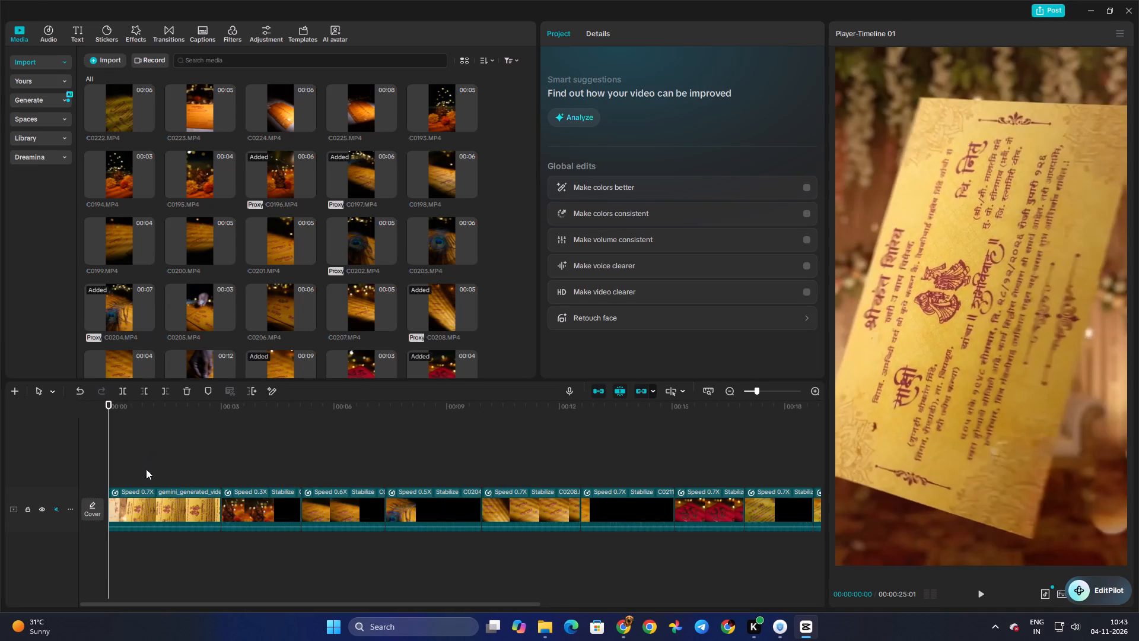
{"action": "key", "text": "space"}
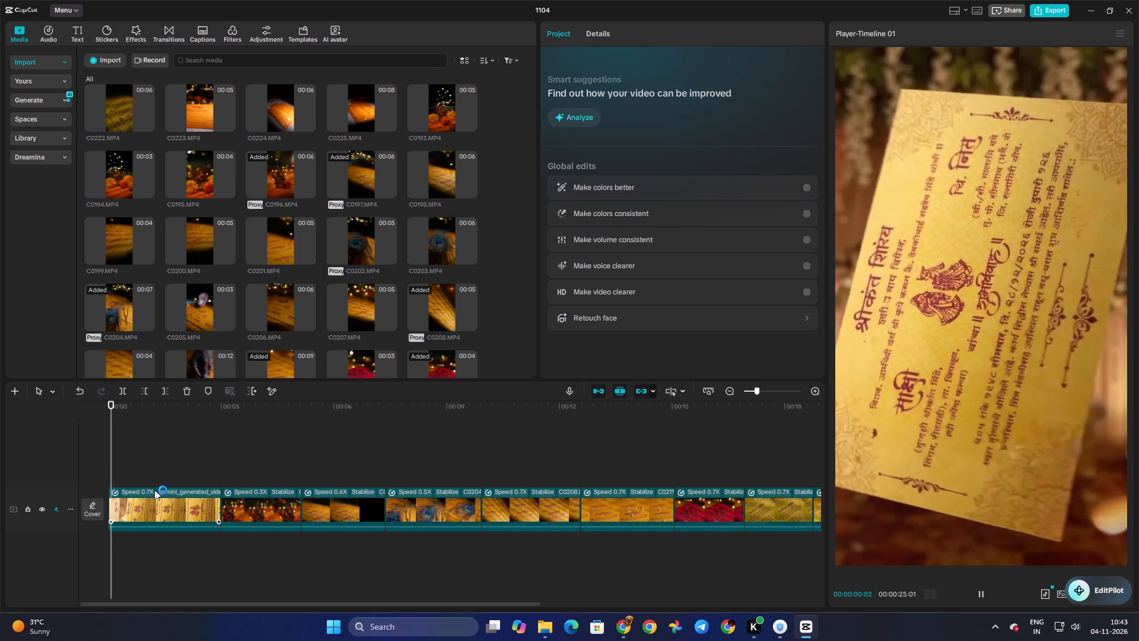
{"action": "key", "text": "space"}
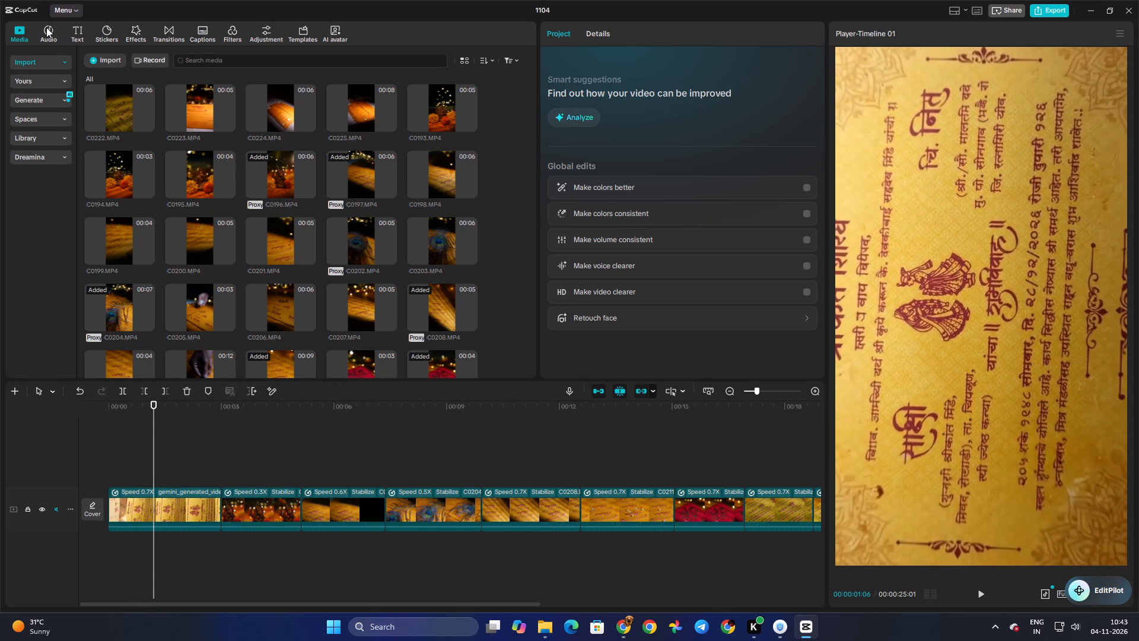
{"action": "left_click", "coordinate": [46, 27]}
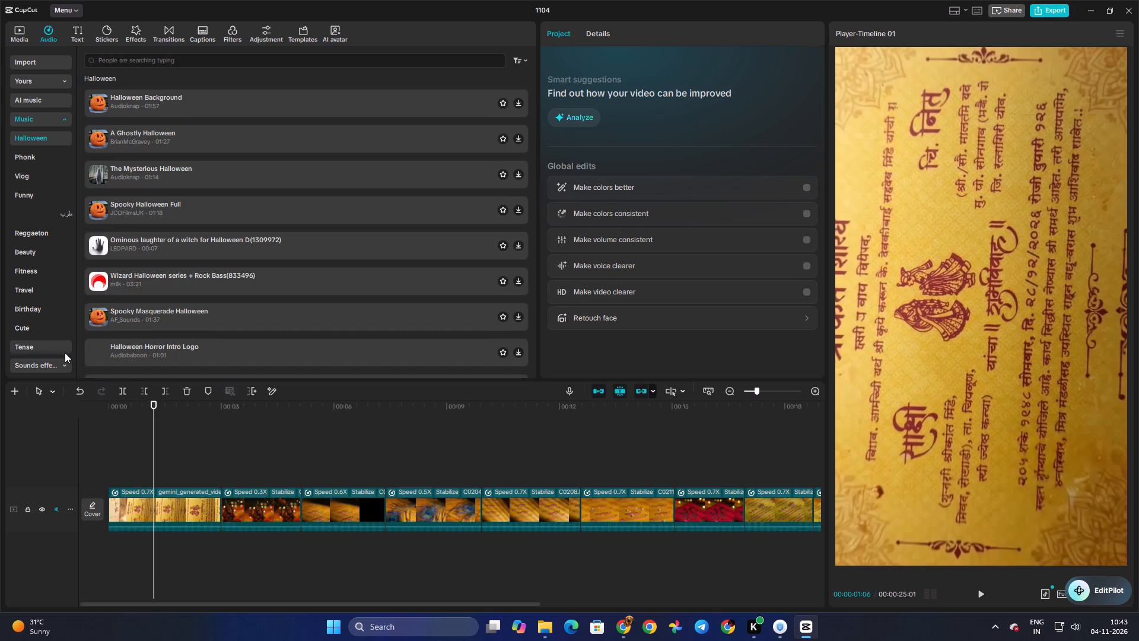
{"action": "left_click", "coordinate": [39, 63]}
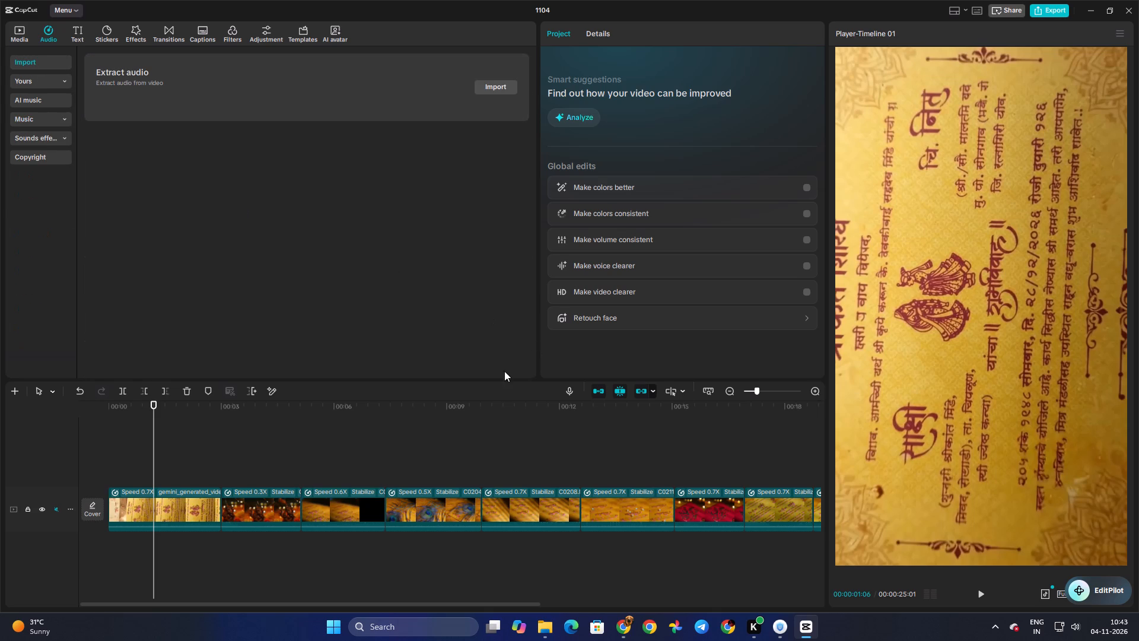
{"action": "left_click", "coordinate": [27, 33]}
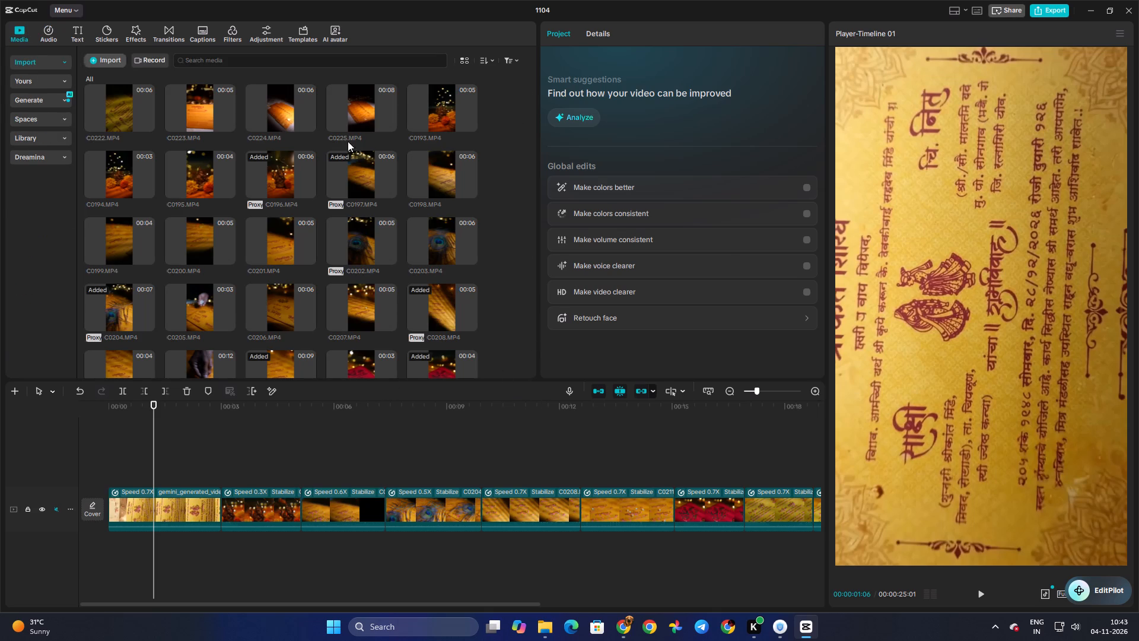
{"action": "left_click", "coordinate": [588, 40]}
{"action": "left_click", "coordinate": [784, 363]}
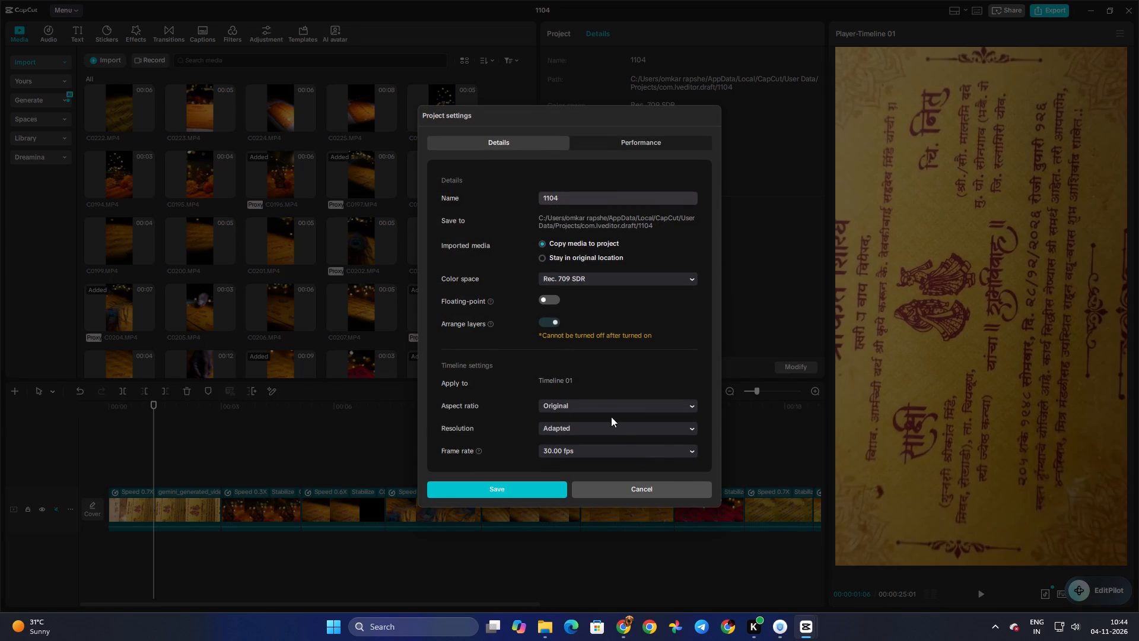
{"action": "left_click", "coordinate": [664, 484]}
Import VID_20261103_210836_135 and VID_20261103_210758_059 from the Downloads folder into the project's audio library.
{"action": "left_click", "coordinate": [40, 49]}
{"action": "left_click", "coordinate": [41, 44]}
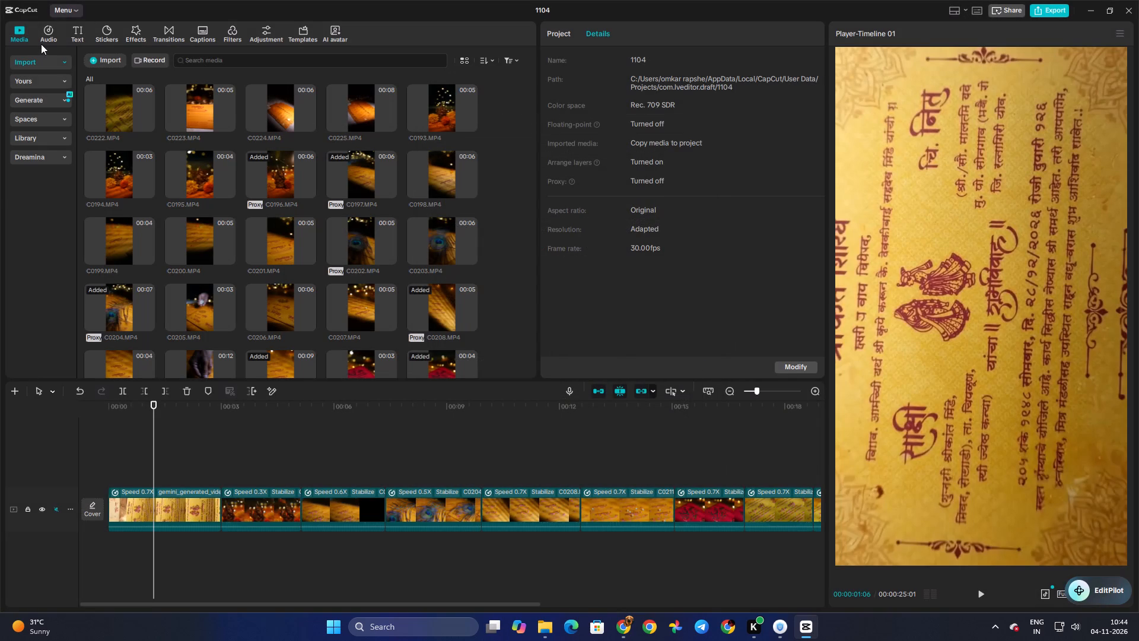
{"action": "left_click", "coordinate": [543, 633]}
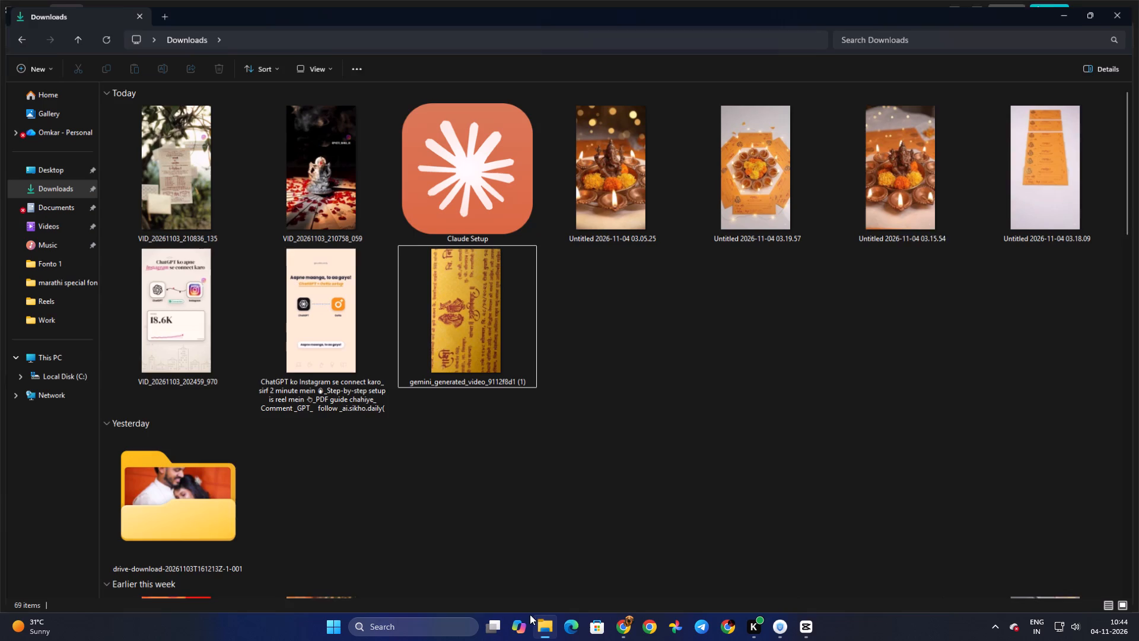
{"action": "left_click", "coordinate": [145, 186]}
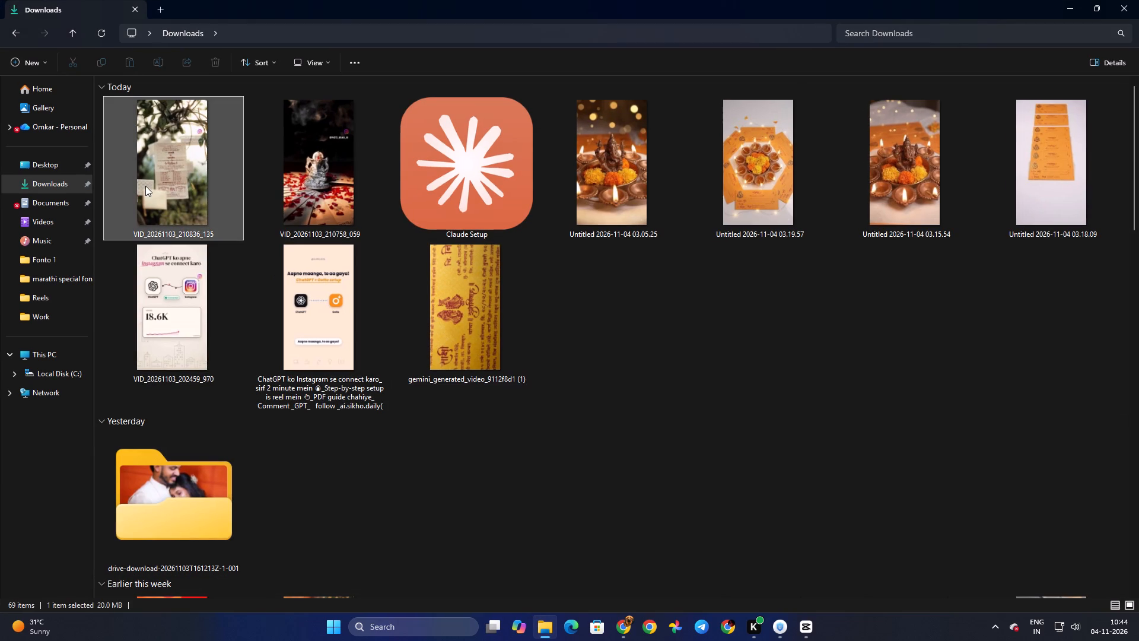
{"action": "left_click", "coordinate": [285, 193], "text": "ctrl"}
{"action": "left_click_drag", "start_coordinate": [313, 196], "coordinate": [819, 635]}
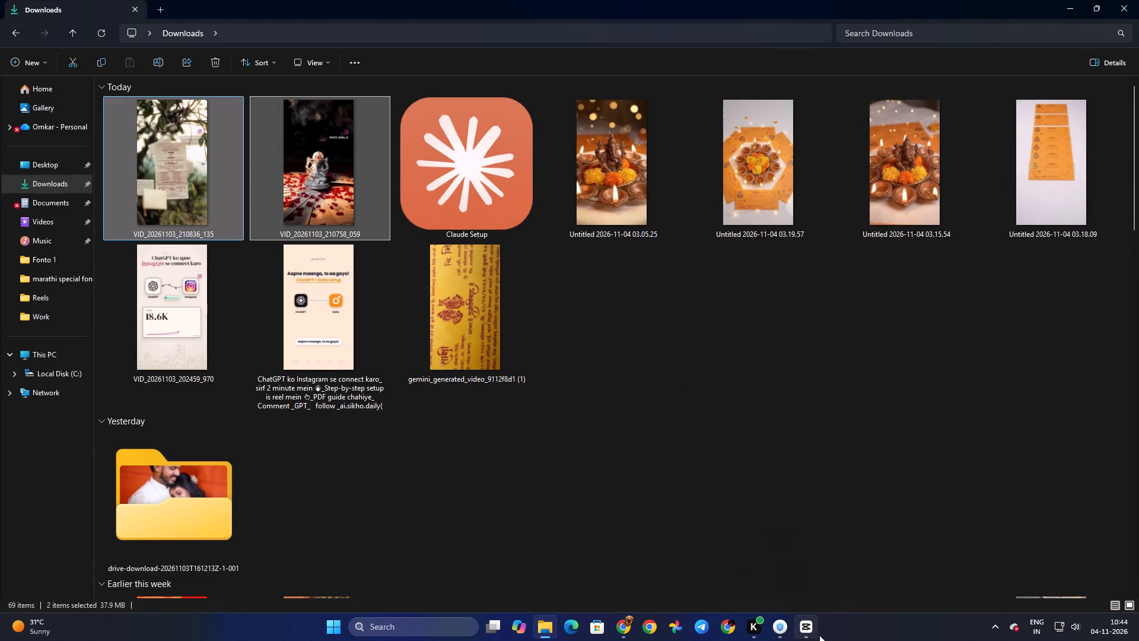
{"action": "left_click_drag", "start_coordinate": [819, 635], "coordinate": [246, 246]}
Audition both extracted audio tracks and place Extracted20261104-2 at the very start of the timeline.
{"action": "left_click", "coordinate": [364, 110]}
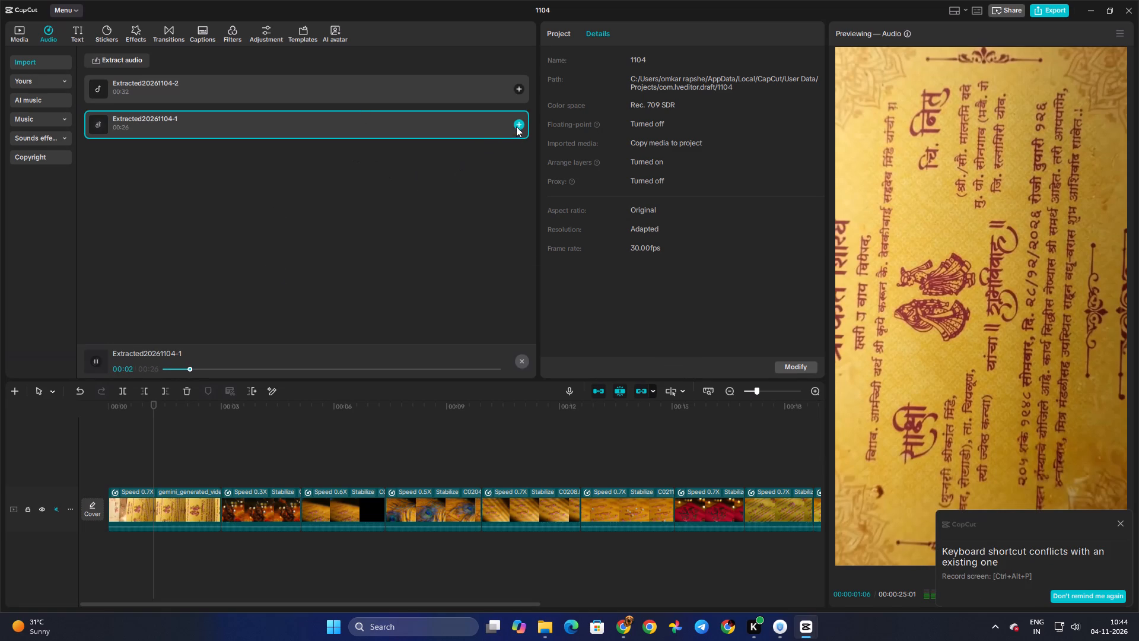
{"action": "left_click", "coordinate": [269, 64]}
{"action": "left_click", "coordinate": [269, 75]}
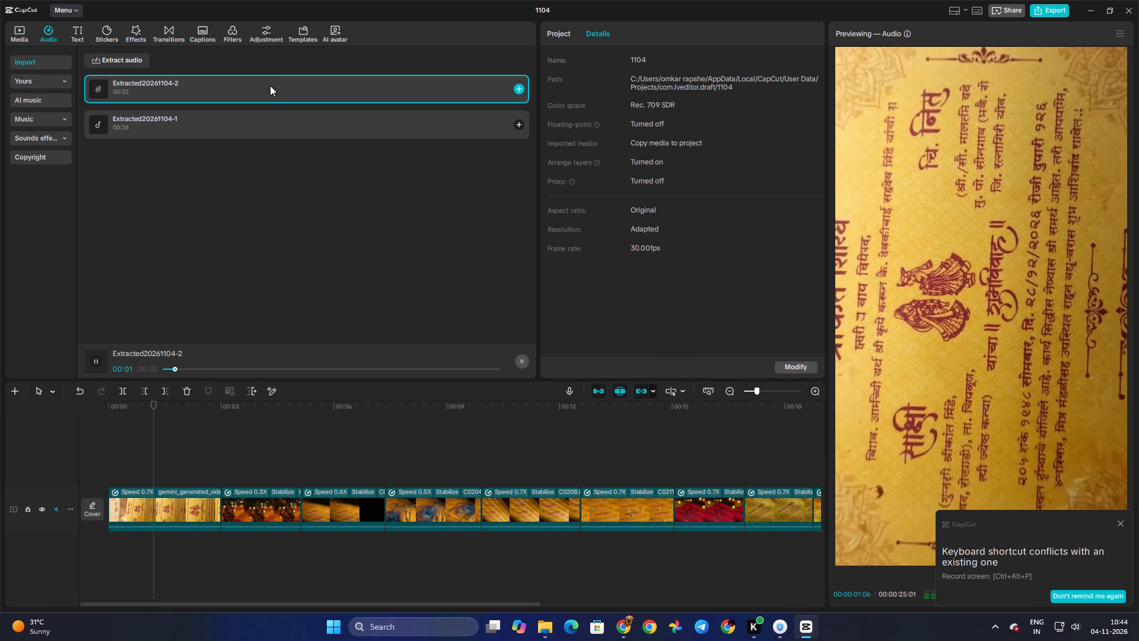
{"action": "left_click", "coordinate": [1119, 522]}
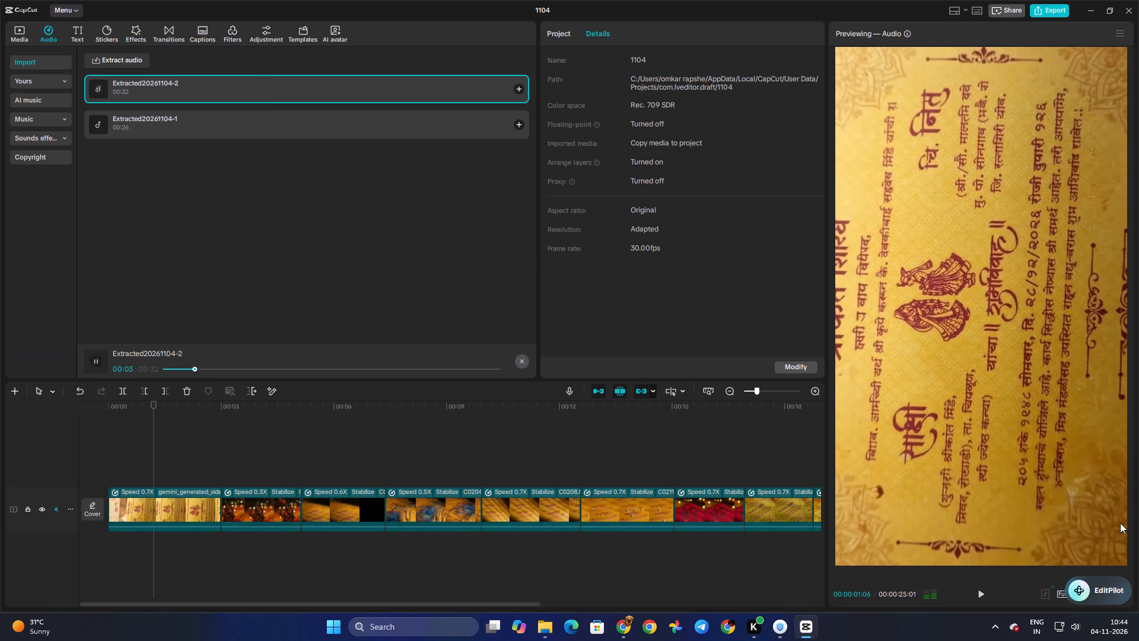
{"action": "left_click", "coordinate": [517, 90]}
{"action": "left_click_drag", "start_coordinate": [221, 549], "coordinate": [65, 552]}
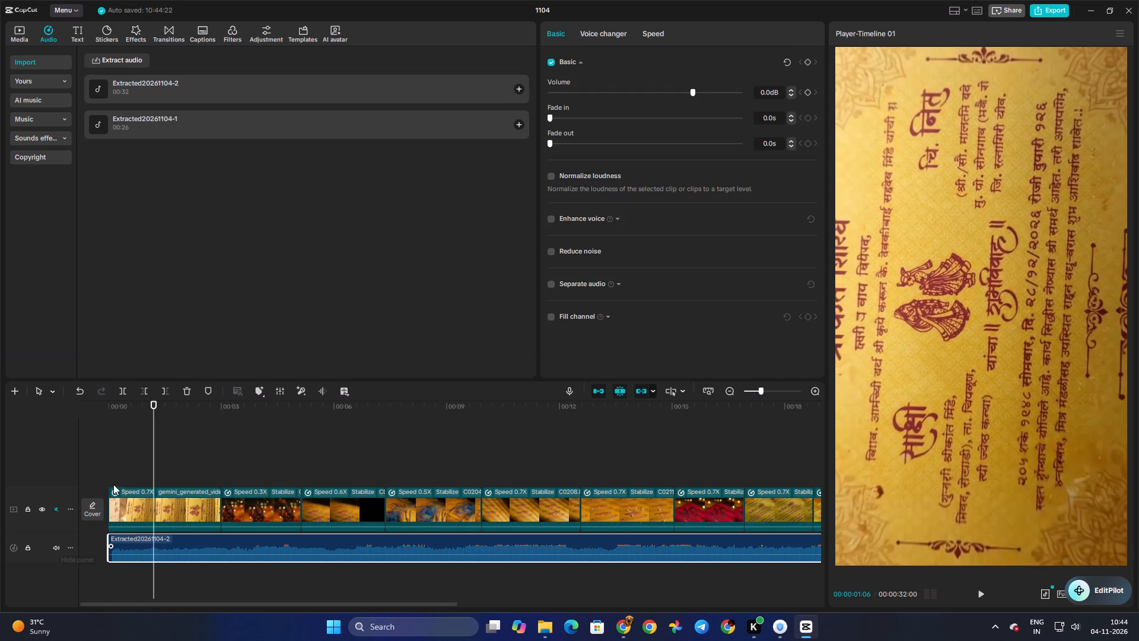
Play the opening with the music and trim the end of the first invitation-card clip to about 2.7 seconds.
{"action": "left_click", "coordinate": [135, 480]}
{"action": "left_click_drag", "start_coordinate": [135, 480], "coordinate": [66, 483]}
{"action": "key", "text": "space"}
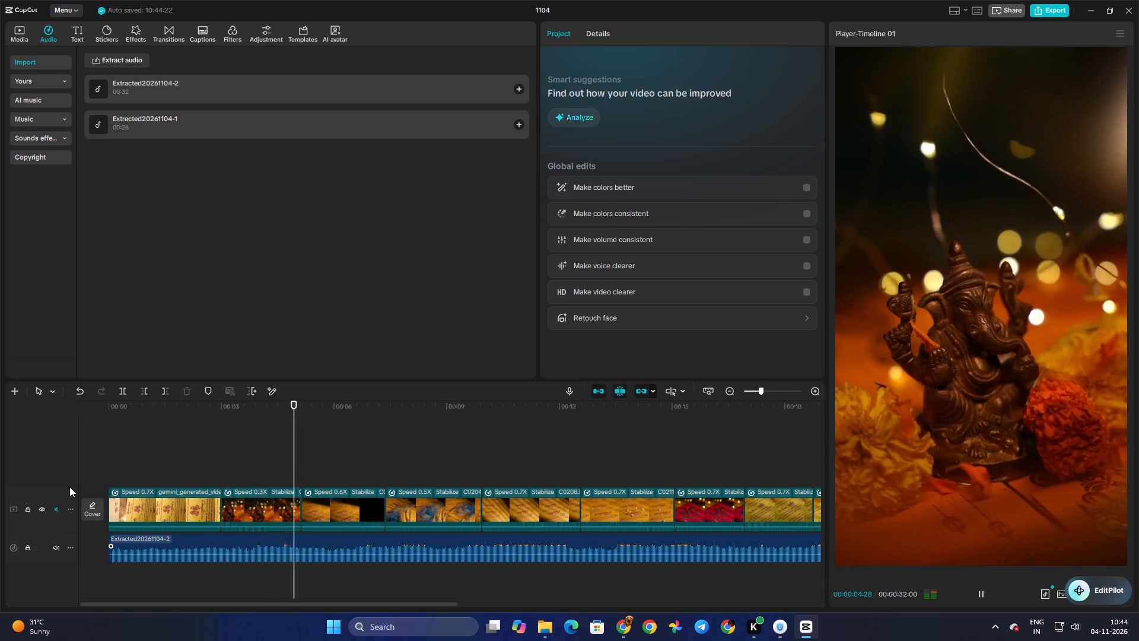
{"action": "left_click", "coordinate": [234, 466]}
{"action": "left_click_drag", "start_coordinate": [234, 466], "coordinate": [207, 466]}
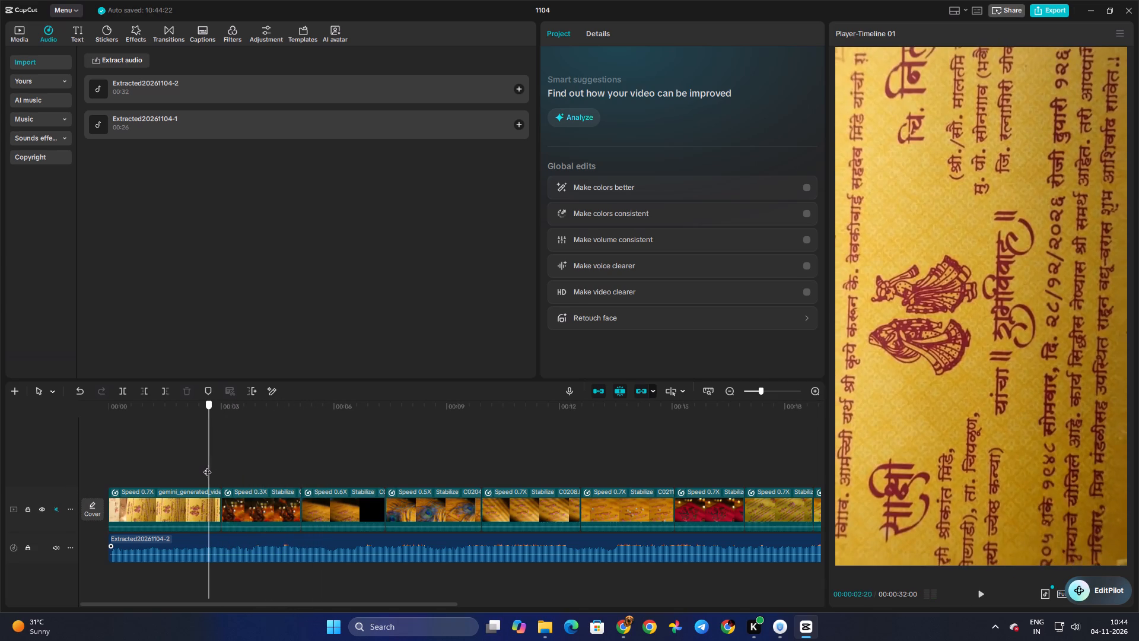
{"action": "left_click_drag", "start_coordinate": [207, 466], "coordinate": [205, 467]}
{"action": "left_click", "coordinate": [221, 515]}
{"action": "left_click", "coordinate": [214, 515]}
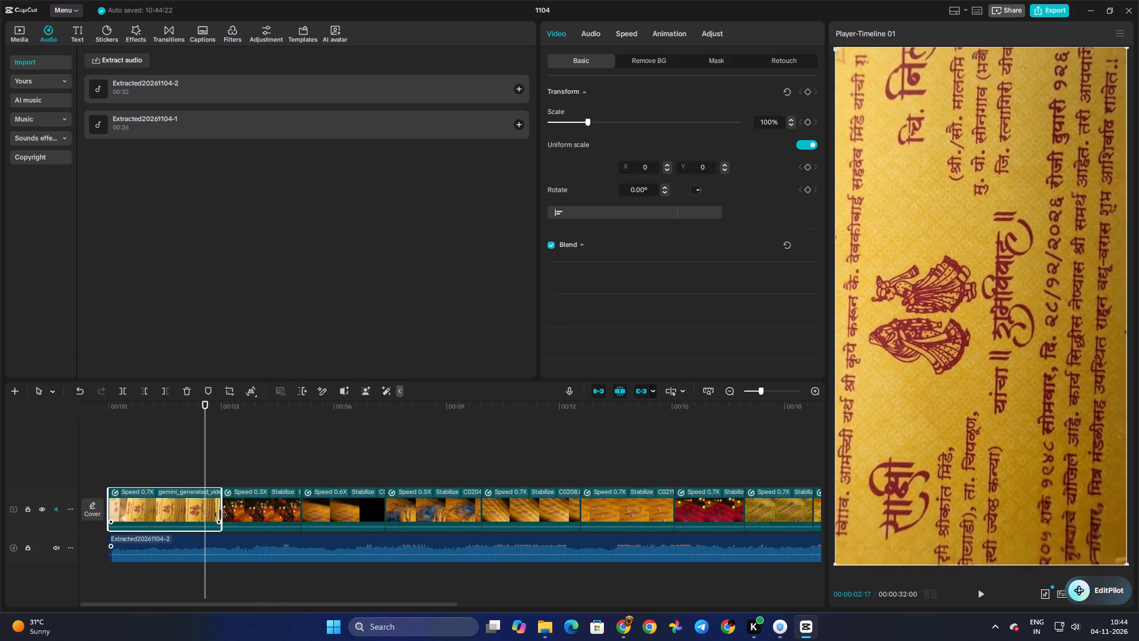
{"action": "left_click_drag", "start_coordinate": [222, 514], "coordinate": [211, 513]}
Play across the first cut and trim a little off the start of the Ganesha idol clip.
{"action": "left_click", "coordinate": [218, 465]}
{"action": "key", "text": "space"}
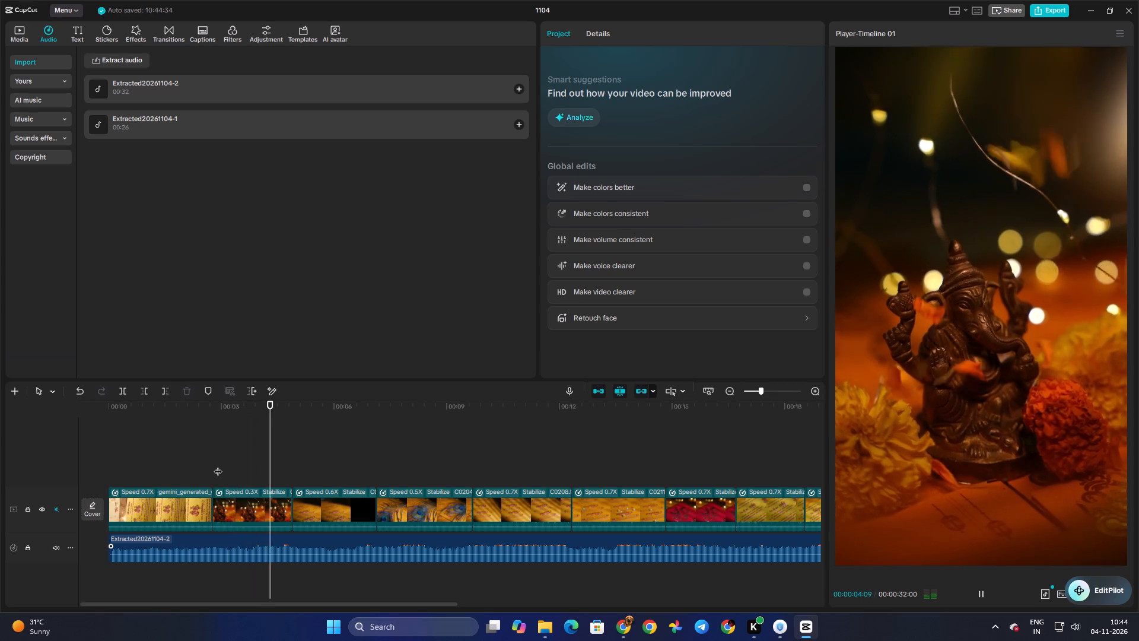
{"action": "double_click", "coordinate": [219, 467]}
{"action": "left_click", "coordinate": [224, 510]}
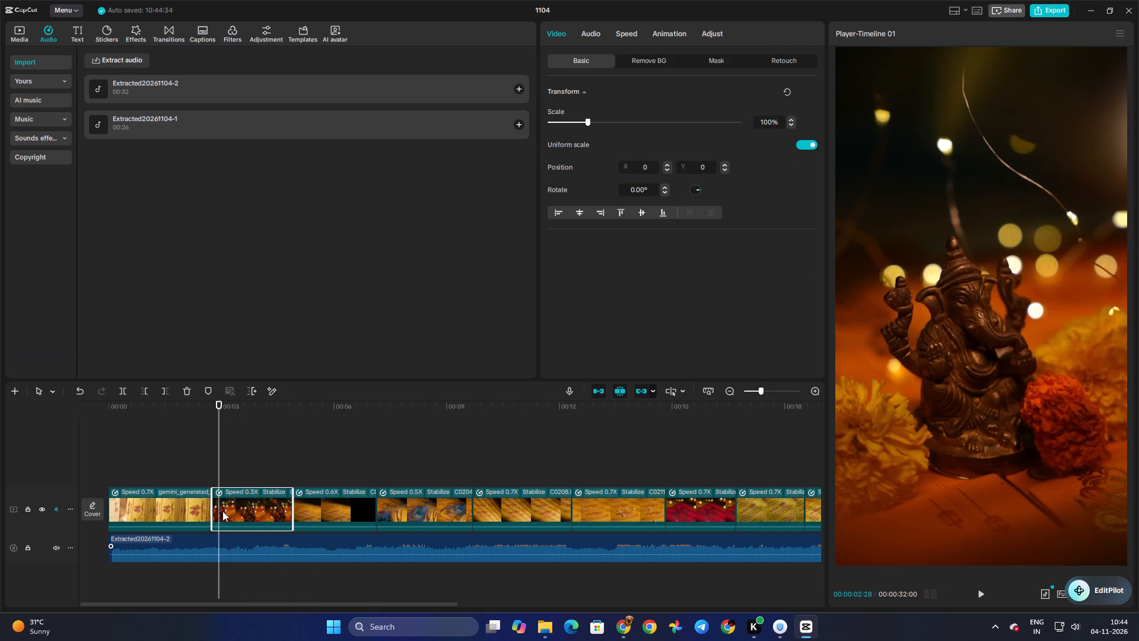
{"action": "left_click", "coordinate": [214, 506]}
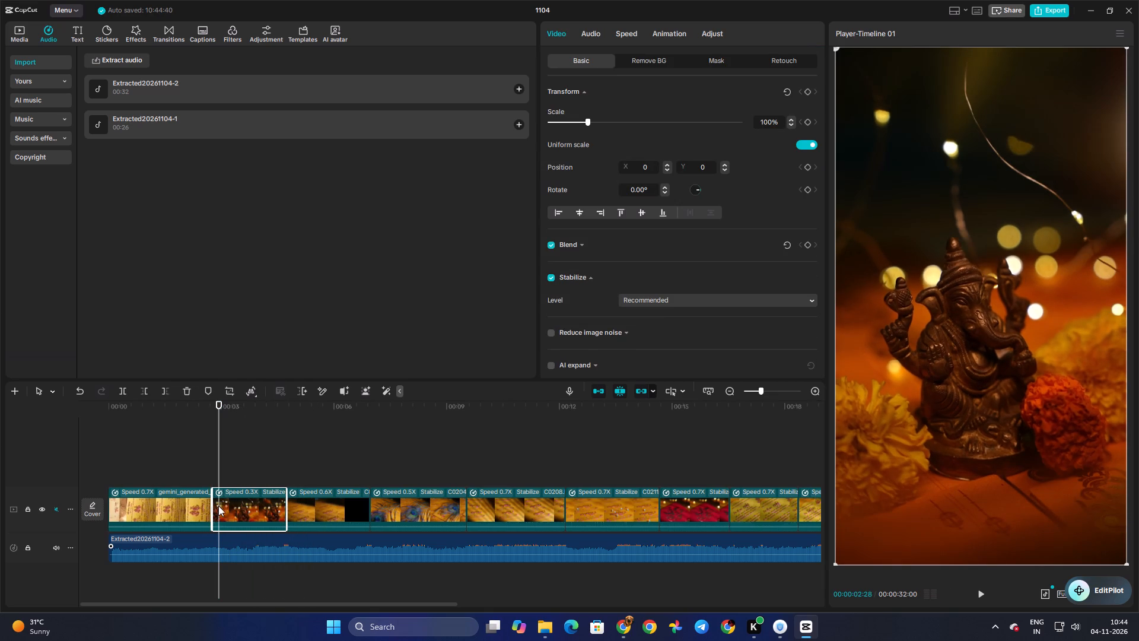
Play the timeline through the peacock-feather clip to check how the cuts fit the music.
{"action": "key", "text": "space"}
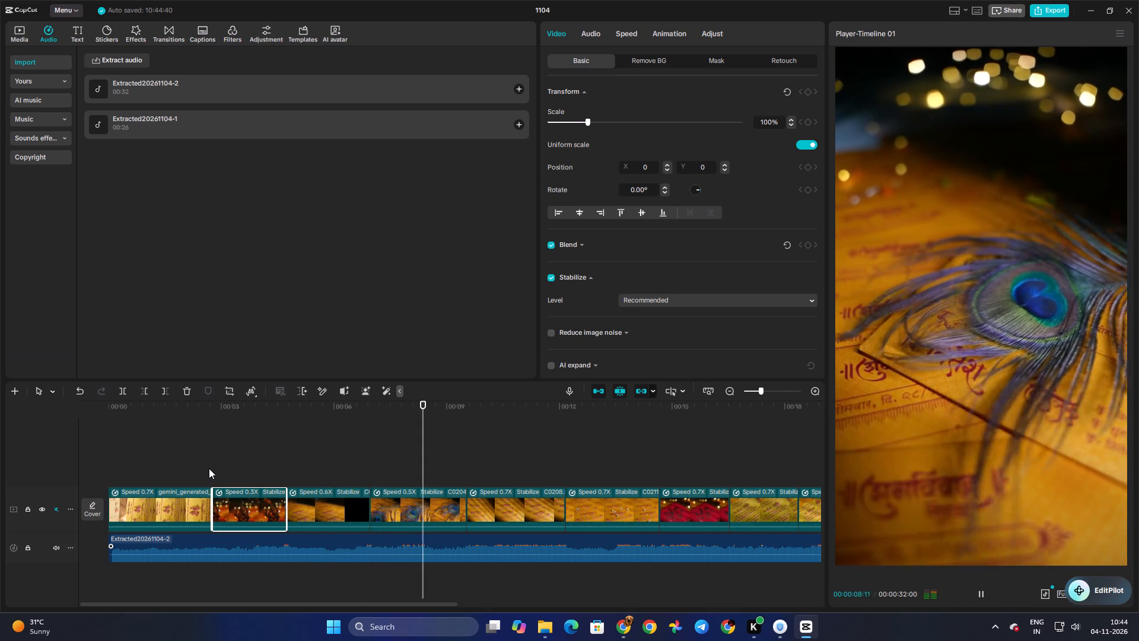
{"action": "left_click", "coordinate": [402, 473]}
{"action": "left_click_drag", "start_coordinate": [402, 473], "coordinate": [337, 473]}
{"action": "key", "text": "space"}
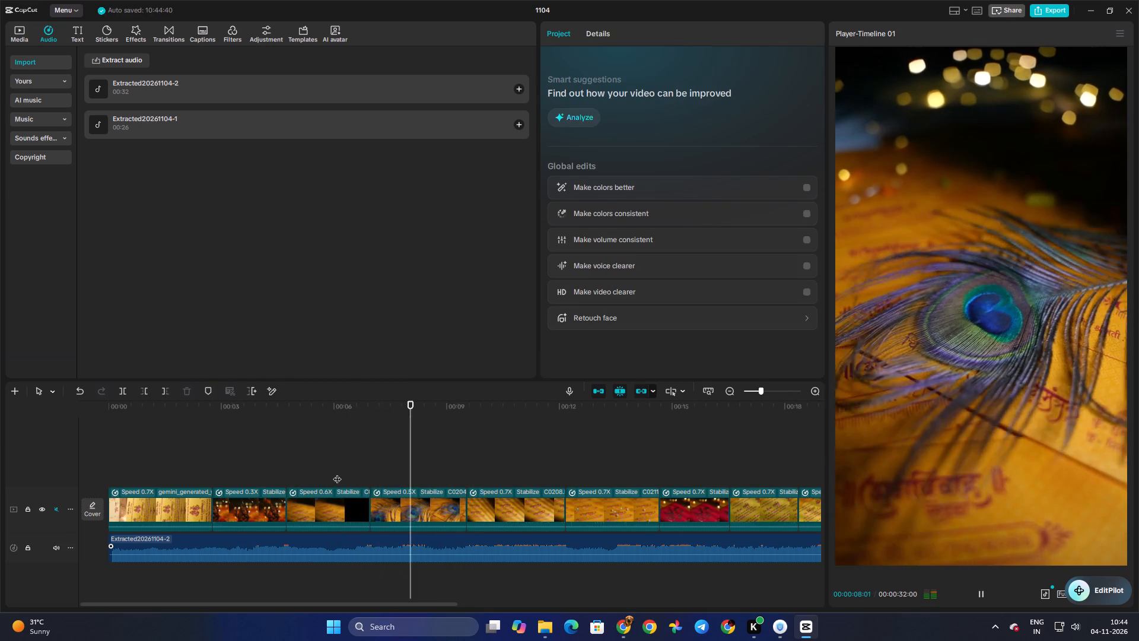
{"action": "key", "text": "space"}
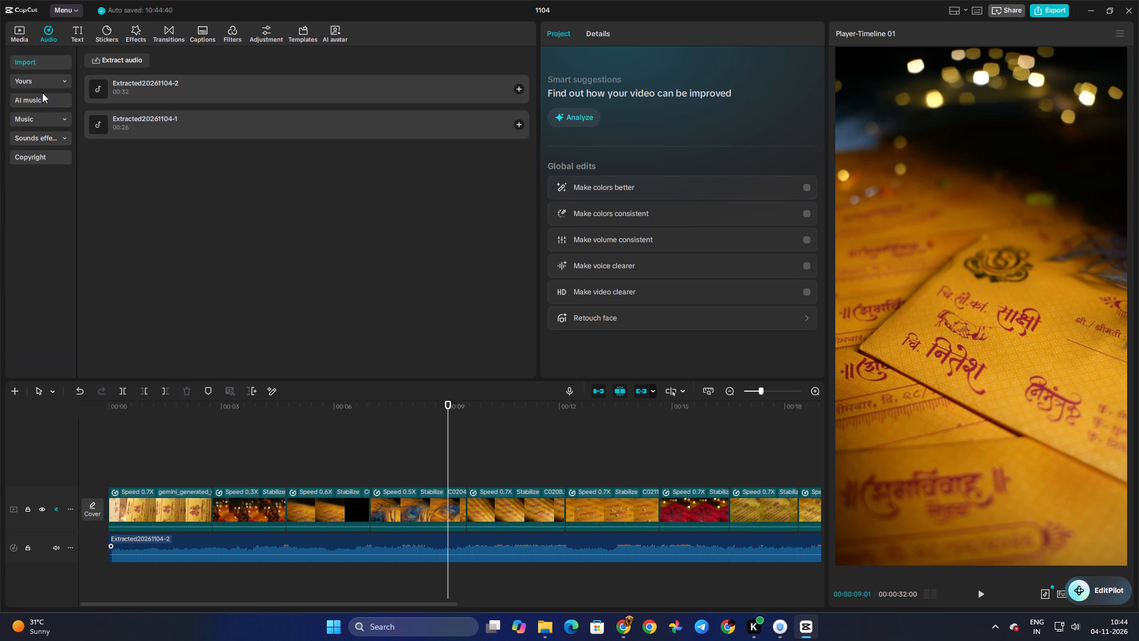
Extract the audio from the opening invitation-card clip onto its own track.
{"action": "left_click", "coordinate": [33, 87]}
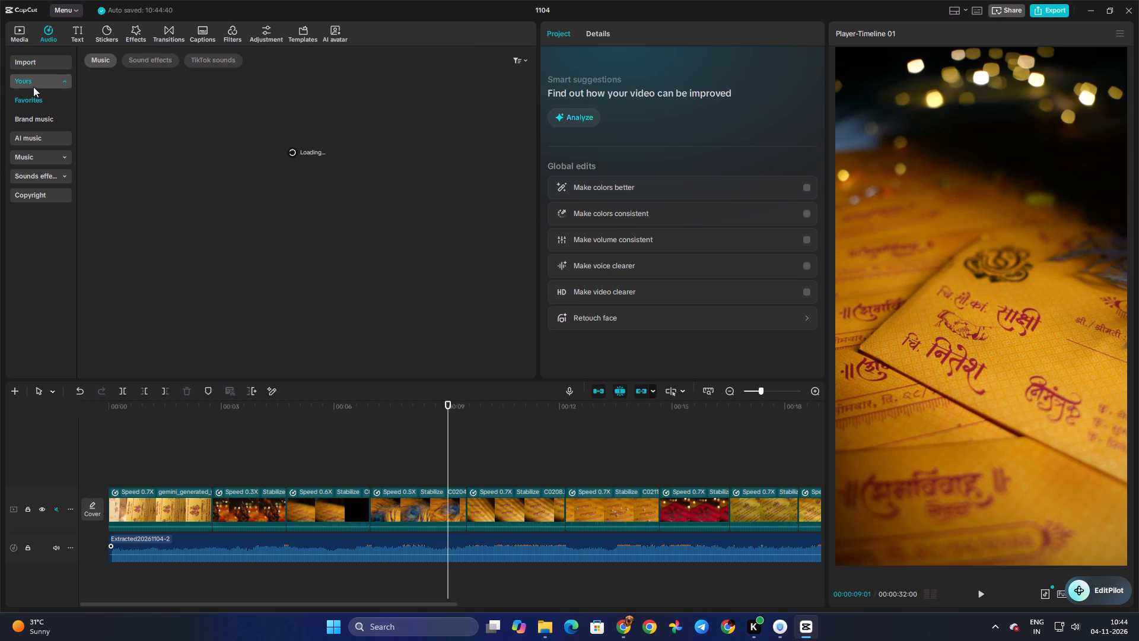
{"action": "left_click", "coordinate": [37, 65]}
{"action": "left_click", "coordinate": [129, 454]}
{"action": "left_click", "coordinate": [149, 504]}
{"action": "right_click", "coordinate": [149, 504]}
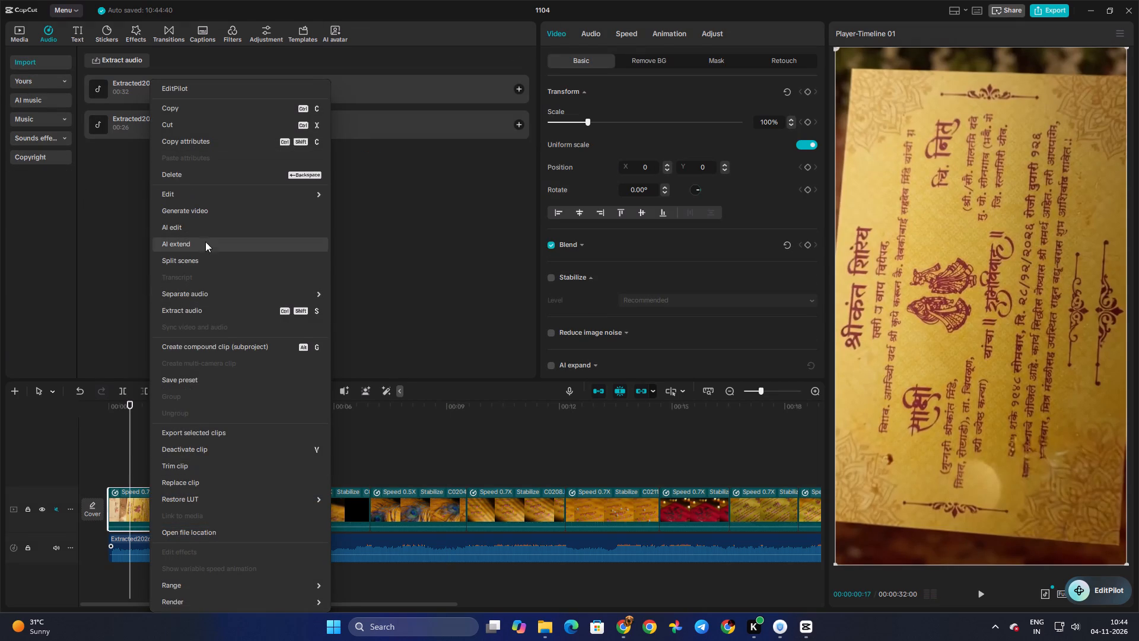
{"action": "left_click", "coordinate": [205, 312]}
Try to lengthen the opening clip's extracted audio, and set its speed to 1.00x.
{"action": "left_click", "coordinate": [178, 557]}
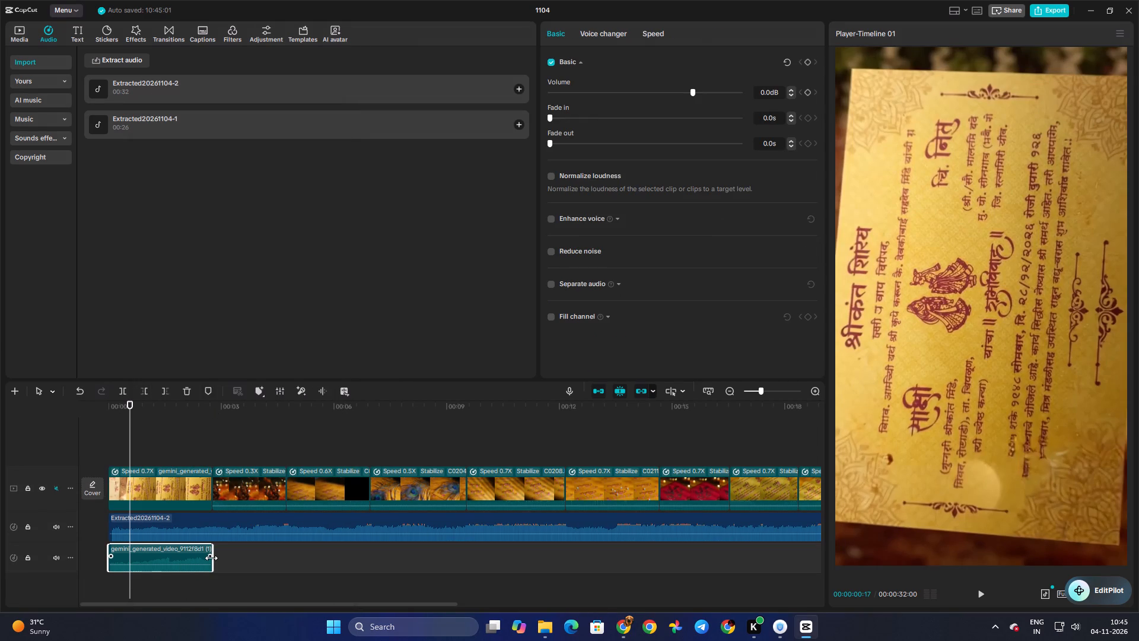
{"action": "left_click_drag", "start_coordinate": [213, 558], "coordinate": [257, 558]}
{"action": "left_click", "coordinate": [131, 548]}
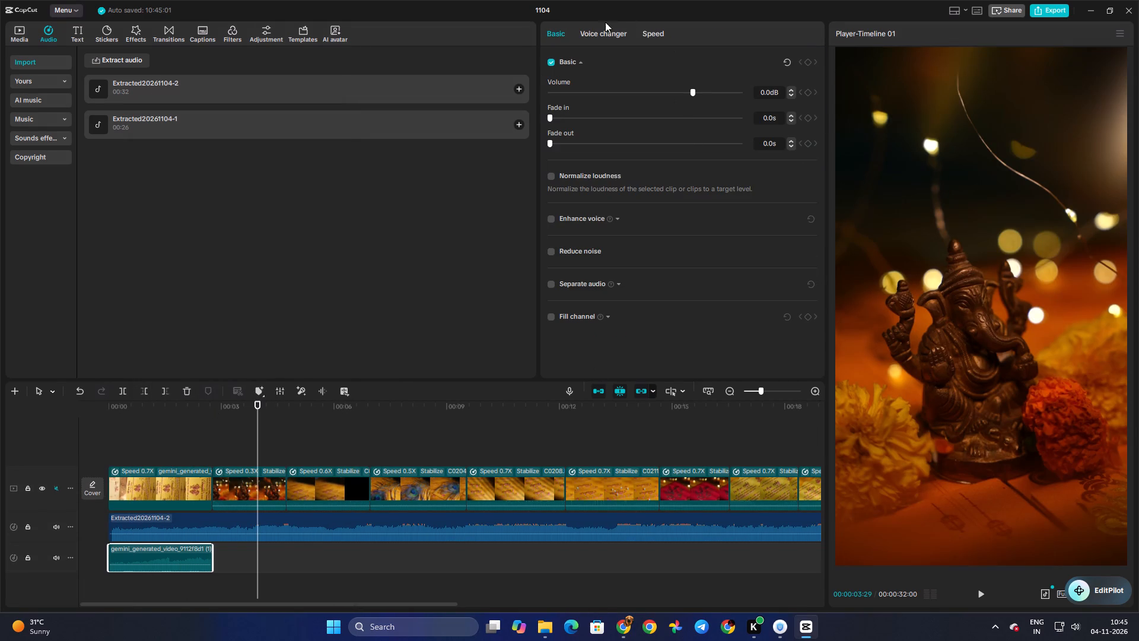
{"action": "left_click", "coordinate": [653, 35]}
{"action": "left_click", "coordinate": [590, 79]}
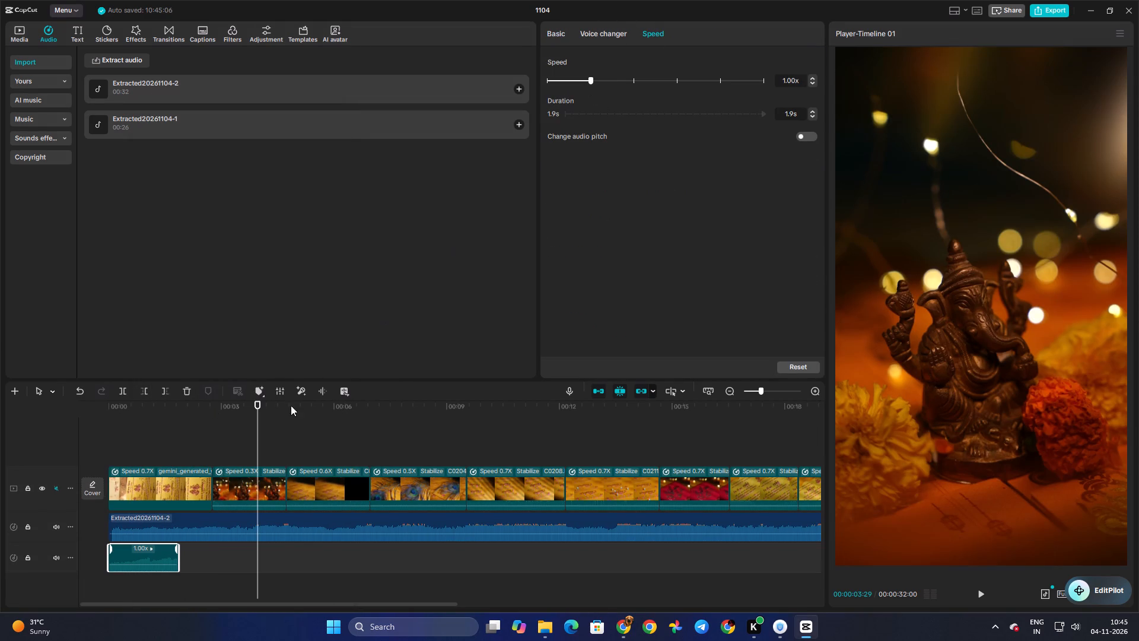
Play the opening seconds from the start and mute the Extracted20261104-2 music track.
{"action": "left_click", "coordinate": [170, 455]}
{"action": "left_click_drag", "start_coordinate": [169, 454], "coordinate": [84, 461]}
{"action": "key", "text": "space"}
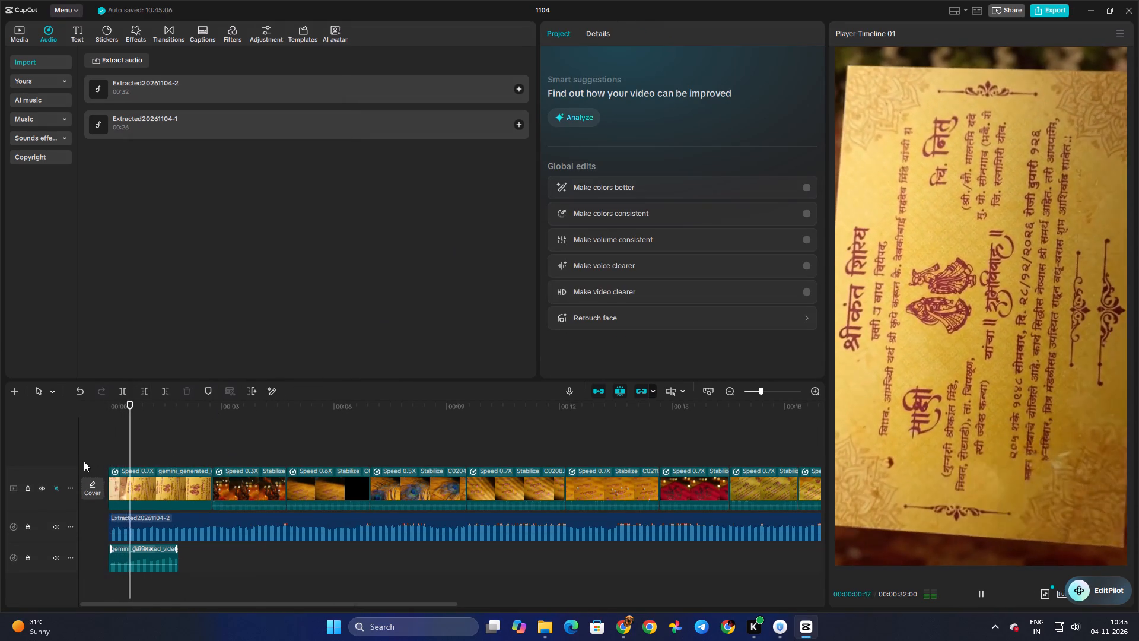
{"action": "key", "text": "space"}
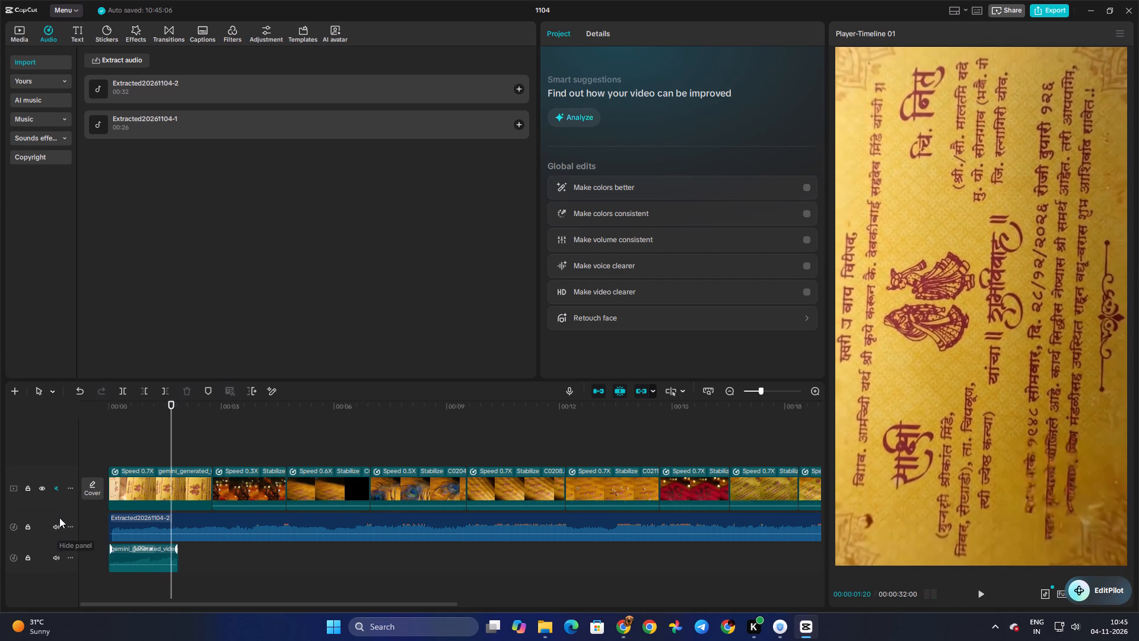
{"action": "left_click", "coordinate": [59, 526]}
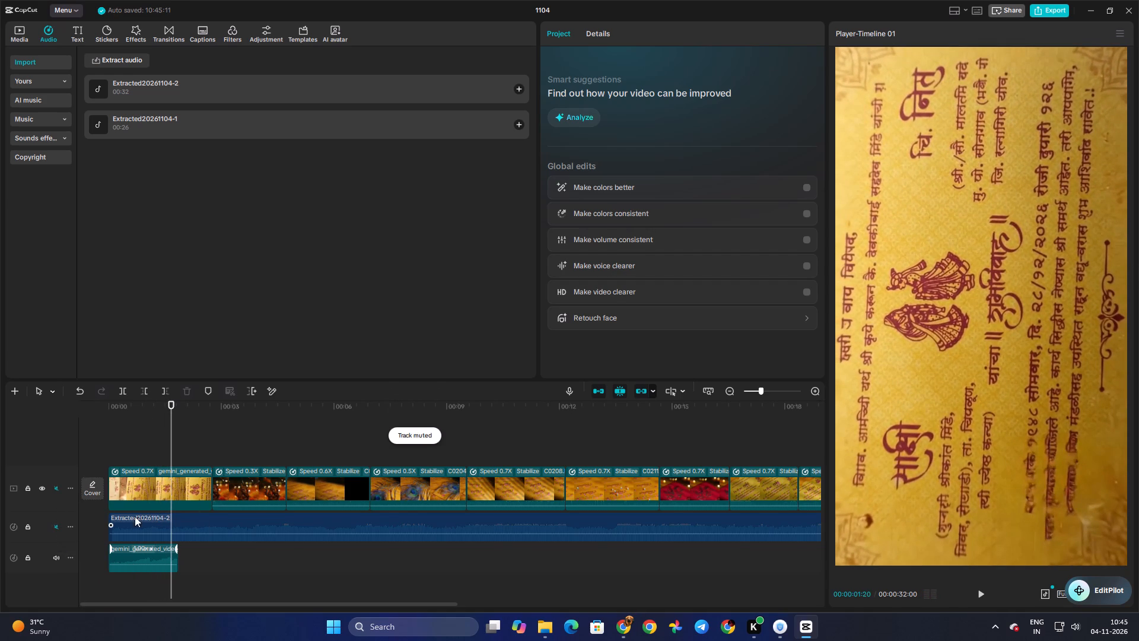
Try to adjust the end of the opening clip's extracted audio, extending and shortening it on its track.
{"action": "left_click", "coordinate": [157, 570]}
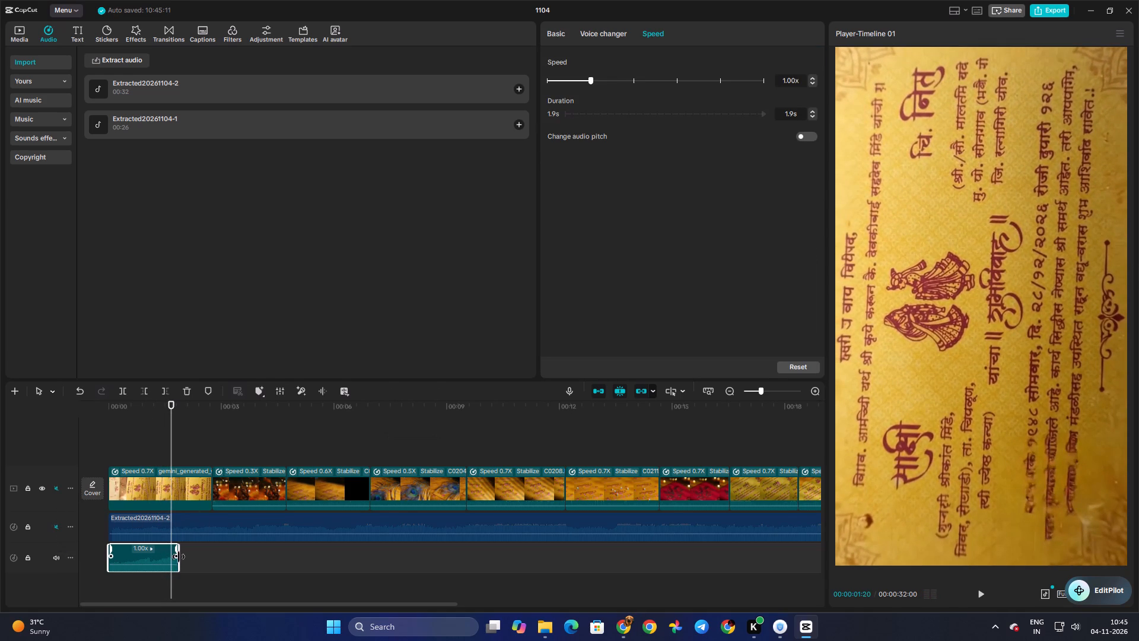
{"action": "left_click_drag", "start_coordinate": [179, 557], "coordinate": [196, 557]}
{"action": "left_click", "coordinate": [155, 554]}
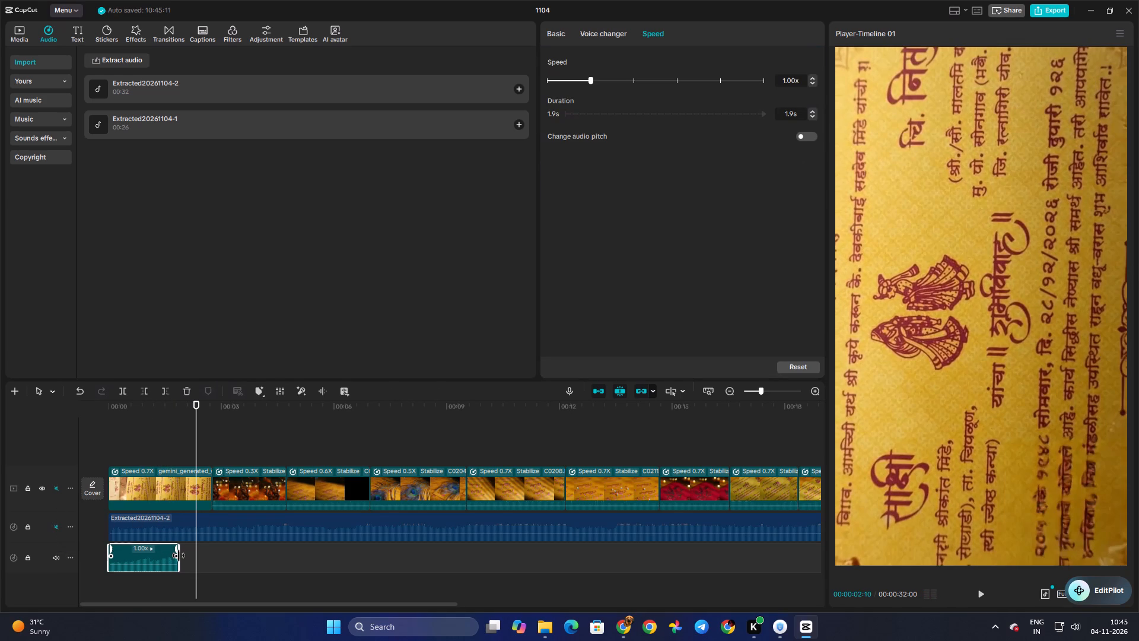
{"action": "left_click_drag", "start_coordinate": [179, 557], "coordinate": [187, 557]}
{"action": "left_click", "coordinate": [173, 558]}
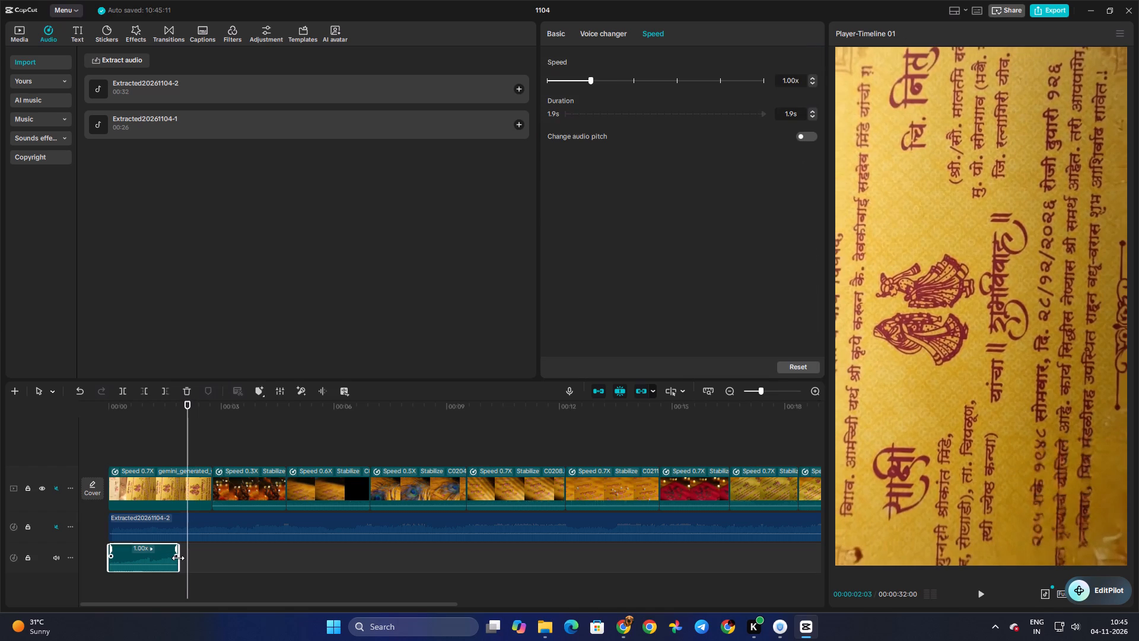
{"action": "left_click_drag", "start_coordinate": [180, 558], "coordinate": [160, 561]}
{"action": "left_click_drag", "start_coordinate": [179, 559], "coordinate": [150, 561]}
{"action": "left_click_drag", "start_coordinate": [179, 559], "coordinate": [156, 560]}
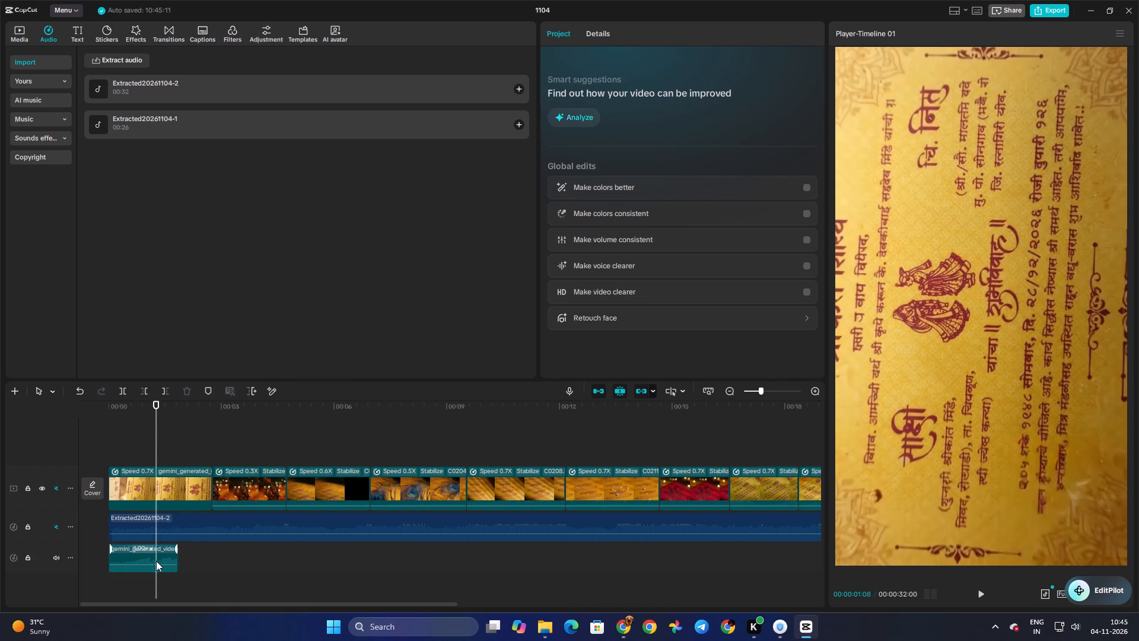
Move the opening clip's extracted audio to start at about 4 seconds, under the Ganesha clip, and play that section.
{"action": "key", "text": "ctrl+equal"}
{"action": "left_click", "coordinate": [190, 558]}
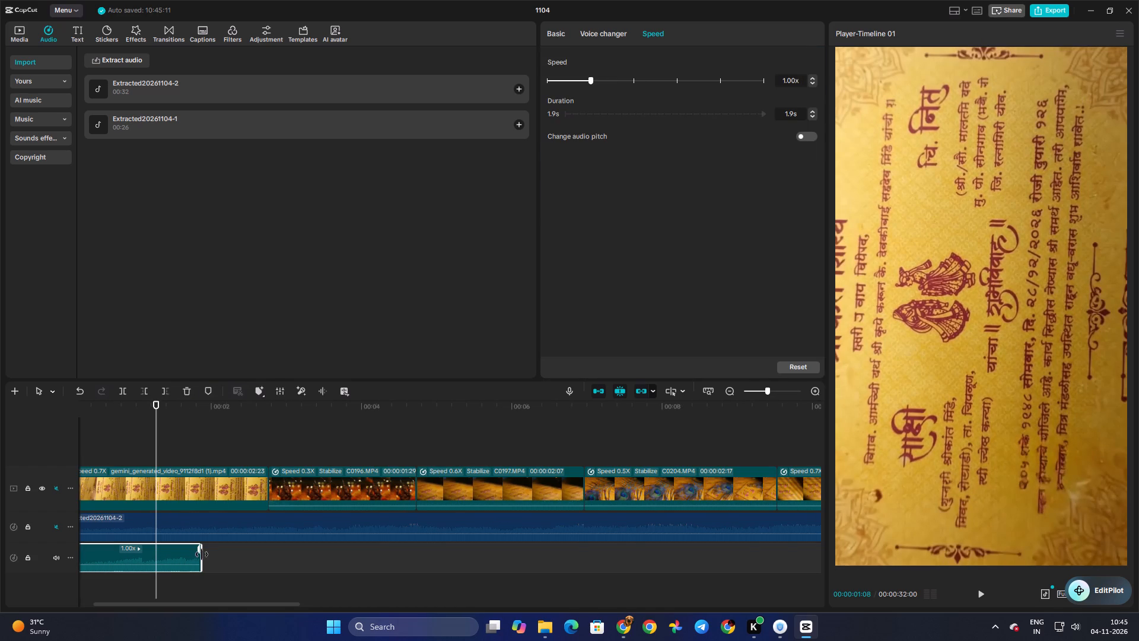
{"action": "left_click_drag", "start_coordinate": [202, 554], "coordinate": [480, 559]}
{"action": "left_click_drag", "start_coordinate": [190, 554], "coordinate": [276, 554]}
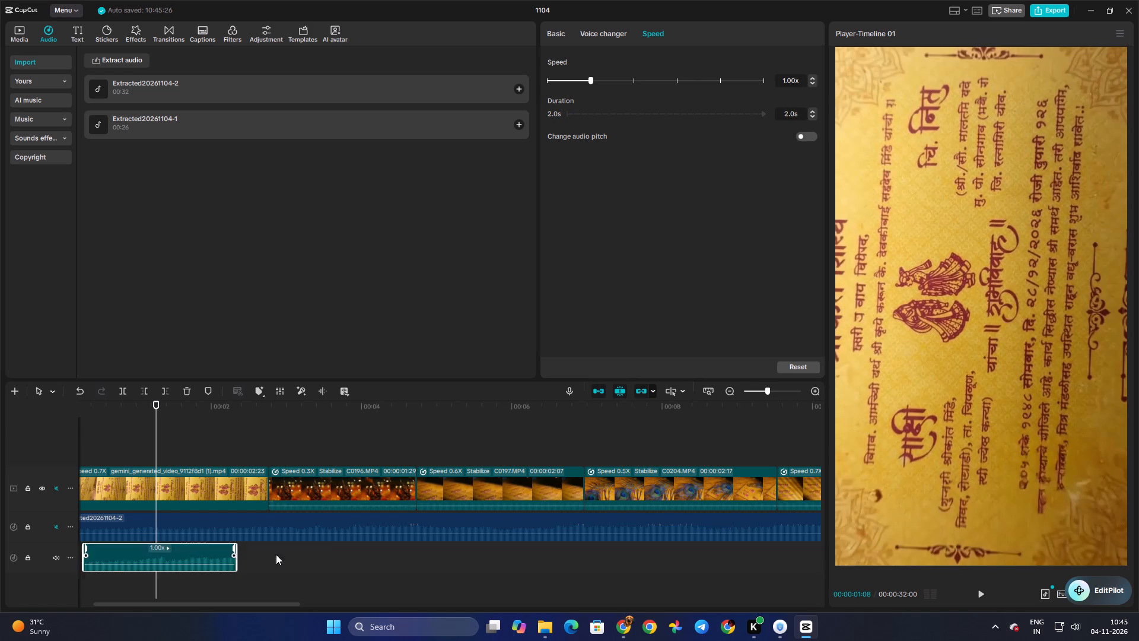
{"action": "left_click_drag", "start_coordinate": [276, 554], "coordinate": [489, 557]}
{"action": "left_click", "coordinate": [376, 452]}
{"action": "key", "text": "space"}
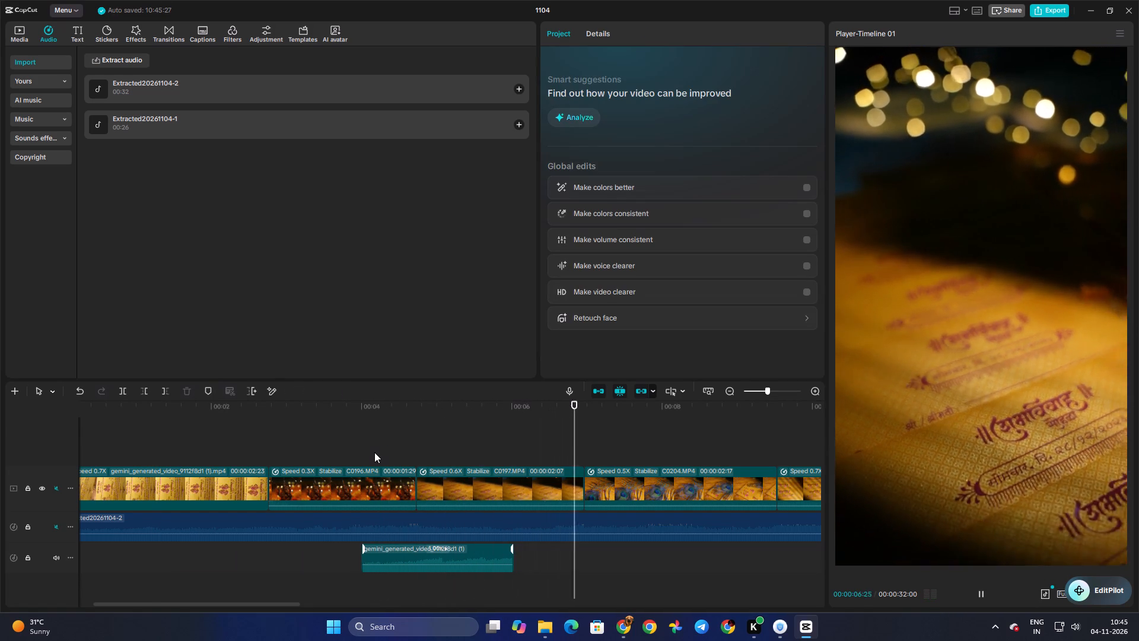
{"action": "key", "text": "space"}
Delete the opening clip's extracted audio from the timeline and return the playhead to the Ganesha clip.
{"action": "left_click", "coordinate": [428, 562]}
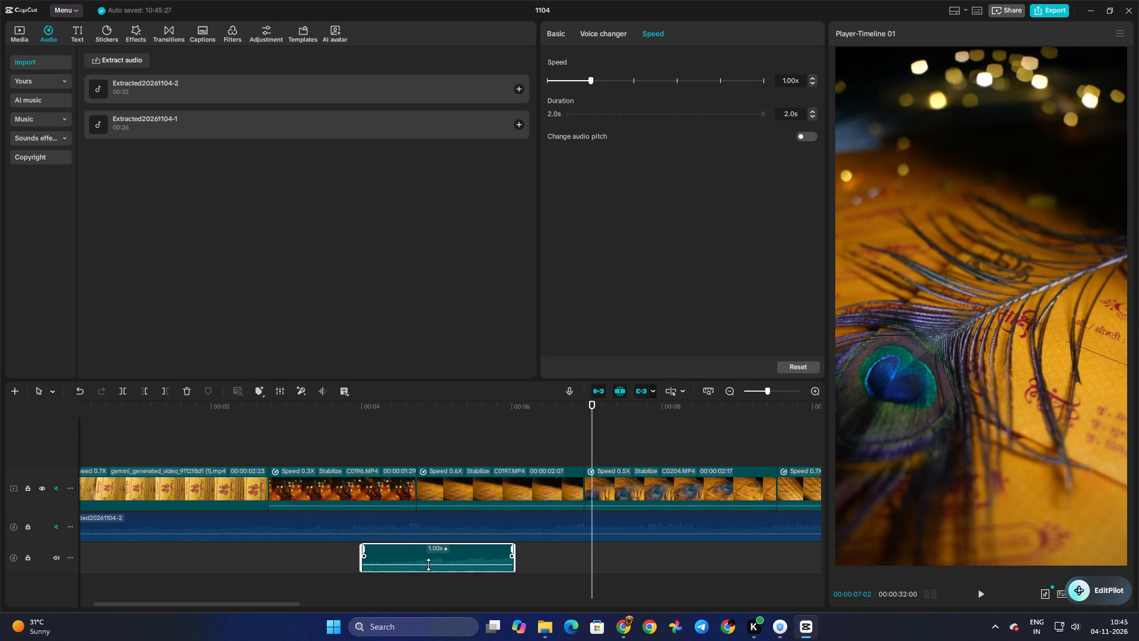
{"action": "key", "text": "Delete"}
{"action": "left_click", "coordinate": [345, 466]}
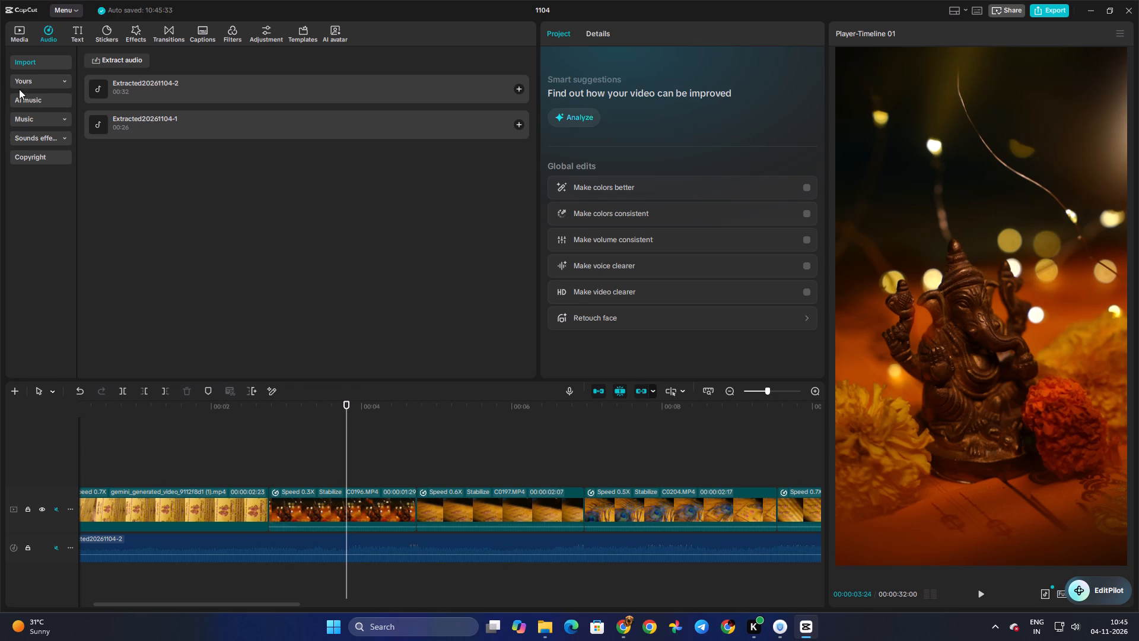
Search the sound effects library for "pis slide".
{"action": "left_click", "coordinate": [31, 75]}
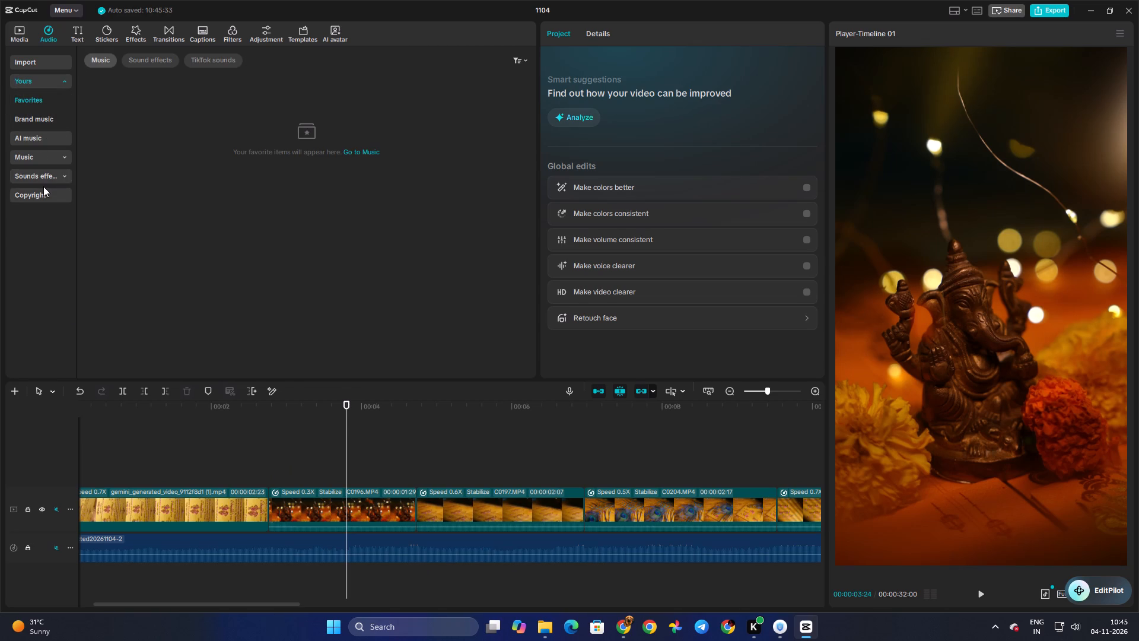
{"action": "left_click", "coordinate": [44, 177]}
{"action": "left_click", "coordinate": [145, 63]}
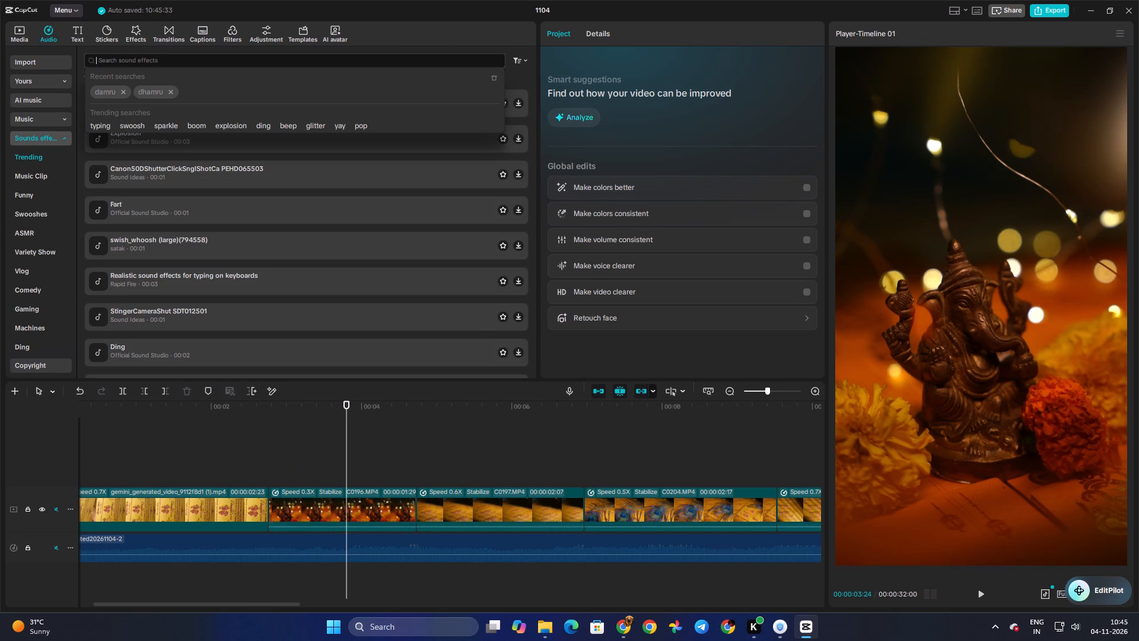
{"action": "type", "text": "pis"}
{"action": "key", "text": "space"}
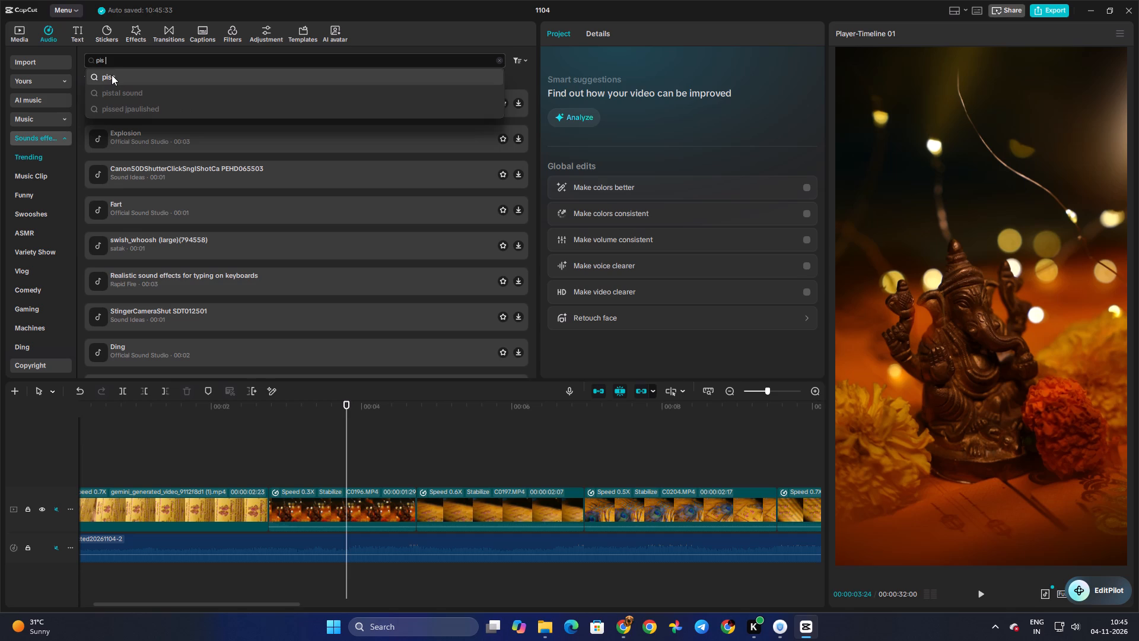
{"action": "type", "text": "slide"}
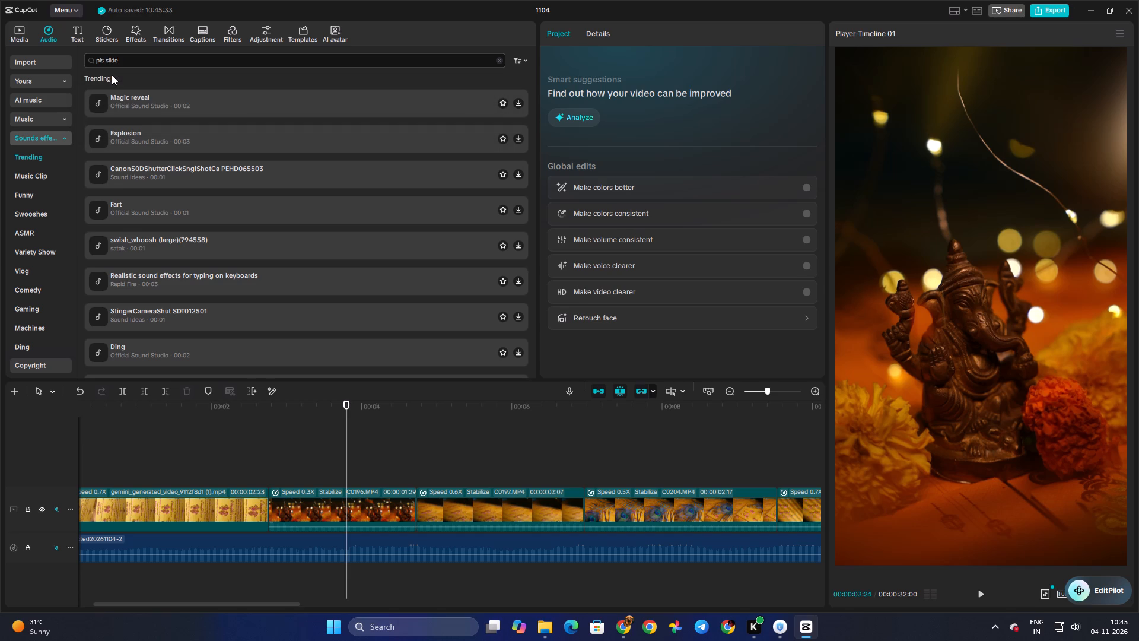
{"action": "key", "text": "Return"}
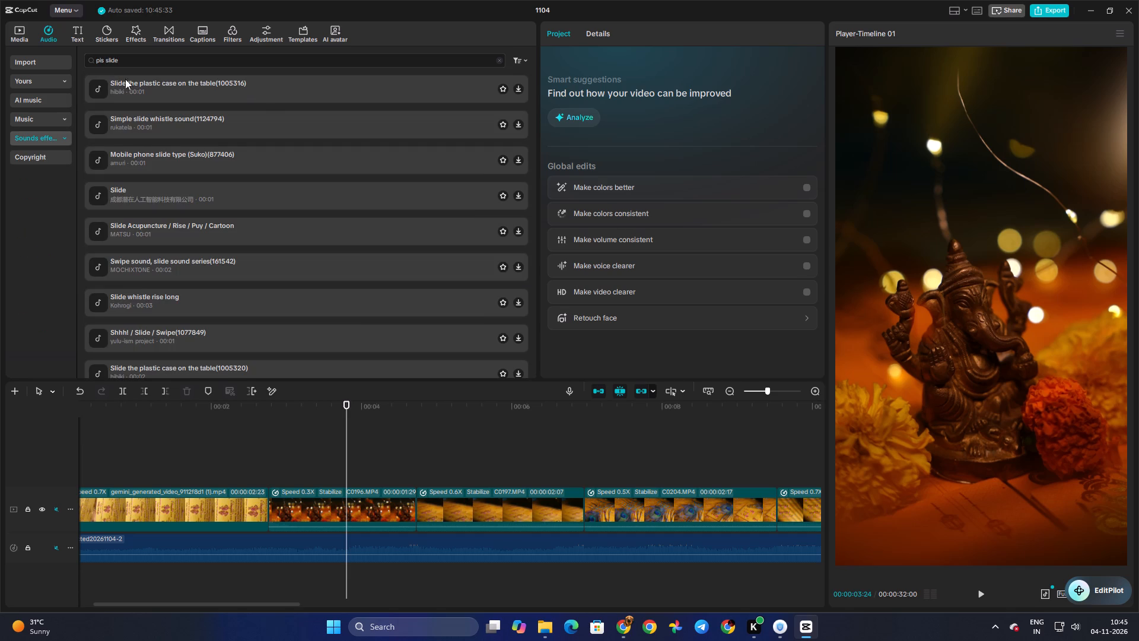
Audition the slide and swipe sound effects in the results, including Slide whistle rise long and Advertisment Music.
{"action": "left_click", "coordinate": [250, 88]}
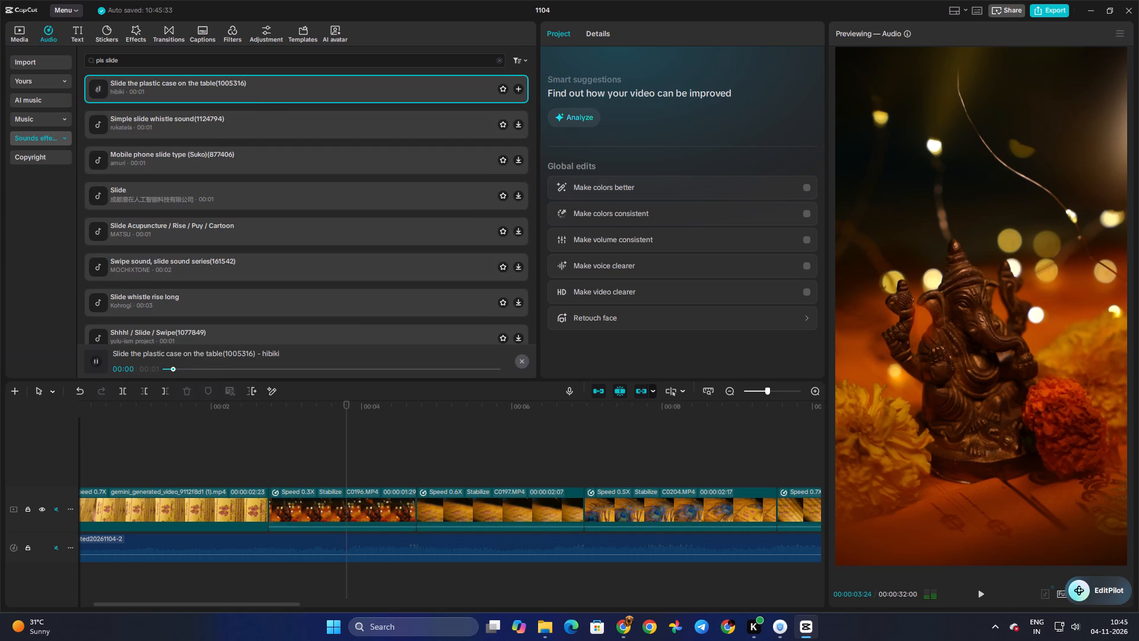
{"action": "left_click", "coordinate": [270, 120]}
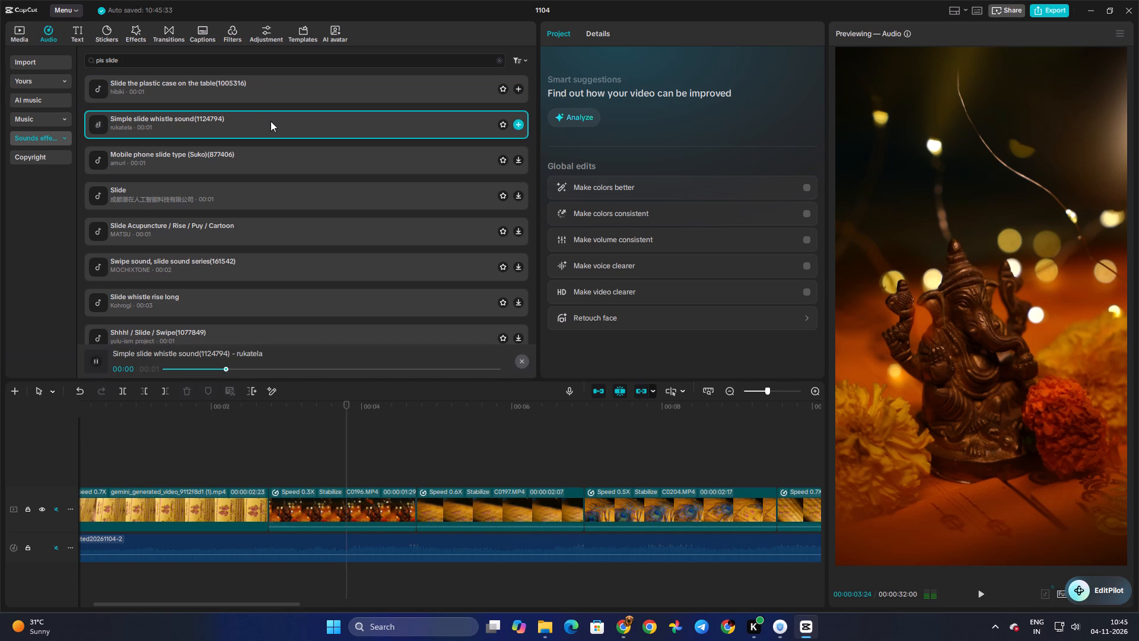
{"action": "left_click", "coordinate": [294, 159]}
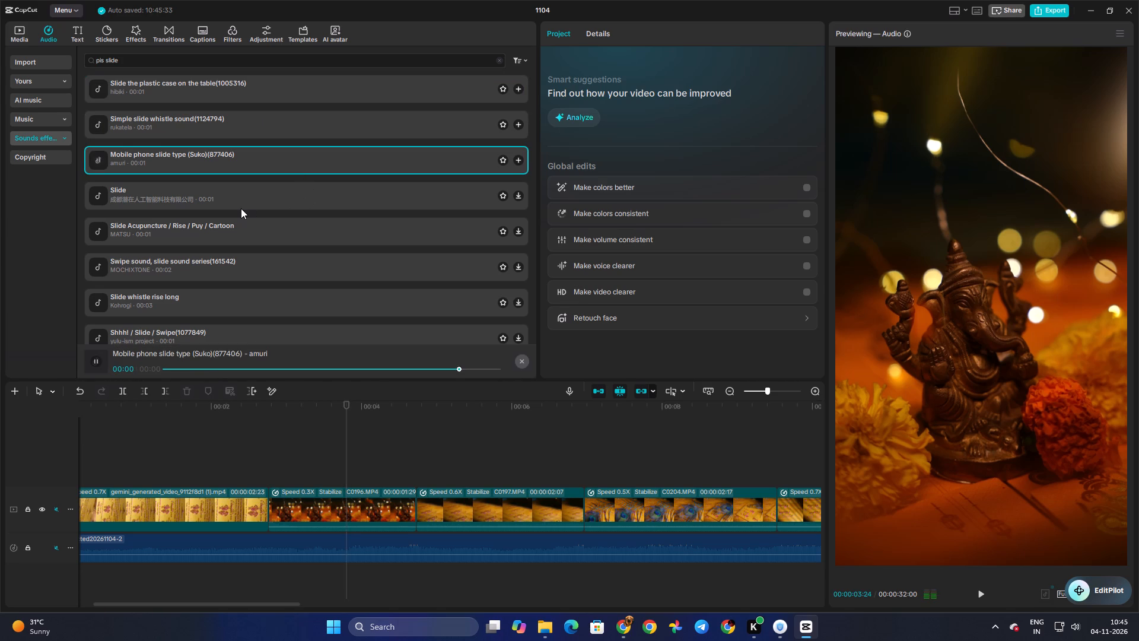
{"action": "left_click", "coordinate": [240, 208]}
{"action": "left_click", "coordinate": [202, 93]}
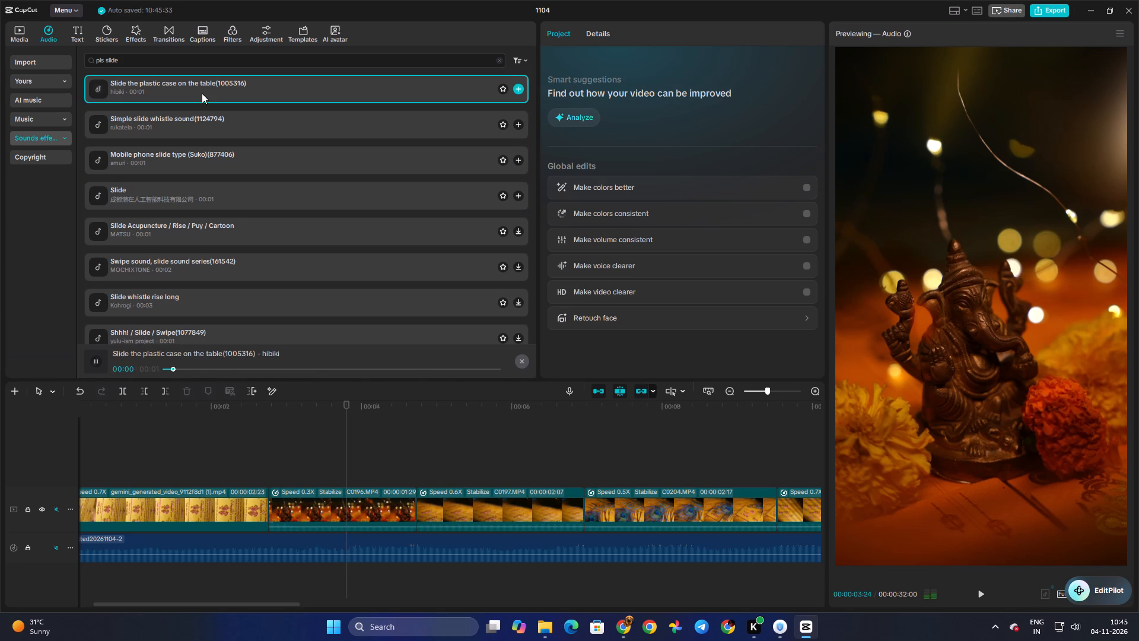
{"action": "left_click", "coordinate": [214, 303]}
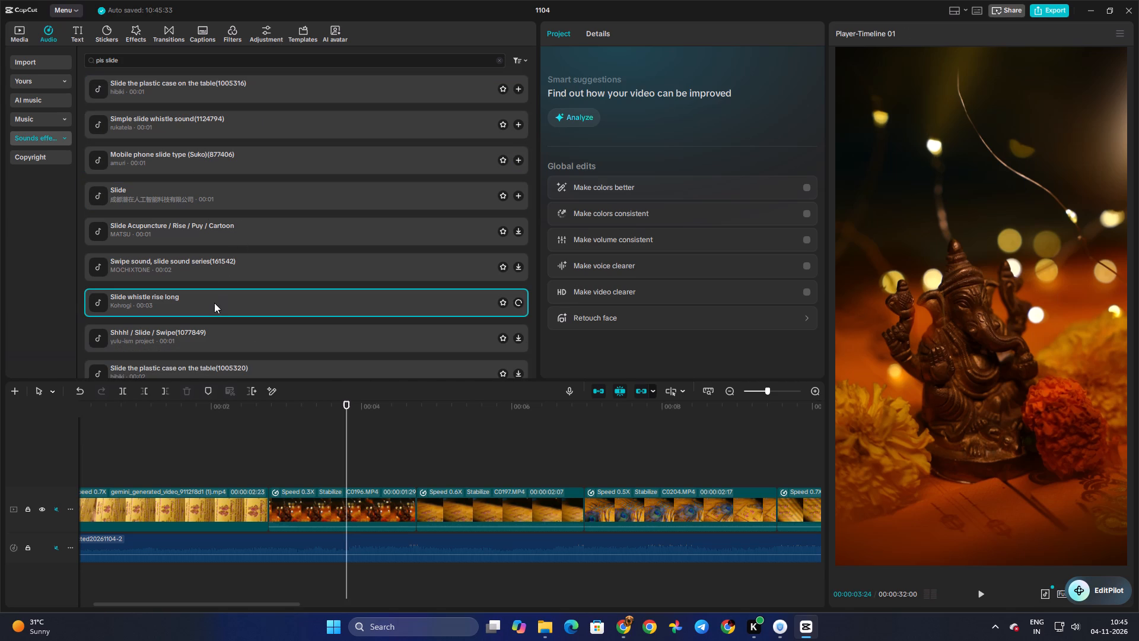
{"action": "scroll", "coordinate": [212, 306], "scroll_direction": "down", "scroll_amount": 1}
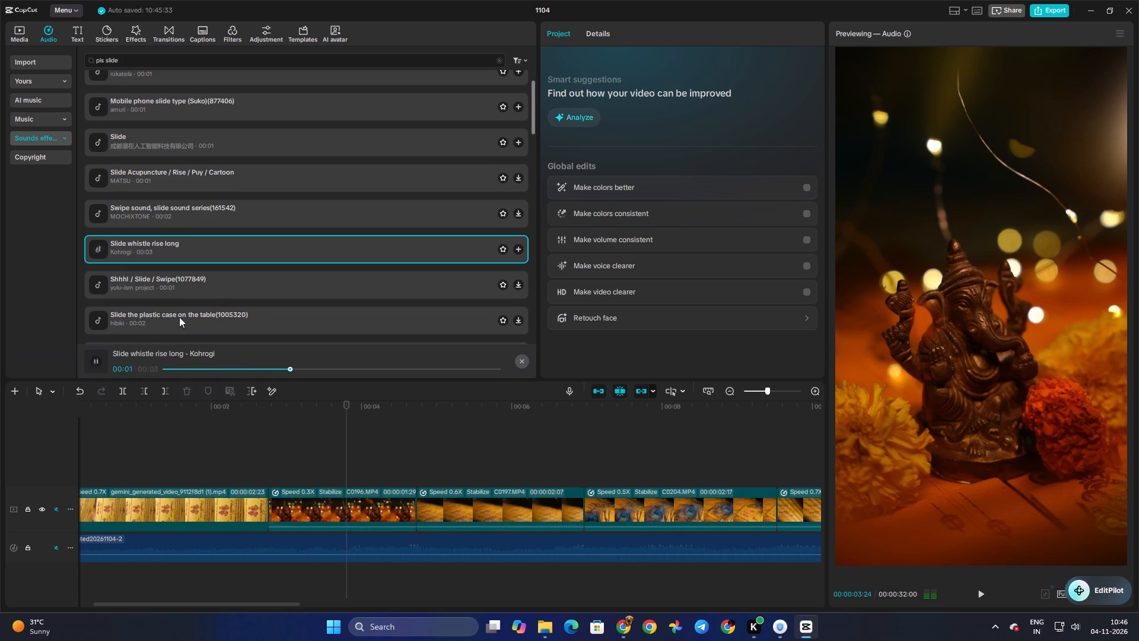
{"action": "scroll", "coordinate": [168, 323], "scroll_direction": "down", "scroll_amount": 3}
{"action": "left_click", "coordinate": [157, 289]}
{"action": "scroll", "coordinate": [283, 283], "scroll_direction": "down", "scroll_amount": 4}
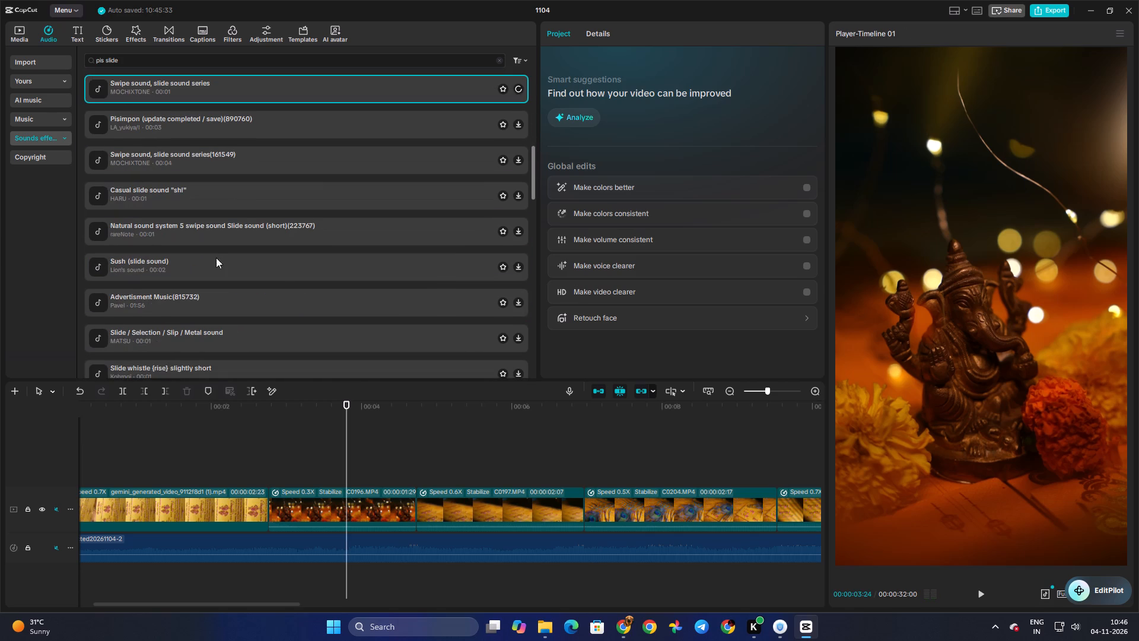
{"action": "left_click", "coordinate": [163, 306]}
{"action": "scroll", "coordinate": [175, 304], "scroll_direction": "down", "scroll_amount": 3}
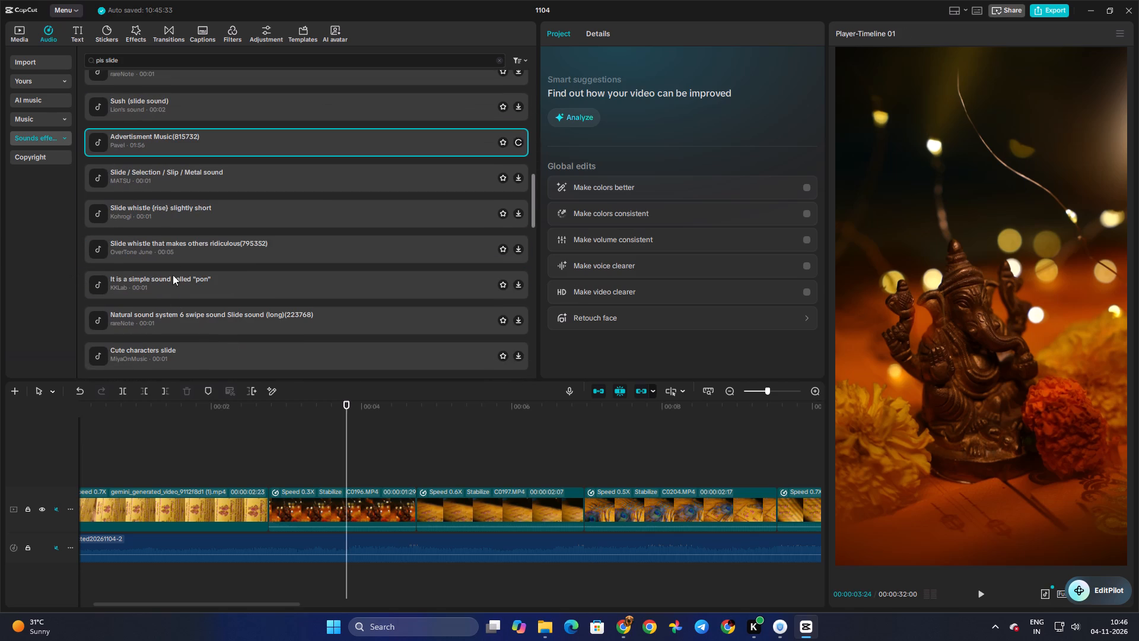
Shorten the sound effects search to "slide" and run it.
{"action": "left_click", "coordinate": [106, 62]}
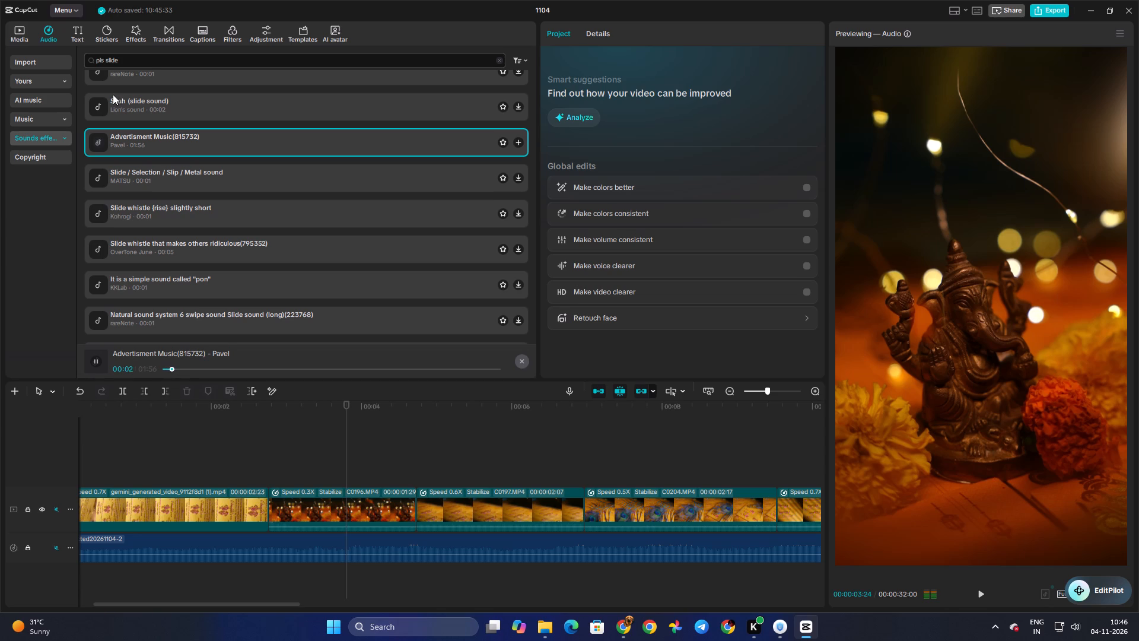
{"action": "key", "text": "BackSpace"}
{"action": "key", "text": "BackSpace"}
{"action": "key", "text": "BackSpace"}
{"action": "key", "text": "BackSpace"}
{"action": "key", "text": "Return"}
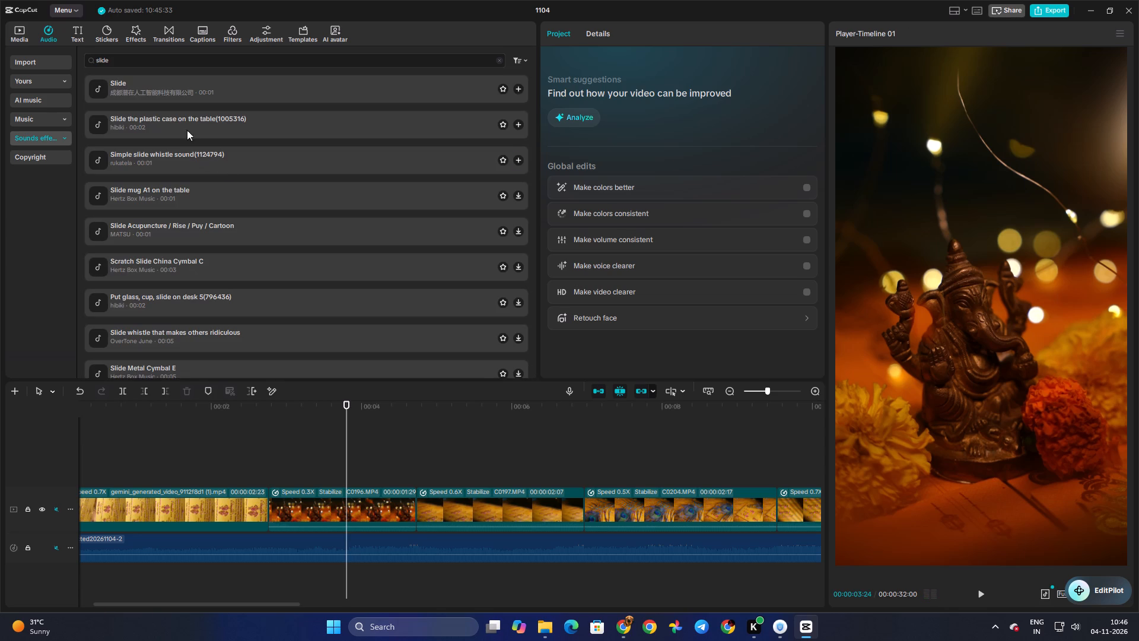
Audition the top "slide" sound effects, including Slide the plastic case on the table, Slide mug A1 on the table and Shhh! / Slide / Swipe.
{"action": "left_click", "coordinate": [182, 82]}
{"action": "left_click", "coordinate": [214, 129]}
{"action": "left_click", "coordinate": [213, 167]}
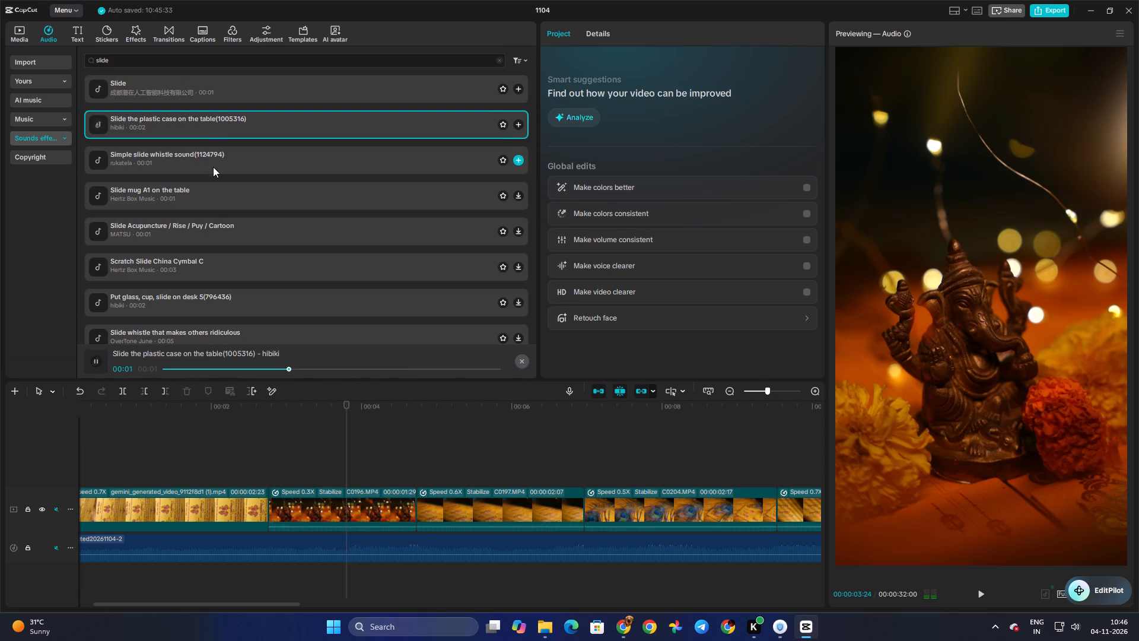
{"action": "left_click", "coordinate": [209, 207]}
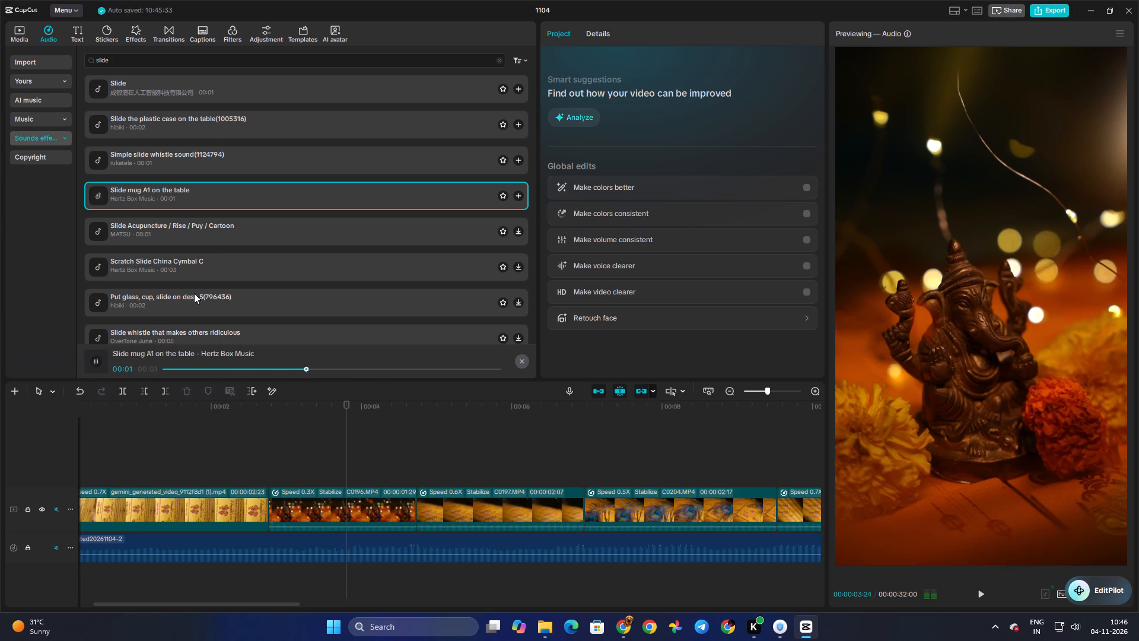
{"action": "scroll", "coordinate": [193, 293], "scroll_direction": "down", "scroll_amount": 3}
{"action": "left_click", "coordinate": [145, 285]}
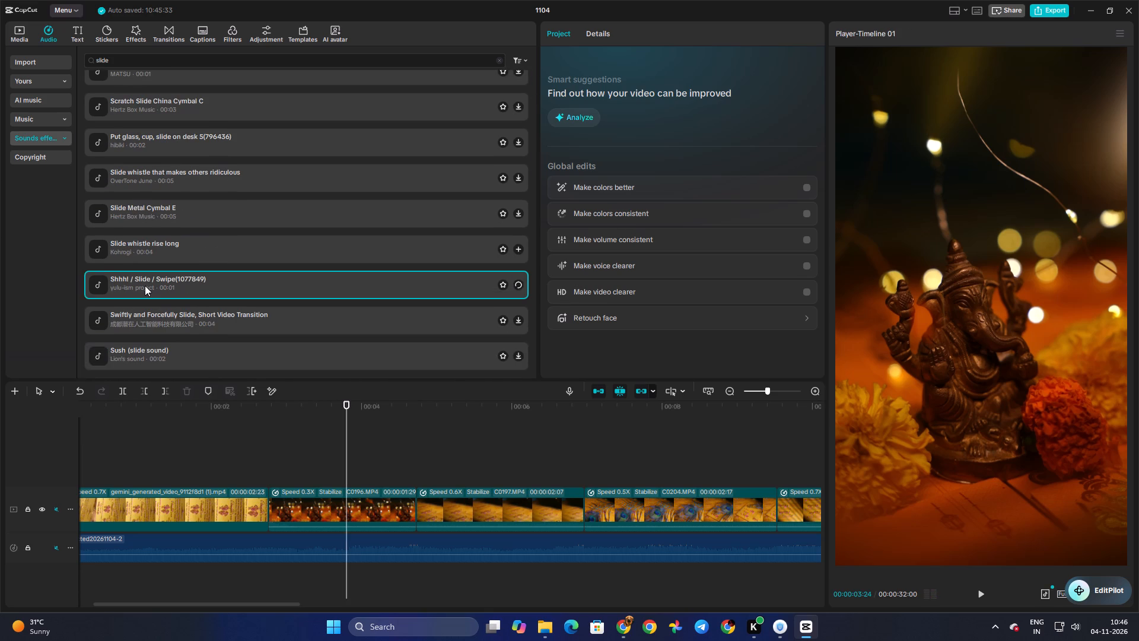
Examine the remaining "slide" sound effects further down the results, auditioning Floor slide _ cute character sound.
{"action": "scroll", "coordinate": [145, 285], "scroll_direction": "down", "scroll_amount": 6}
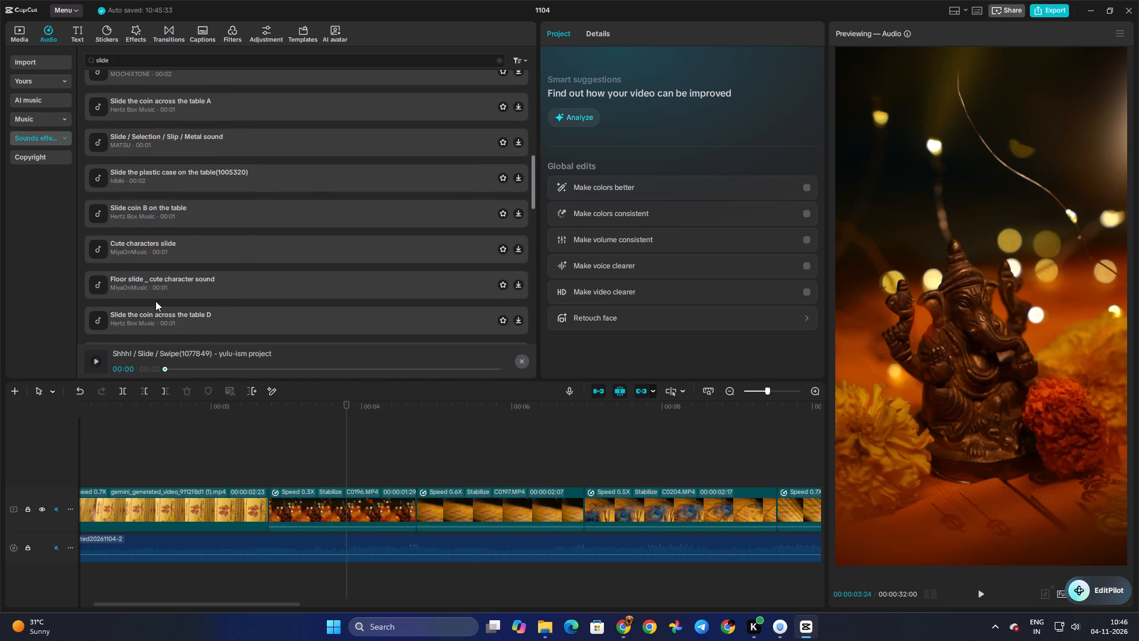
{"action": "left_click", "coordinate": [196, 293]}
{"action": "scroll", "coordinate": [130, 278], "scroll_direction": "down", "scroll_amount": 2}
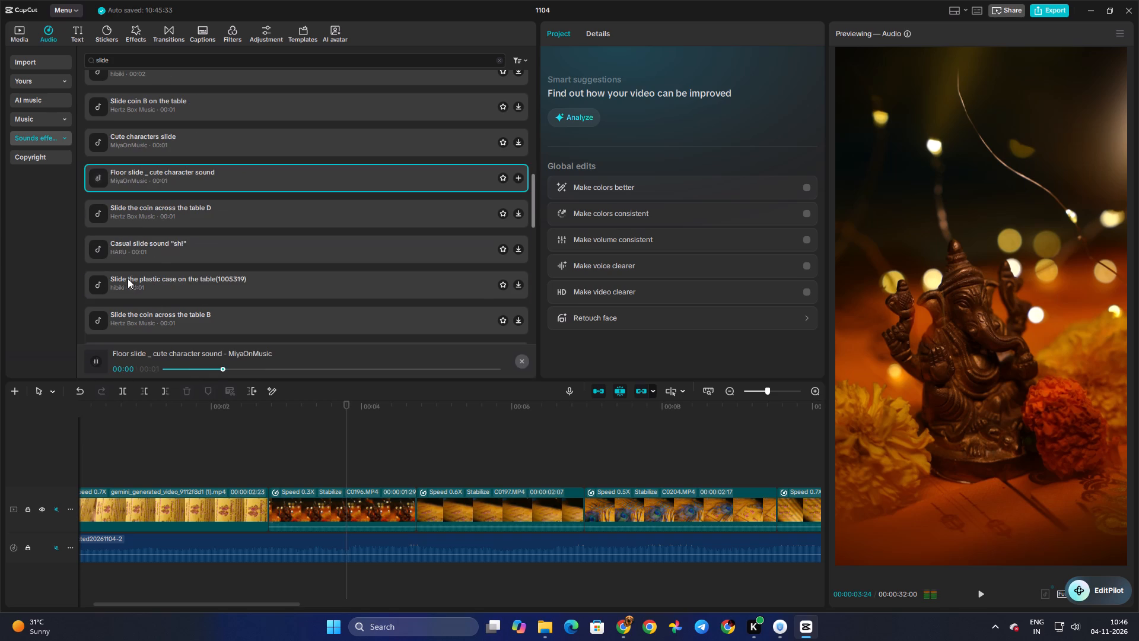
{"action": "scroll", "coordinate": [125, 278], "scroll_direction": "down", "scroll_amount": 2}
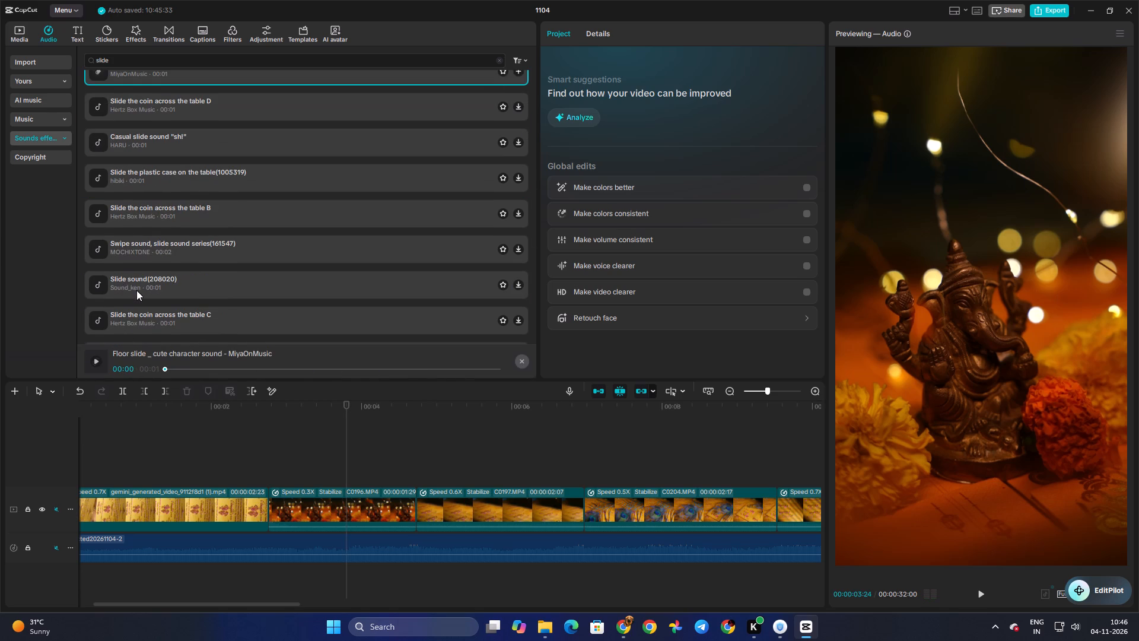
{"action": "scroll", "coordinate": [161, 323], "scroll_direction": "down", "scroll_amount": 2}
{"action": "scroll", "coordinate": [243, 328], "scroll_direction": "down", "scroll_amount": 2}
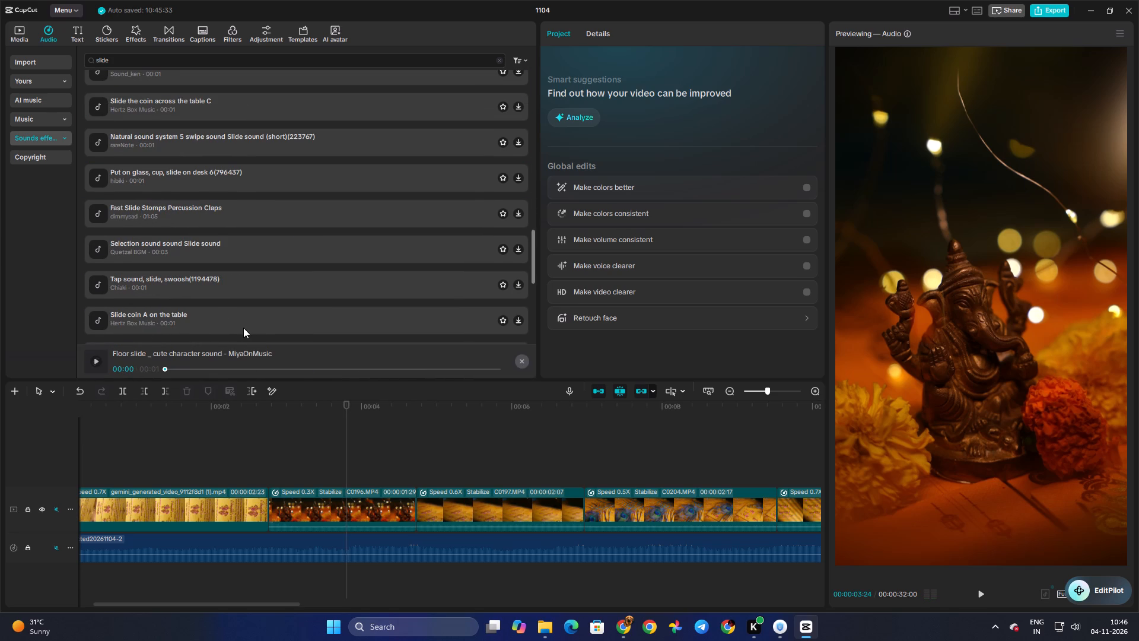
{"action": "scroll", "coordinate": [243, 328], "scroll_direction": "down", "scroll_amount": 2}
Play the Ganesha clip briefly, and unmute the extracted music track.
{"action": "left_click", "coordinate": [265, 459]}
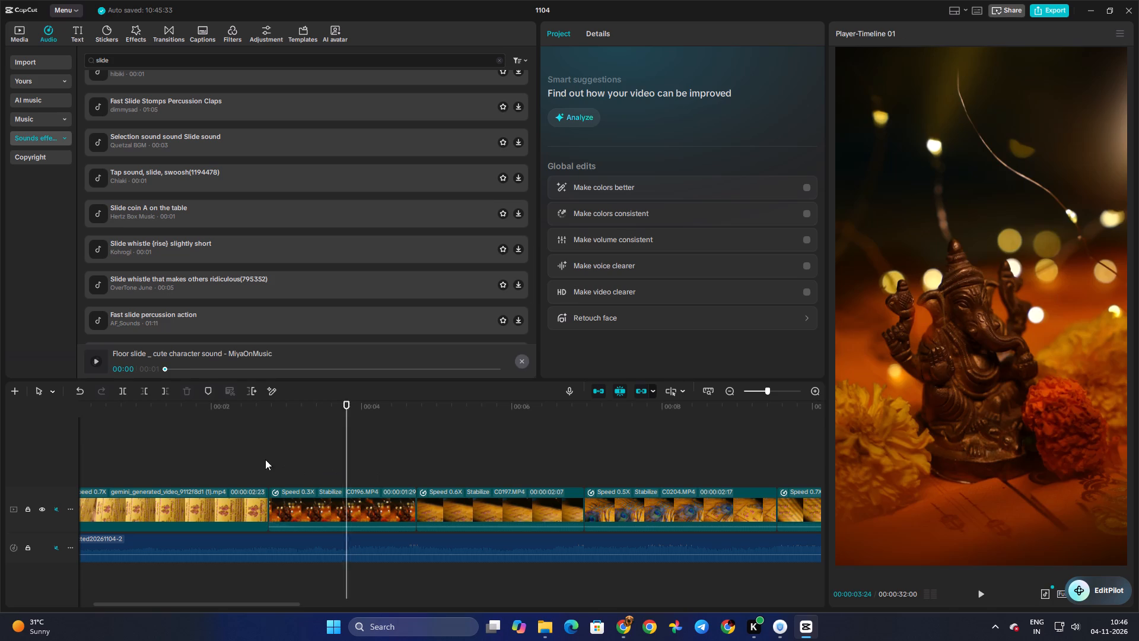
{"action": "key", "text": "space"}
{"action": "key", "text": "space"}
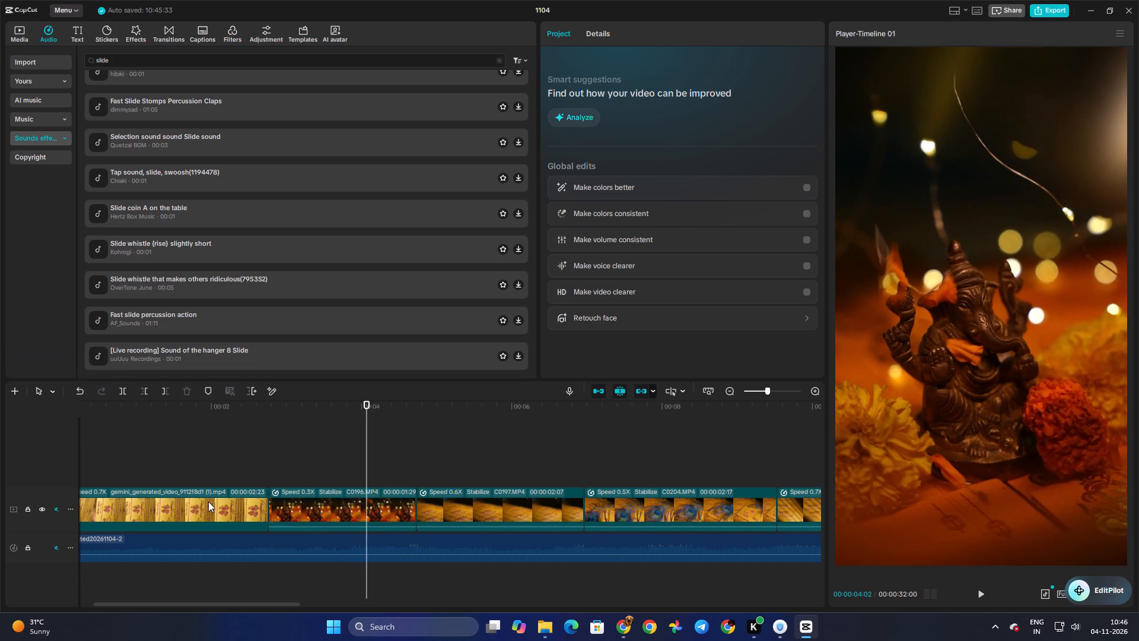
{"action": "left_click", "coordinate": [53, 547]}
Play the edit from the Ganesha clip past the last video clip to check the clips against the music.
{"action": "key", "text": "space"}
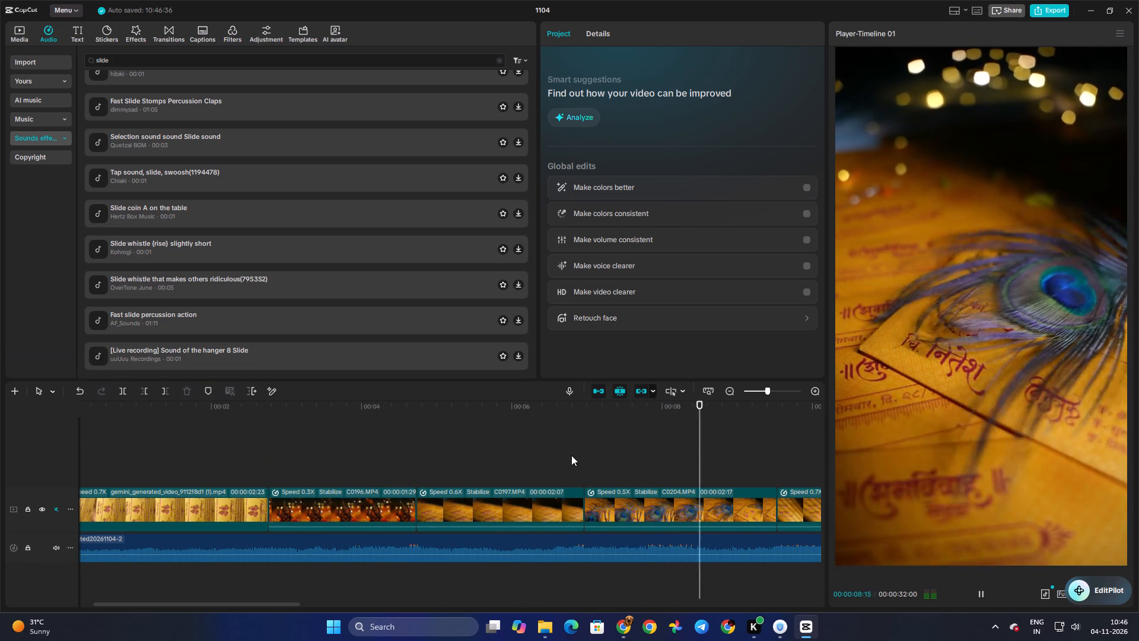
{"action": "left_click", "coordinate": [564, 450]}
{"action": "left_click_drag", "start_coordinate": [563, 450], "coordinate": [532, 450]}
{"action": "key", "text": "space"}
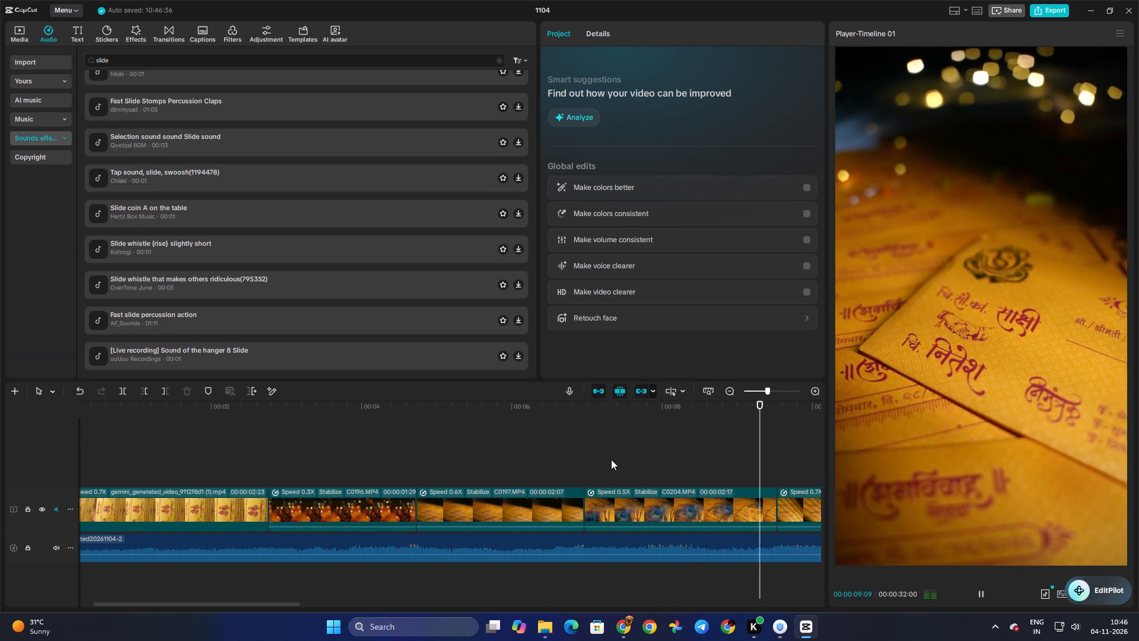
{"action": "double_click", "coordinate": [621, 455]}
{"action": "key", "text": "space"}
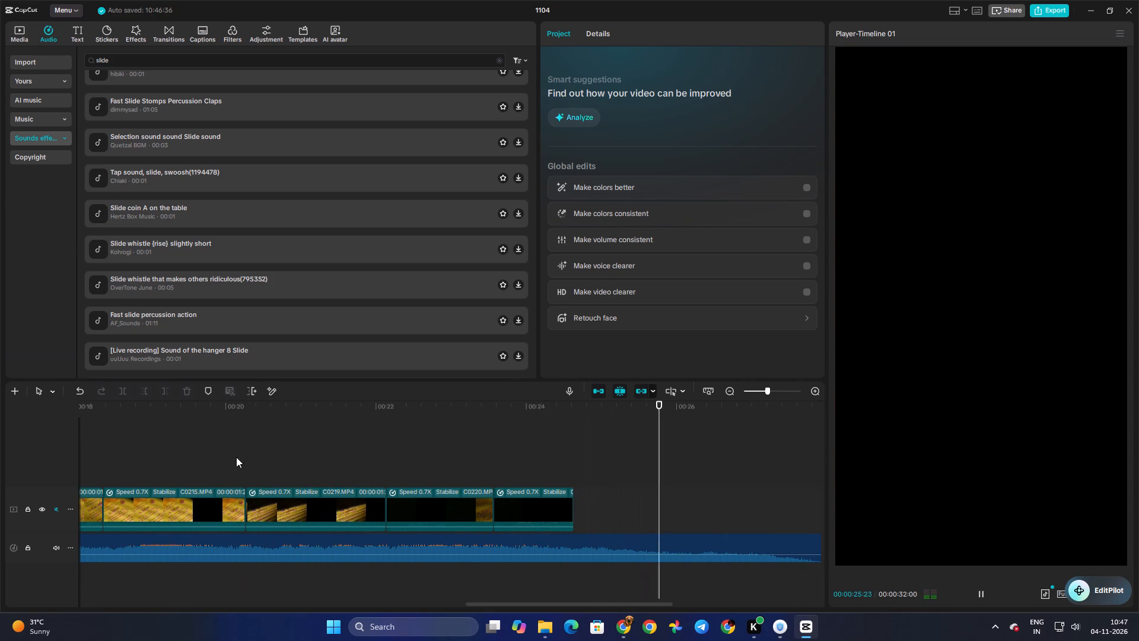
Replay the opening clips with the music from the start of the timeline, and pause on the Ganesha clip.
{"action": "left_click", "coordinate": [223, 452]}
{"action": "left_click_drag", "start_coordinate": [223, 452], "coordinate": [122, 454]}
{"action": "key", "text": "space"}
{"action": "left_click", "coordinate": [439, 453]}
{"action": "key", "text": "space"}
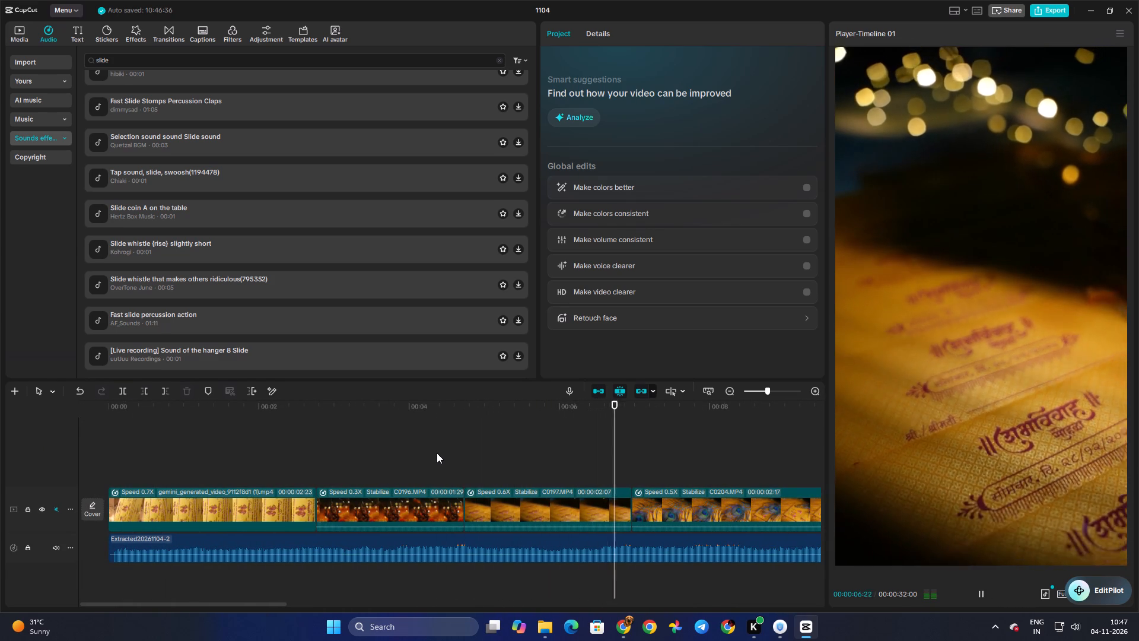
{"action": "left_click", "coordinate": [437, 453]}
{"action": "left_click_drag", "start_coordinate": [437, 453], "coordinate": [0, 459]}
{"action": "key", "text": "space"}
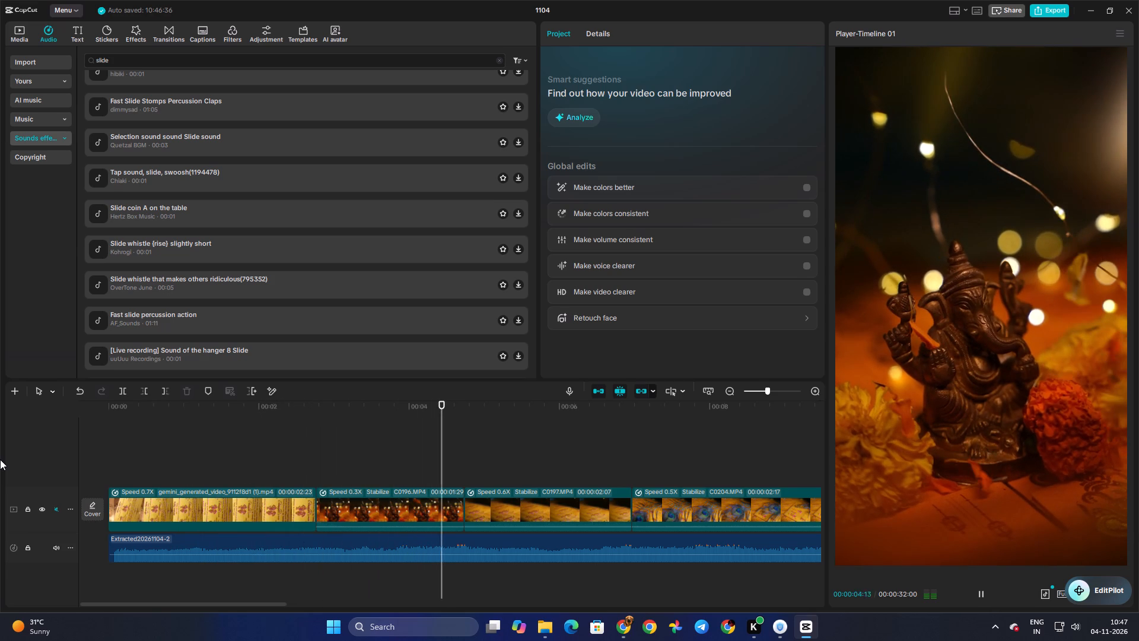
{"action": "key", "text": "space"}
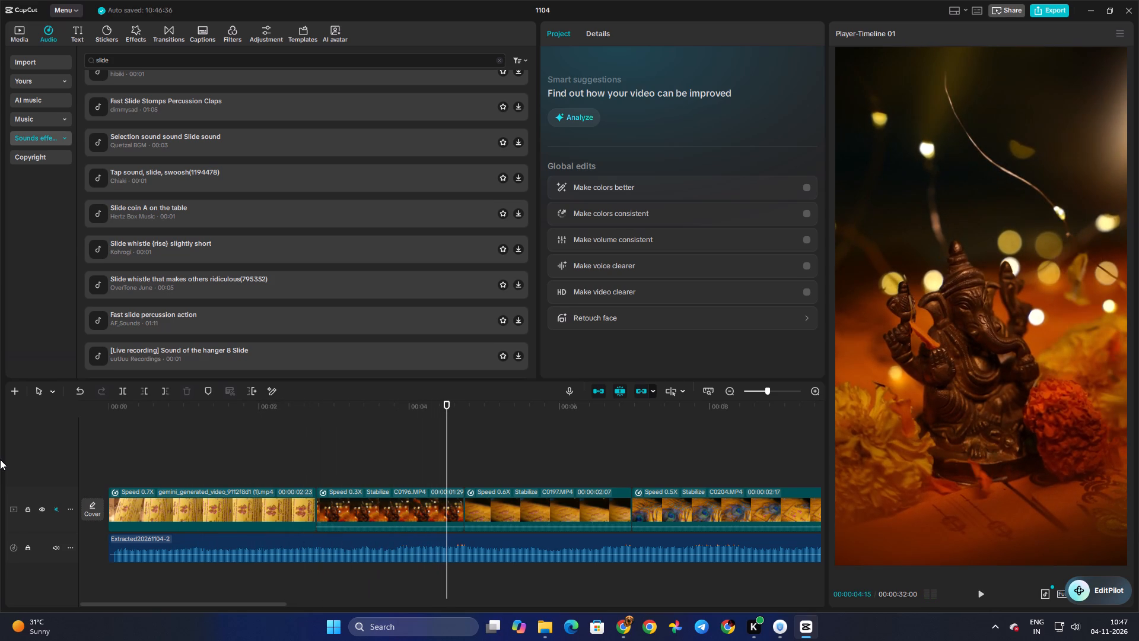
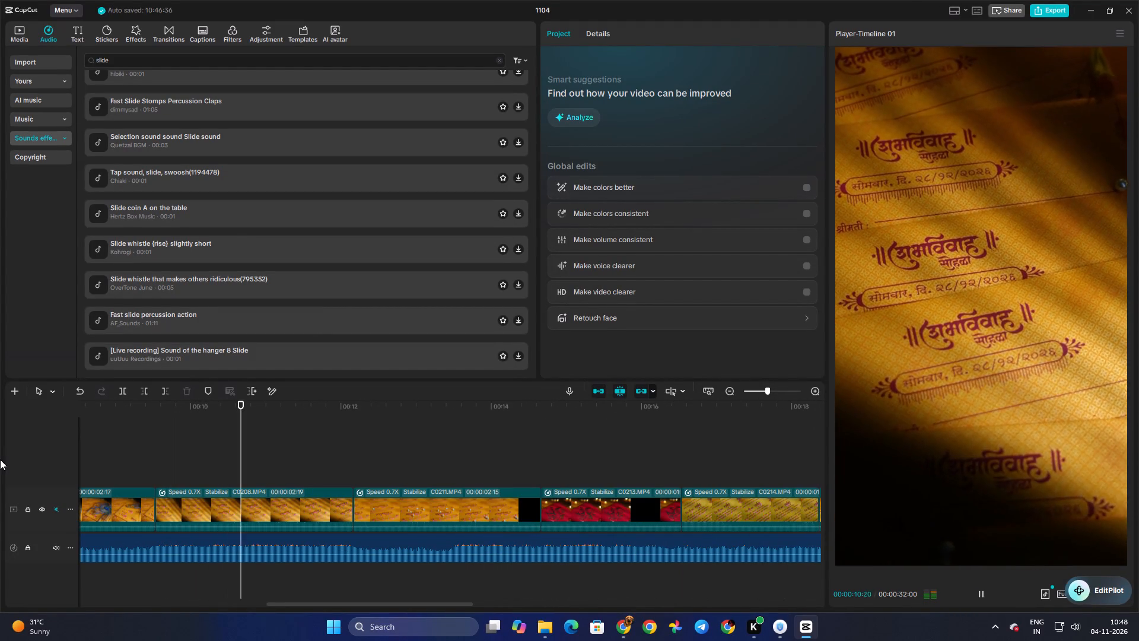
Raise the Windows system volume to roughly four-fifths of its range while the edit plays.
{"action": "left_click", "coordinate": [1065, 617]}
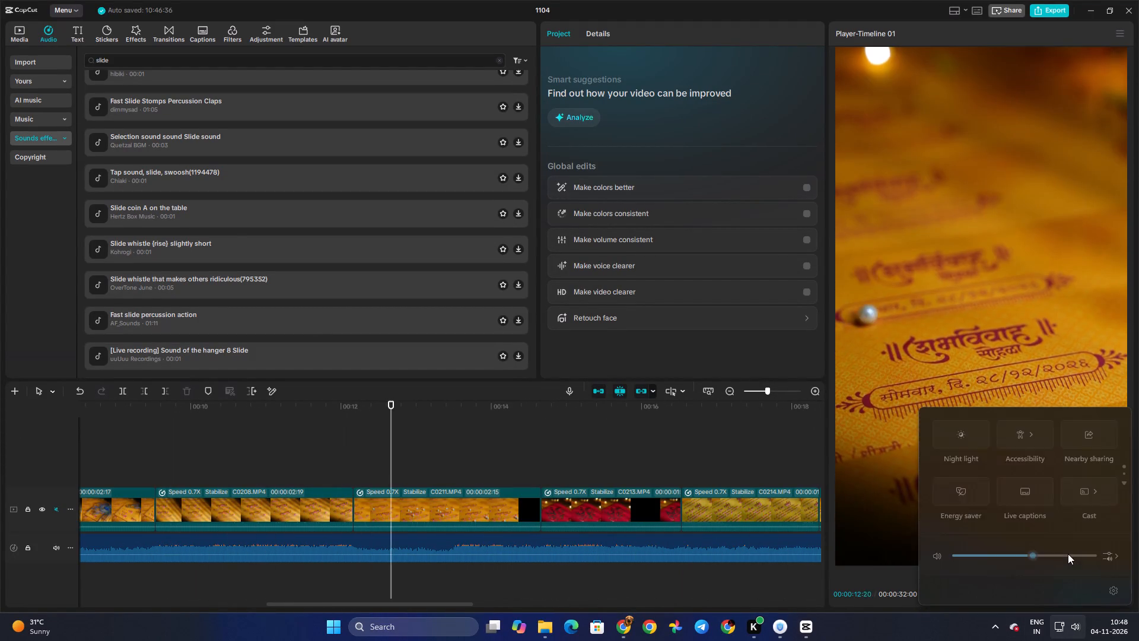
{"action": "left_click", "coordinate": [1068, 554]}
{"action": "left_click", "coordinate": [1068, 554]}
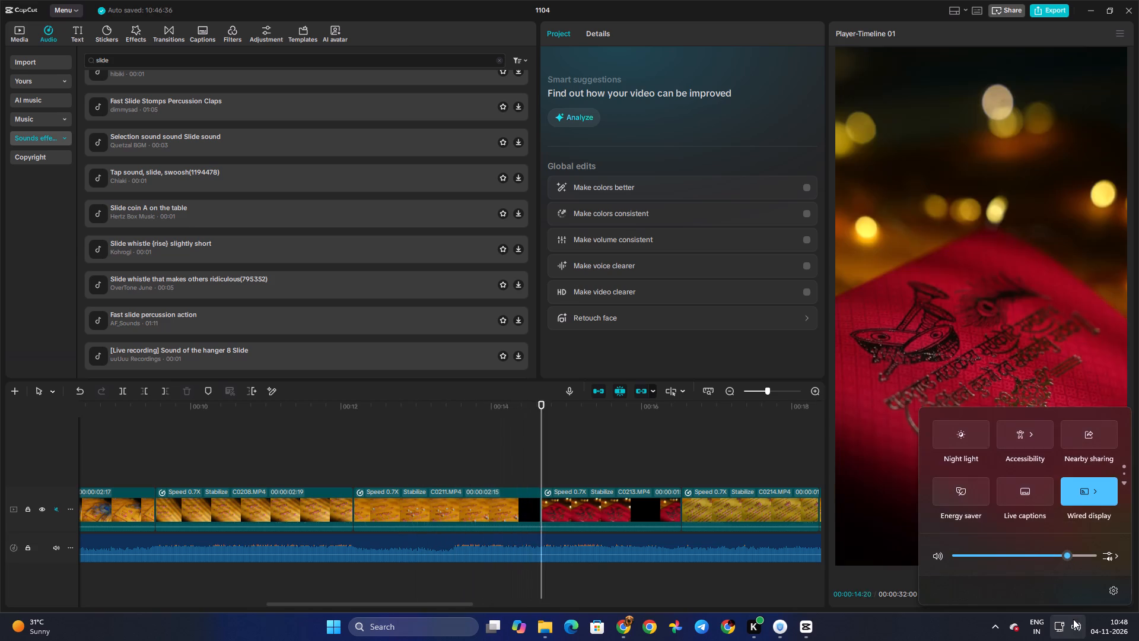
{"action": "left_click", "coordinate": [1073, 620]}
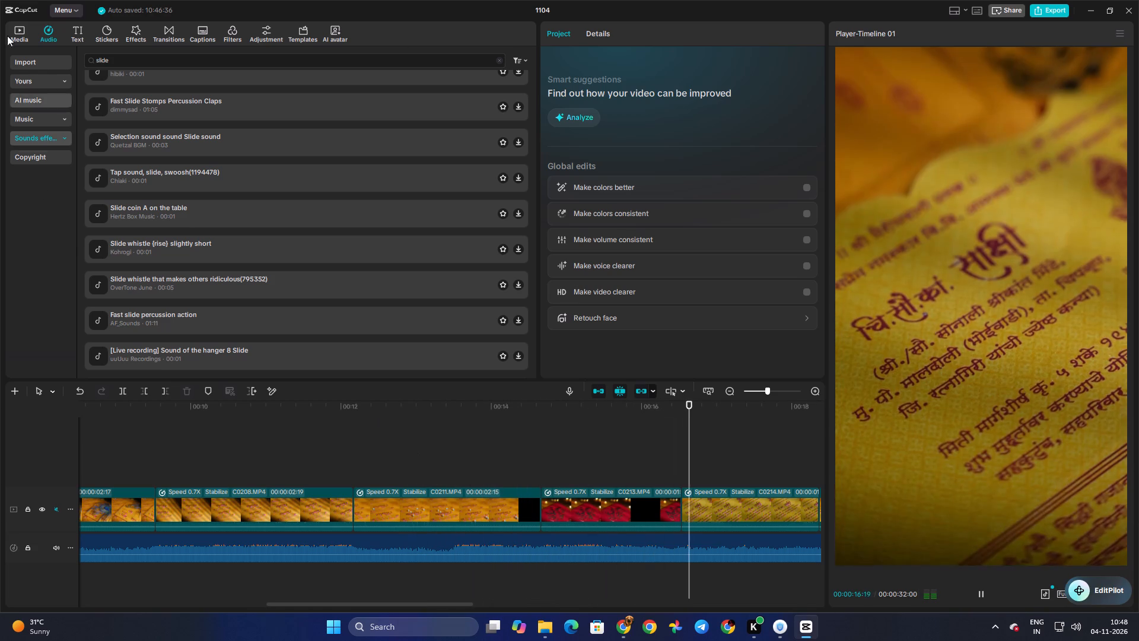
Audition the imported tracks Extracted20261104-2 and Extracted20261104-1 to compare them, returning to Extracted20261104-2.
{"action": "left_click", "coordinate": [34, 61]}
{"action": "left_click", "coordinate": [173, 92]}
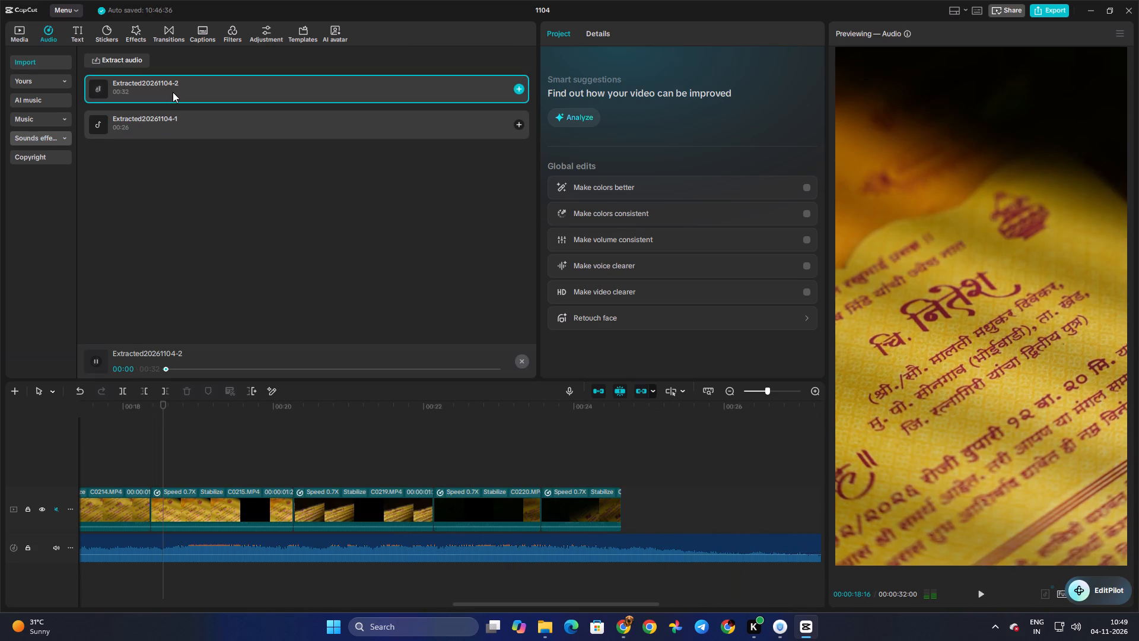
{"action": "left_click", "coordinate": [160, 133]}
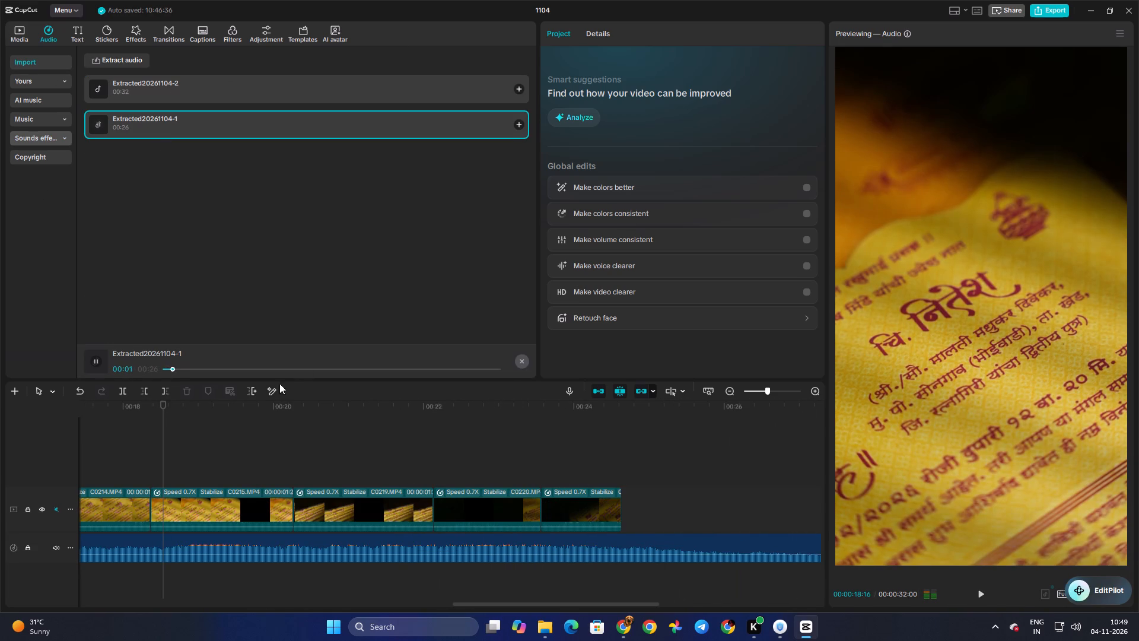
{"action": "left_click", "coordinate": [119, 96]}
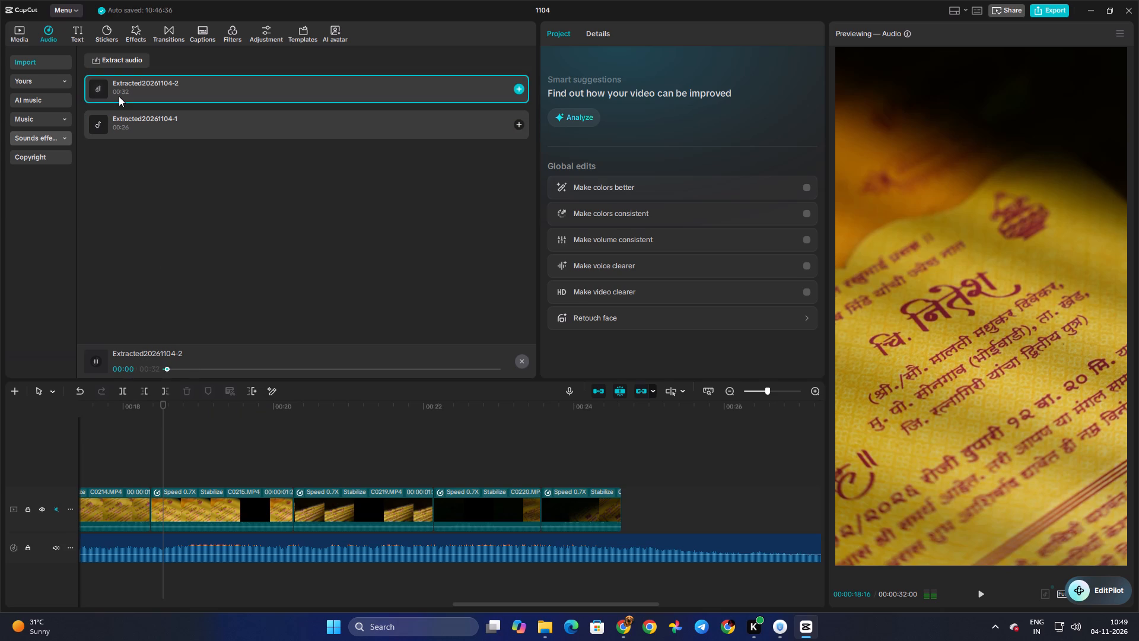
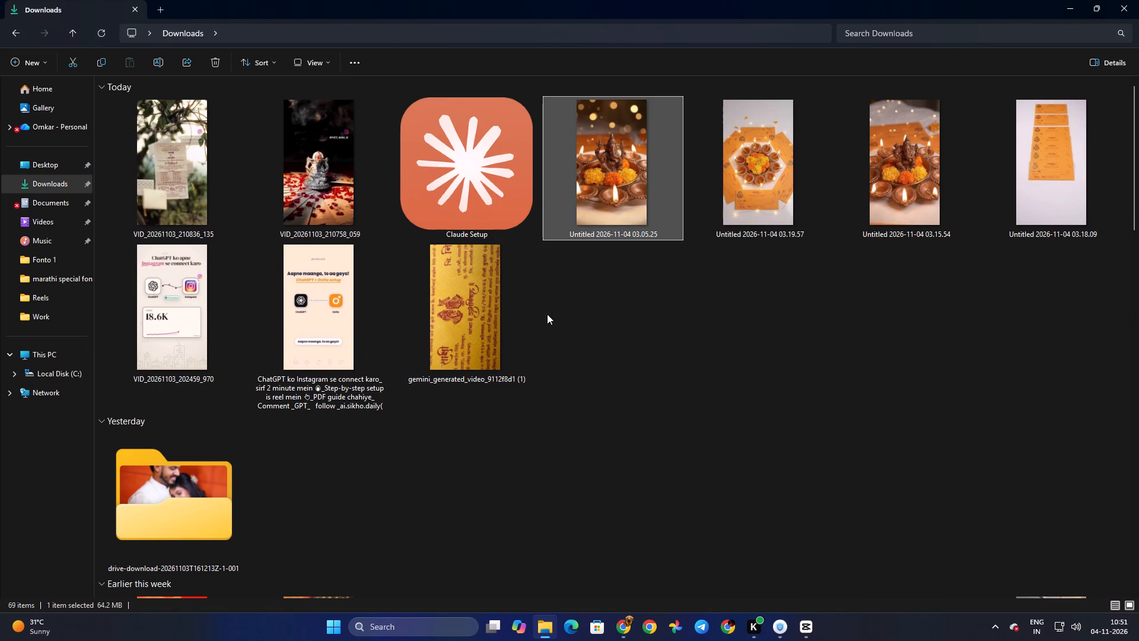
Import the four Untitled 2026-11-04 videos, 03.05.25 through 03.18.09, from the Downloads folder into the CapCut project's media.
{"action": "left_click", "coordinate": [1112, 179], "text": "shift"}
{"action": "left_click_drag", "start_coordinate": [1073, 188], "coordinate": [833, 379]}
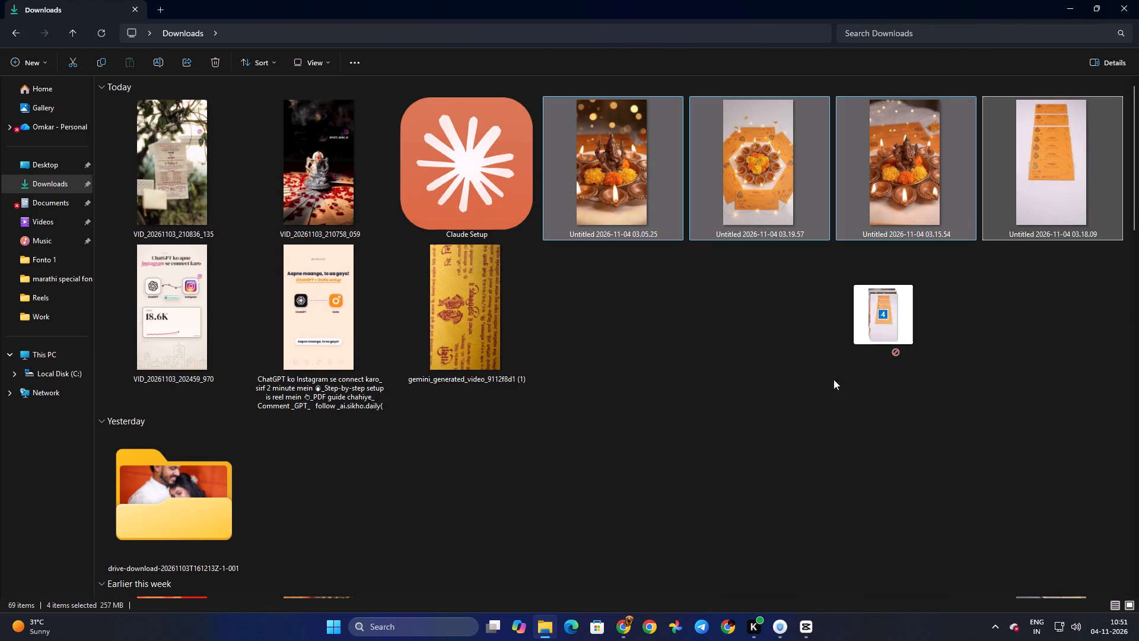
{"action": "left_click_drag", "start_coordinate": [833, 379], "coordinate": [291, 269]}
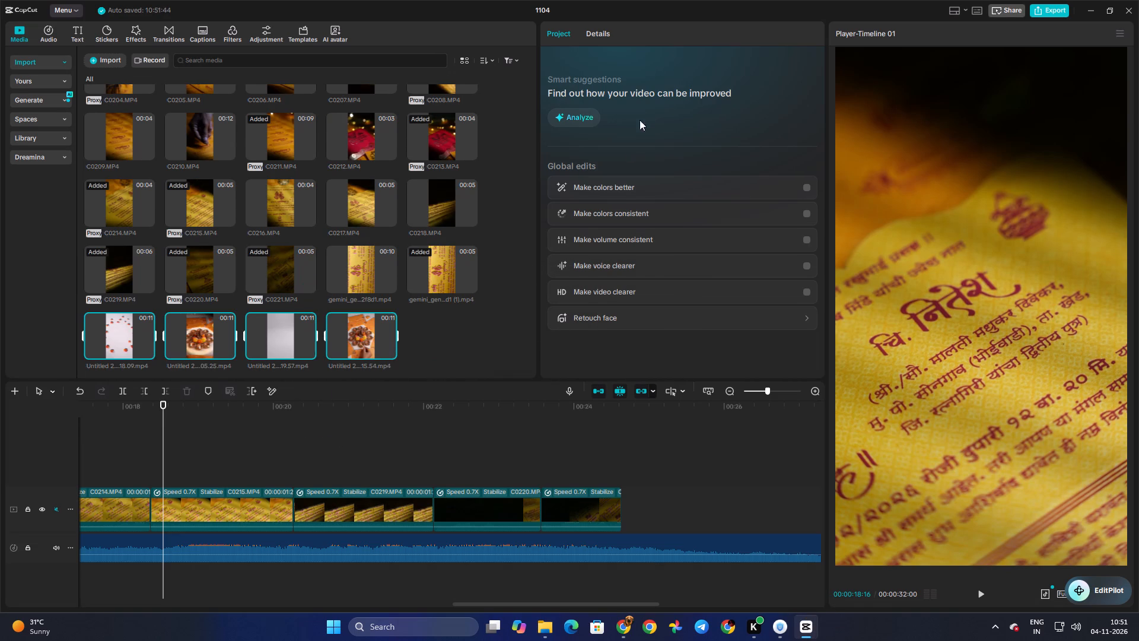
Open the project settings for 1104 from the project details and save them with the options already set.
{"action": "left_click", "coordinate": [605, 36]}
{"action": "left_click", "coordinate": [805, 363]}
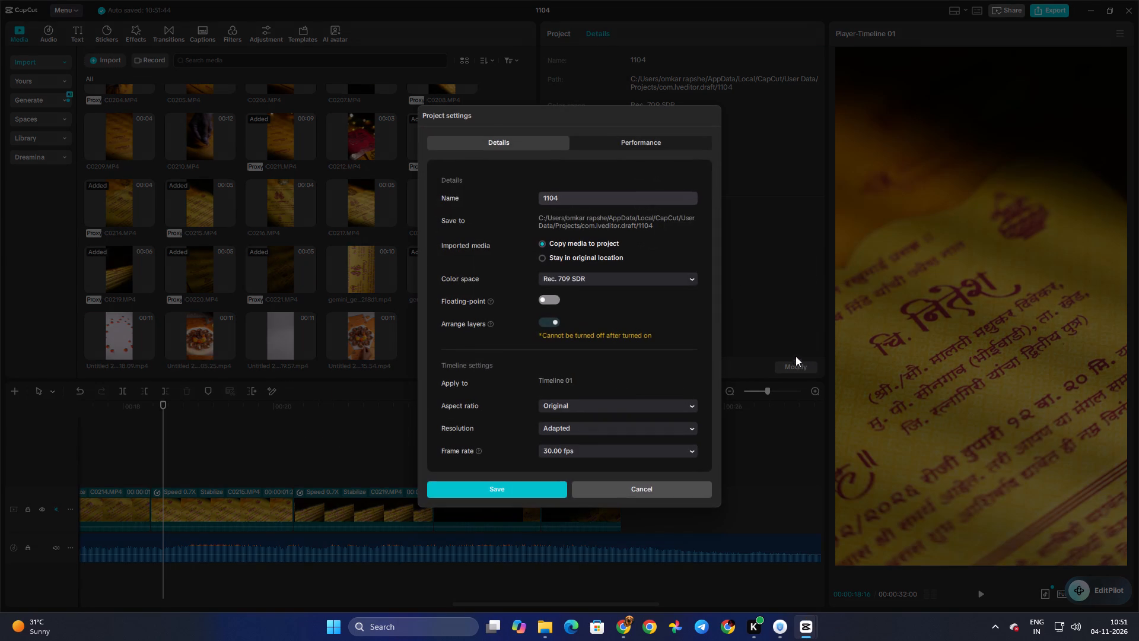
{"action": "left_click", "coordinate": [518, 487]}
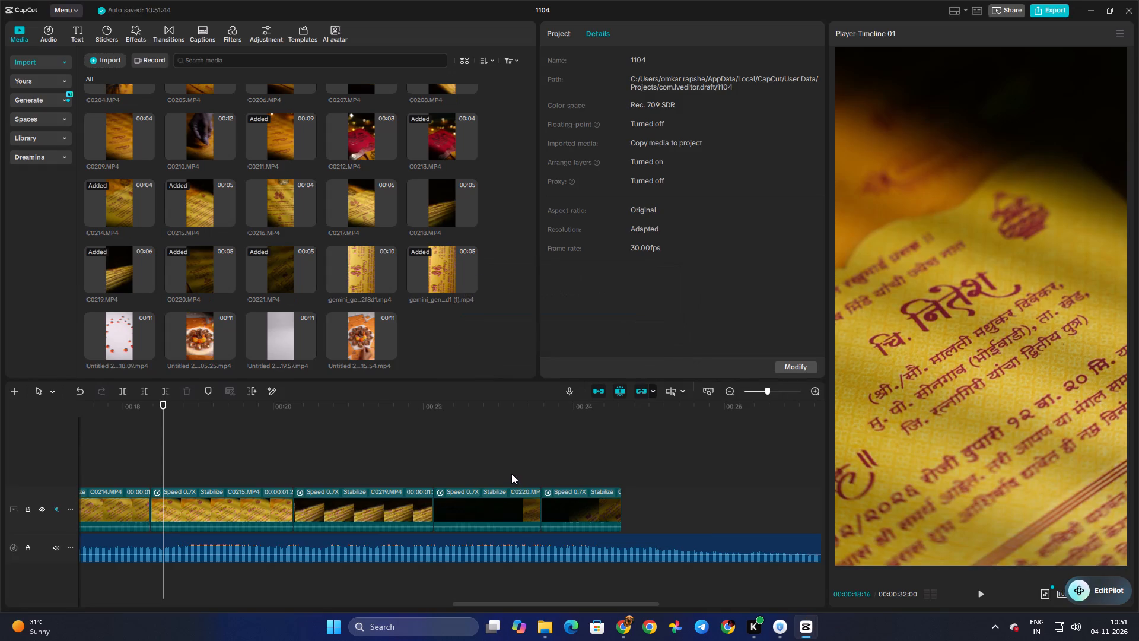
Review the opening of the timeline and preview the imported Untitled clips ending in 19.57 and 18.09 as material to add.
{"action": "left_click", "coordinate": [191, 452]}
{"action": "left_click_drag", "start_coordinate": [191, 452], "coordinate": [59, 452]}
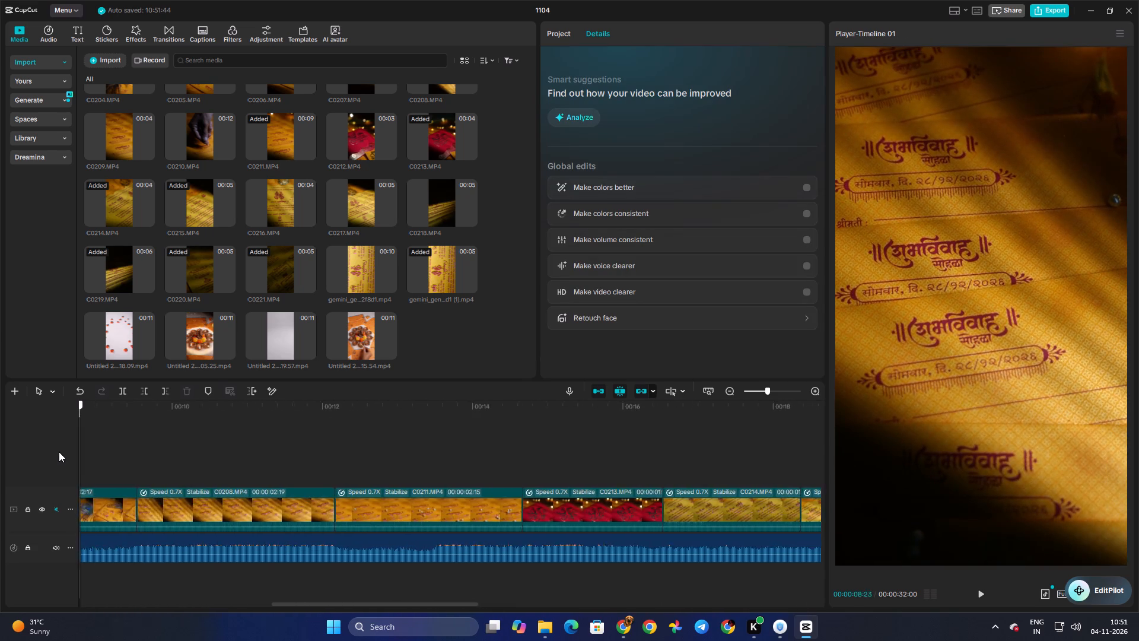
{"action": "left_click_drag", "start_coordinate": [59, 452], "coordinate": [58, 452]}
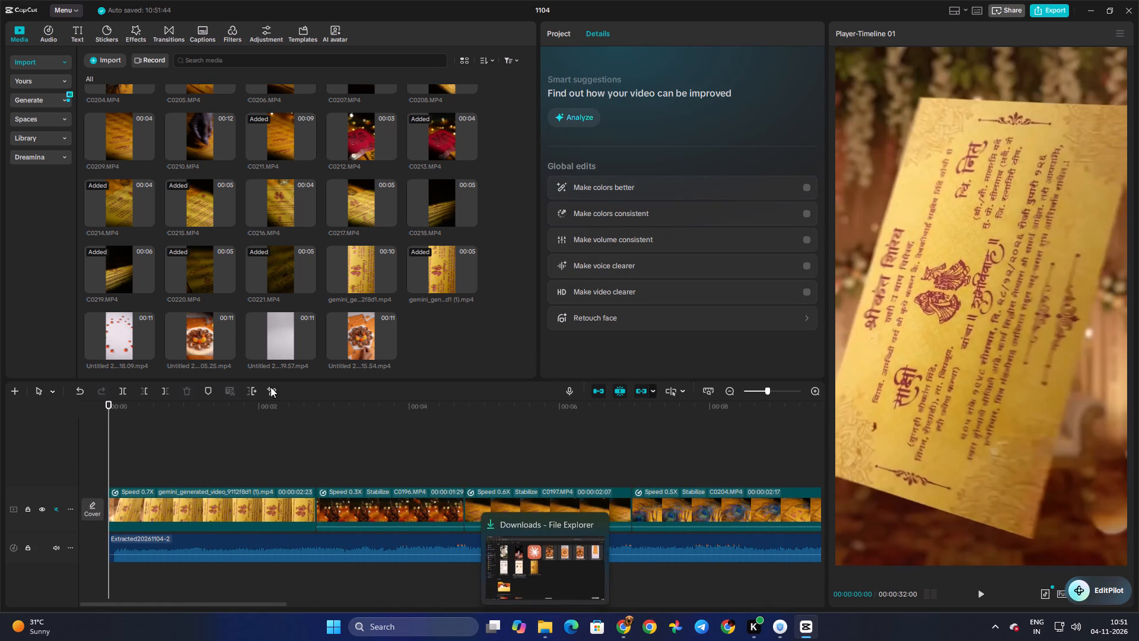
{"action": "left_click", "coordinate": [234, 423]}
{"action": "left_click", "coordinate": [281, 331]}
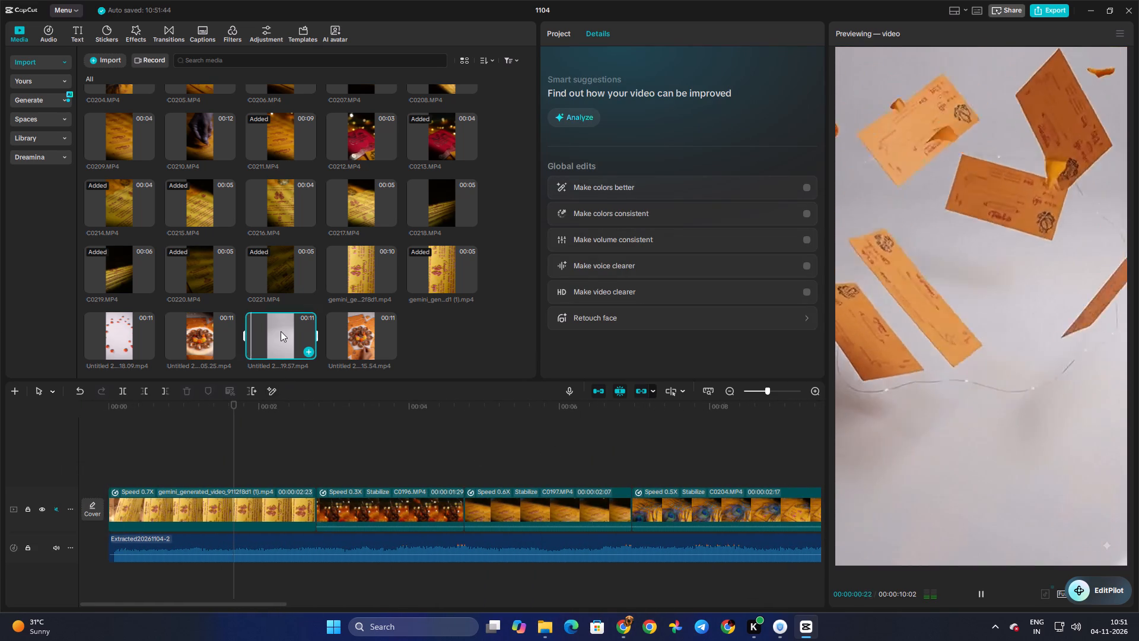
{"action": "left_click", "coordinate": [174, 462]}
{"action": "left_click_drag", "start_coordinate": [174, 462], "coordinate": [133, 465]}
{"action": "key", "text": "space"}
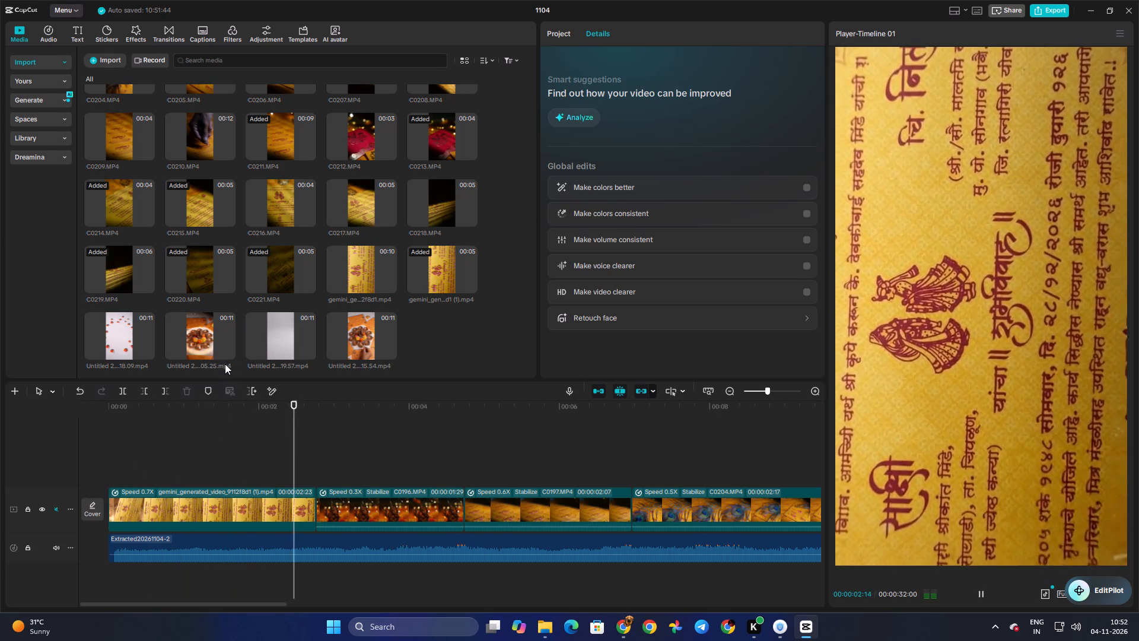
{"action": "left_click", "coordinate": [294, 337]}
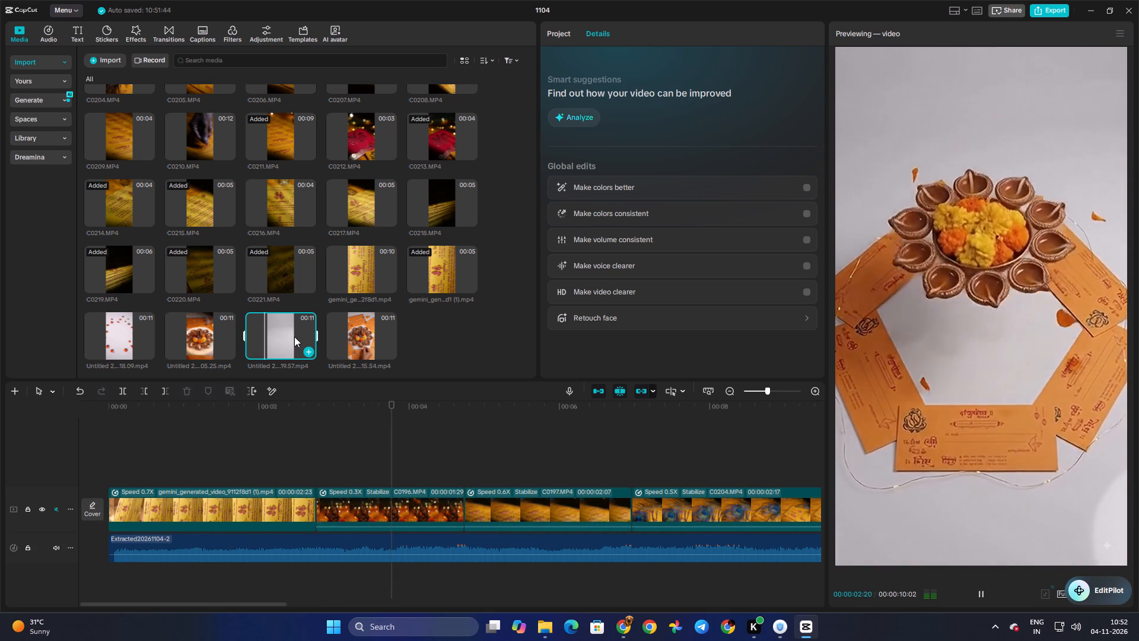
{"action": "left_click", "coordinate": [124, 329]}
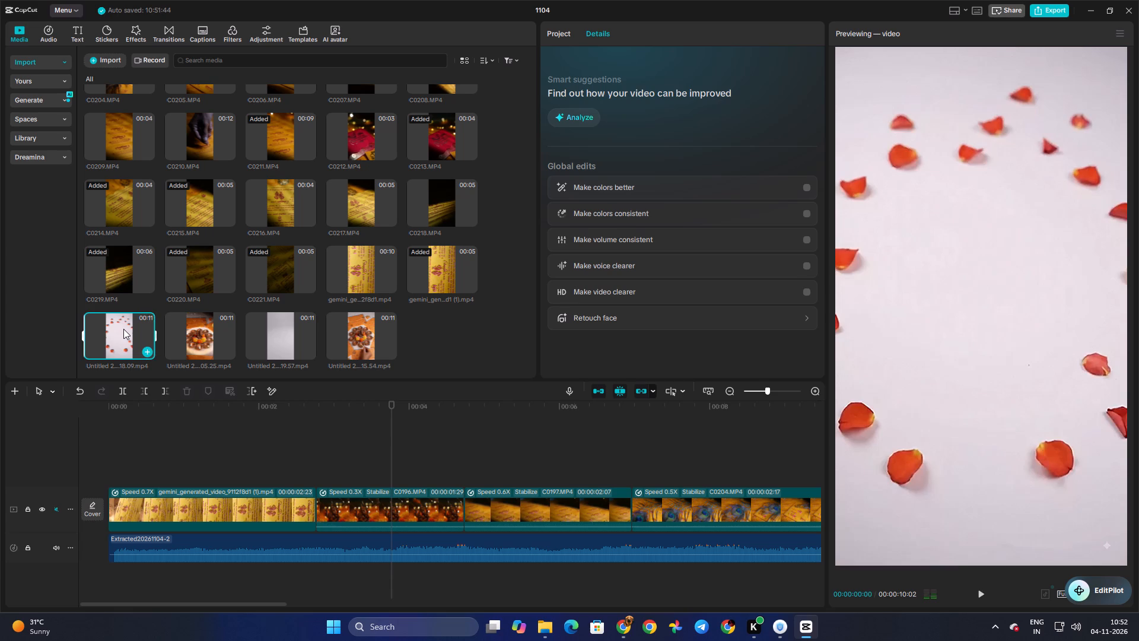
Place the clip Untitled 2026-11-04 03.18.09.mp4 on a new track above the main video, starting at about 2.4 seconds.
{"action": "left_click", "coordinate": [317, 452]}
{"action": "left_click_drag", "start_coordinate": [317, 452], "coordinate": [276, 451]}
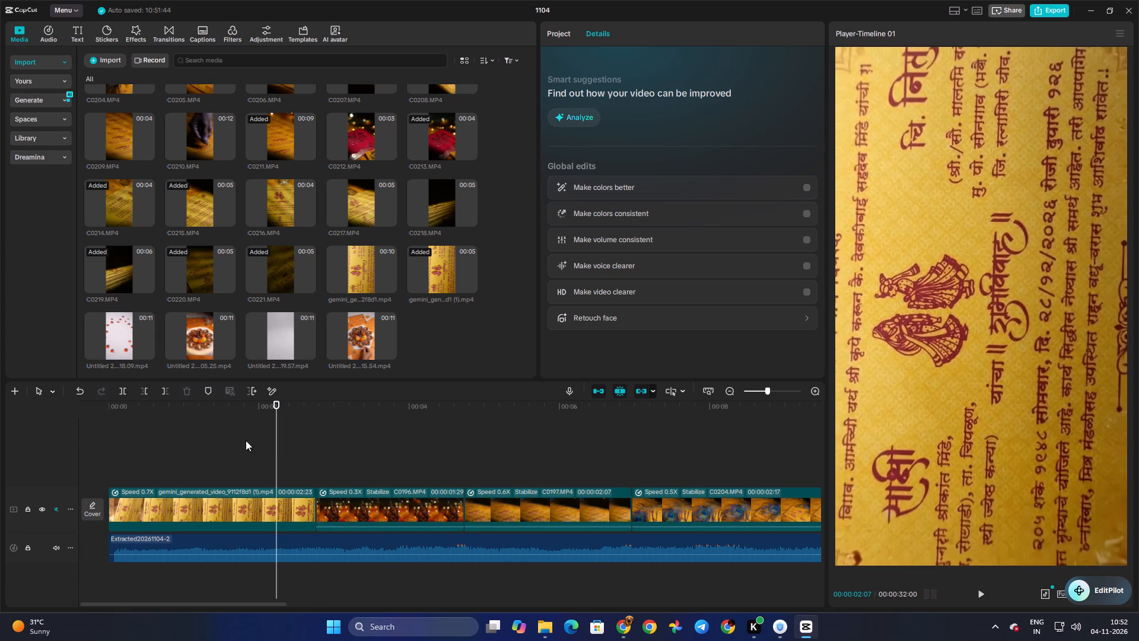
{"action": "left_click_drag", "start_coordinate": [132, 348], "coordinate": [294, 452]}
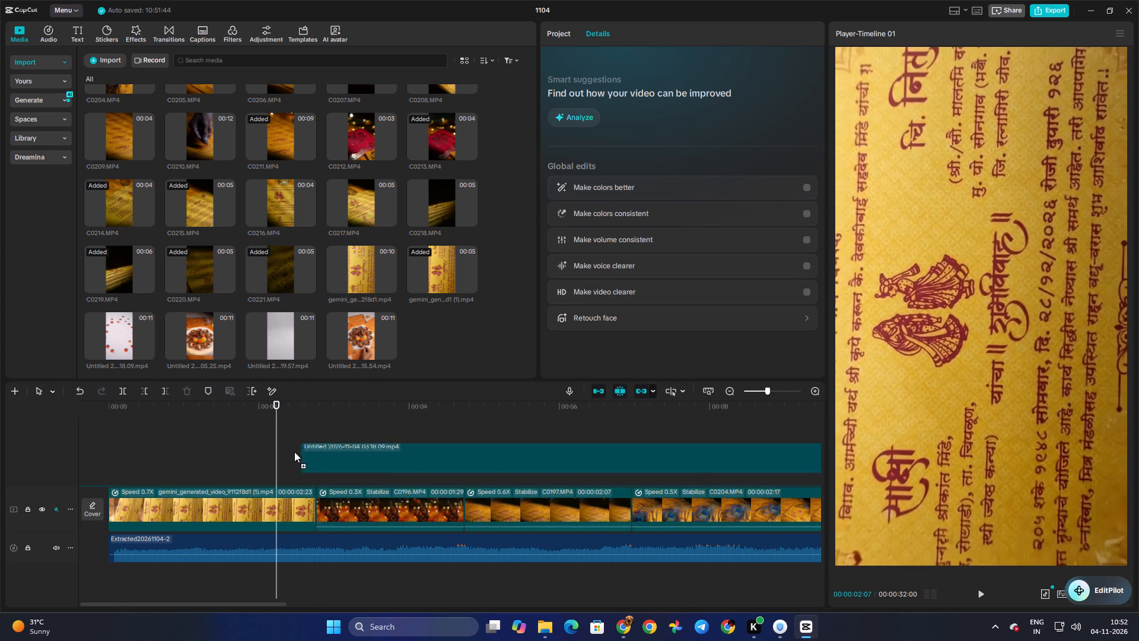
{"action": "left_click_drag", "start_coordinate": [294, 452], "coordinate": [292, 451]}
Extract the audio of the overlaid Untitled 2026-11-04 03.18.09 clip onto its own audio track.
{"action": "left_click", "coordinate": [338, 465]}
{"action": "right_click", "coordinate": [338, 466]}
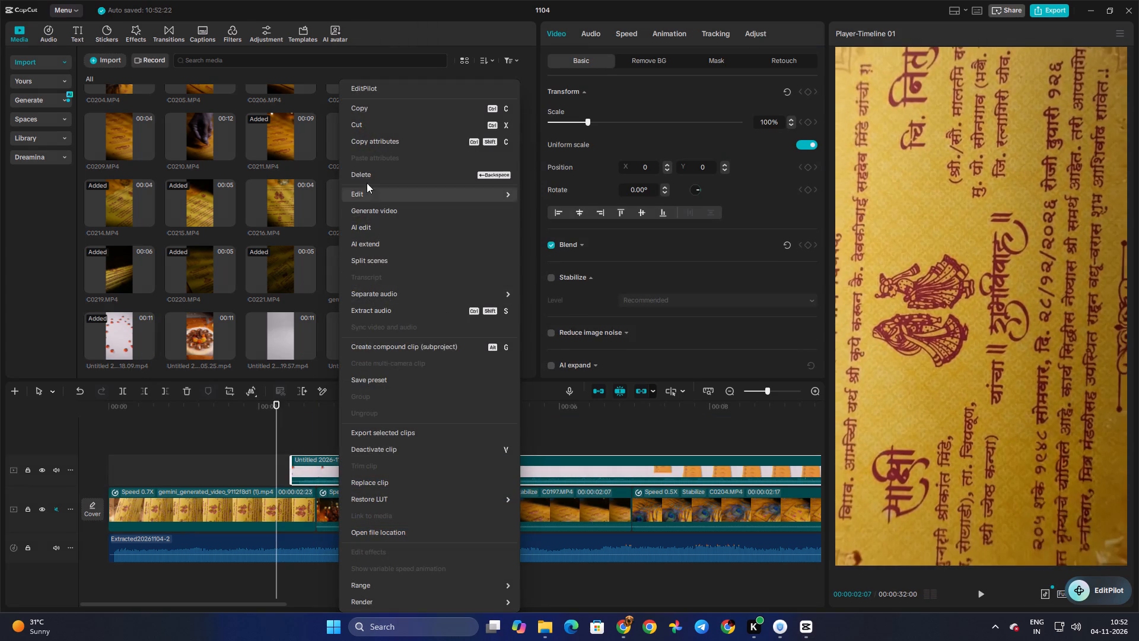
{"action": "left_click", "coordinate": [392, 313]}
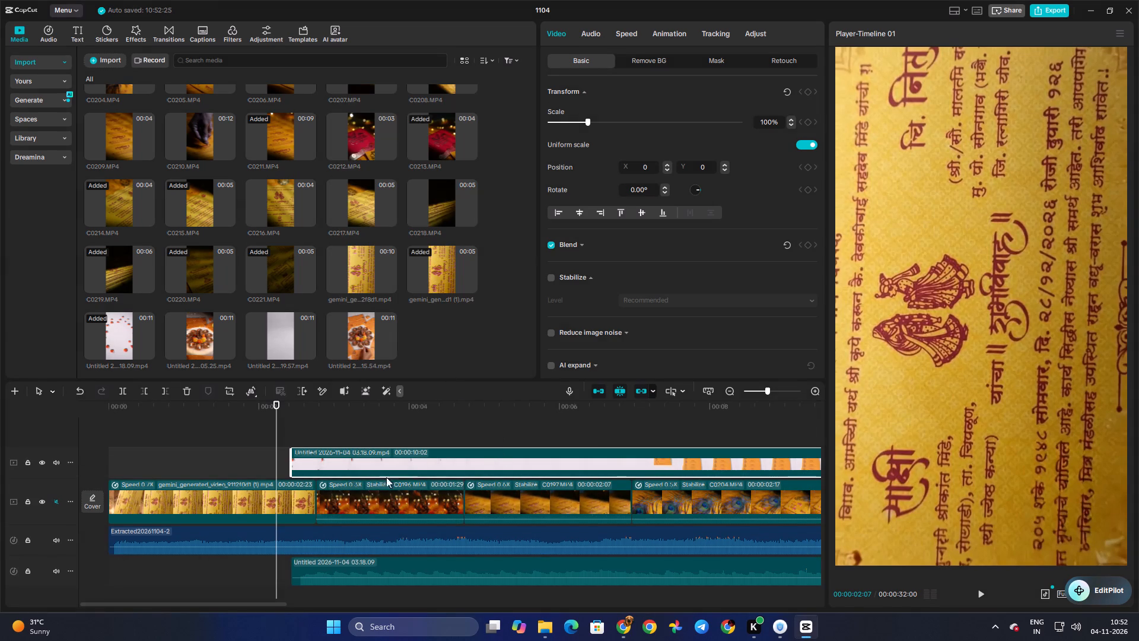
Move the overlaid Untitled 03.18.09 video into the main track, between the opening gemini_generated clip and C0196.MP4.
{"action": "left_click_drag", "start_coordinate": [333, 459], "coordinate": [350, 504]}
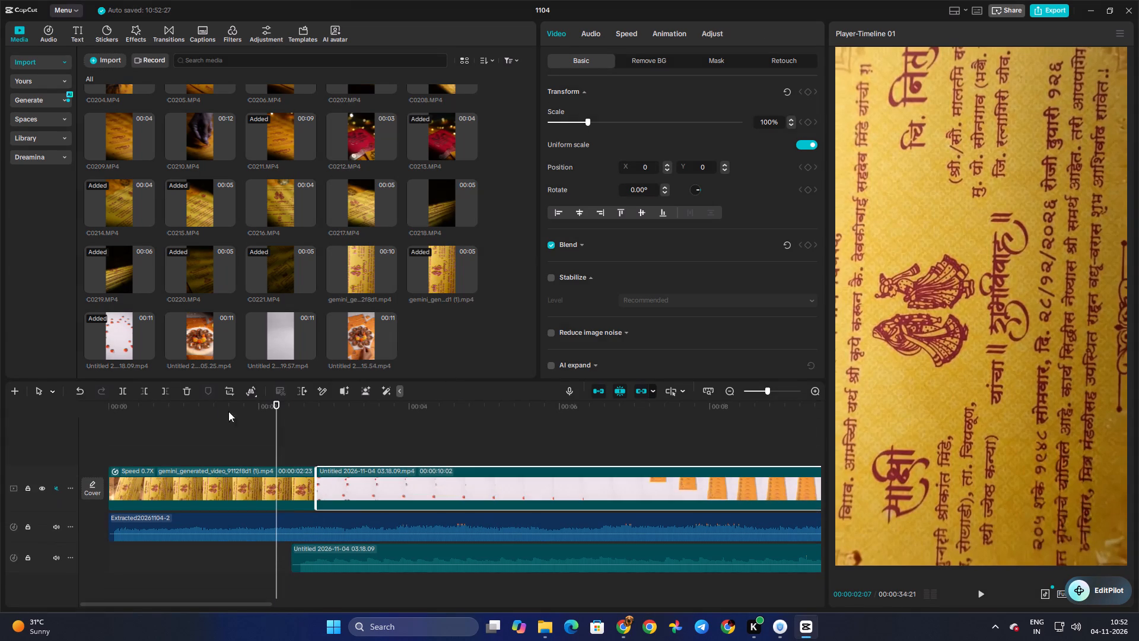
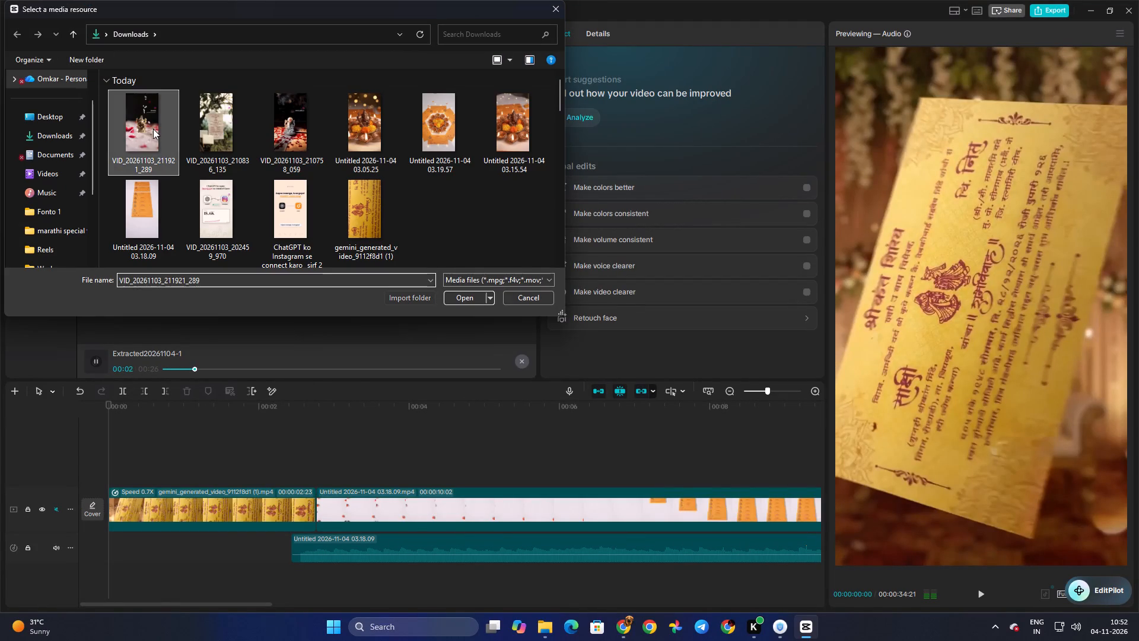
Extract the audio of VID_20261103_211921_289 and add it on a new audio track from the start of the timeline.
{"action": "left_click", "coordinate": [467, 296]}
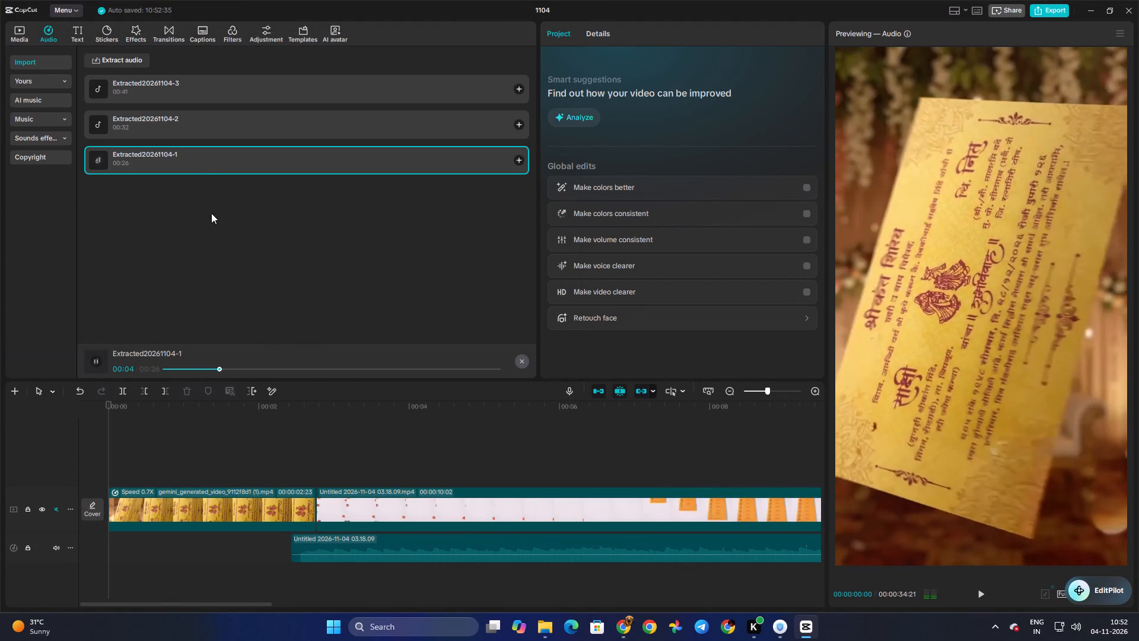
{"action": "left_click", "coordinate": [203, 164]}
{"action": "left_click_drag", "start_coordinate": [193, 367], "coordinate": [0, 294]}
{"action": "left_click", "coordinate": [226, 77]}
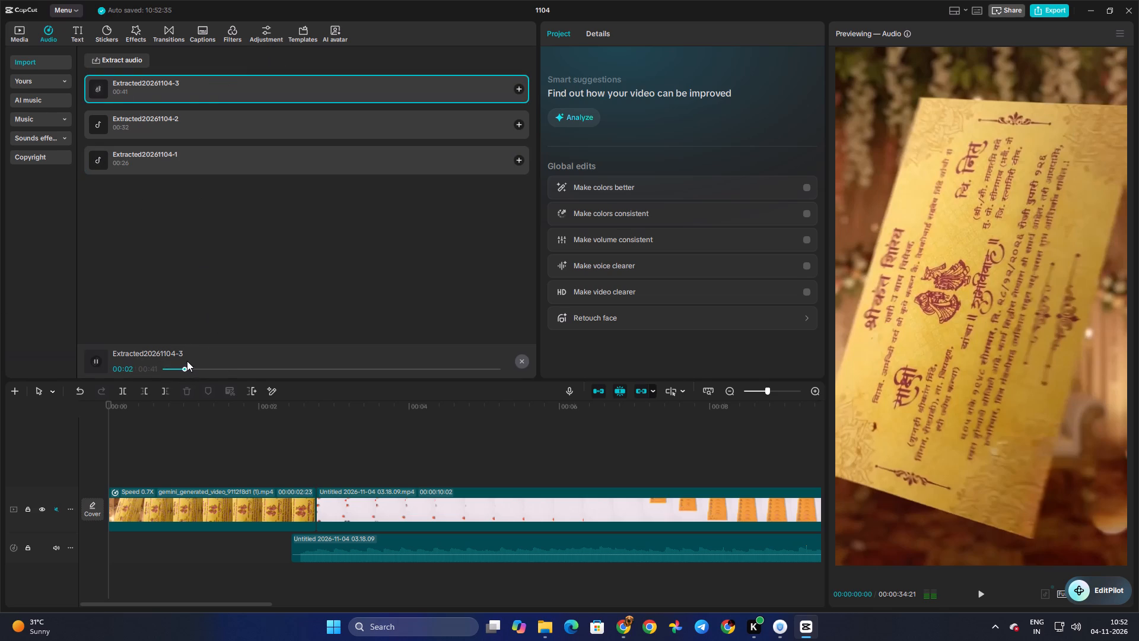
{"action": "left_click", "coordinate": [521, 86]}
Split the Untitled 03.18.09 video at 00:00:06:08, just as the first orange envelope appears, and delete the petals-only part before the cut.
{"action": "key", "text": "space"}
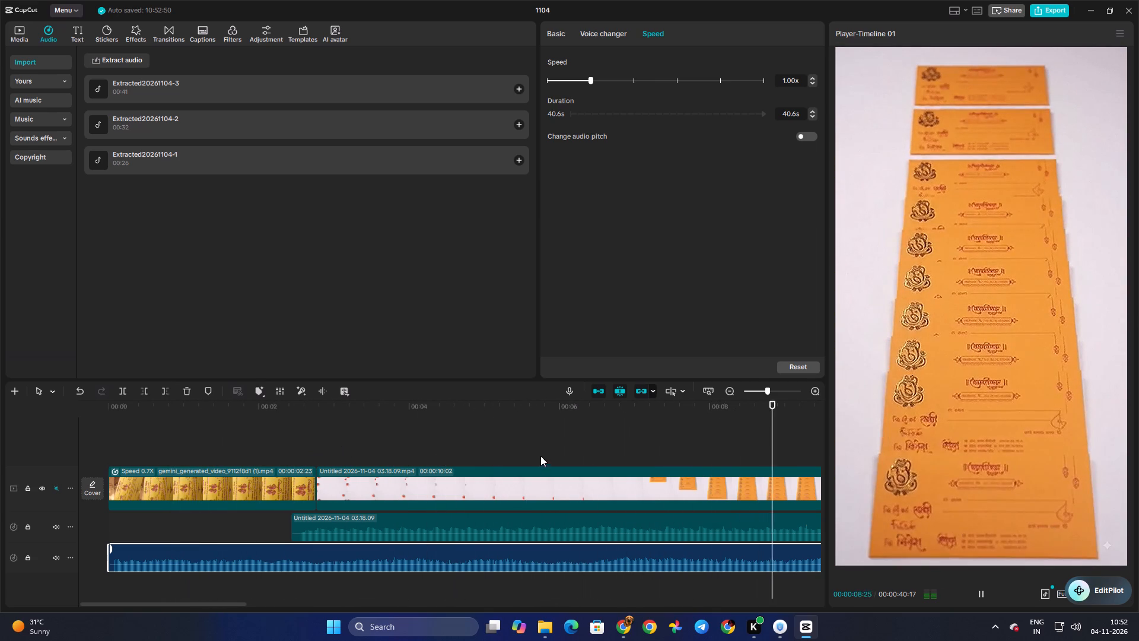
{"action": "left_click", "coordinate": [559, 446]}
{"action": "left_click_drag", "start_coordinate": [559, 446], "coordinate": [336, 445]}
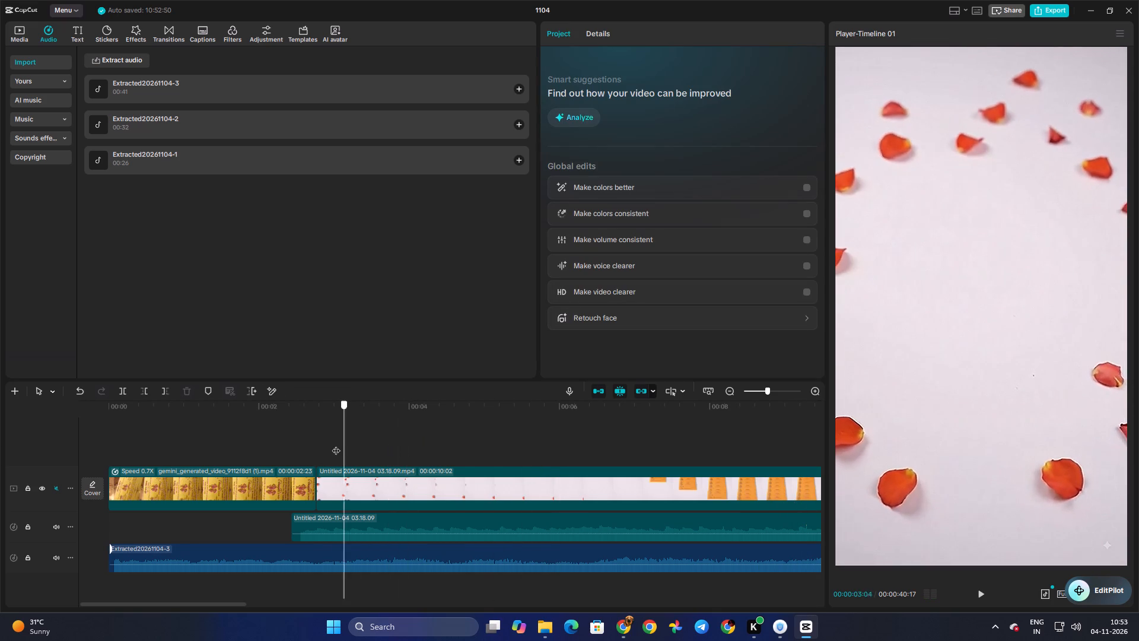
{"action": "left_click_drag", "start_coordinate": [336, 445], "coordinate": [418, 455]}
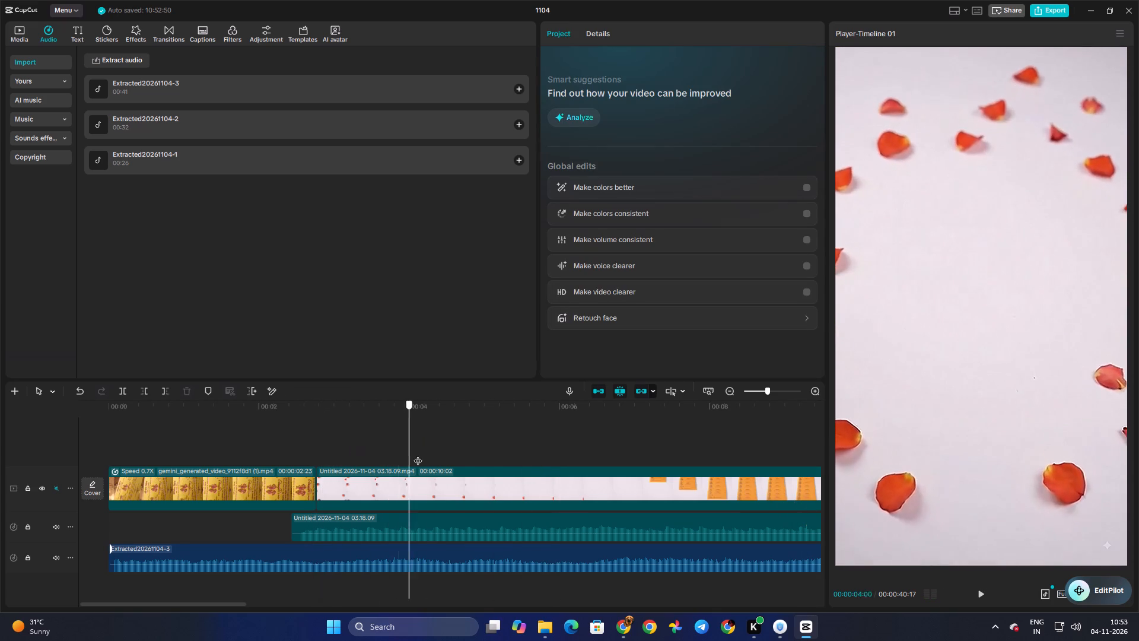
{"action": "left_click_drag", "start_coordinate": [418, 455], "coordinate": [541, 465]}
{"action": "key", "text": "space"}
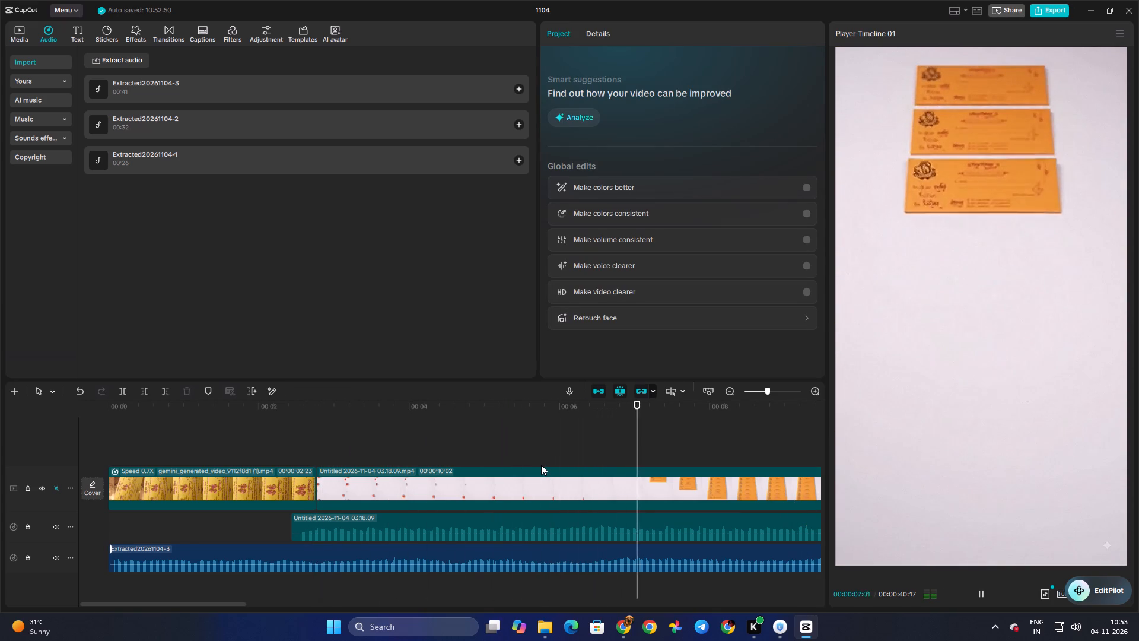
{"action": "left_click", "coordinate": [665, 459]}
{"action": "left_click_drag", "start_coordinate": [665, 459], "coordinate": [649, 459]}
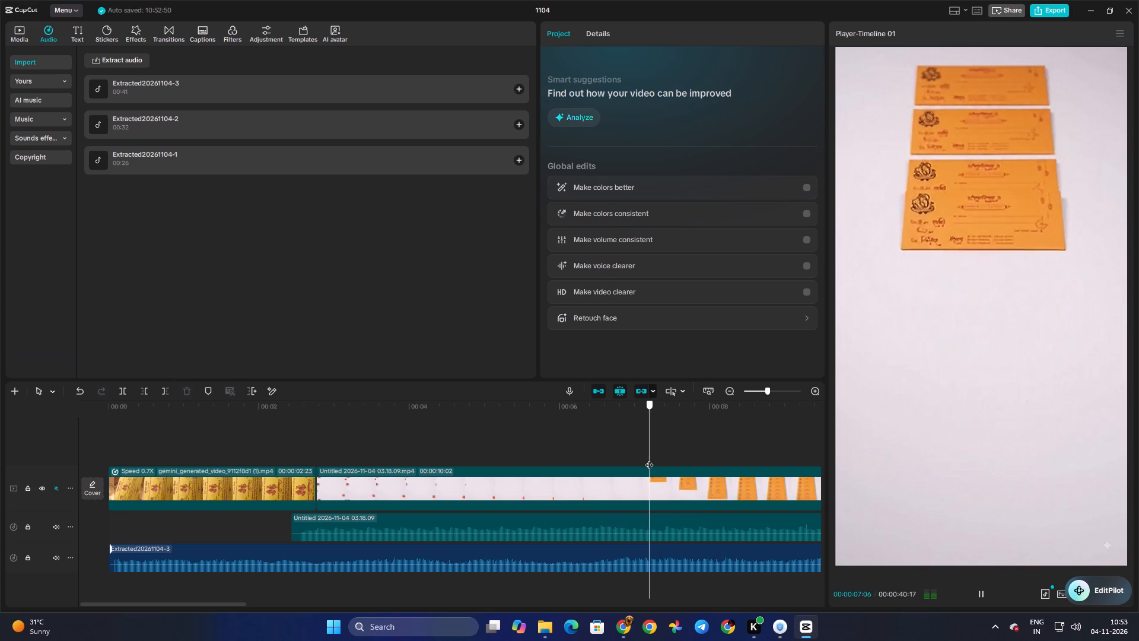
{"action": "left_click_drag", "start_coordinate": [649, 459], "coordinate": [564, 459]}
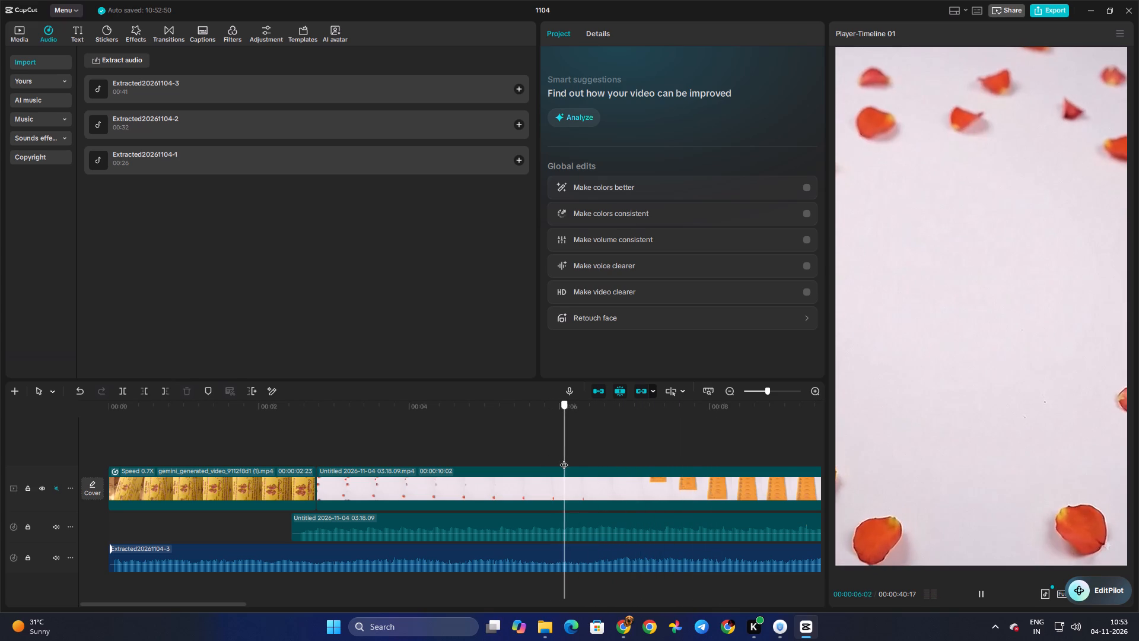
{"action": "left_click_drag", "start_coordinate": [564, 459], "coordinate": [578, 463]}
{"action": "left_click", "coordinate": [583, 496]}
{"action": "key", "text": "ctrl+b"}
{"action": "left_click", "coordinate": [563, 492]}
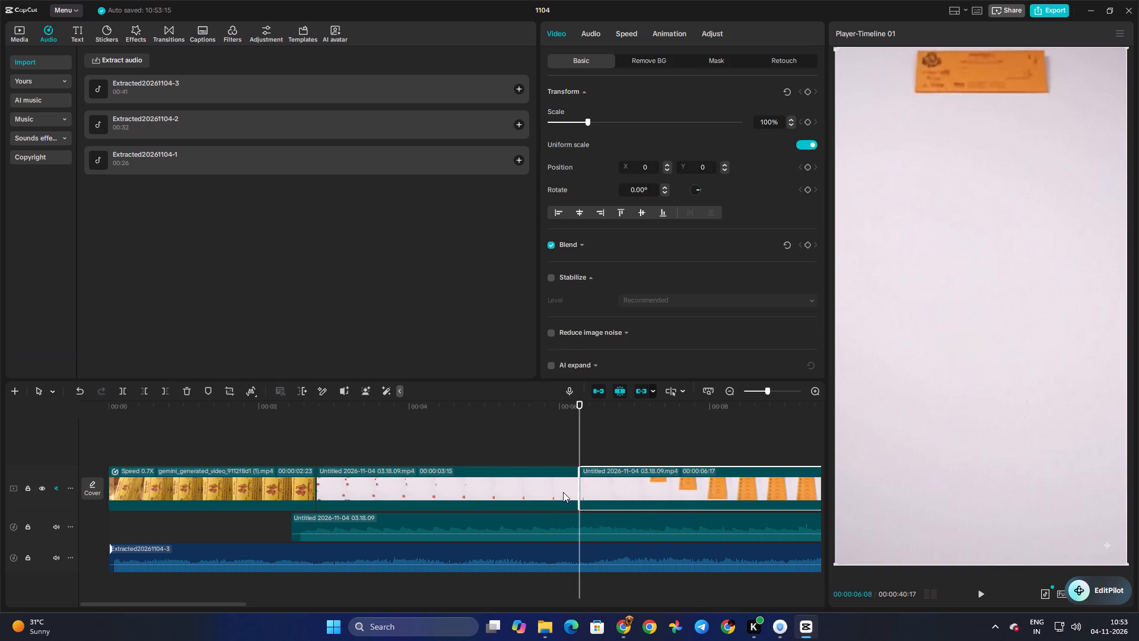
{"action": "key", "text": "Delete"}
Split the Untitled 03.18.09 video at 00:00:04:24 and delete the part after the cut, up to C0196.MP4.
{"action": "left_click", "coordinate": [328, 440]}
{"action": "left_click_drag", "start_coordinate": [327, 440], "coordinate": [297, 440]}
{"action": "key", "text": "space"}
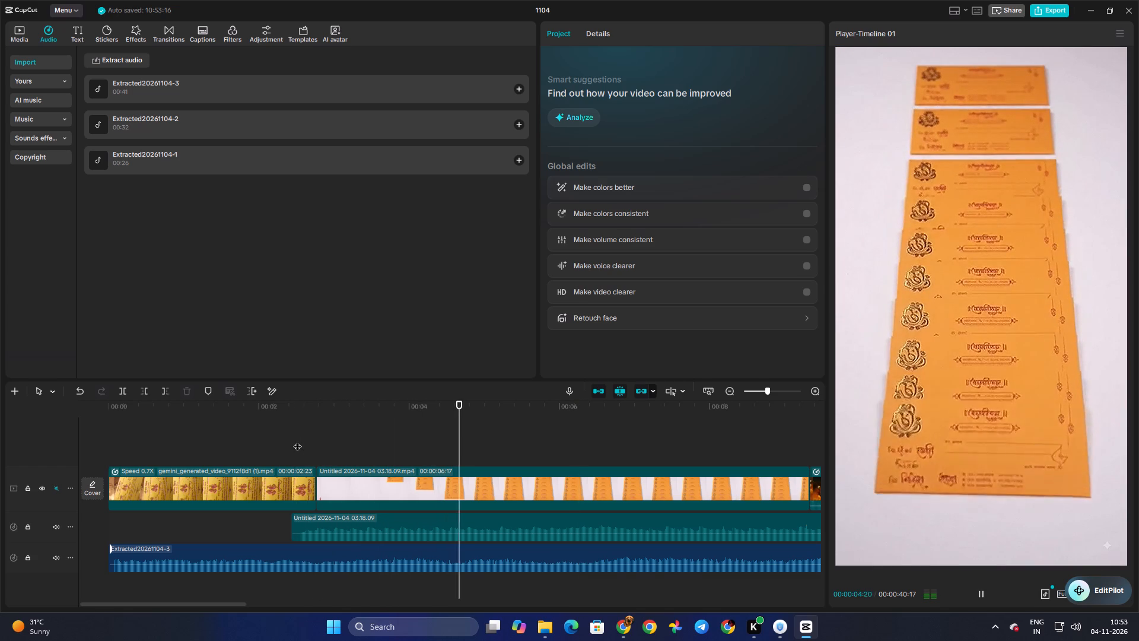
{"action": "key", "text": "space"}
{"action": "left_click", "coordinate": [500, 451]}
{"action": "left_click_drag", "start_coordinate": [500, 451], "coordinate": [448, 451]}
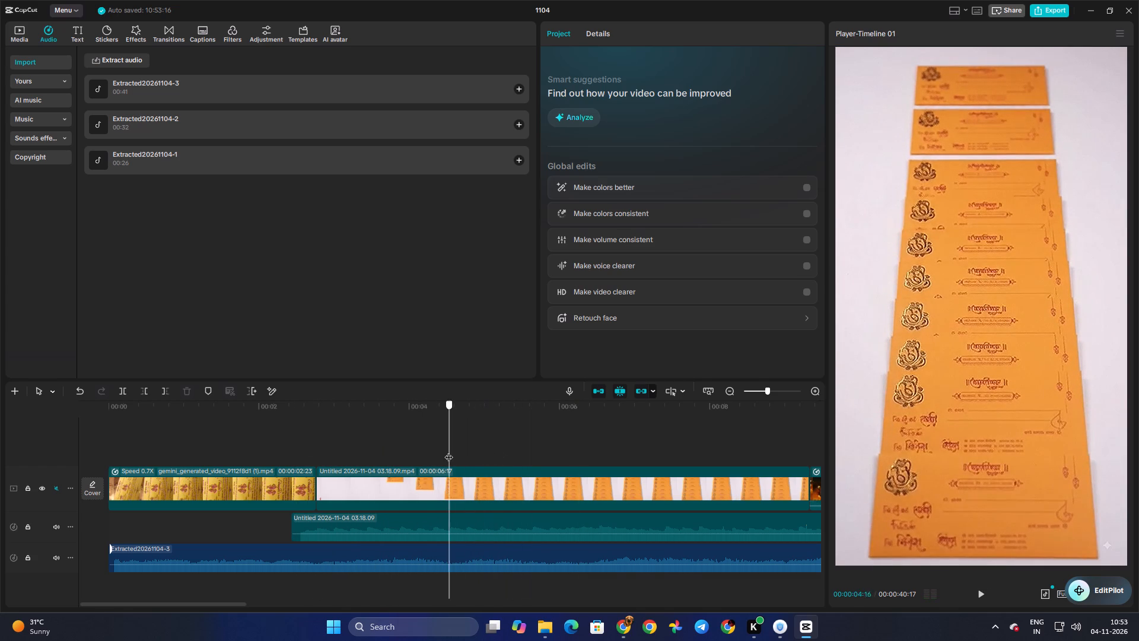
{"action": "left_click_drag", "start_coordinate": [448, 451], "coordinate": [469, 455]}
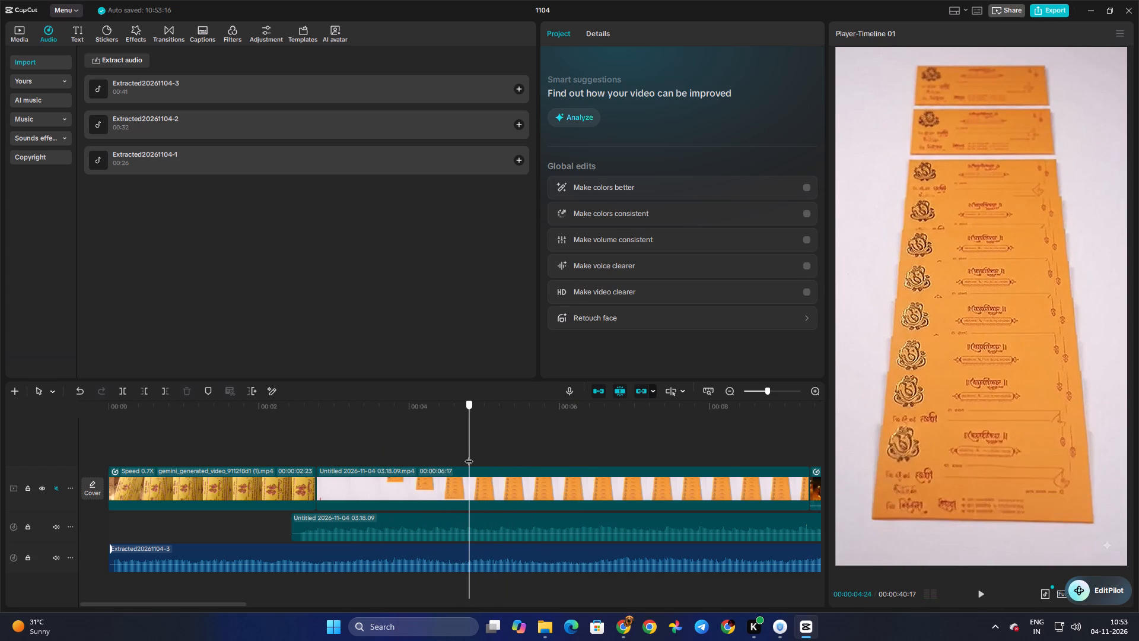
{"action": "left_click_drag", "start_coordinate": [469, 455], "coordinate": [470, 456]}
{"action": "left_click", "coordinate": [470, 487]}
{"action": "key", "text": "ctrl+b"}
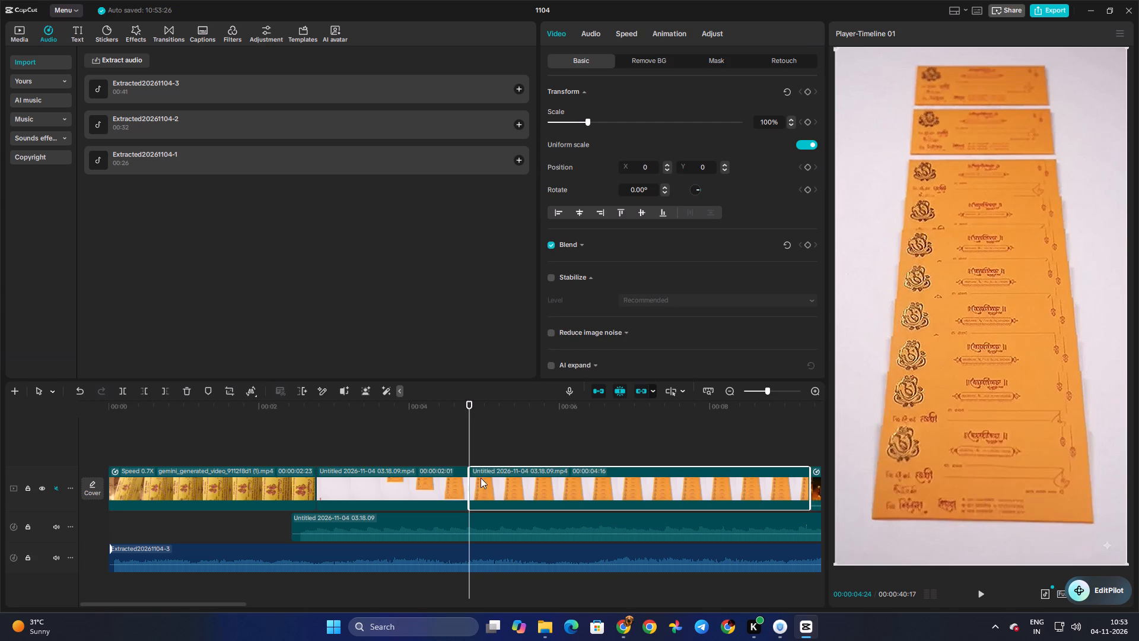
{"action": "left_click", "coordinate": [483, 463]}
{"action": "left_click_drag", "start_coordinate": [482, 461], "coordinate": [628, 465]}
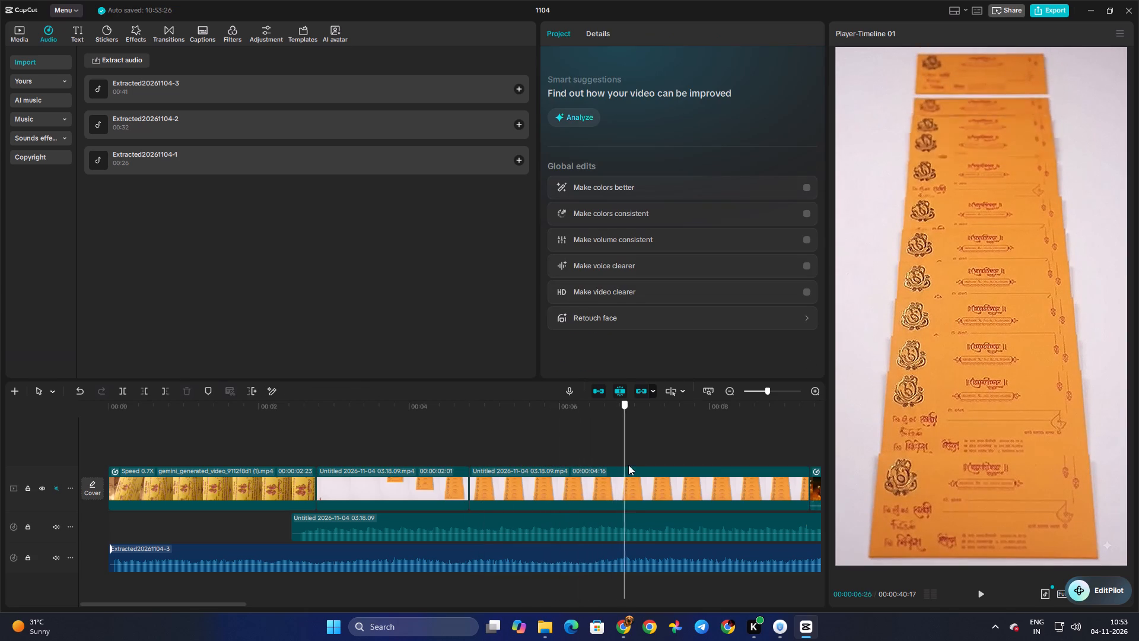
{"action": "left_click_drag", "start_coordinate": [628, 465], "coordinate": [767, 483]}
{"action": "left_click", "coordinate": [762, 494]}
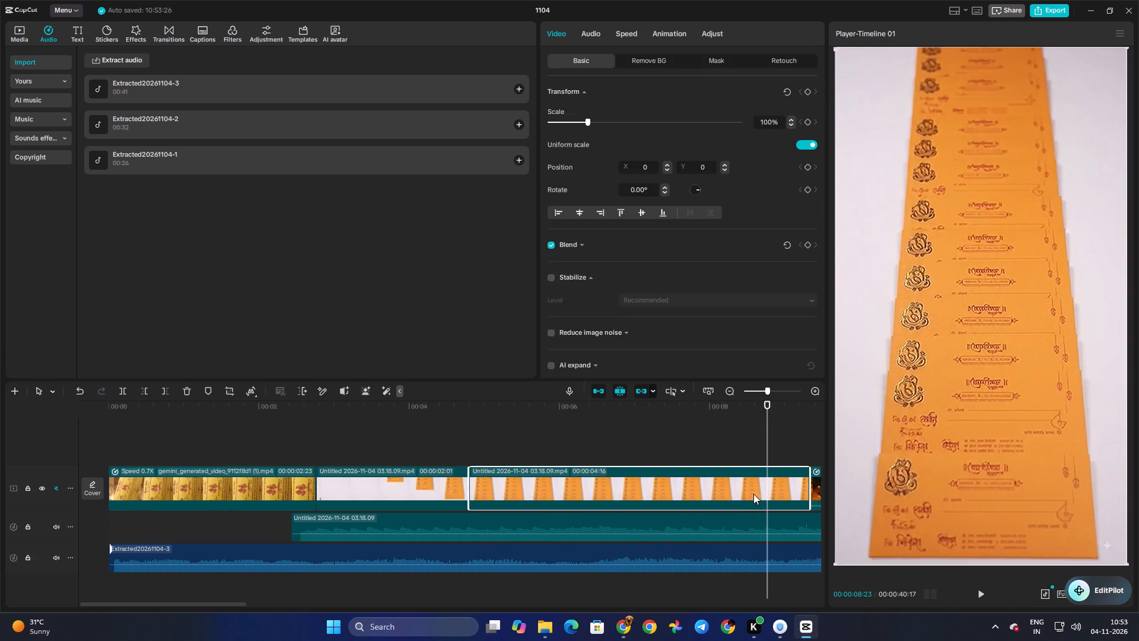
{"action": "key", "text": "Delete"}
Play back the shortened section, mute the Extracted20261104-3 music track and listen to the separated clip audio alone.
{"action": "left_click", "coordinate": [365, 435]}
{"action": "key", "text": "space"}
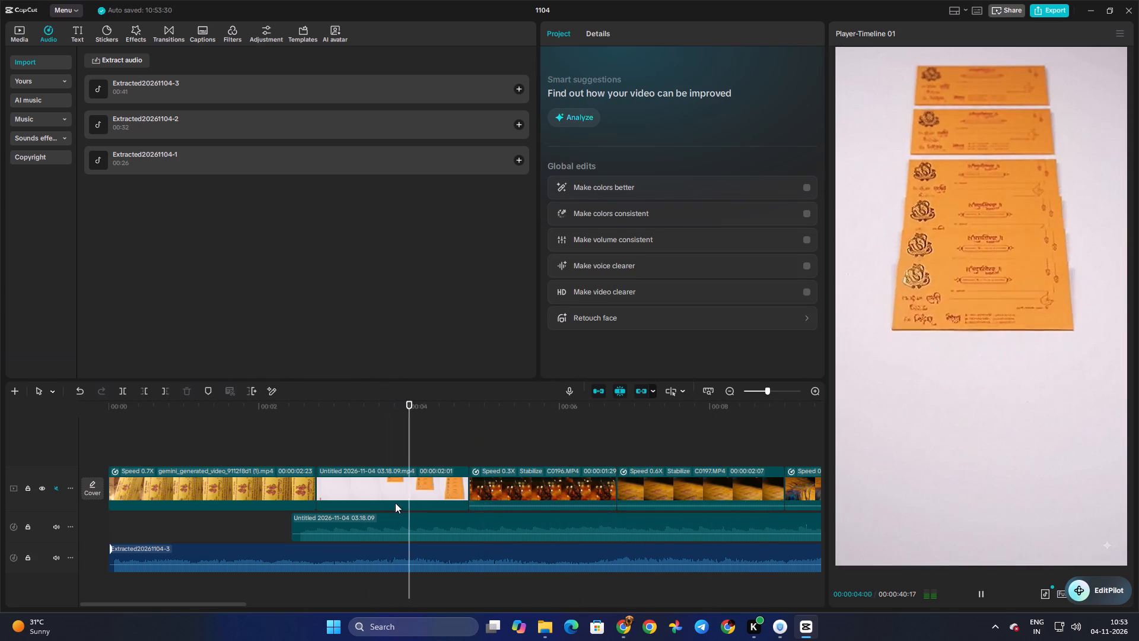
{"action": "key", "text": "space"}
{"action": "left_click", "coordinate": [58, 560]}
{"action": "key", "text": "space"}
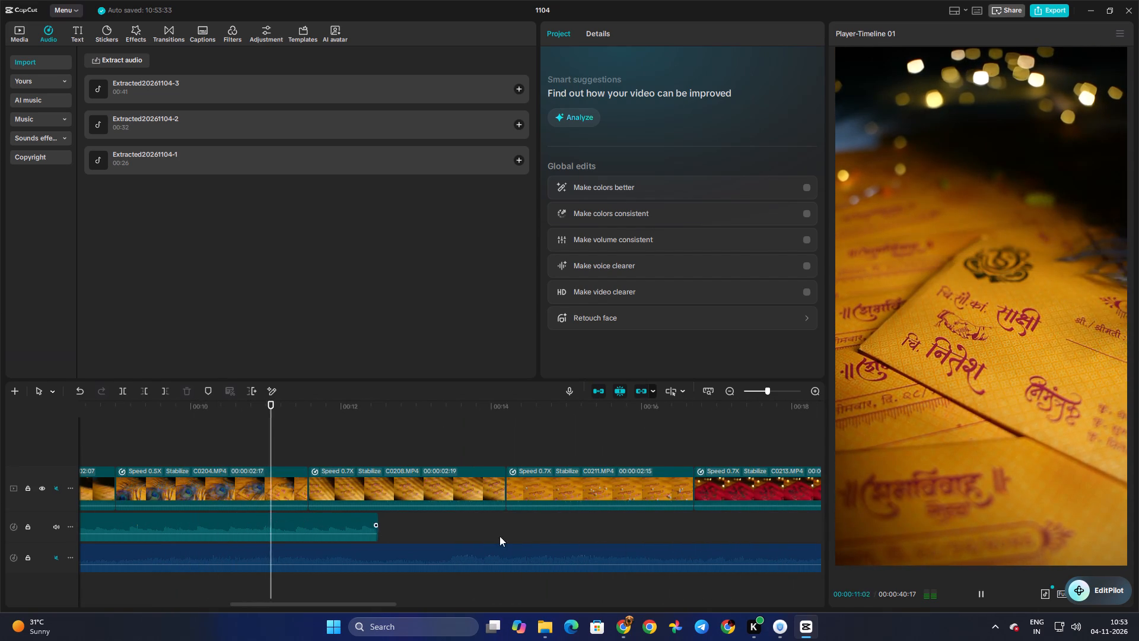
{"action": "key", "text": "space"}
Raise the system speaker volume to 100.
{"action": "left_click", "coordinate": [1071, 637]}
{"action": "left_click_drag", "start_coordinate": [1077, 560], "coordinate": [1108, 566]}
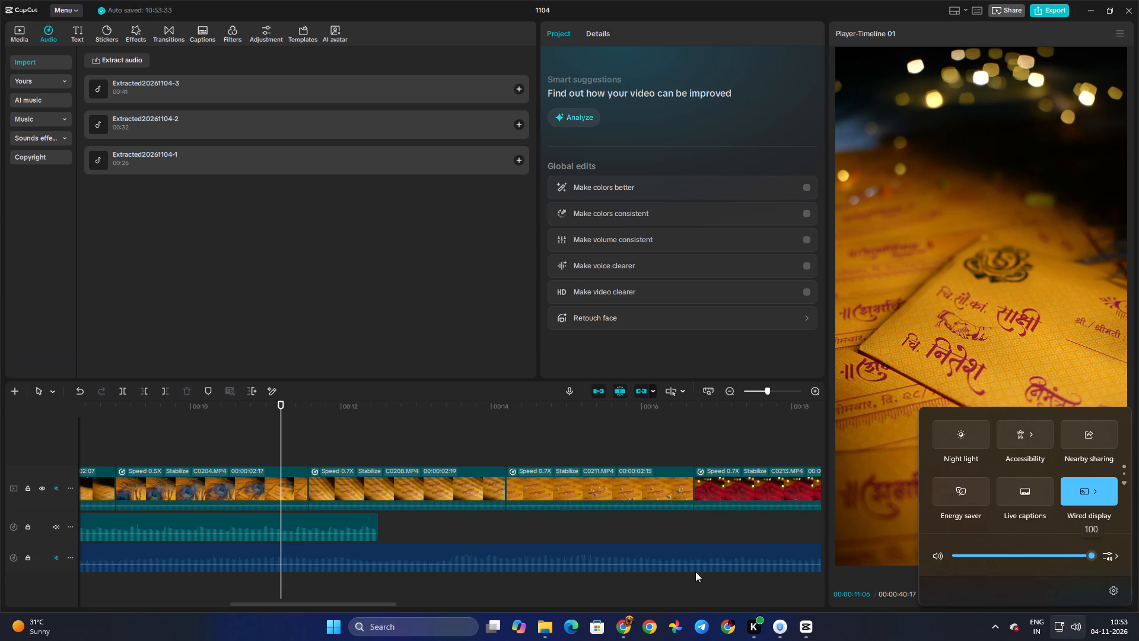
Find by ear where the wanted sound begins in the separated Untitled 03.18.09 audio and split that audio at 00:00:08:10.
{"action": "left_click", "coordinate": [193, 436]}
{"action": "left_click_drag", "start_coordinate": [193, 436], "coordinate": [107, 433]}
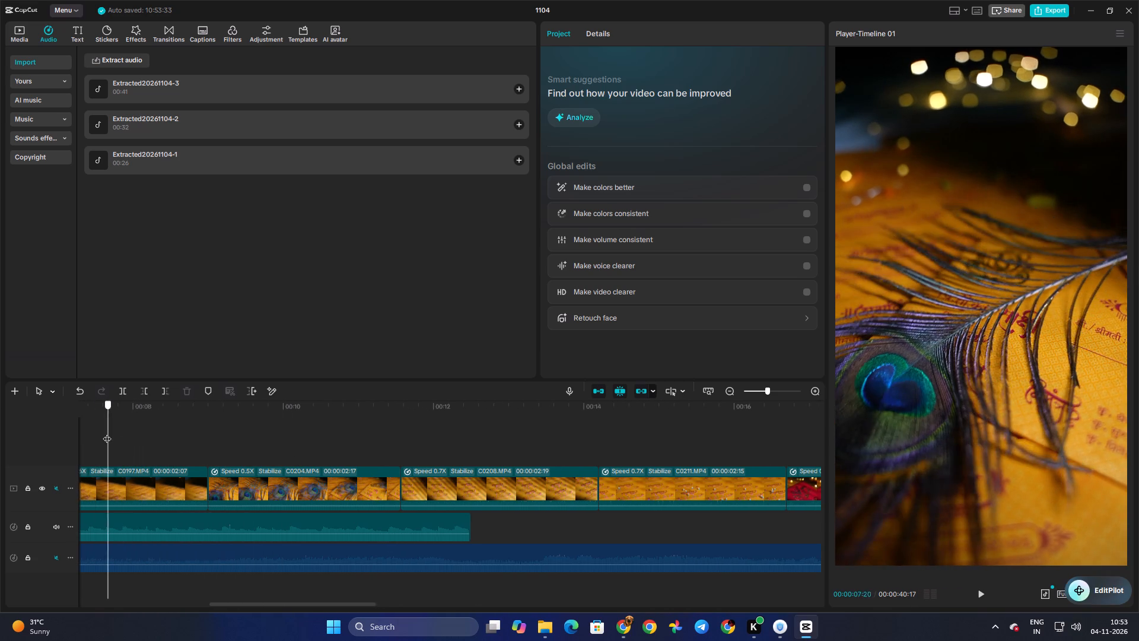
{"action": "left_click_drag", "start_coordinate": [107, 433], "coordinate": [198, 442]}
{"action": "key", "text": "space"}
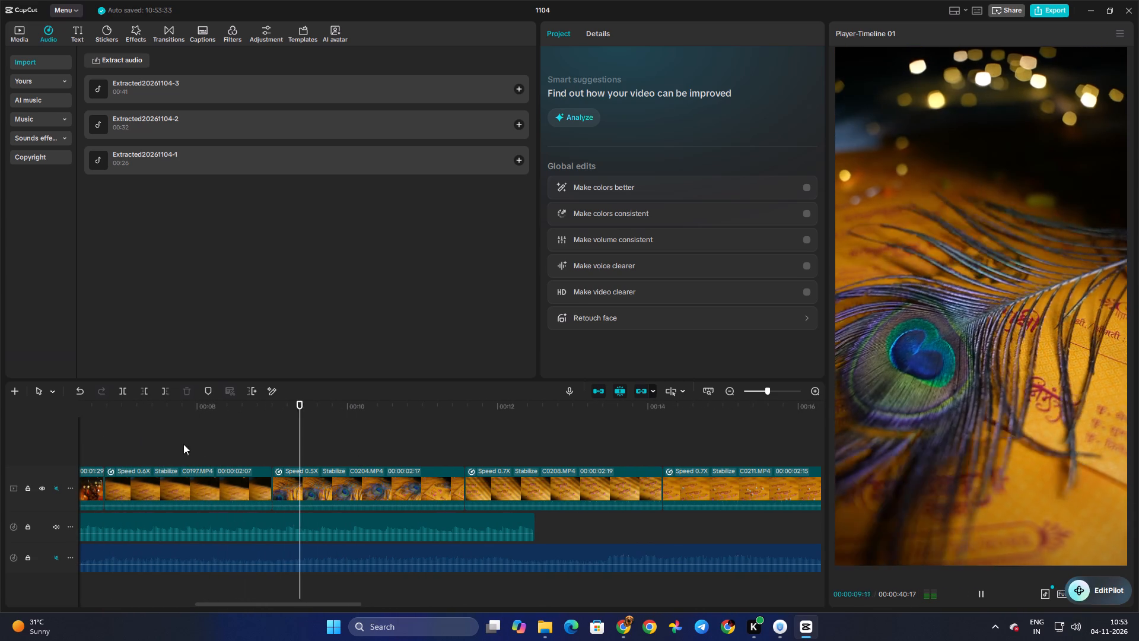
{"action": "left_click", "coordinate": [158, 444]}
{"action": "left_click_drag", "start_coordinate": [158, 444], "coordinate": [186, 440]}
{"action": "key", "text": "space"}
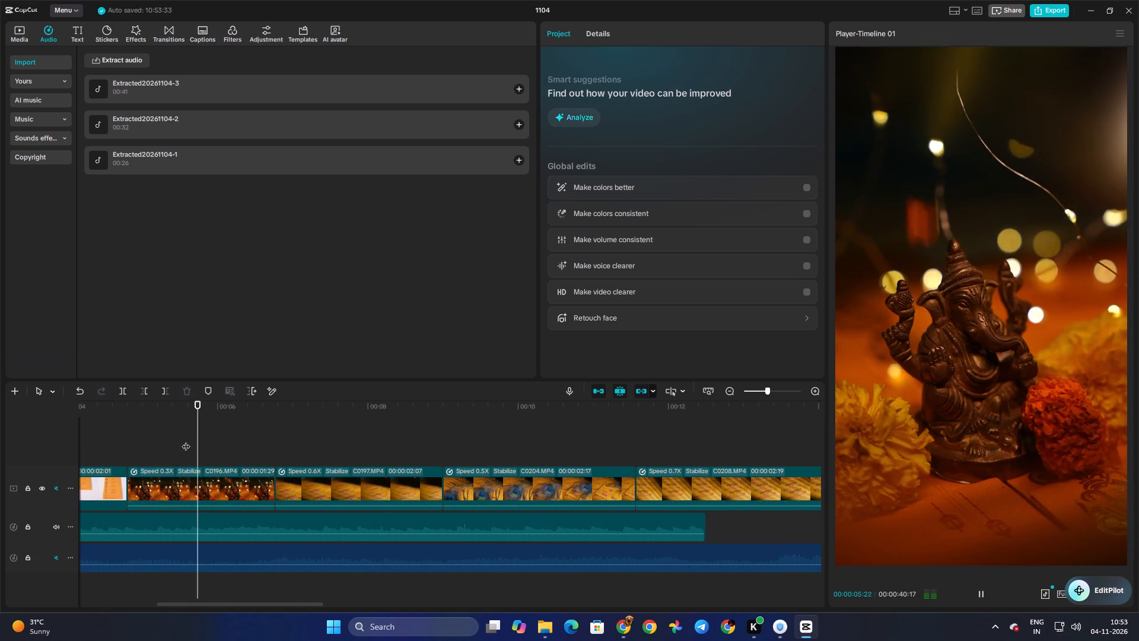
{"action": "left_click", "coordinate": [211, 434]}
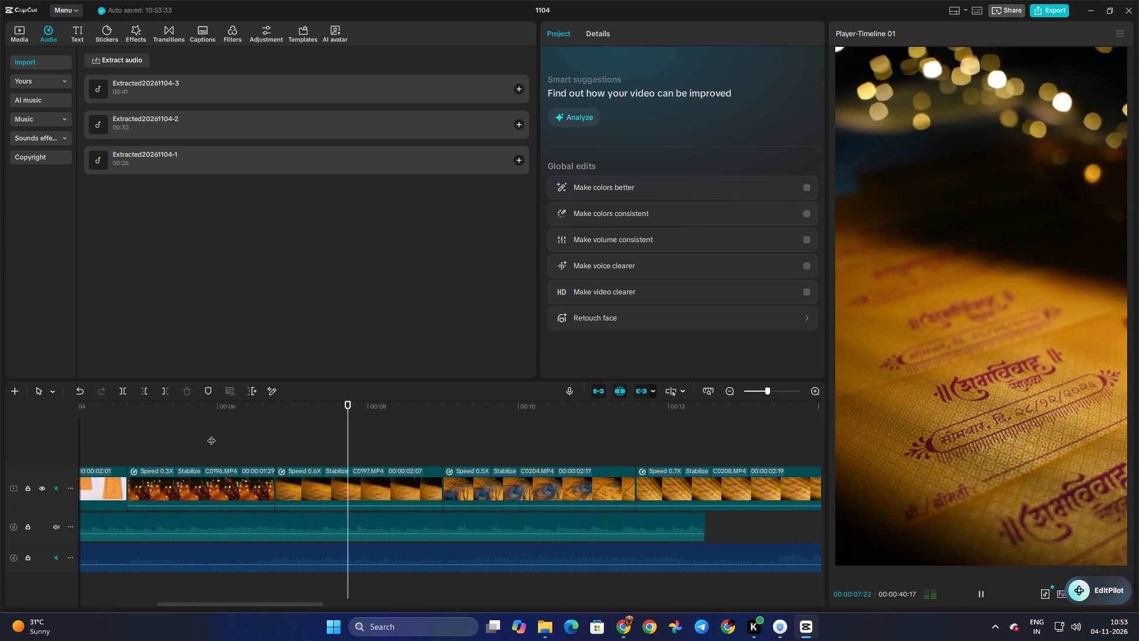
{"action": "key", "text": "space"}
{"action": "left_click", "coordinate": [211, 434]}
{"action": "left_click_drag", "start_coordinate": [211, 434], "coordinate": [171, 433]}
{"action": "key", "text": "space"}
{"action": "key", "text": "space"}
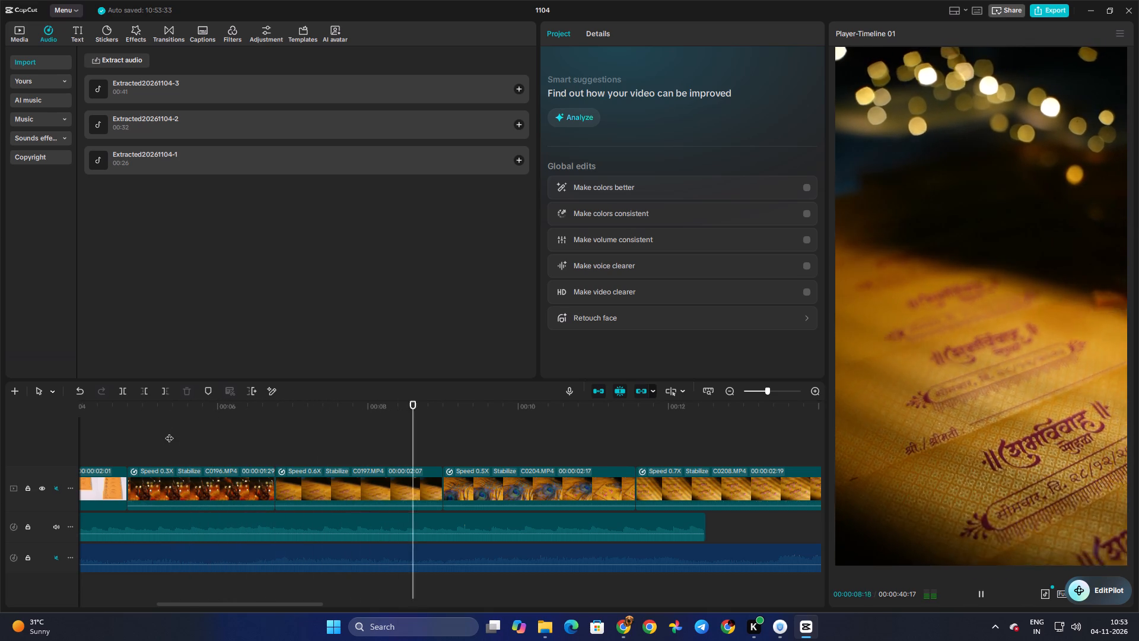
{"action": "left_click", "coordinate": [403, 429]}
{"action": "left_click_drag", "start_coordinate": [403, 429], "coordinate": [399, 429]}
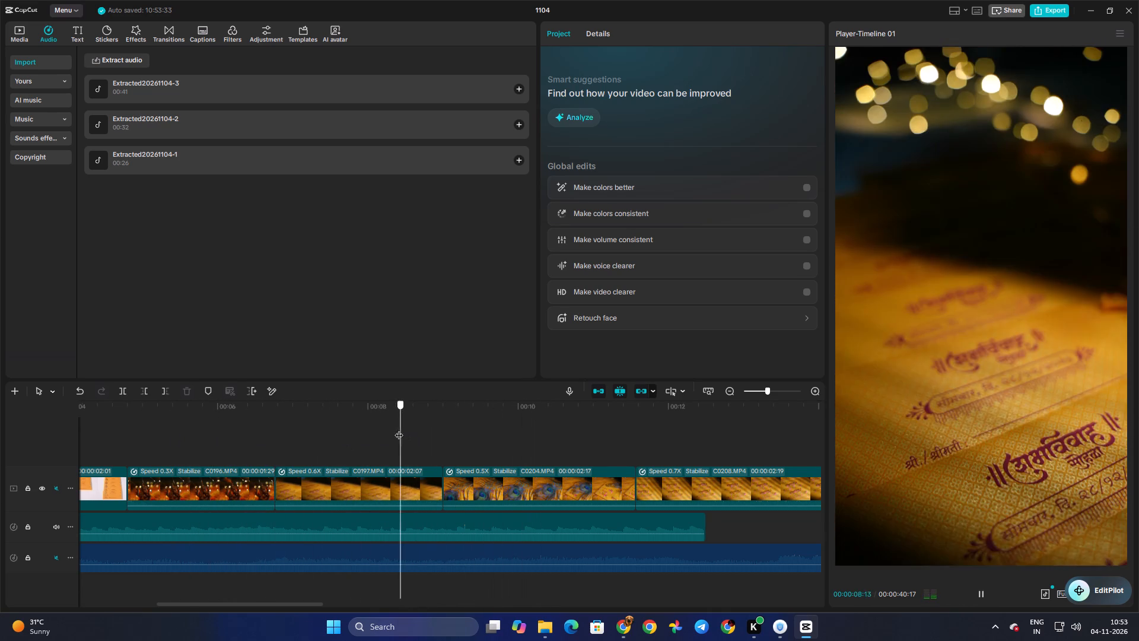
{"action": "left_click_drag", "start_coordinate": [399, 429], "coordinate": [341, 430]}
{"action": "key", "text": "space"}
{"action": "key", "text": "space"}
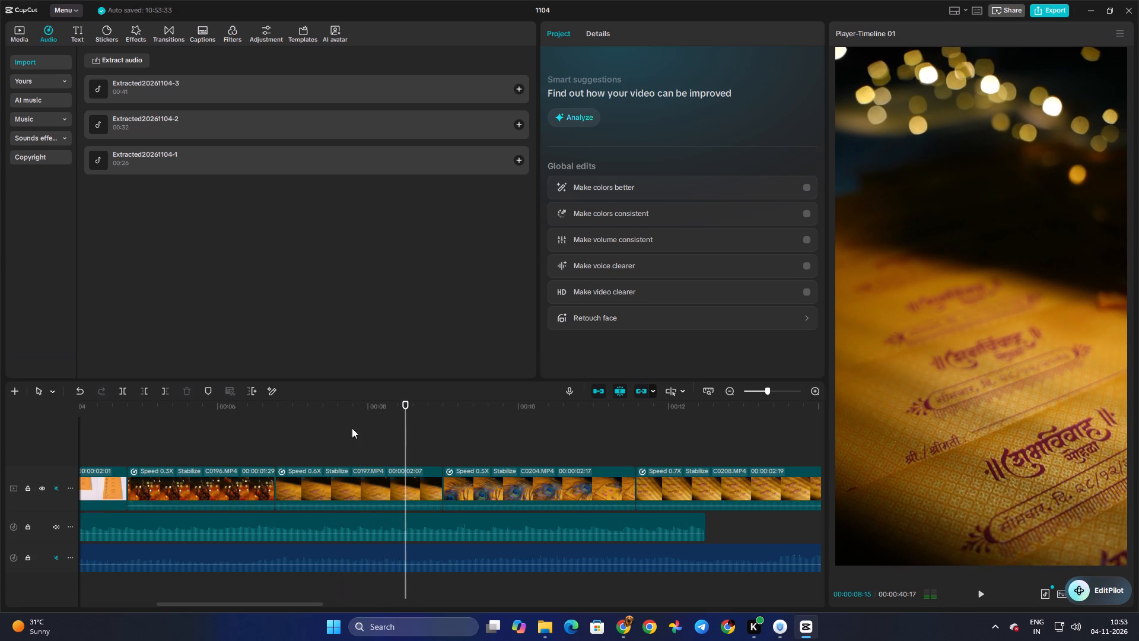
{"action": "double_click", "coordinate": [391, 421]}
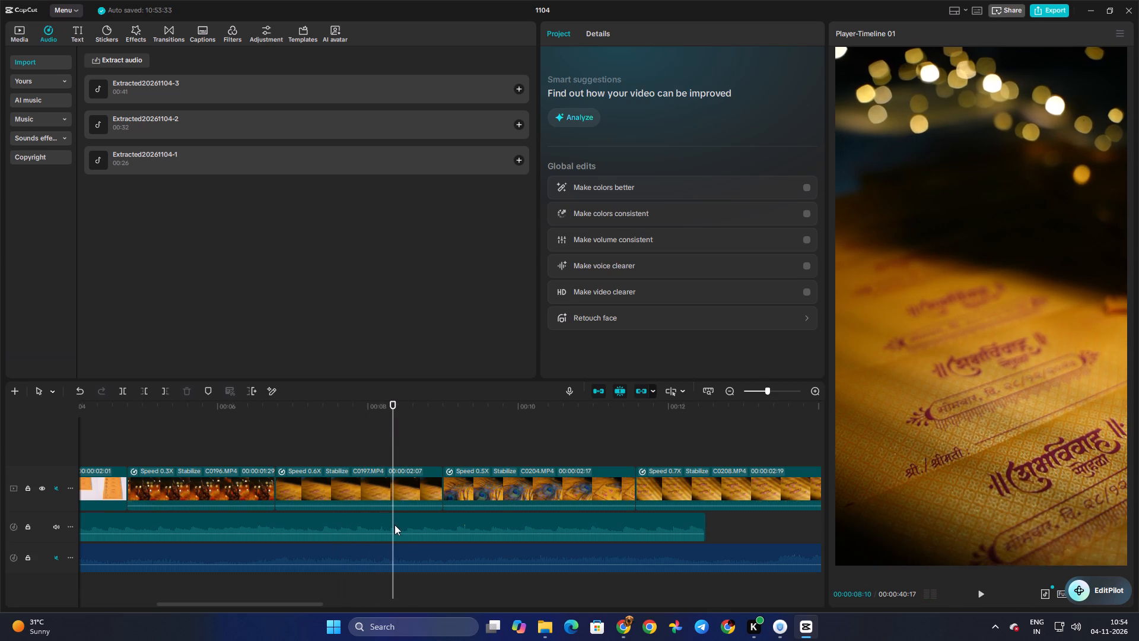
{"action": "left_click", "coordinate": [394, 525]}
{"action": "key", "text": "ctrl+b"}
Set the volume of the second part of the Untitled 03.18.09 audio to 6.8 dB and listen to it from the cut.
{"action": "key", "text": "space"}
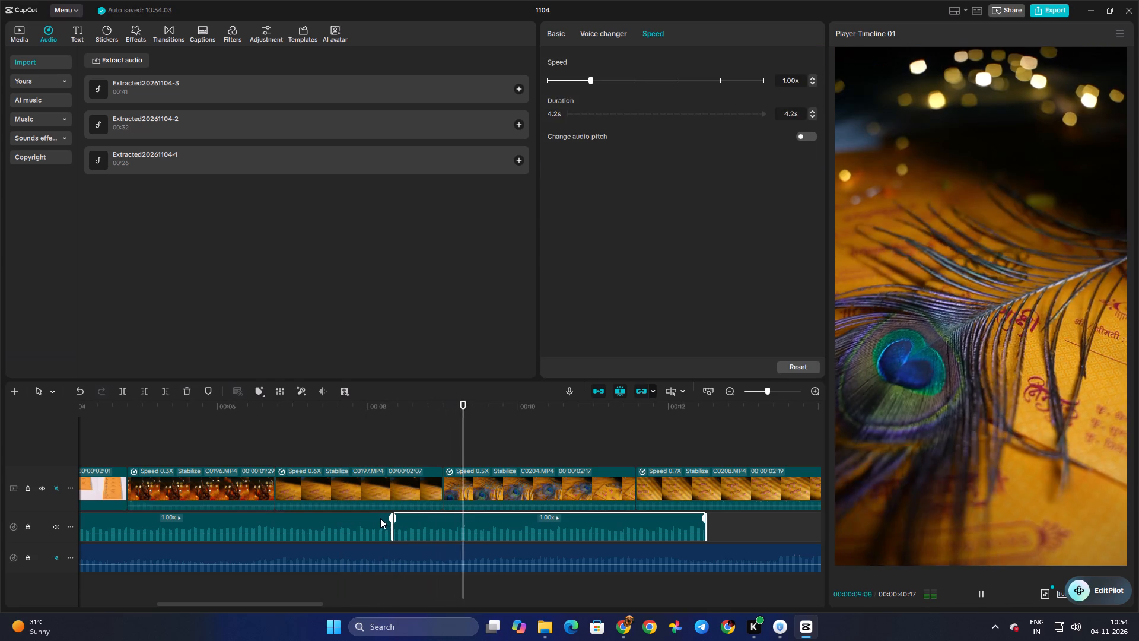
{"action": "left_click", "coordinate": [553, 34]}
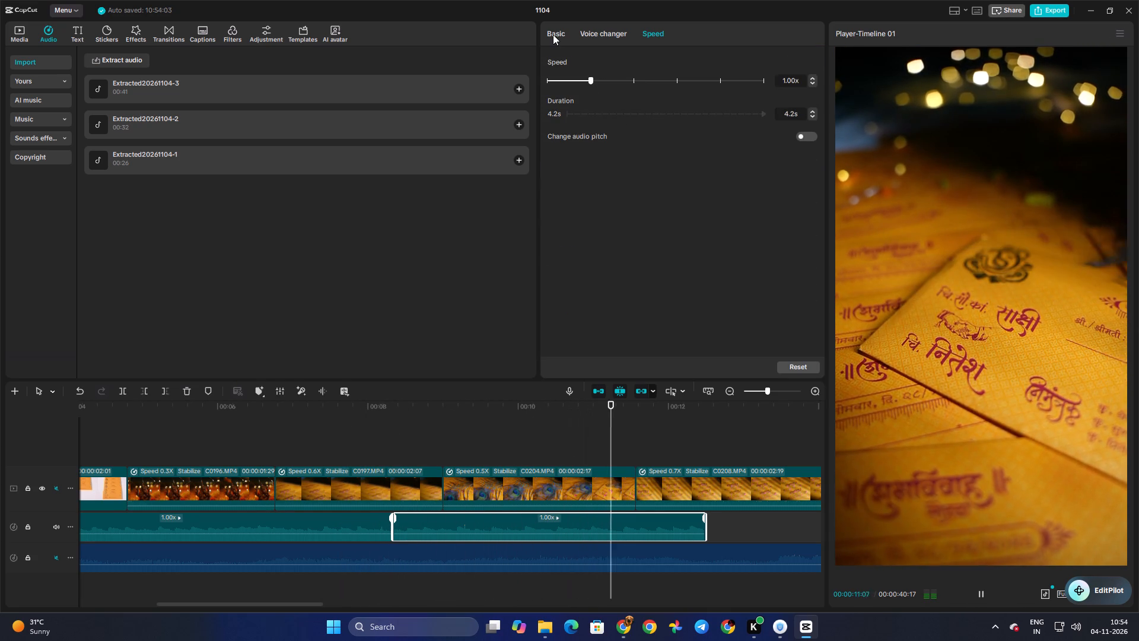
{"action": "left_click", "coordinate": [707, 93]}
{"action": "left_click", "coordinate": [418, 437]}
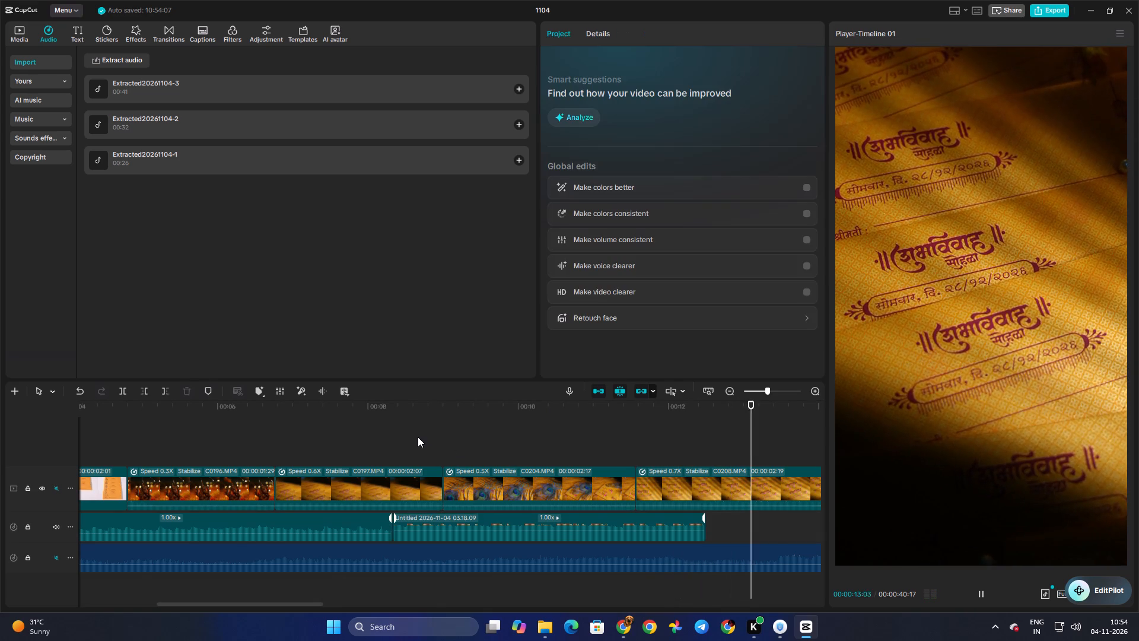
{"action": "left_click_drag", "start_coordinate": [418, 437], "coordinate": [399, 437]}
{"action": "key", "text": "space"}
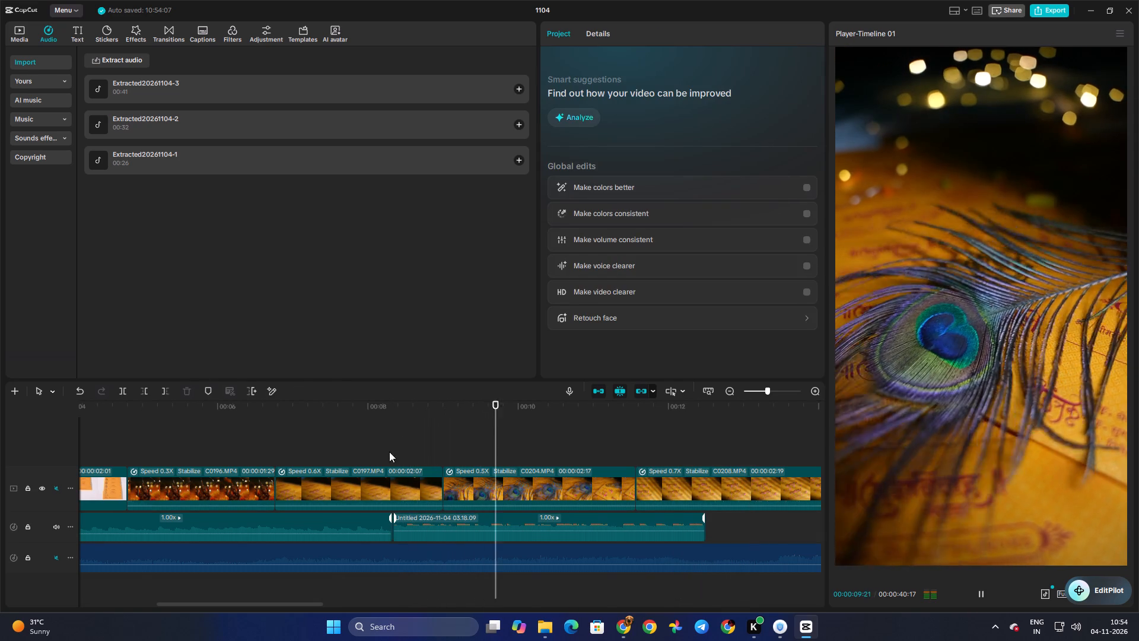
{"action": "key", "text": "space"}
Delete the first part of the Untitled 03.18.09 audio and move the remaining part to begin with the Untitled 03.18.09 video.
{"action": "left_click", "coordinate": [345, 525]}
{"action": "key", "text": "Delete"}
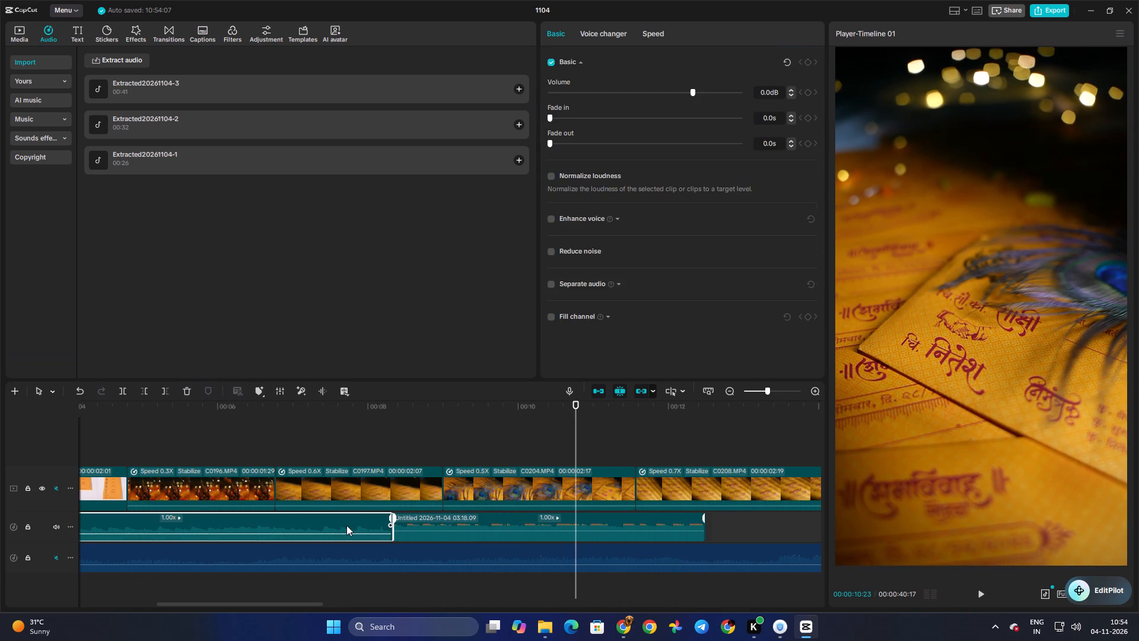
{"action": "left_click_drag", "start_coordinate": [483, 520], "coordinate": [295, 521]}
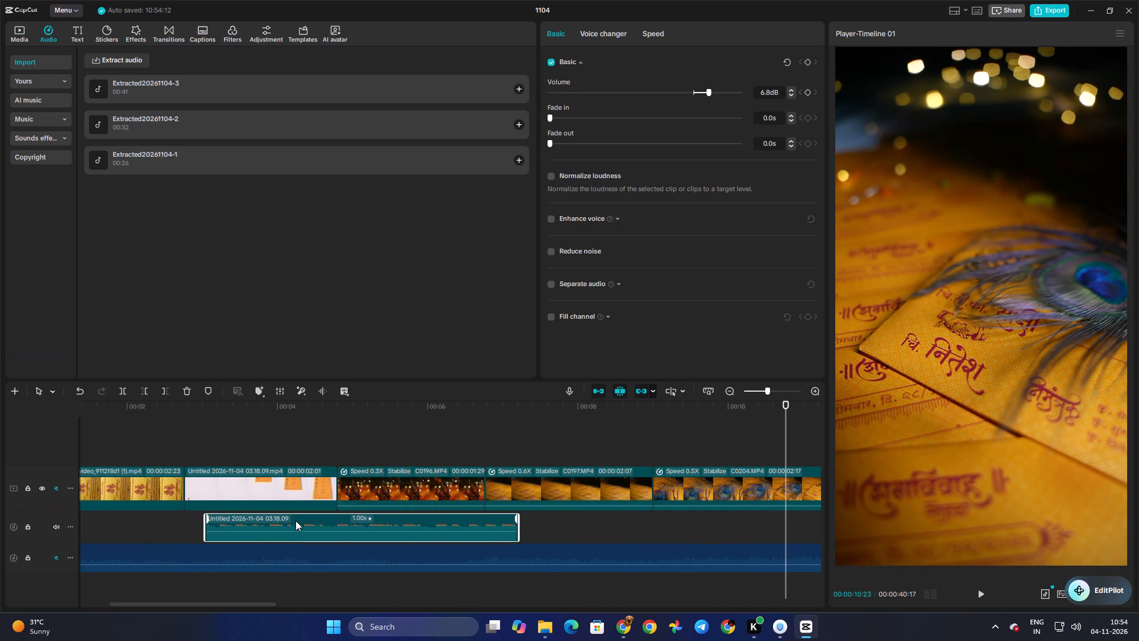
{"action": "left_click_drag", "start_coordinate": [295, 521], "coordinate": [278, 520]}
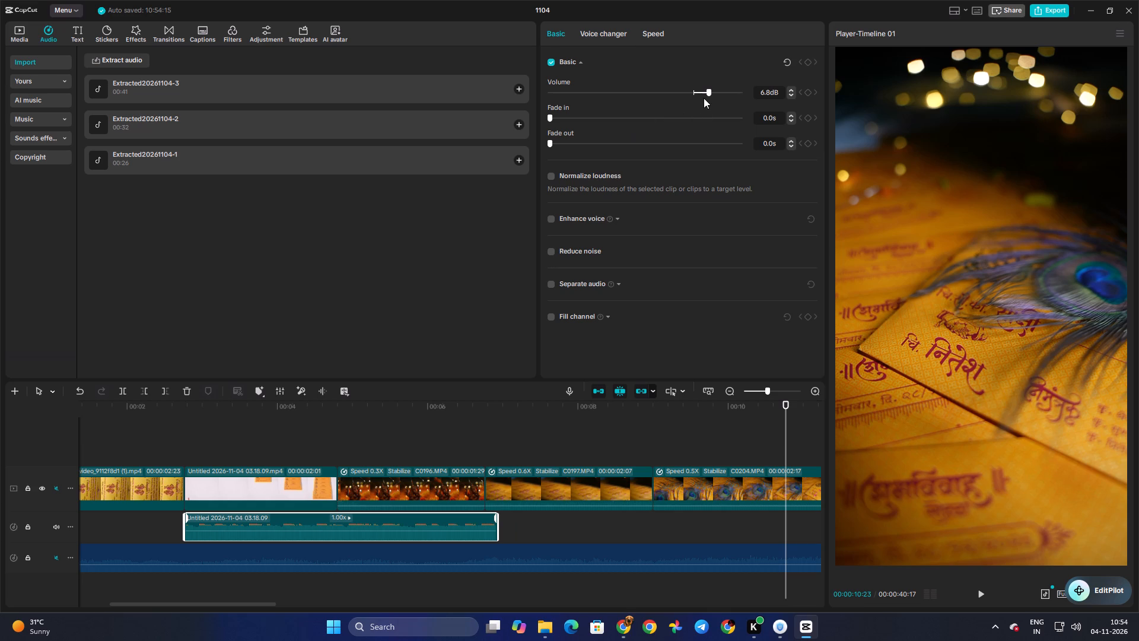
Set the volume of the remaining Untitled 03.18.09 audio to 5.8 dB.
{"action": "left_click", "coordinate": [704, 96]}
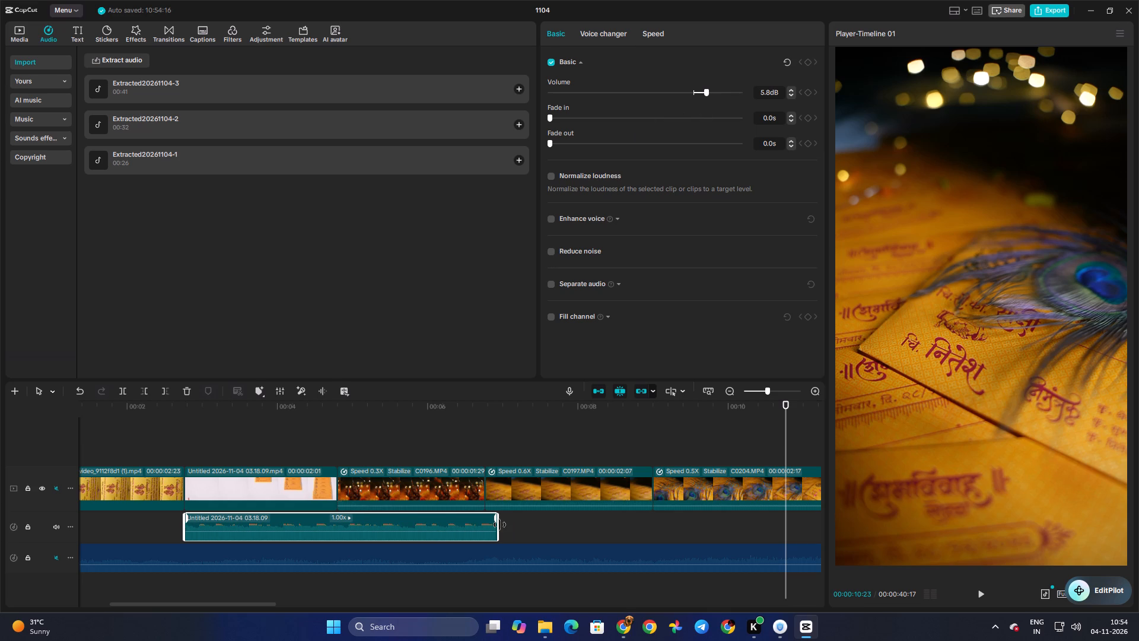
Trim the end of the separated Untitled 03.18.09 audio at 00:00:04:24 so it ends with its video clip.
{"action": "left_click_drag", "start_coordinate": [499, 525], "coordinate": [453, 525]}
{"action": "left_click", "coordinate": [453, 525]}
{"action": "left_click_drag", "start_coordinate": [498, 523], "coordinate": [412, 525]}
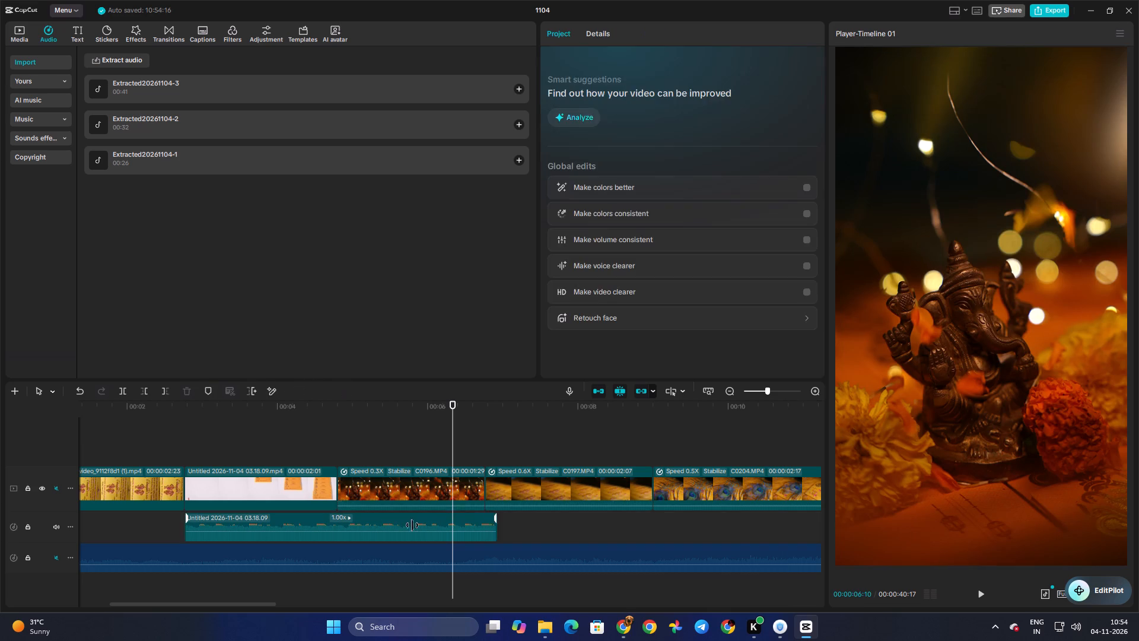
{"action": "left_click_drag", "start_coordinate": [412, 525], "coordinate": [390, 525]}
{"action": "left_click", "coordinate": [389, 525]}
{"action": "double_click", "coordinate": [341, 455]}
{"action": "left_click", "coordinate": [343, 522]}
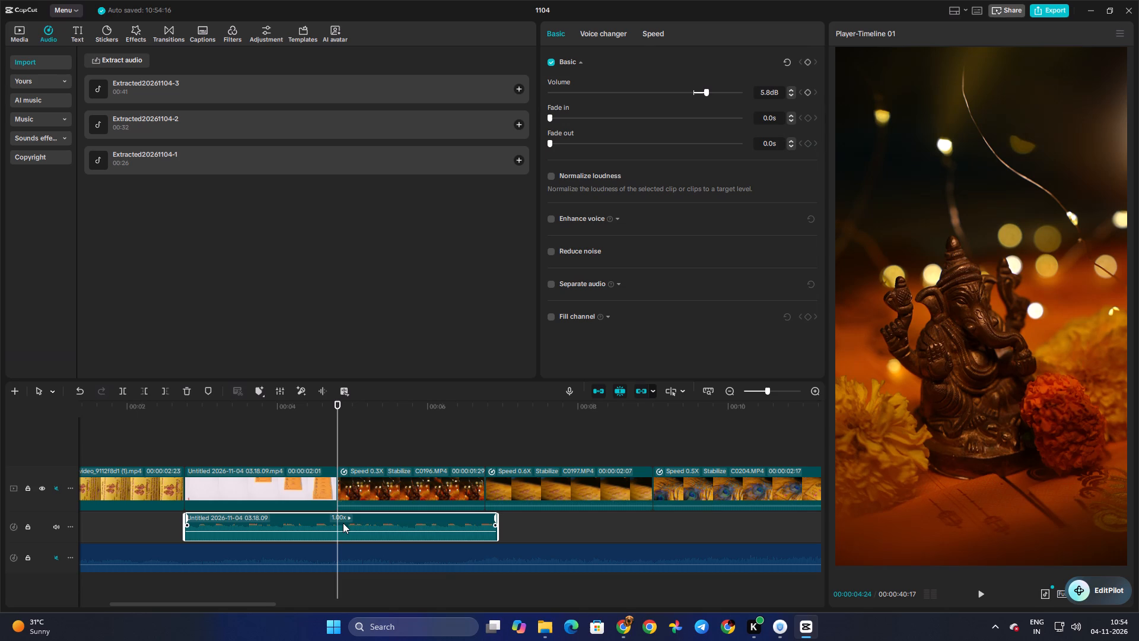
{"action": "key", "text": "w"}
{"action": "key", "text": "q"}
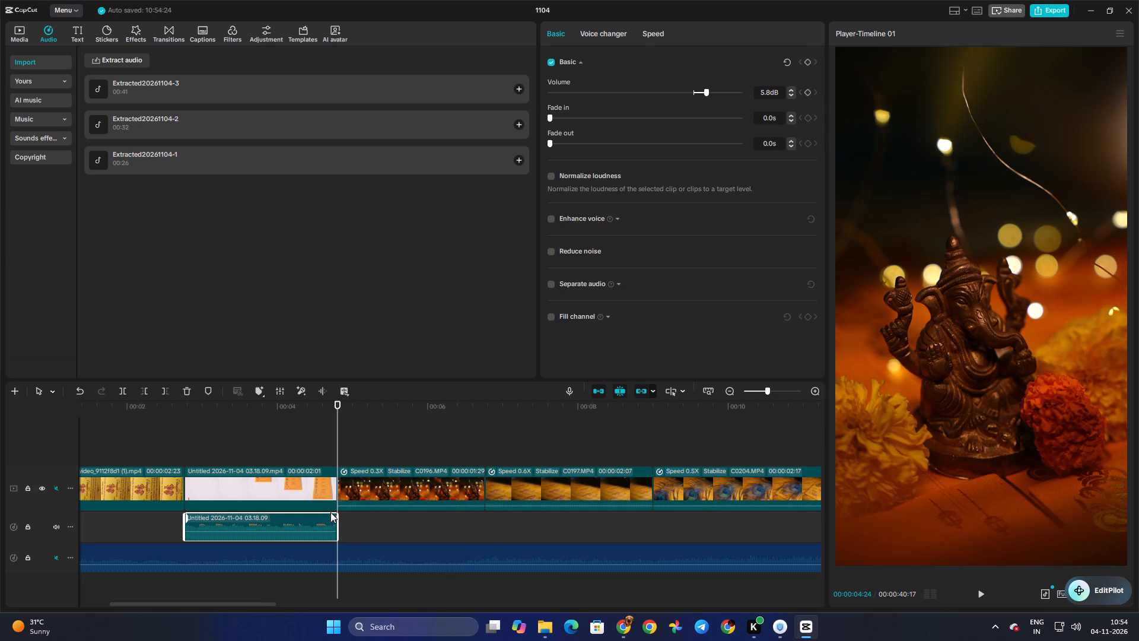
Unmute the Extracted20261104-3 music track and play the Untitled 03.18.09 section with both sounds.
{"action": "left_click", "coordinate": [296, 444]}
{"action": "left_click_drag", "start_coordinate": [296, 444], "coordinate": [135, 444]}
{"action": "key", "text": "space"}
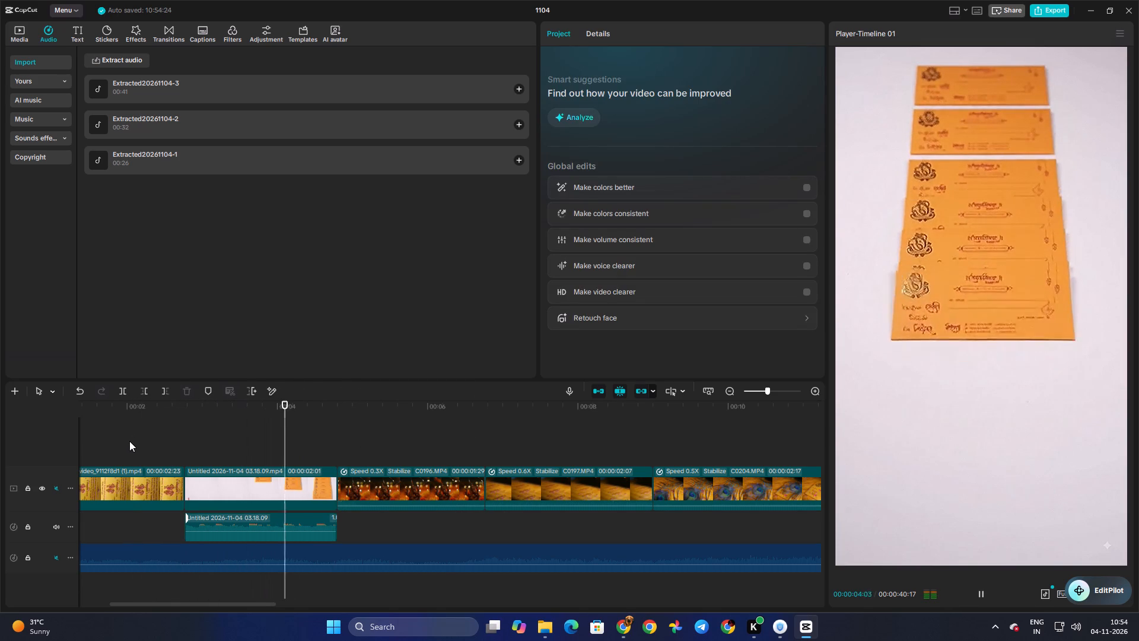
{"action": "key", "text": "space"}
{"action": "left_click", "coordinate": [58, 559]}
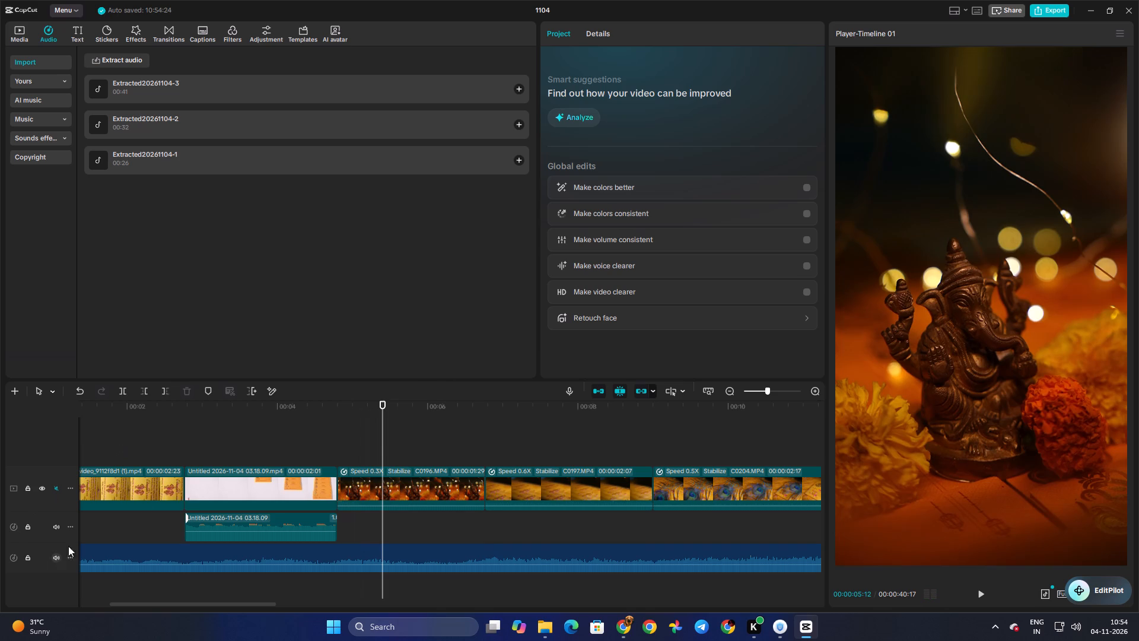
{"action": "left_click", "coordinate": [181, 436]}
{"action": "key", "text": "space"}
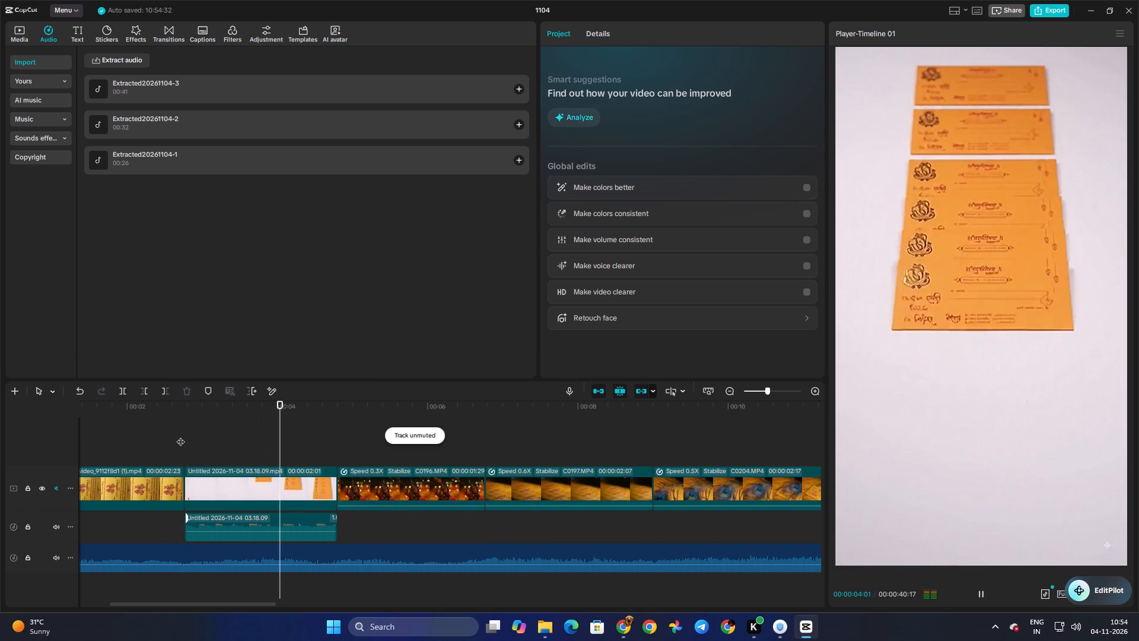
{"action": "key", "text": "space"}
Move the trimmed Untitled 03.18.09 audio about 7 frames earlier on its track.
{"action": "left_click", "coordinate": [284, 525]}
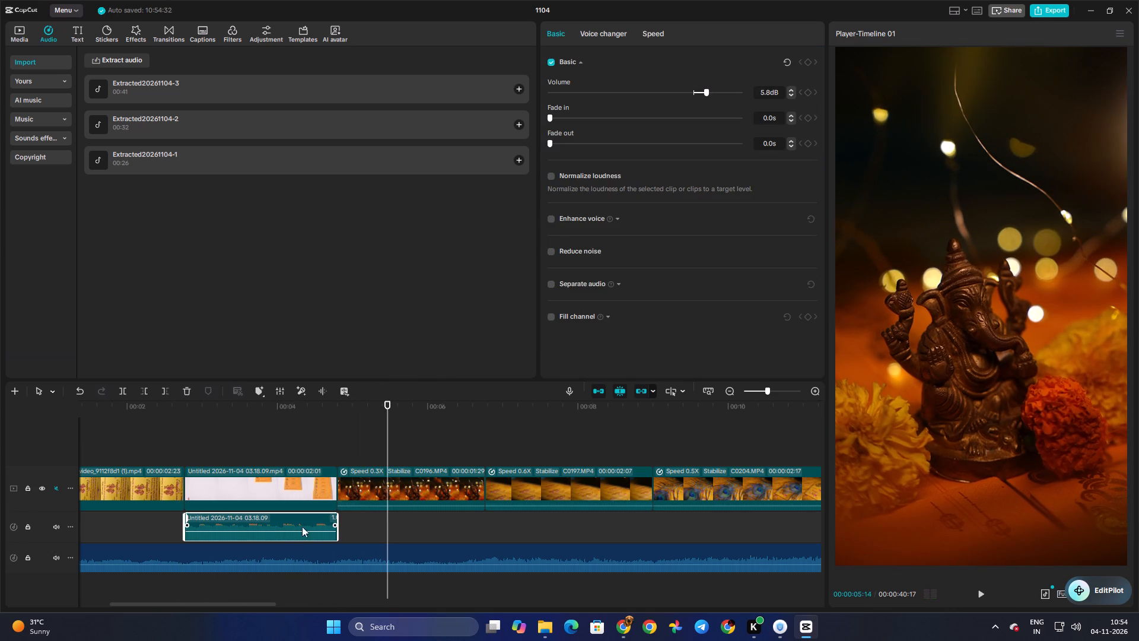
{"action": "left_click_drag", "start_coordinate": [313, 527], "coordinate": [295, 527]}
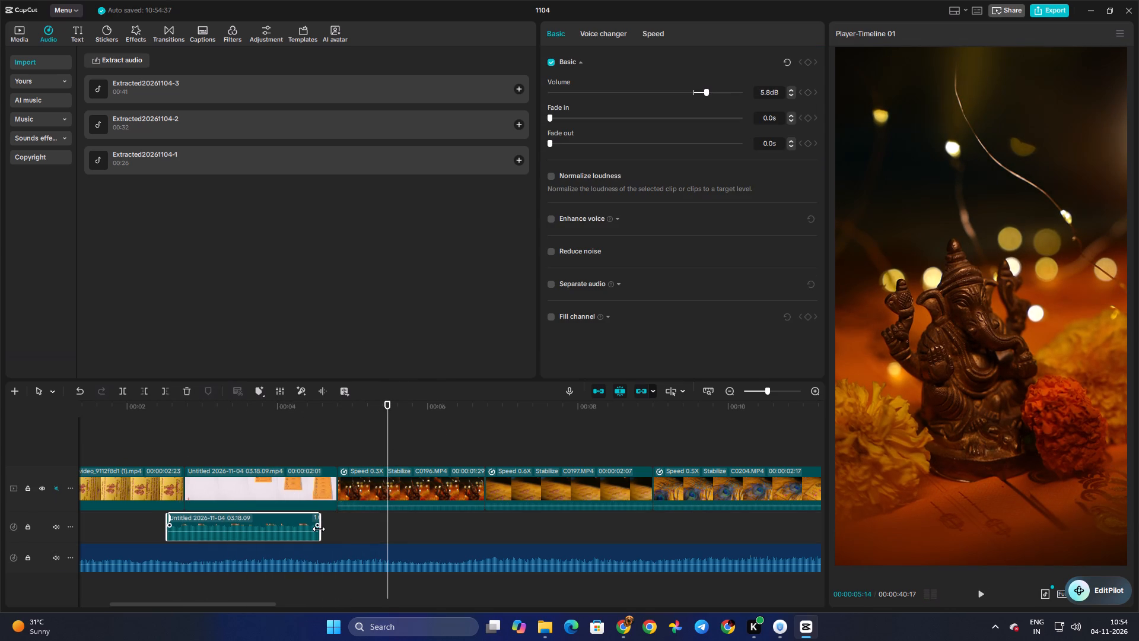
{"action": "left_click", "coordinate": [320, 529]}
Delete the separated Untitled 03.18.09 audio and play the section with only the extracted music.
{"action": "left_click", "coordinate": [284, 528]}
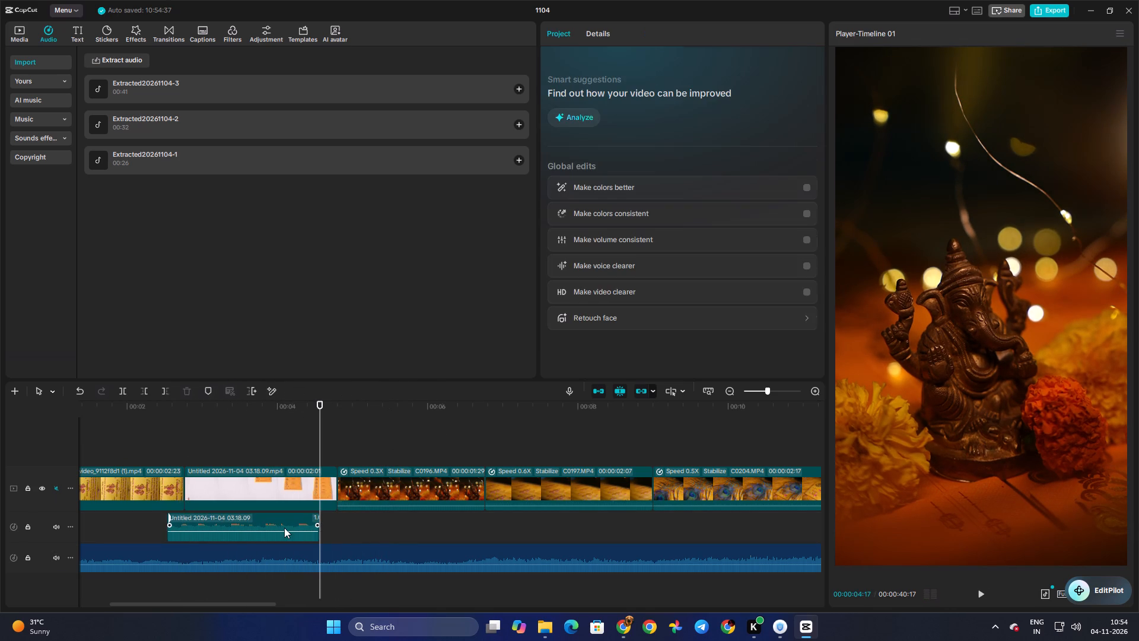
{"action": "key", "text": "Delete"}
{"action": "left_click", "coordinate": [187, 459]}
{"action": "left_click_drag", "start_coordinate": [183, 459], "coordinate": [165, 459]}
{"action": "key", "text": "space"}
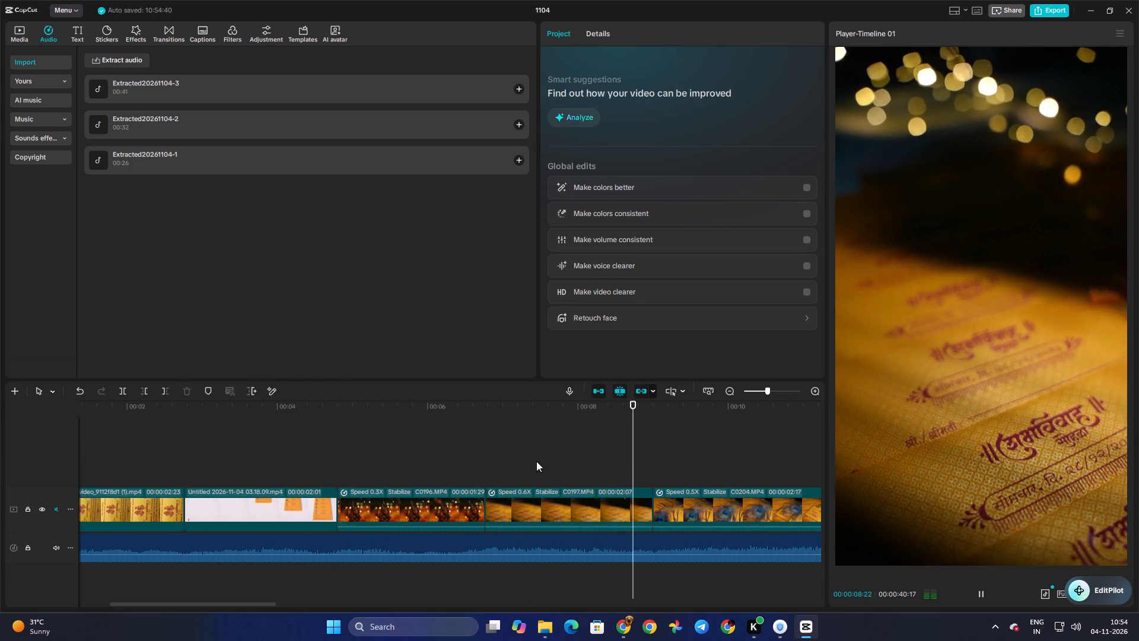
{"action": "left_click", "coordinate": [126, 469]}
{"action": "key", "text": "space"}
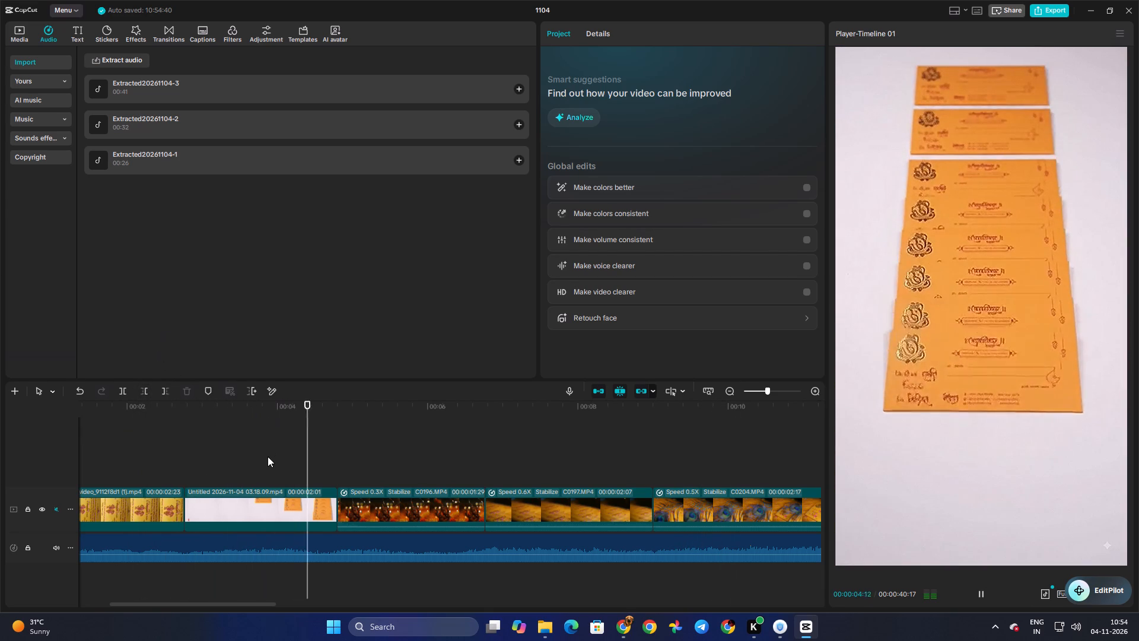
{"action": "key", "text": "space"}
Move the Untitled 03.18.09 video clip between C0196.MP4 and C0197.MP4 on the main track and look over the new order.
{"action": "left_click_drag", "start_coordinate": [300, 514], "coordinate": [498, 458]}
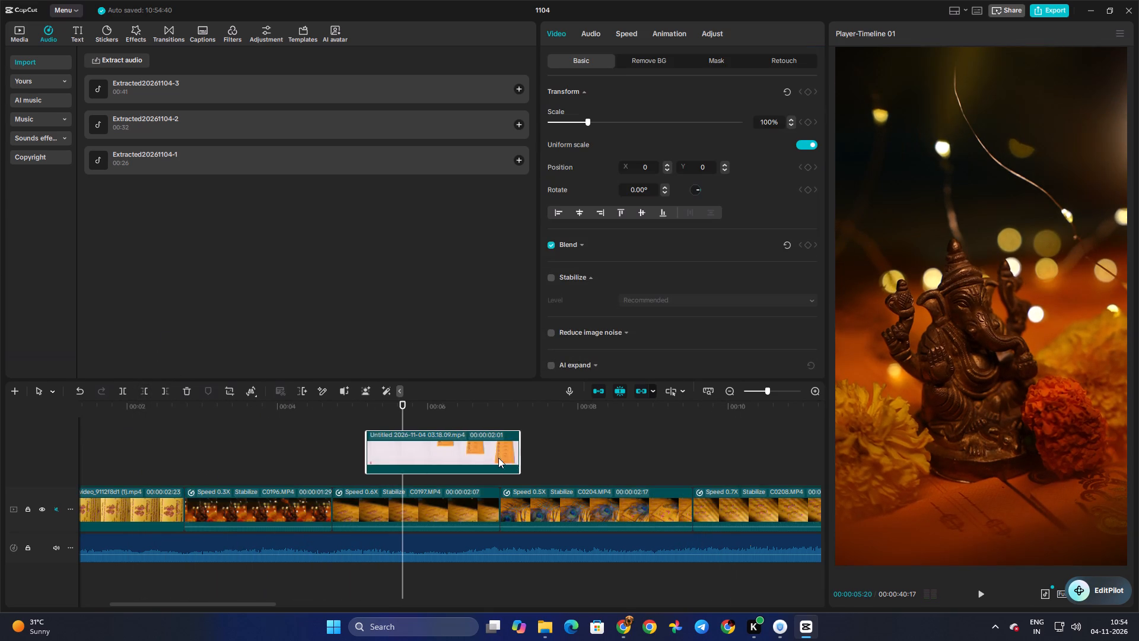
{"action": "left_click_drag", "start_coordinate": [498, 458], "coordinate": [807, 467]}
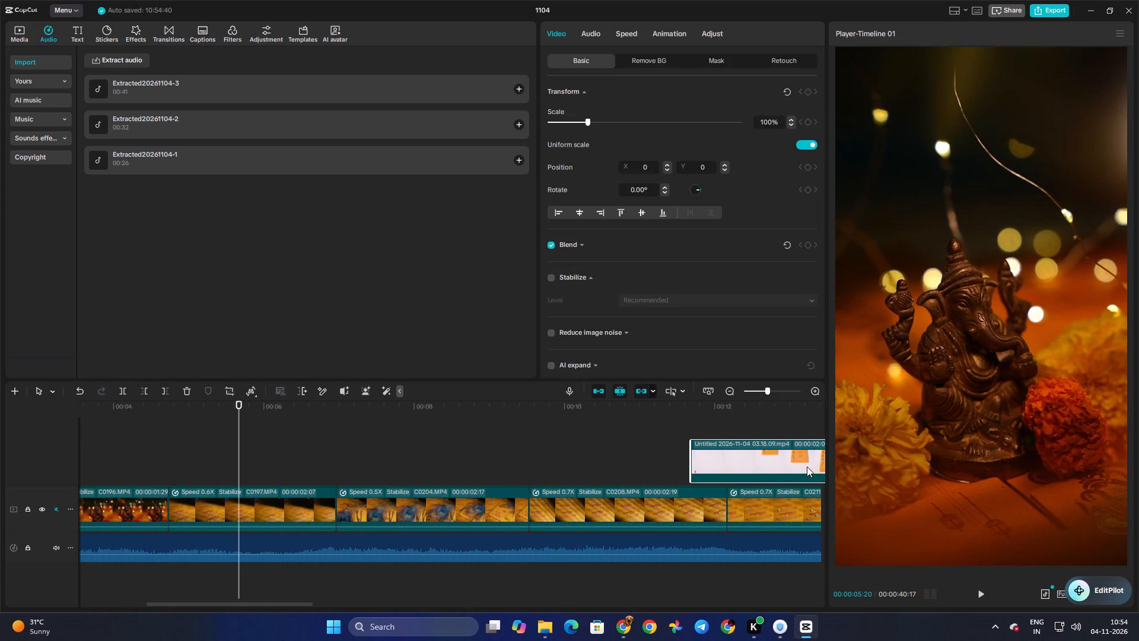
{"action": "left_click_drag", "start_coordinate": [807, 467], "coordinate": [392, 471]}
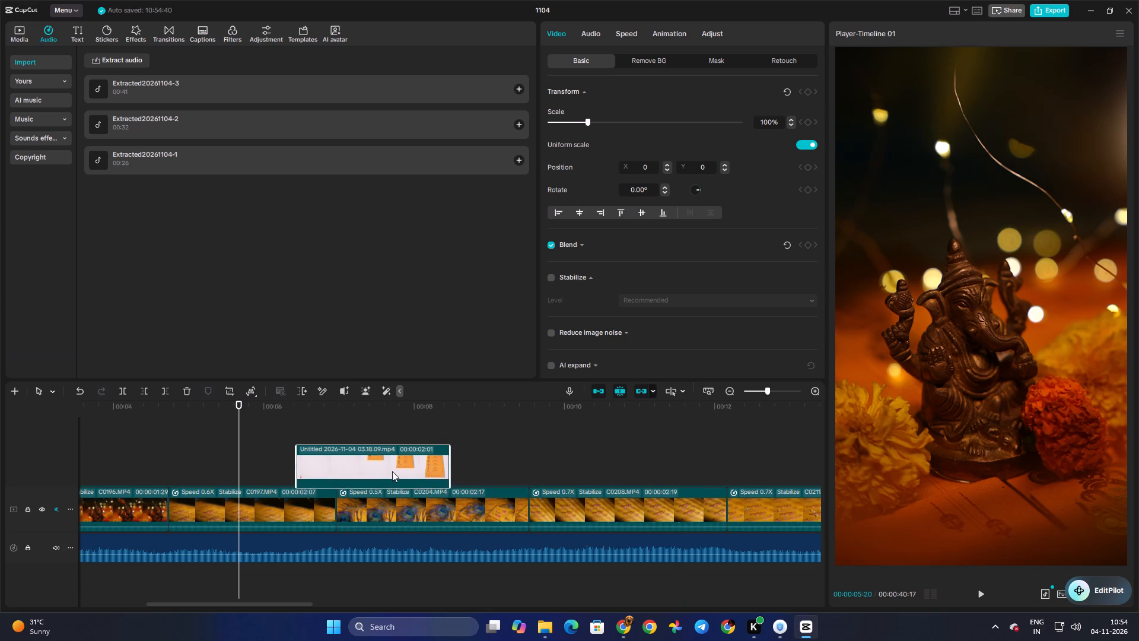
{"action": "left_click_drag", "start_coordinate": [392, 471], "coordinate": [246, 504]}
{"action": "left_click", "coordinate": [210, 464]}
{"action": "left_click_drag", "start_coordinate": [209, 463], "coordinate": [81, 470]}
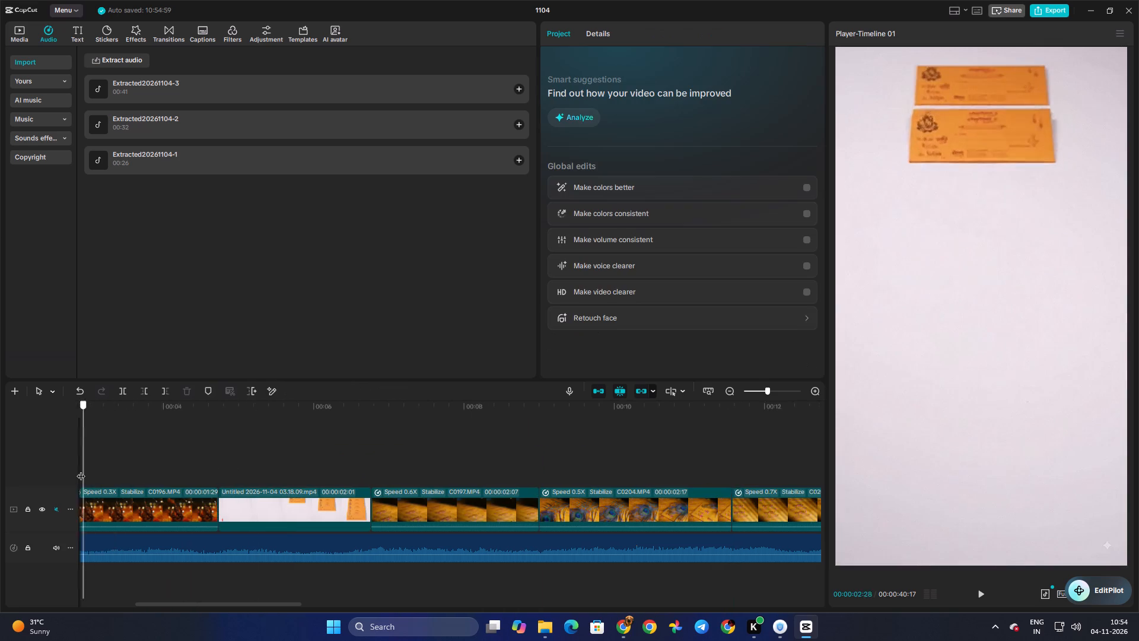
{"action": "left_click_drag", "start_coordinate": [81, 470], "coordinate": [253, 475]}
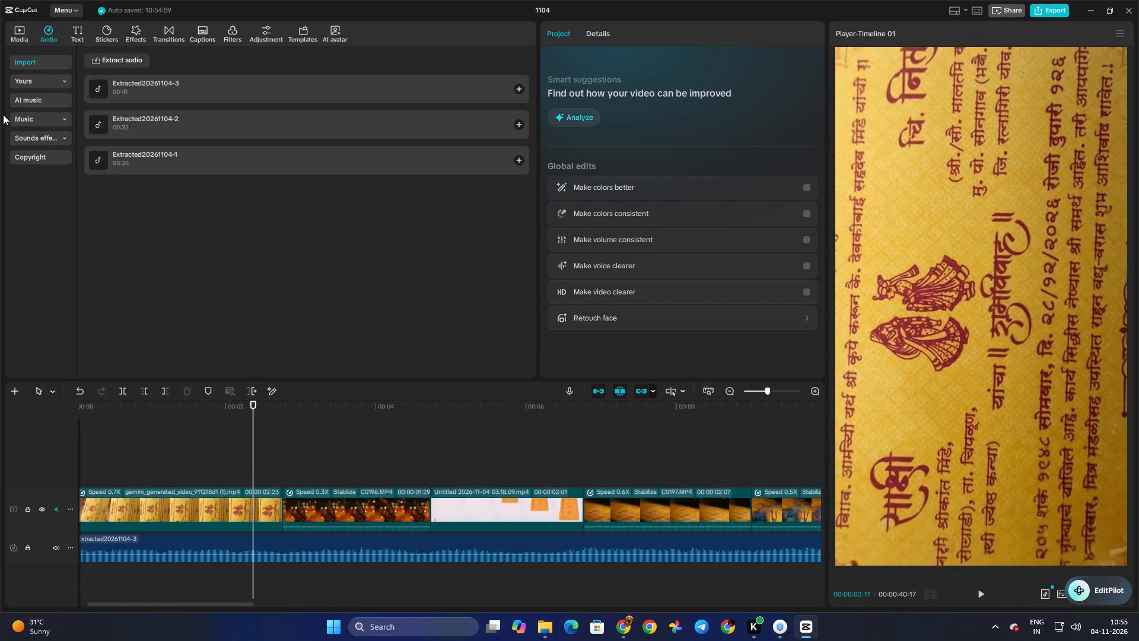
Preview the three unused Untitled clips in the imported media and insert Untitled 2026-11-04 03.19.57.mp4 after the opening gemini_generated_video clip.
{"action": "left_click", "coordinate": [23, 35]}
{"action": "left_click", "coordinate": [368, 331]}
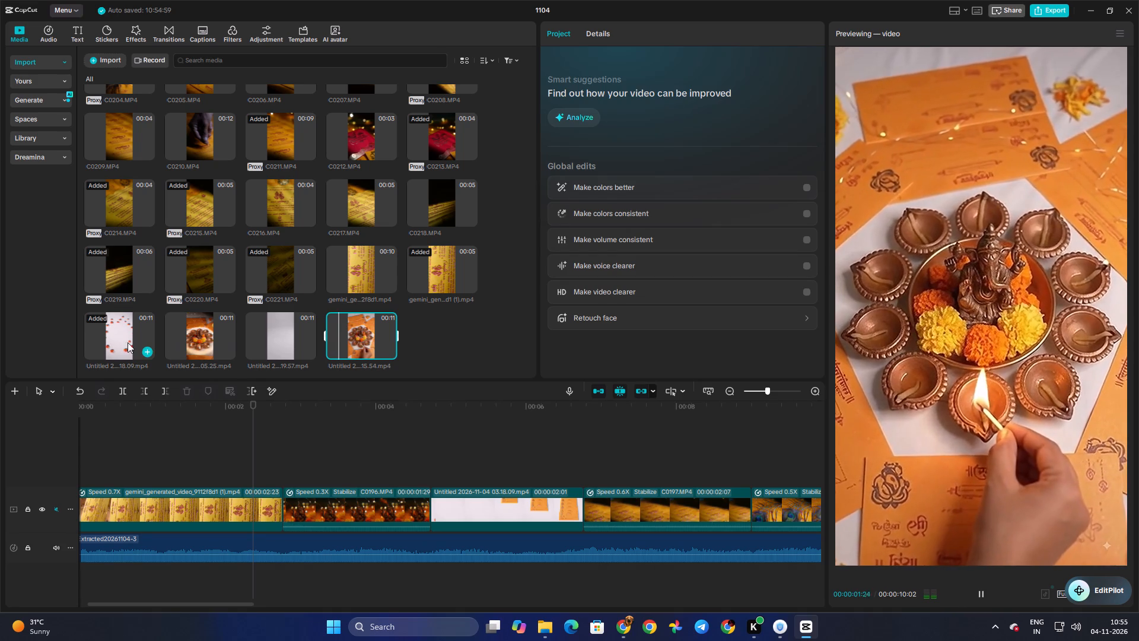
{"action": "left_click", "coordinate": [193, 334]}
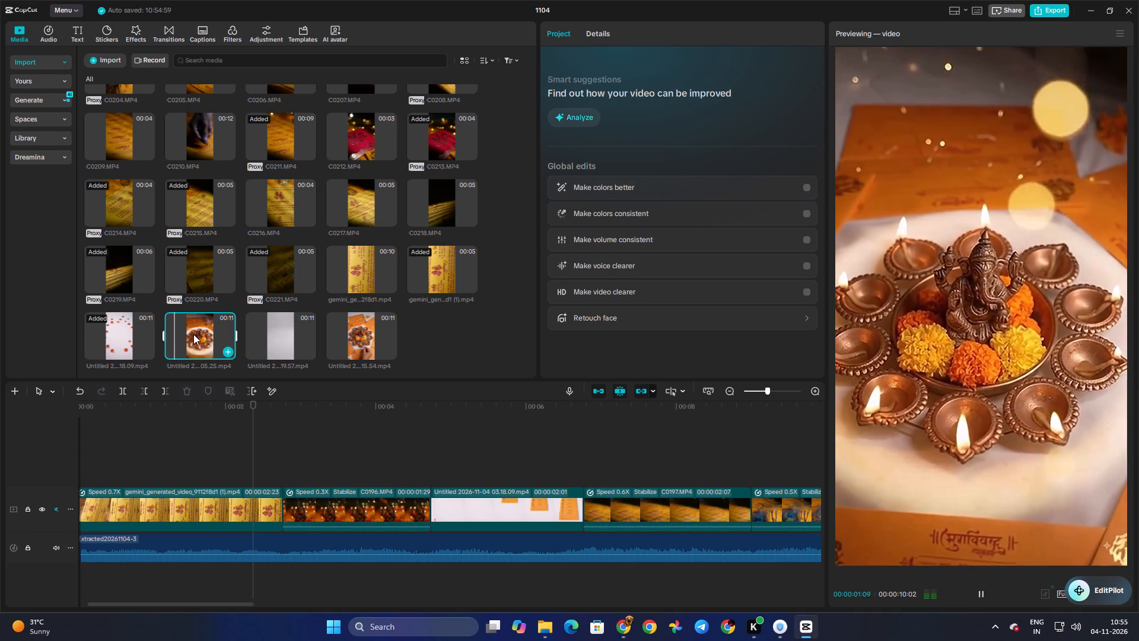
{"action": "left_click", "coordinate": [285, 337]}
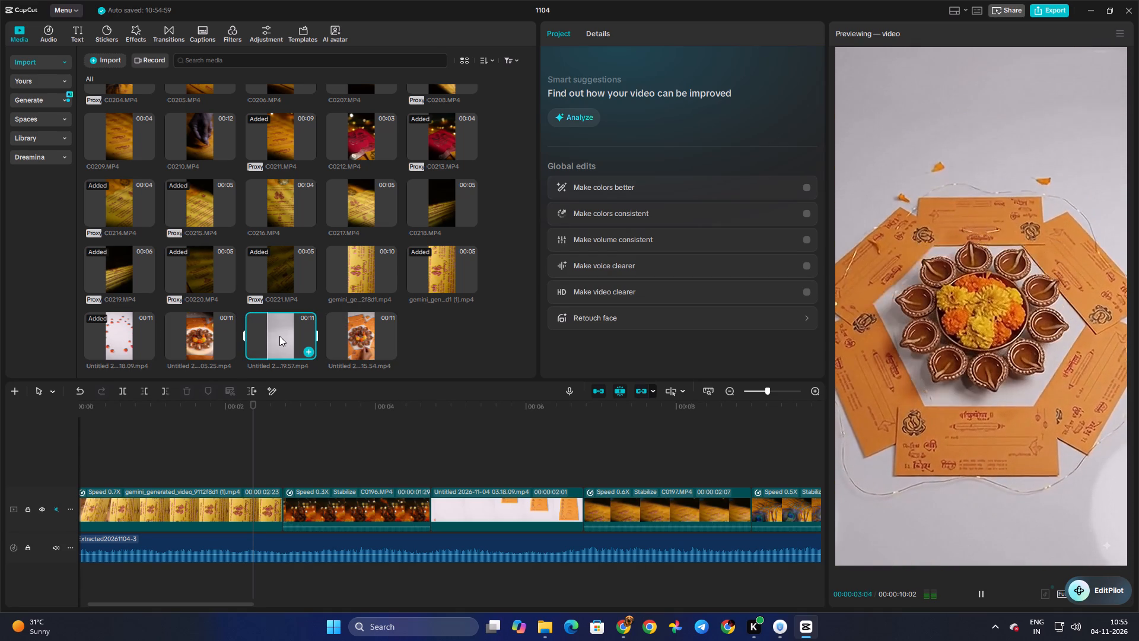
{"action": "key", "text": "space"}
{"action": "left_click_drag", "start_coordinate": [279, 336], "coordinate": [288, 503]}
Play through the inserted Untitled 03.19.57 clip and move it to the very start of the main track.
{"action": "left_click", "coordinate": [273, 454]}
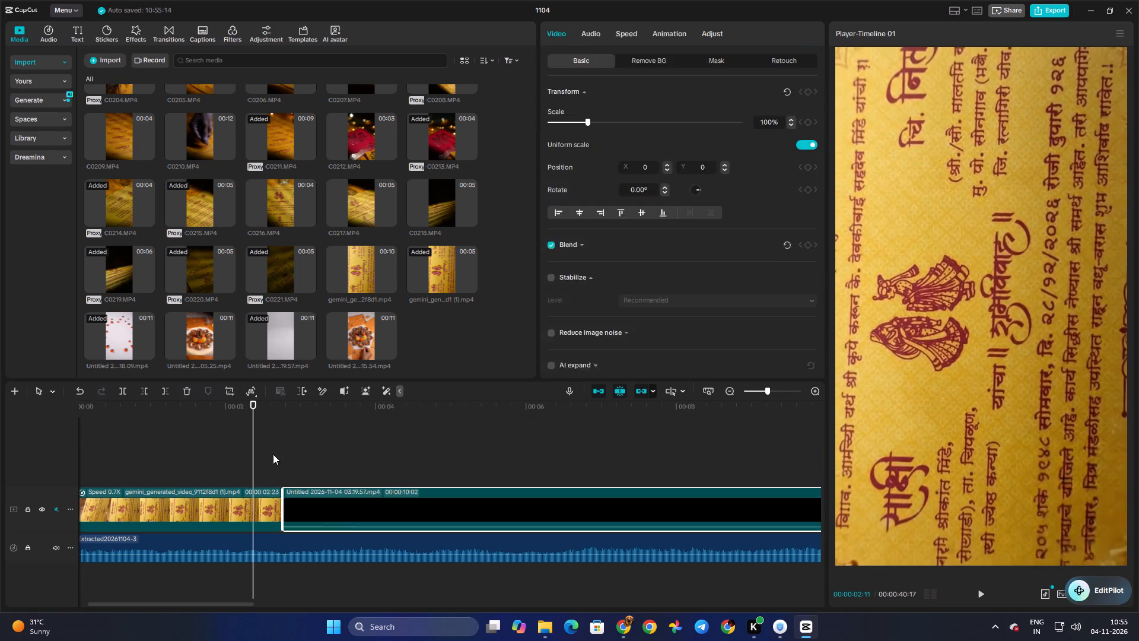
{"action": "left_click_drag", "start_coordinate": [273, 454], "coordinate": [63, 453]}
{"action": "key", "text": "space"}
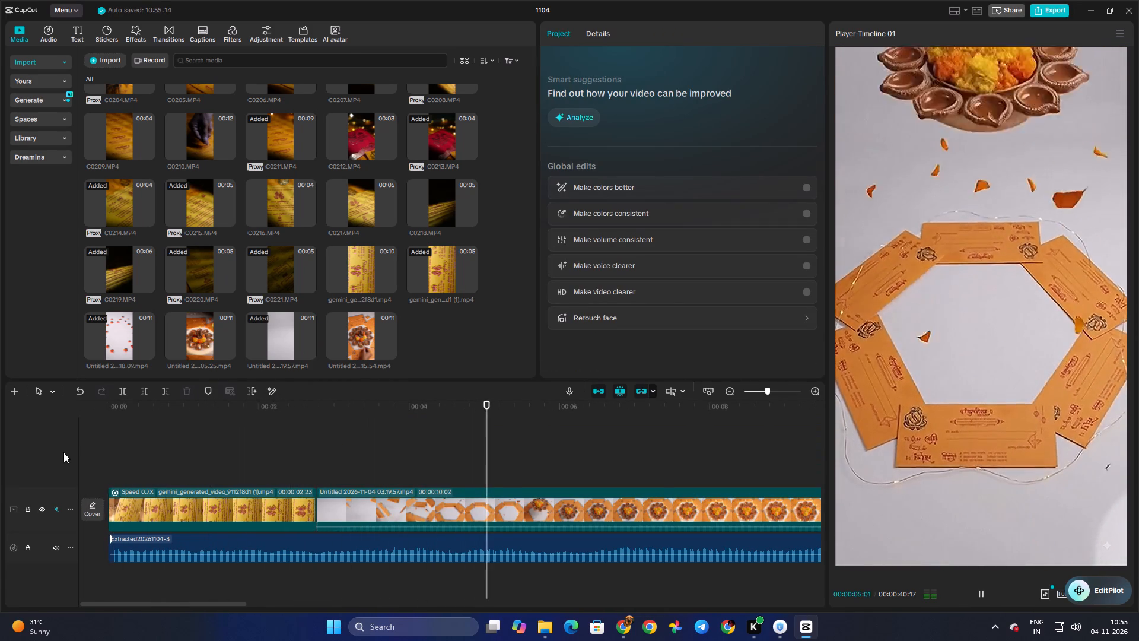
{"action": "key", "text": "space"}
{"action": "left_click_drag", "start_coordinate": [404, 508], "coordinate": [171, 509]}
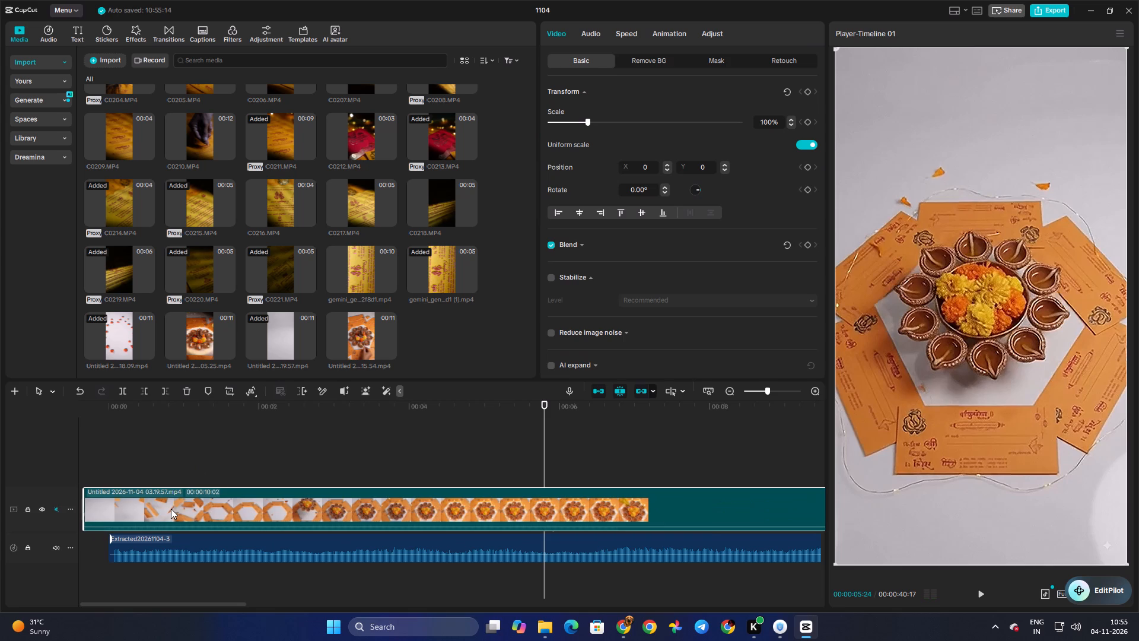
{"action": "left_click_drag", "start_coordinate": [171, 509], "coordinate": [153, 508]}
Play the opening Untitled 03.19.57 clip from several points to examine how it runs with the music.
{"action": "left_click", "coordinate": [152, 491]}
{"action": "left_click", "coordinate": [149, 481]}
{"action": "left_click_drag", "start_coordinate": [148, 480], "coordinate": [103, 480]}
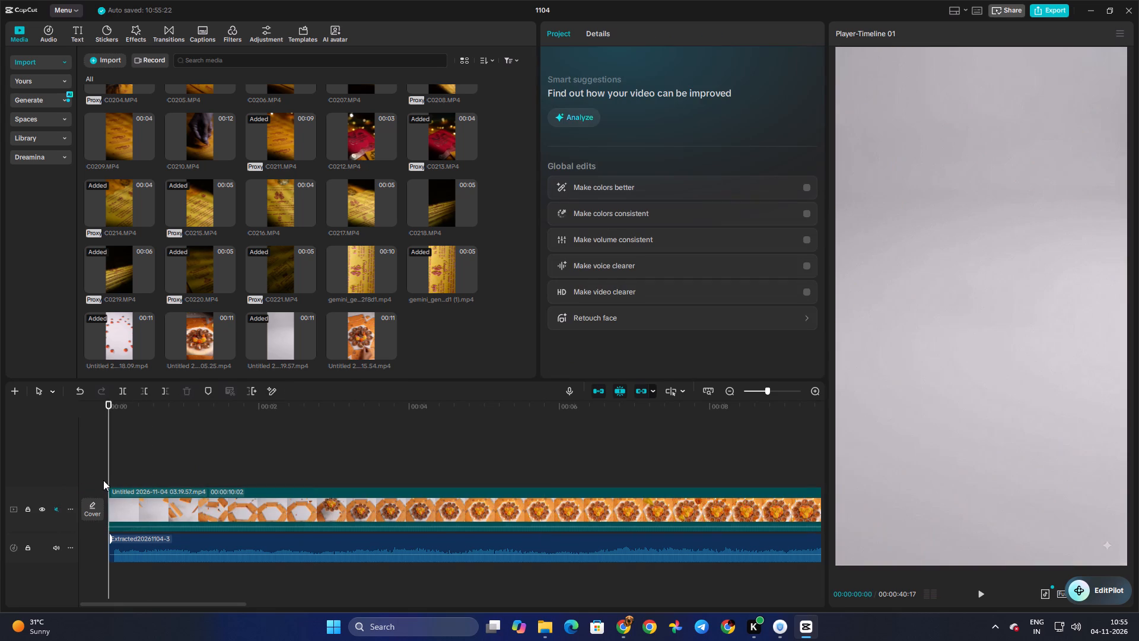
{"action": "key", "text": "space"}
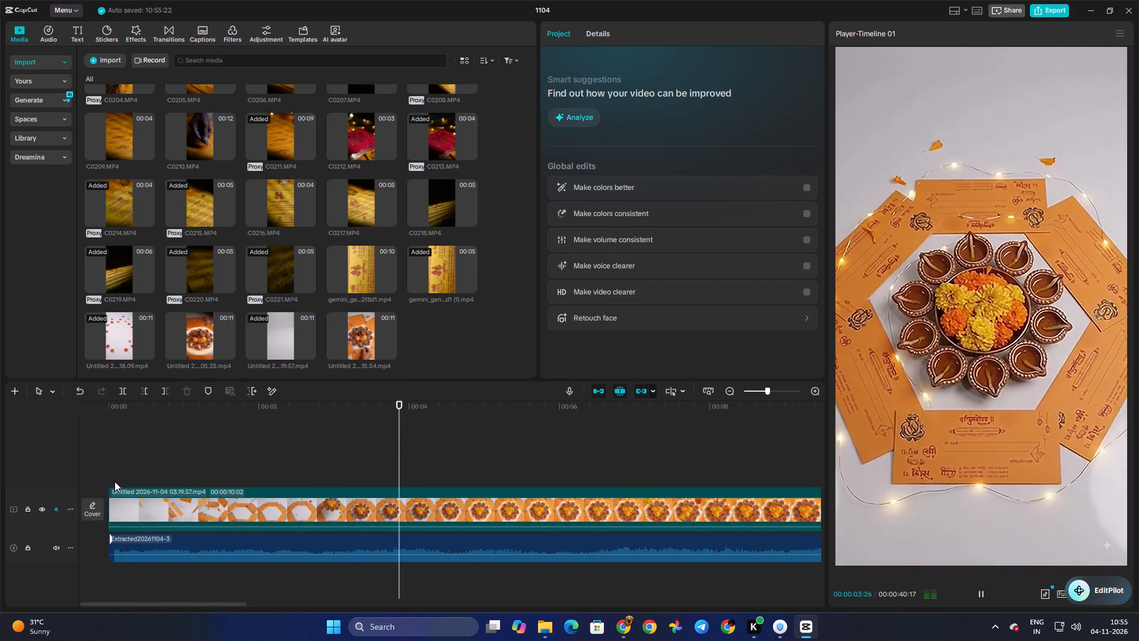
{"action": "key", "text": "space"}
{"action": "key", "text": "space"}
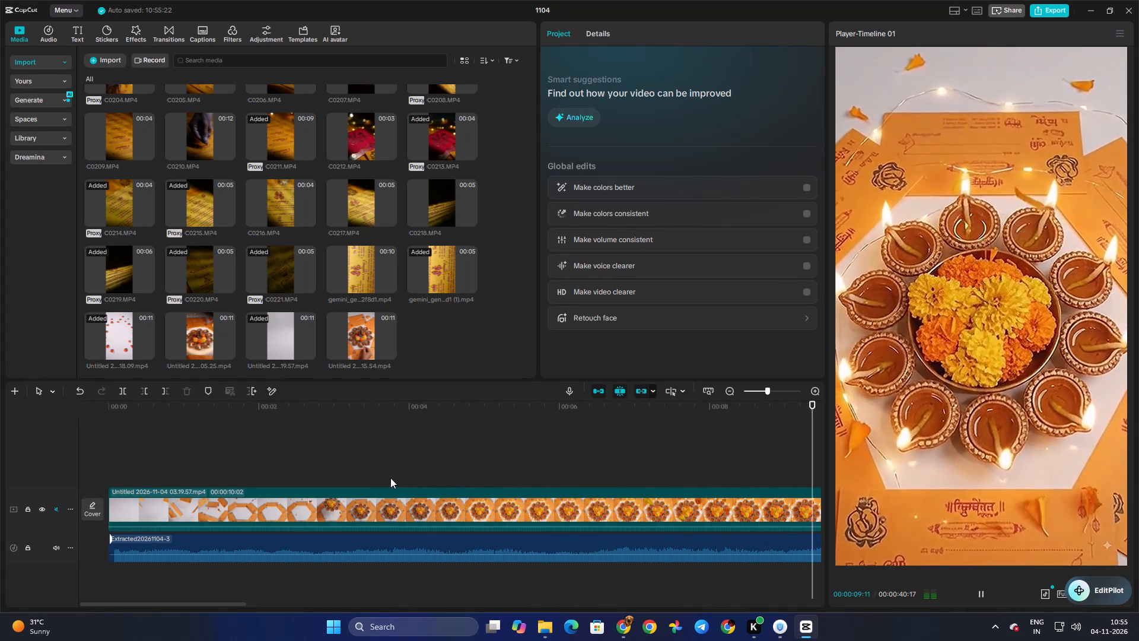
{"action": "key", "text": "space"}
{"action": "left_click", "coordinate": [199, 462]}
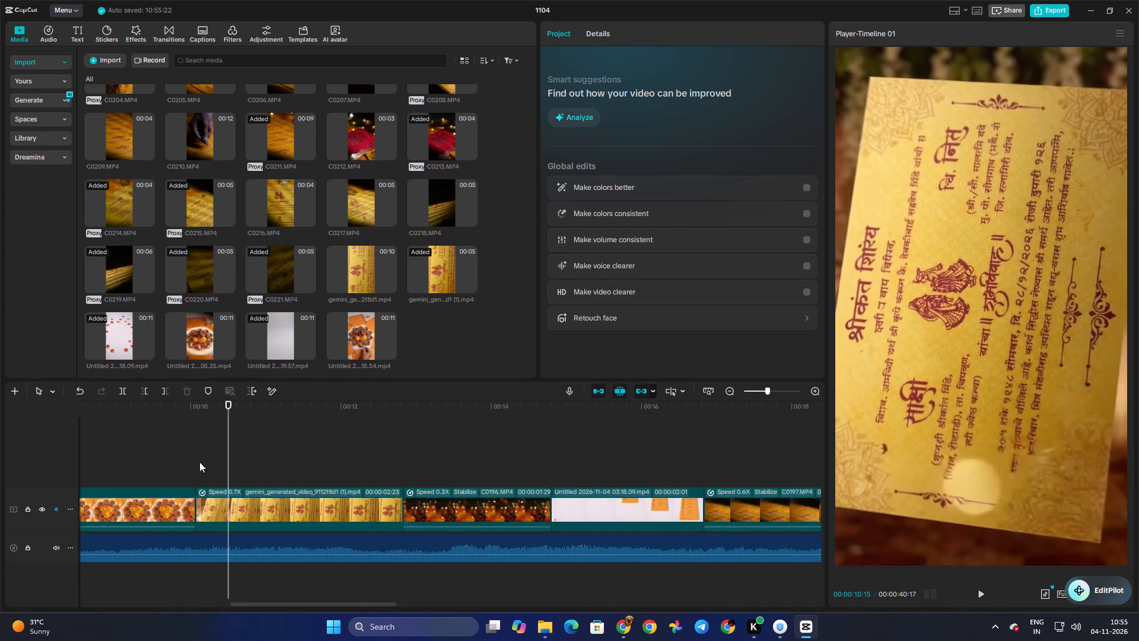
{"action": "left_click_drag", "start_coordinate": [199, 462], "coordinate": [90, 468]}
{"action": "key", "text": "space"}
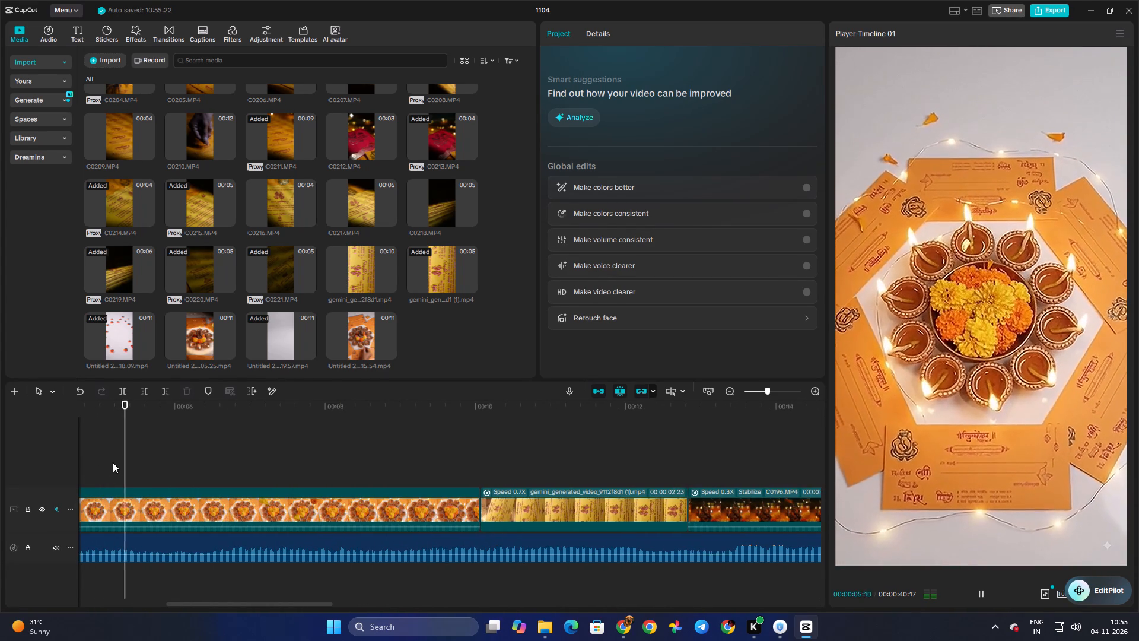
{"action": "key", "text": "space"}
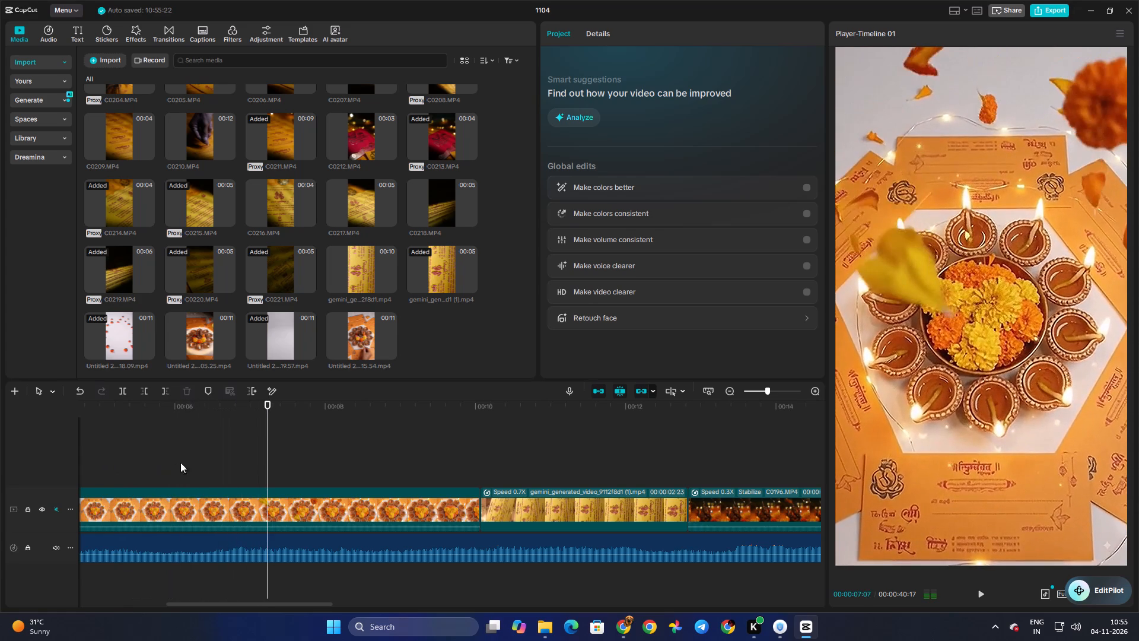
{"action": "left_click", "coordinate": [188, 460]}
{"action": "left_click_drag", "start_coordinate": [189, 460], "coordinate": [173, 466]}
{"action": "key", "text": "space"}
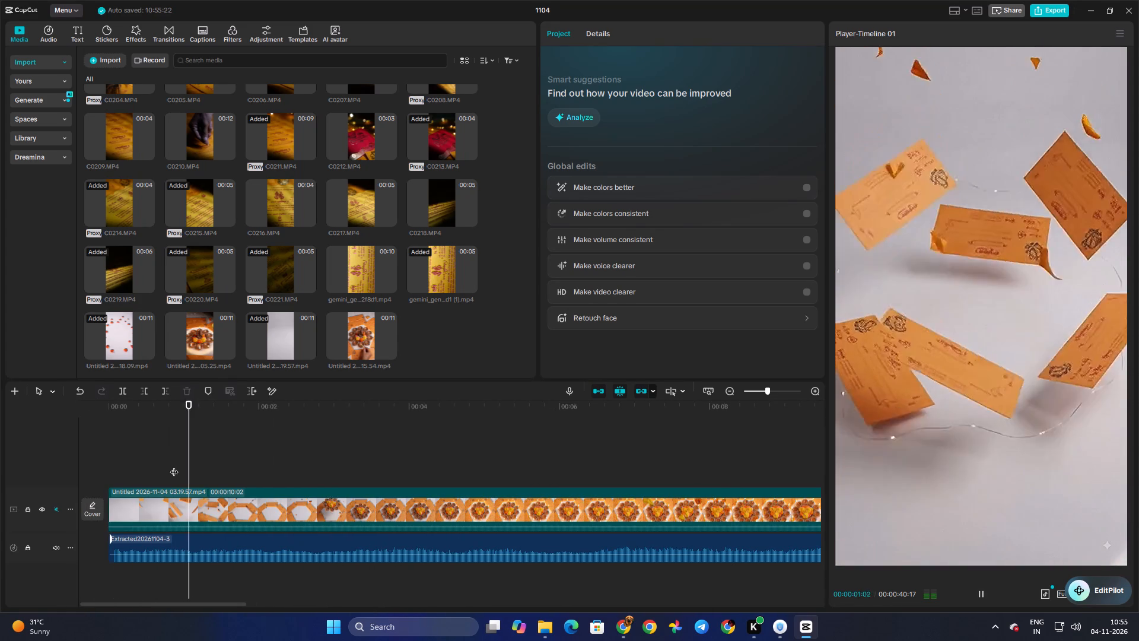
{"action": "left_click", "coordinate": [161, 463]}
{"action": "left_click_drag", "start_coordinate": [161, 463], "coordinate": [102, 463]}
{"action": "key", "text": "space"}
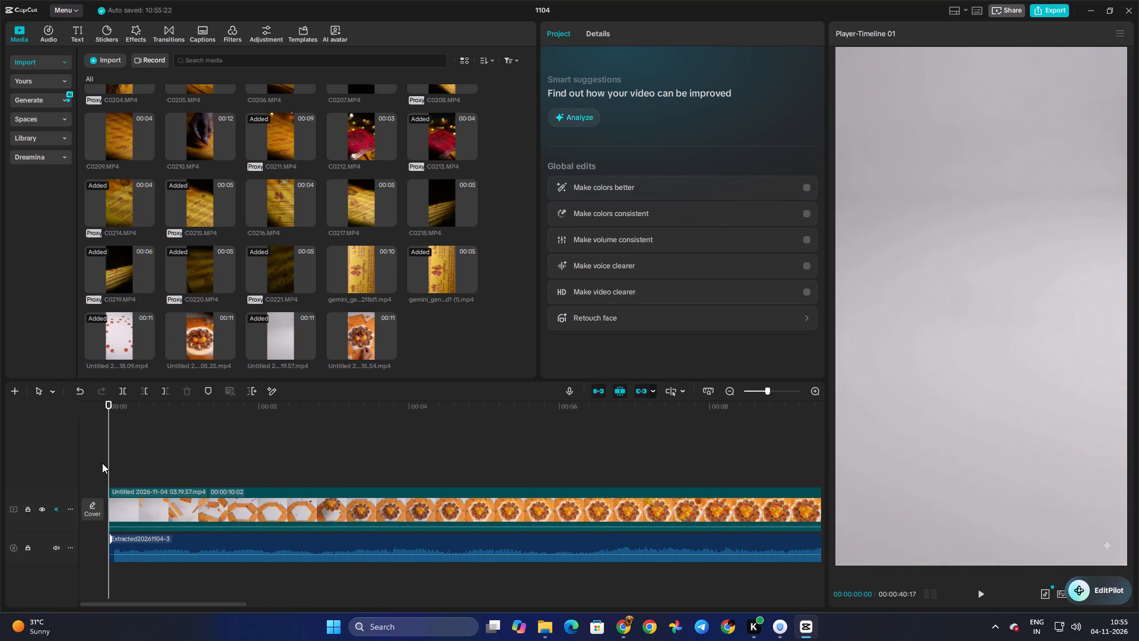
{"action": "key", "text": "space"}
Scale the Untitled 03.19.57 clip to 108%, shift it to position X 26, Y -86, and play it to check the framing.
{"action": "left_click", "coordinate": [906, 541]}
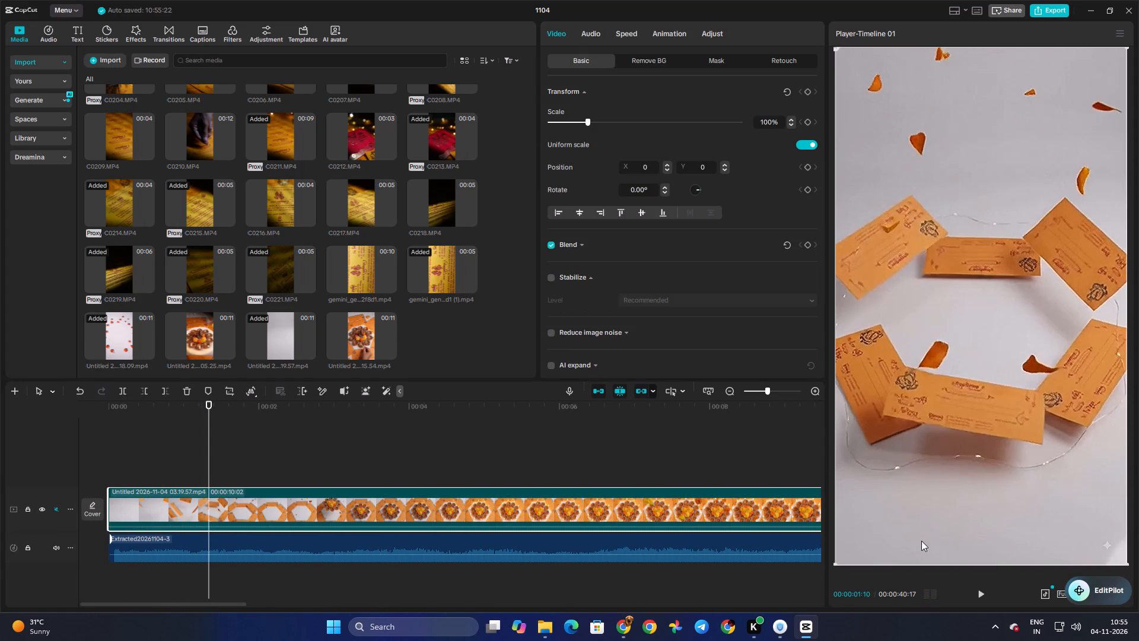
{"action": "key", "text": "space"}
{"action": "left_click", "coordinate": [309, 470]}
{"action": "key", "text": "space"}
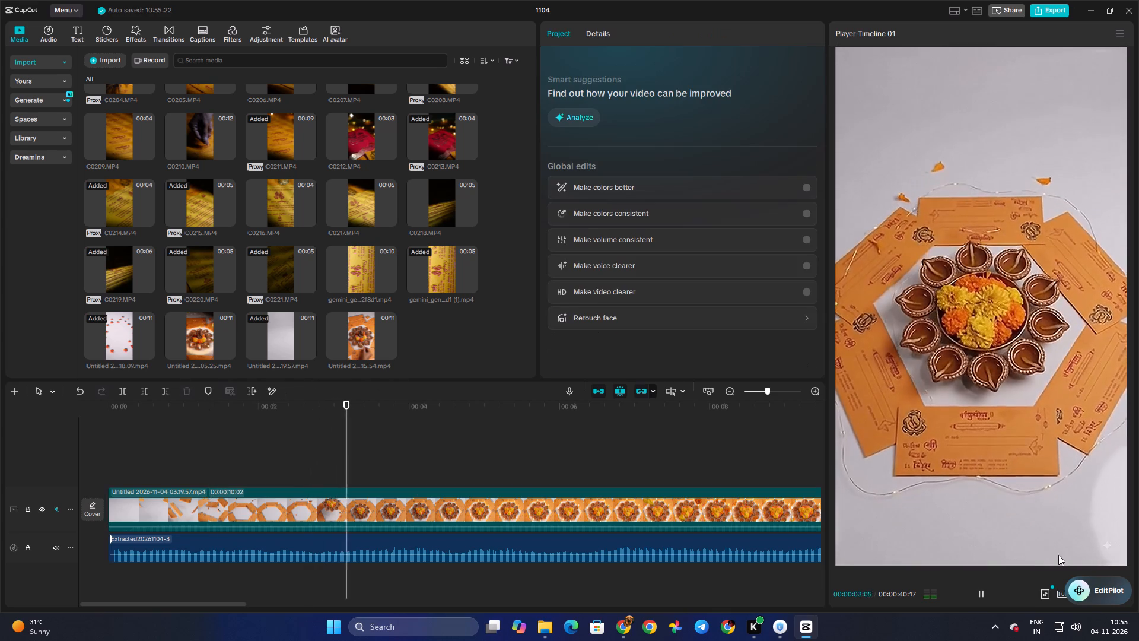
{"action": "key", "text": "space"}
{"action": "left_click", "coordinate": [1085, 542]}
{"action": "left_click_drag", "start_coordinate": [1128, 564], "coordinate": [1138, 580]}
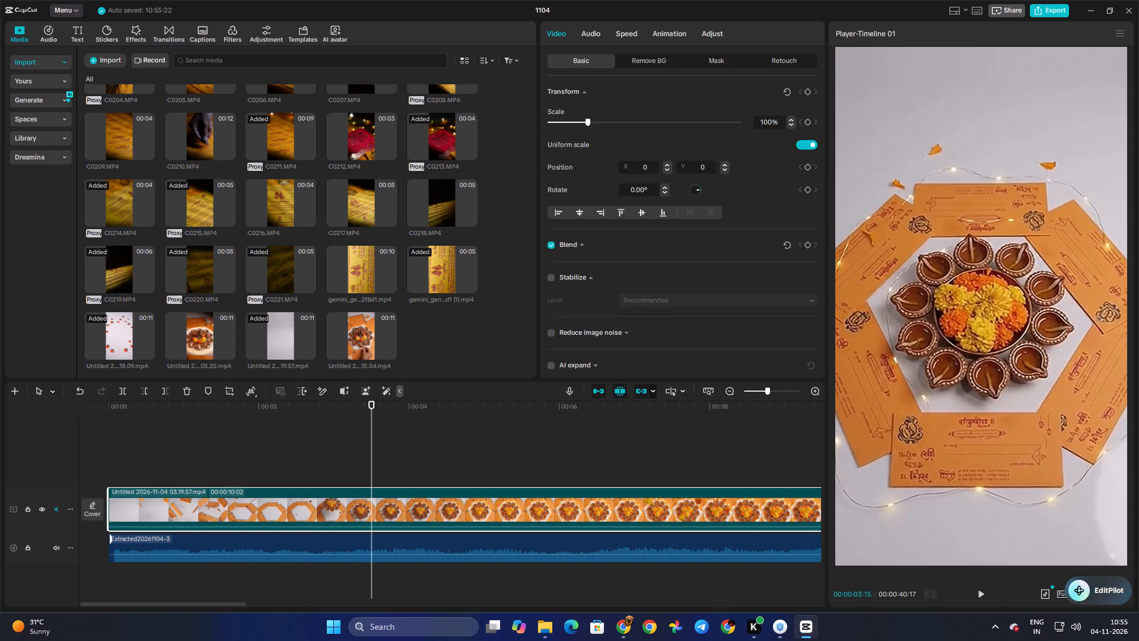
{"action": "left_click_drag", "start_coordinate": [1138, 580], "coordinate": [1138, 598]}
{"action": "left_click_drag", "start_coordinate": [1096, 545], "coordinate": [1102, 554]}
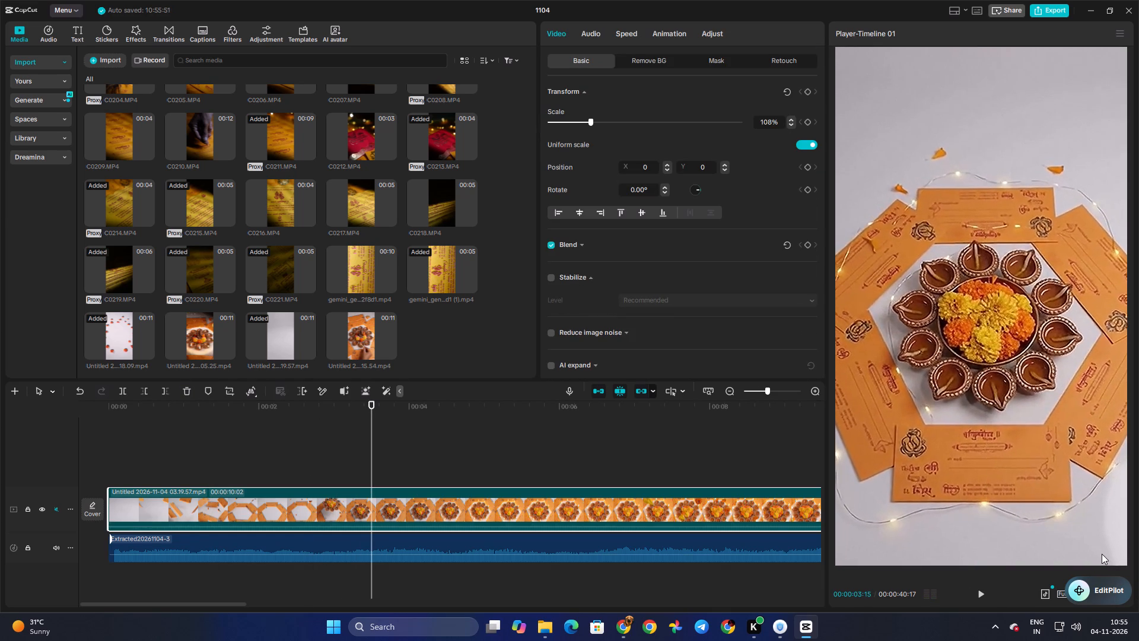
{"action": "left_click_drag", "start_coordinate": [1102, 554], "coordinate": [1100, 557]}
{"action": "key", "text": "space"}
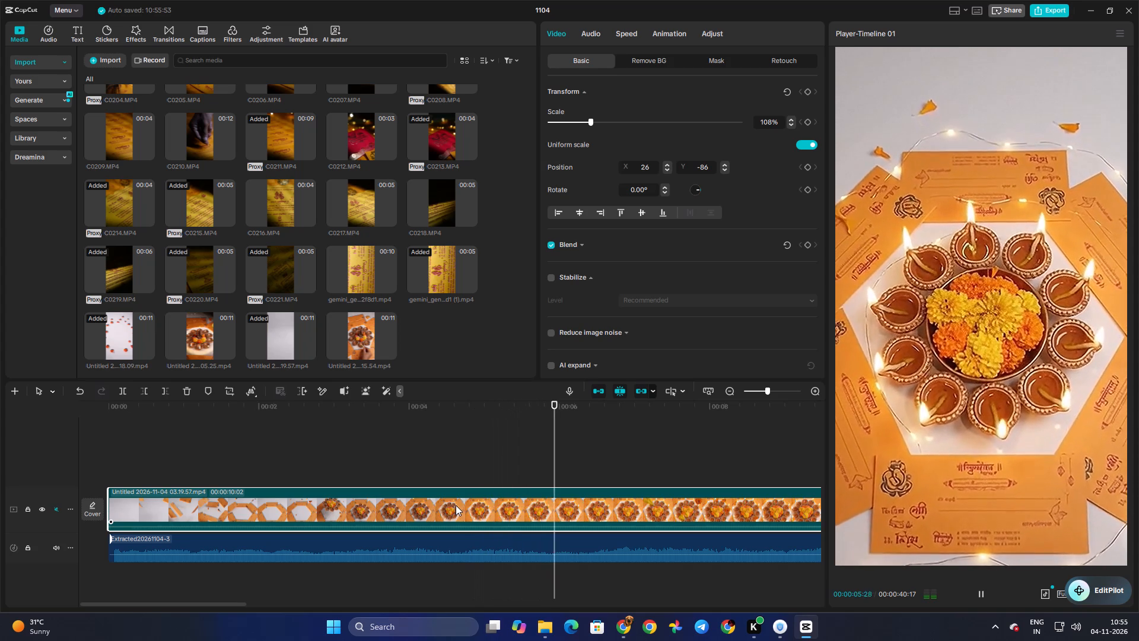
Split the opening Untitled 03.19.57 clip at 00:00:06:27 and delete the part after the cut.
{"action": "key", "text": "space"}
{"action": "key", "text": "space"}
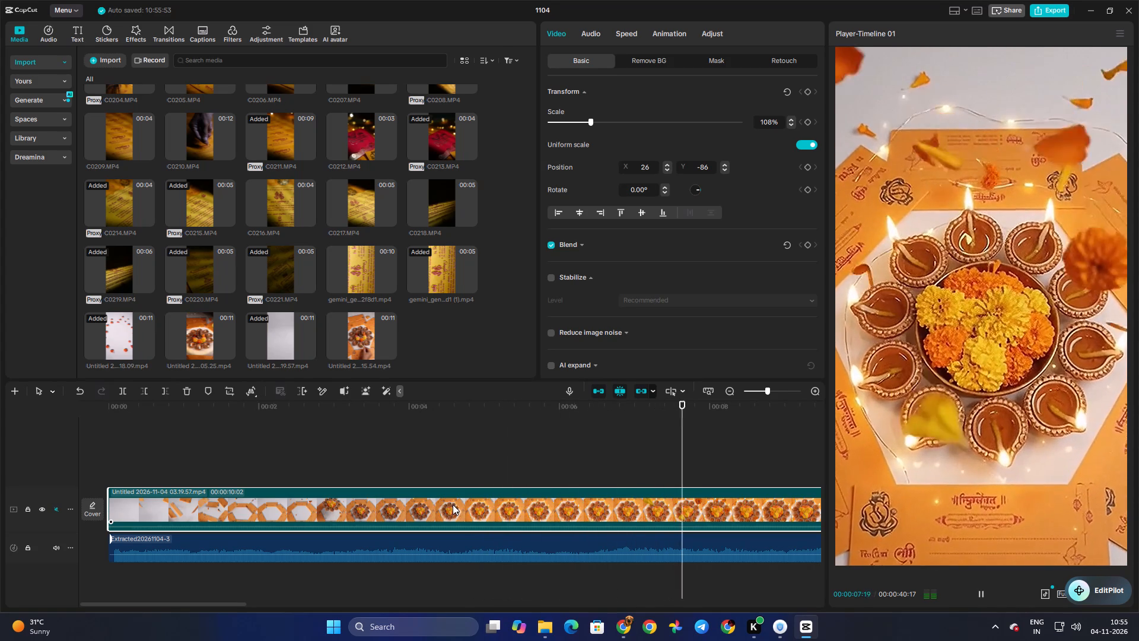
{"action": "key", "text": "space"}
{"action": "left_click", "coordinate": [654, 468]}
{"action": "left_click_drag", "start_coordinate": [654, 468], "coordinate": [625, 471]}
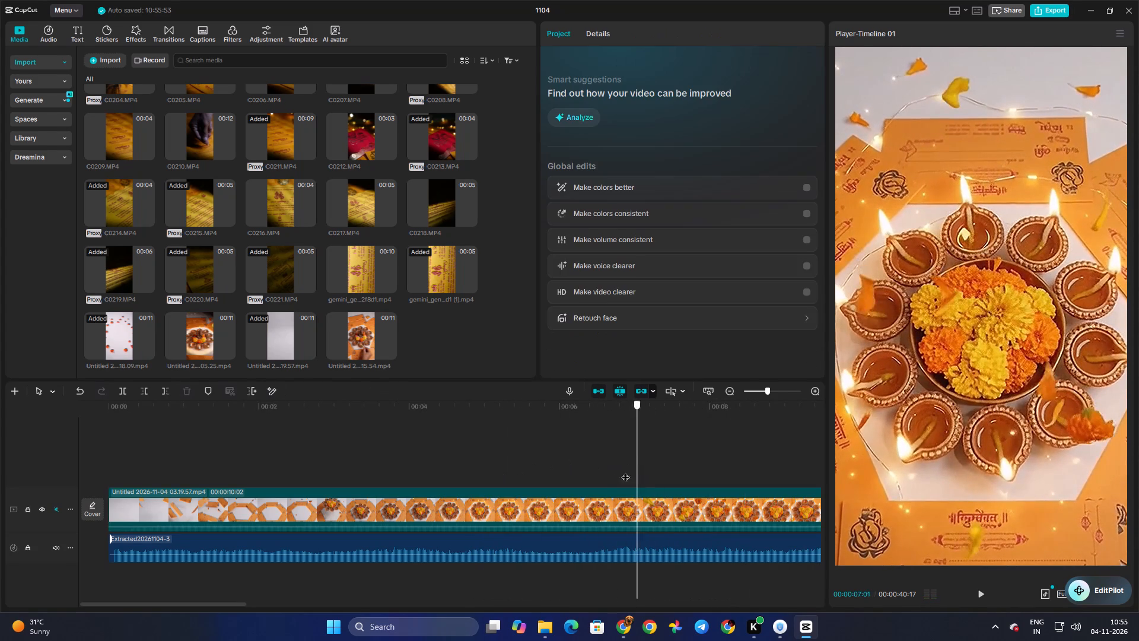
{"action": "left_click_drag", "start_coordinate": [625, 471], "coordinate": [620, 472]}
{"action": "left_click_drag", "start_coordinate": [620, 472], "coordinate": [626, 477]}
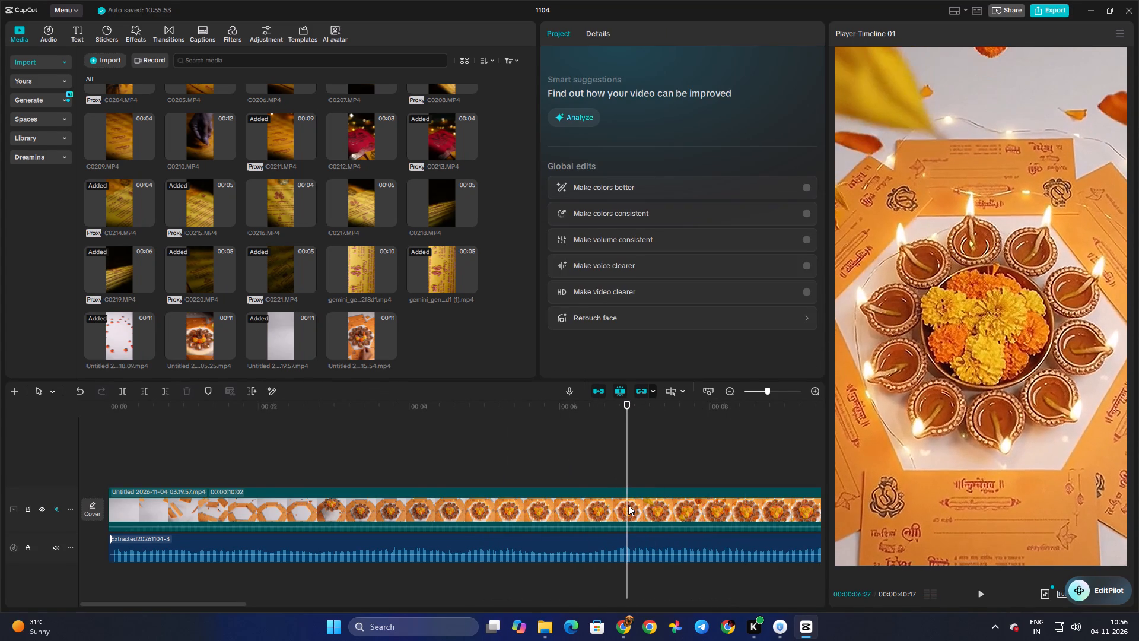
{"action": "left_click", "coordinate": [628, 505]}
{"action": "key", "text": "ctrl+b"}
{"action": "left_click", "coordinate": [545, 468]}
{"action": "key", "text": "space"}
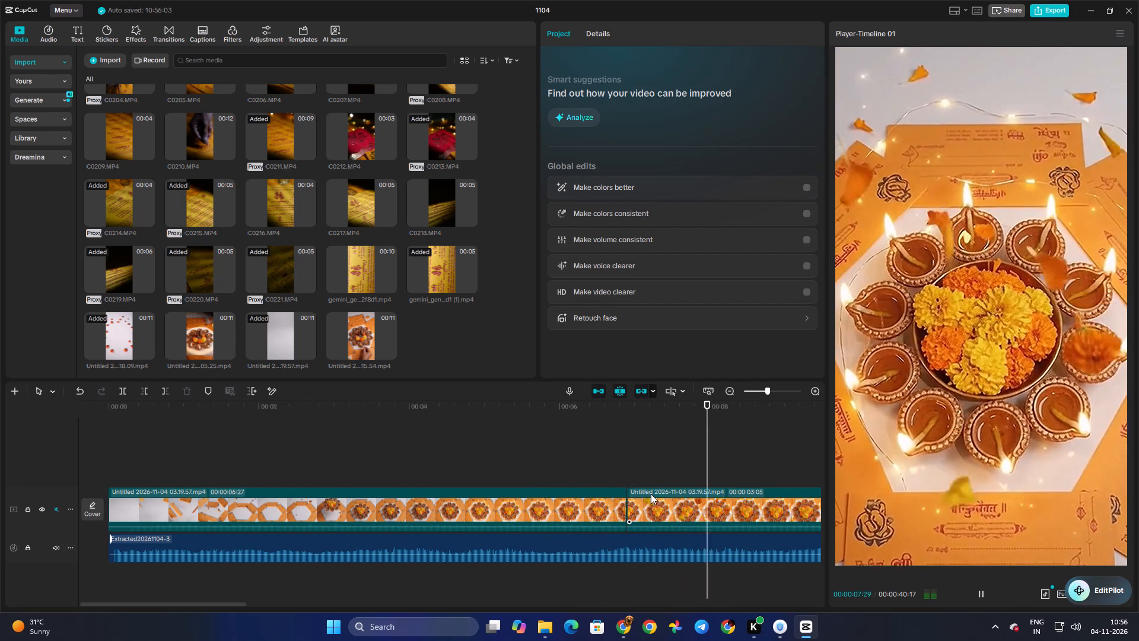
{"action": "key", "text": "space"}
{"action": "left_click", "coordinate": [645, 496]}
{"action": "key", "text": "Delete"}
Extend the end of the opening Untitled 03.19.57 clip to a duration of 00:00:07:18 and play the transition.
{"action": "left_click", "coordinate": [603, 496]}
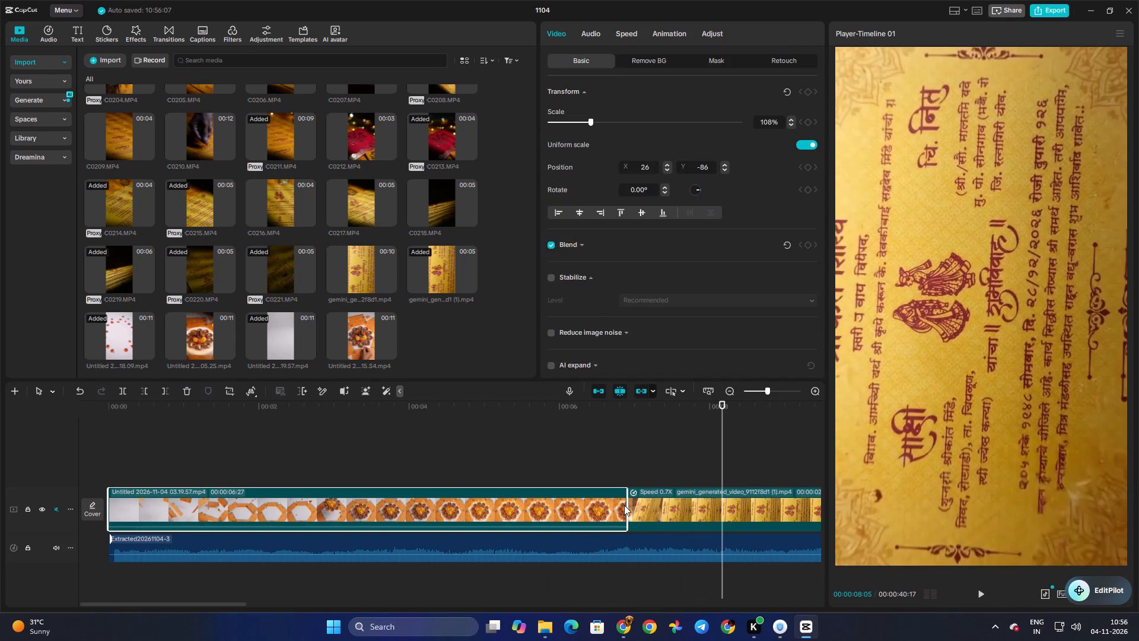
{"action": "left_click_drag", "start_coordinate": [626, 506], "coordinate": [669, 510]}
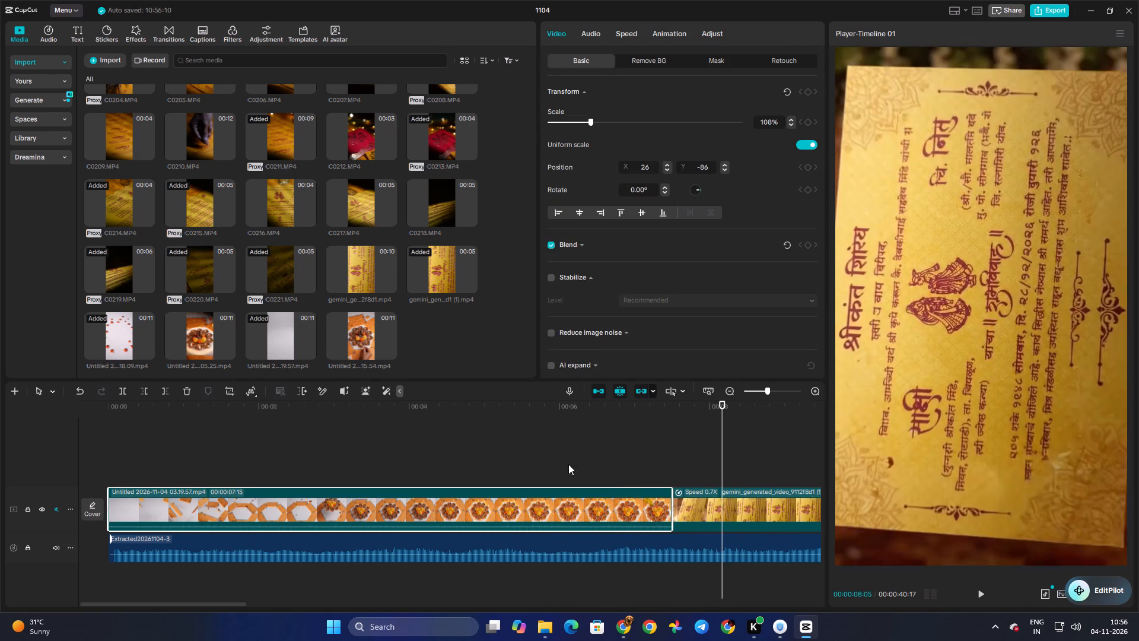
{"action": "left_click", "coordinate": [568, 464]}
{"action": "key", "text": "space"}
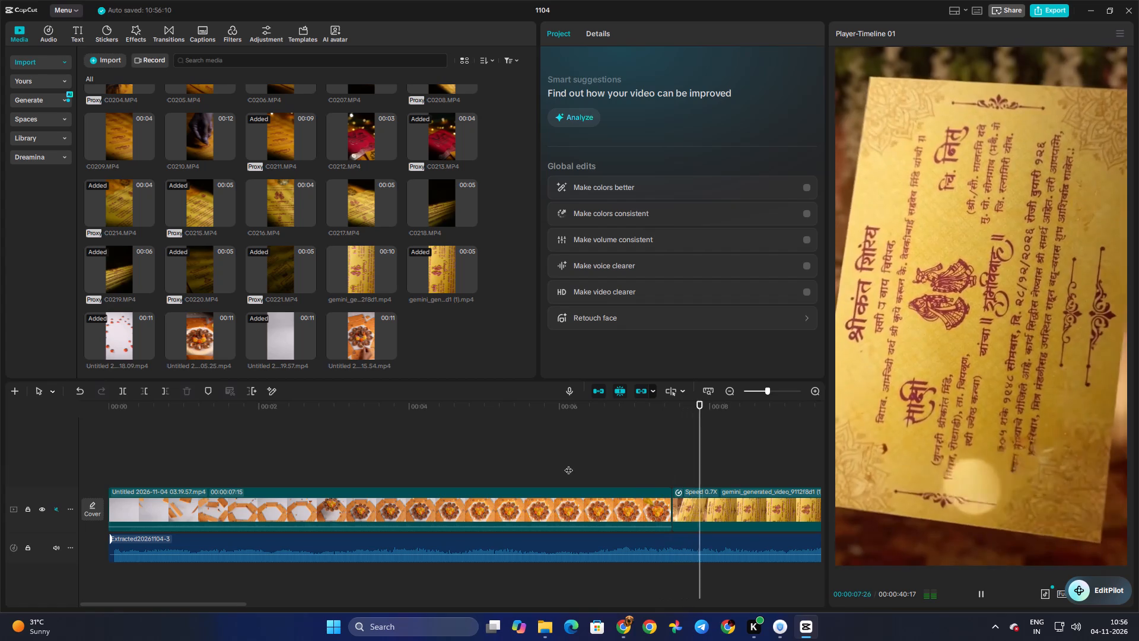
{"action": "key", "text": "space"}
{"action": "left_click", "coordinate": [658, 502]}
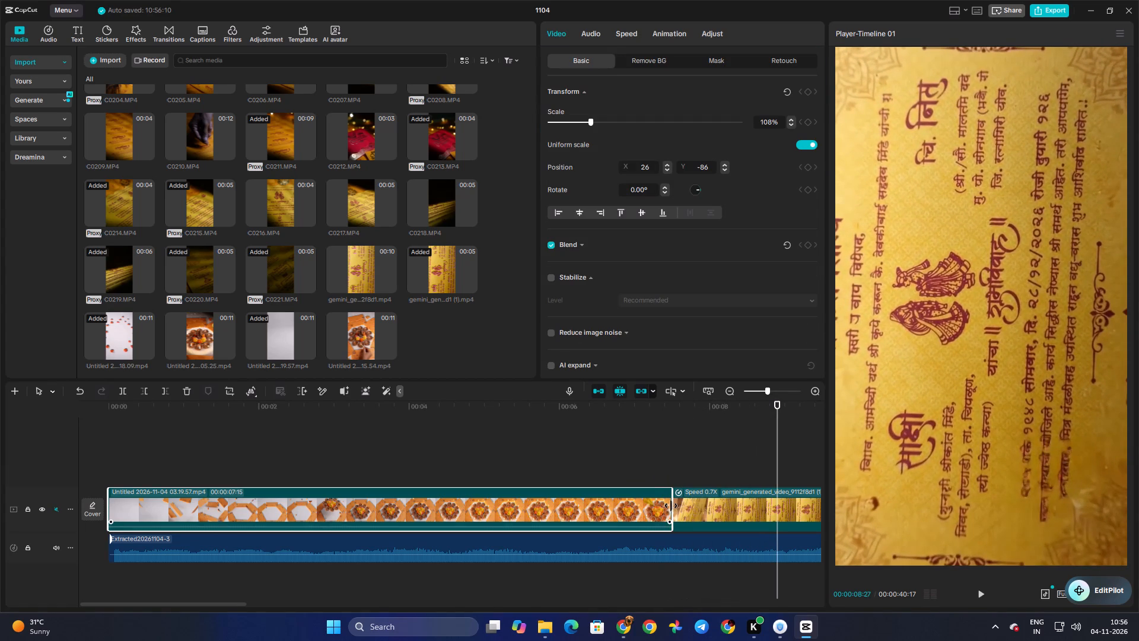
{"action": "left_click_drag", "start_coordinate": [672, 506], "coordinate": [677, 507]}
{"action": "left_click", "coordinate": [627, 465]}
{"action": "key", "text": "space"}
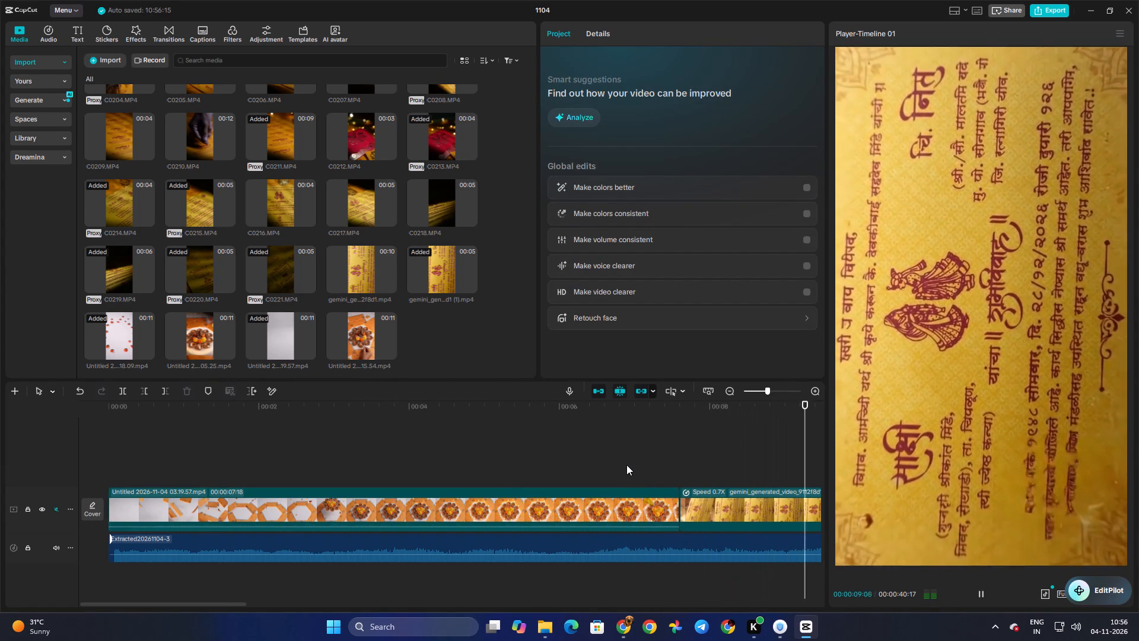
Play the gemini_generated_video, C0196 and Untitled 03.18.09 clips from several points to examine their cuts against the music.
{"action": "left_click", "coordinate": [181, 448]}
{"action": "left_click_drag", "start_coordinate": [181, 449], "coordinate": [99, 456]}
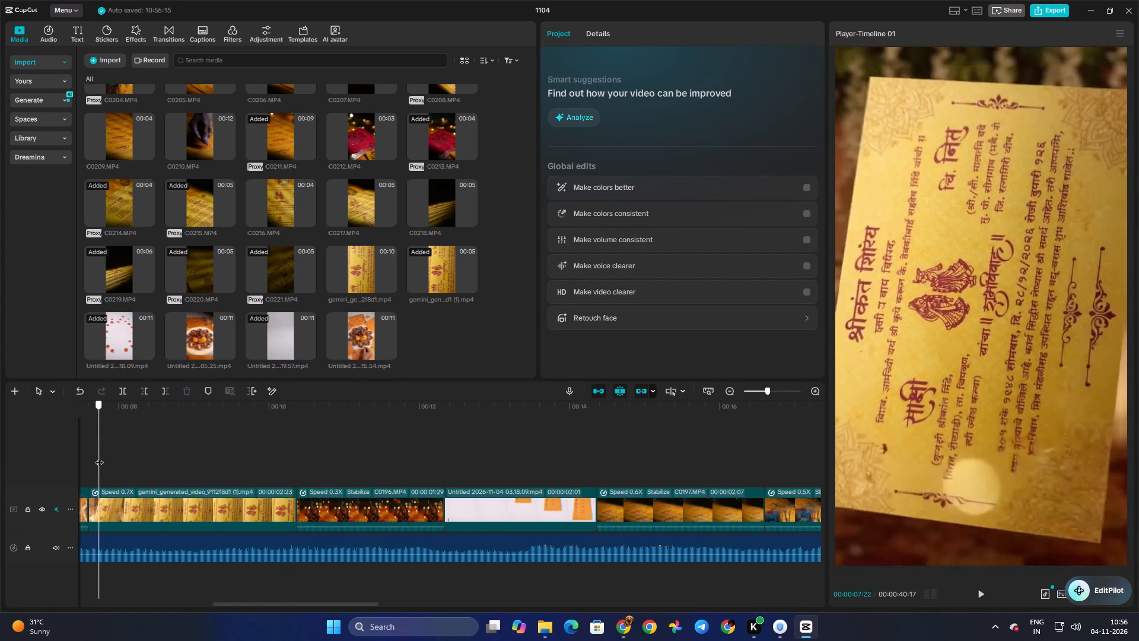
{"action": "left_click_drag", "start_coordinate": [99, 456], "coordinate": [205, 464]}
{"action": "key", "text": "space"}
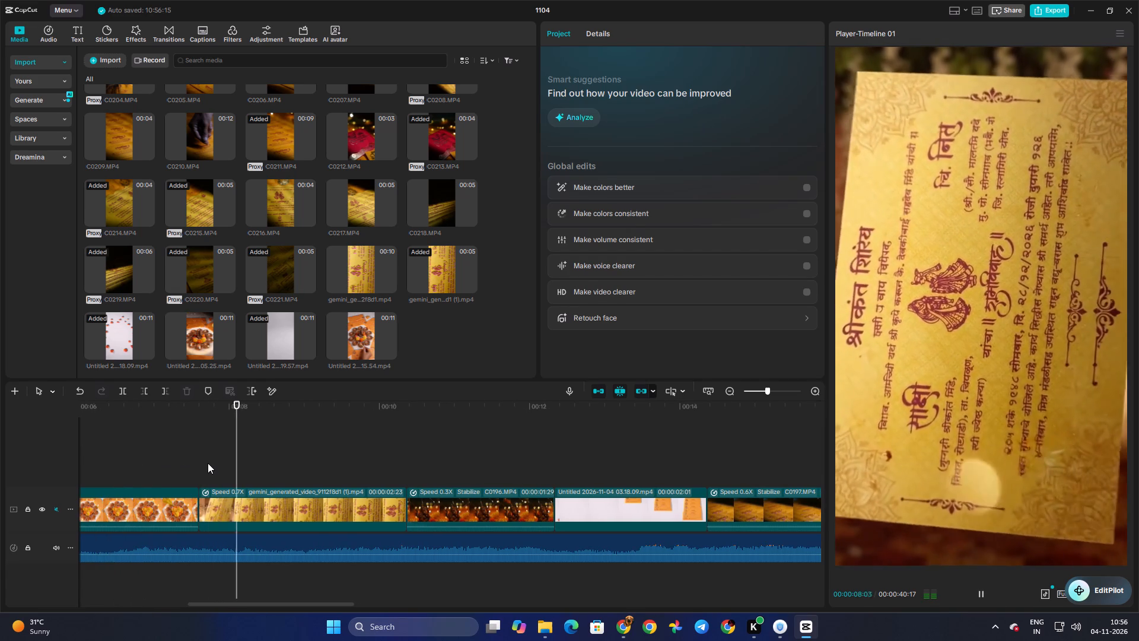
{"action": "key", "text": "space"}
{"action": "left_click", "coordinate": [303, 463]}
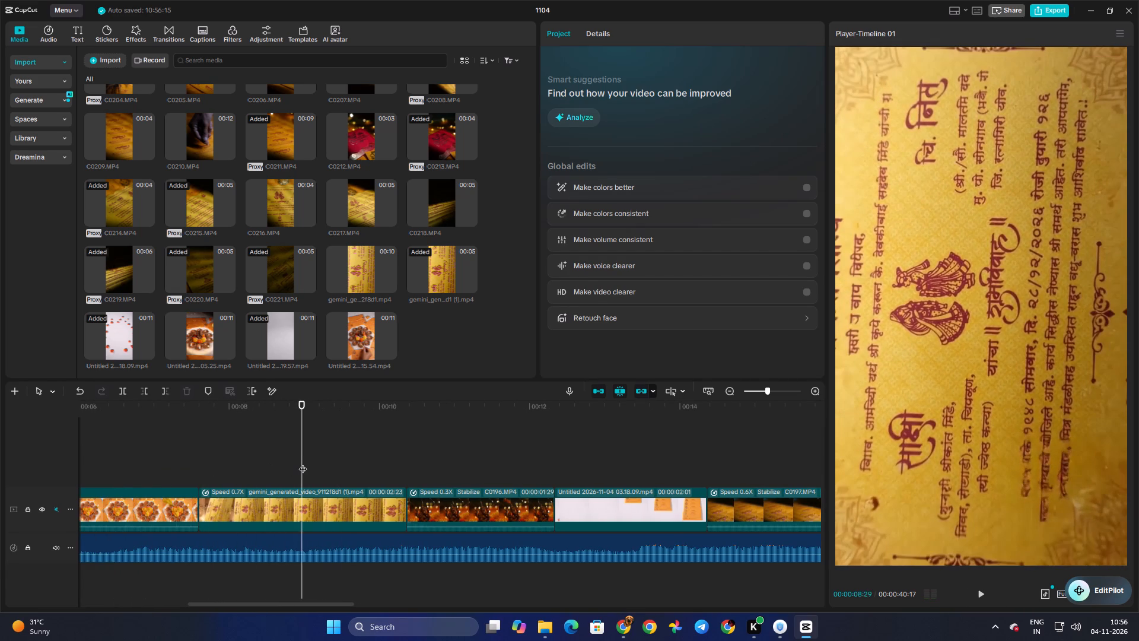
{"action": "left_click_drag", "start_coordinate": [303, 463], "coordinate": [308, 464]}
{"action": "key", "text": "space"}
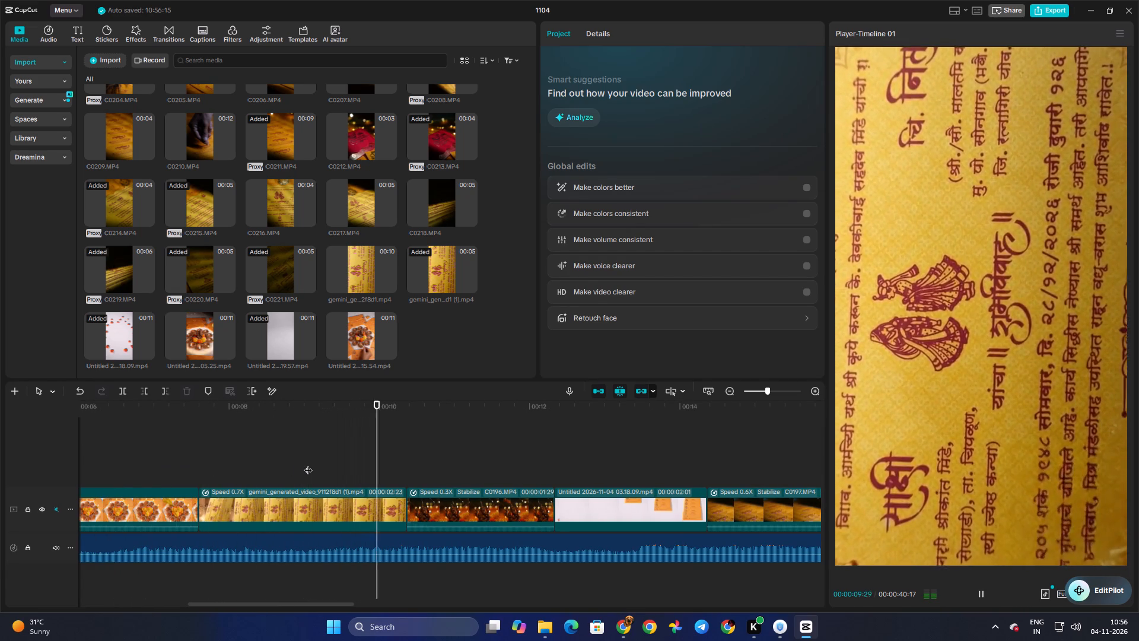
{"action": "left_click", "coordinate": [380, 465]}
{"action": "left_click_drag", "start_coordinate": [380, 465], "coordinate": [391, 468]}
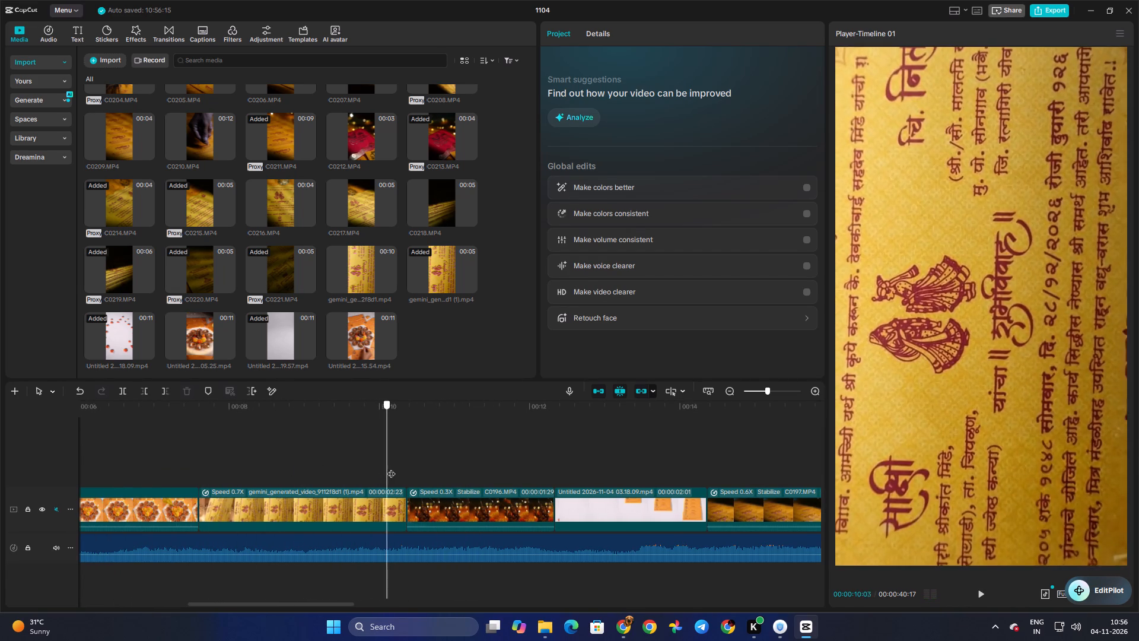
{"action": "left_click_drag", "start_coordinate": [391, 468], "coordinate": [360, 467]}
{"action": "key", "text": "space"}
{"action": "left_click", "coordinate": [374, 465]}
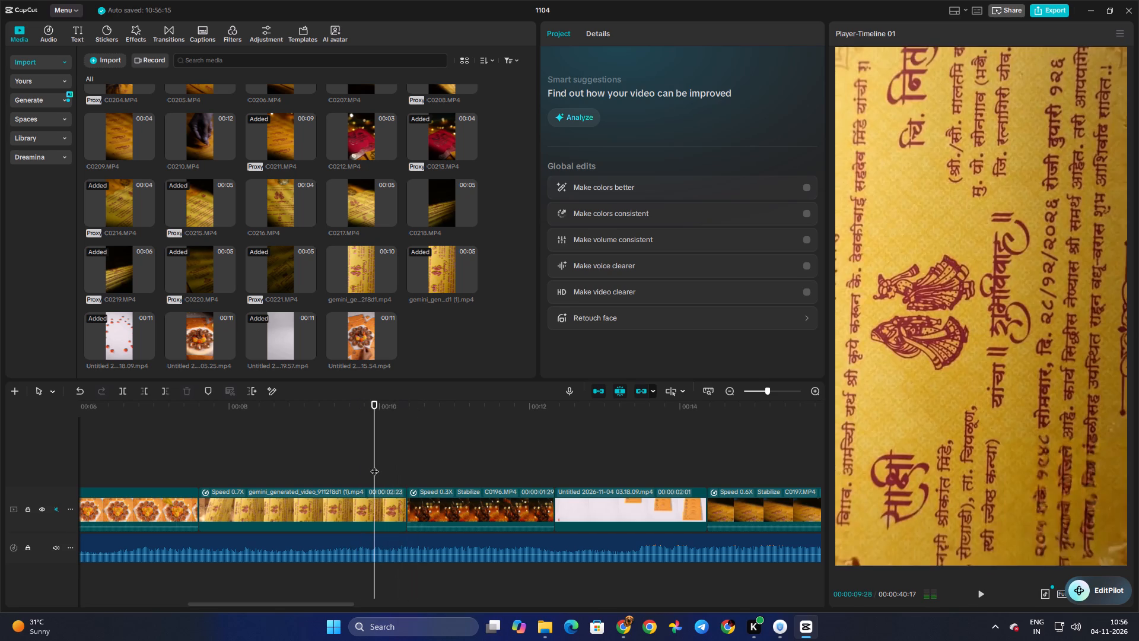
{"action": "key", "text": "space"}
{"action": "double_click", "coordinate": [398, 465]}
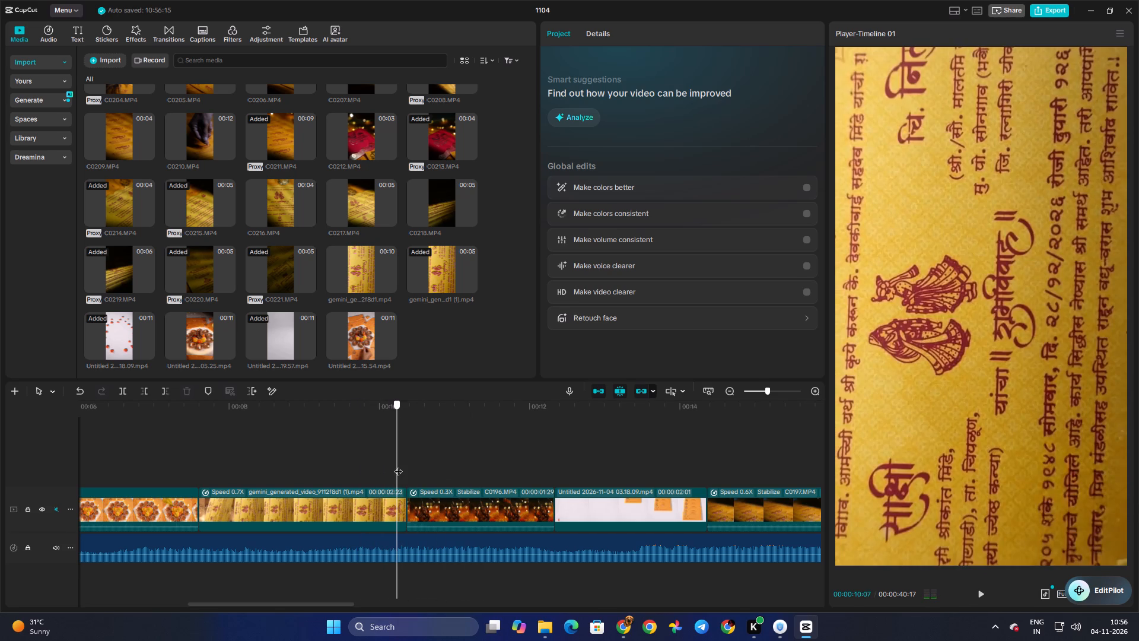
{"action": "key", "text": "space"}
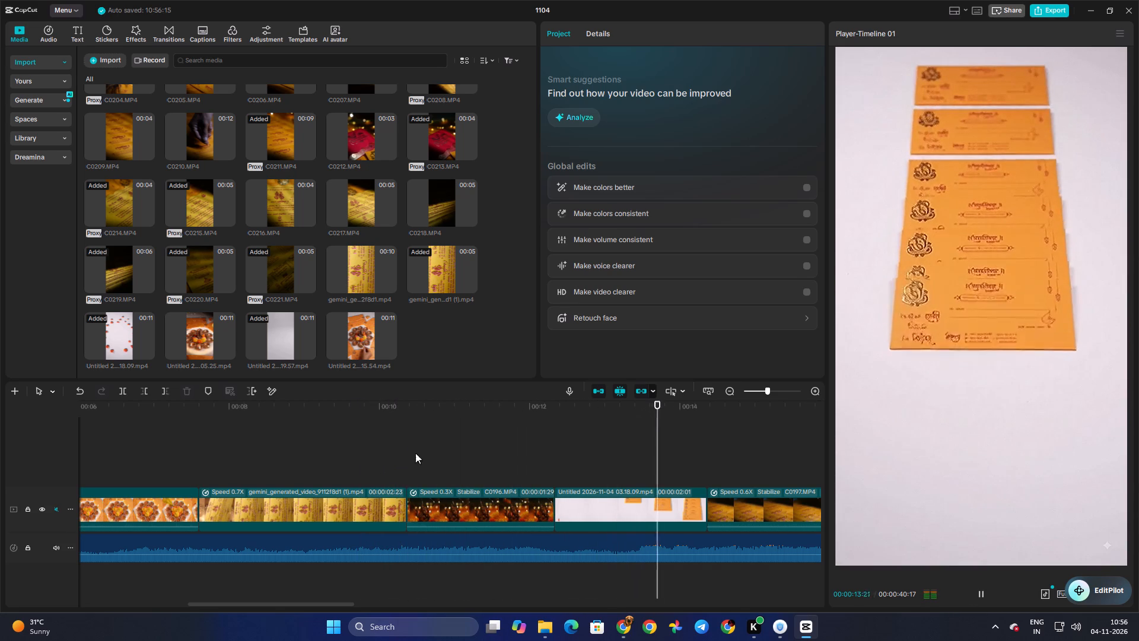
{"action": "left_click", "coordinate": [546, 443]}
{"action": "key", "text": "space"}
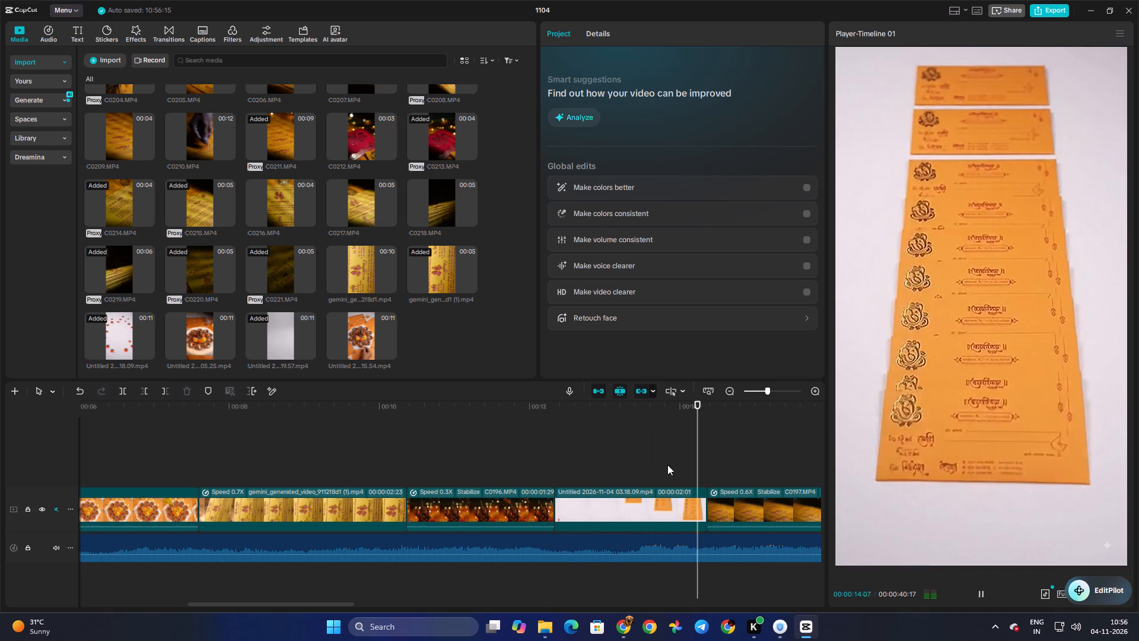
Move the Untitled 03.18.09 clip to just after the C0197 clip and play the new order.
{"action": "left_click", "coordinate": [668, 465]}
{"action": "left_click_drag", "start_coordinate": [668, 465], "coordinate": [740, 463]}
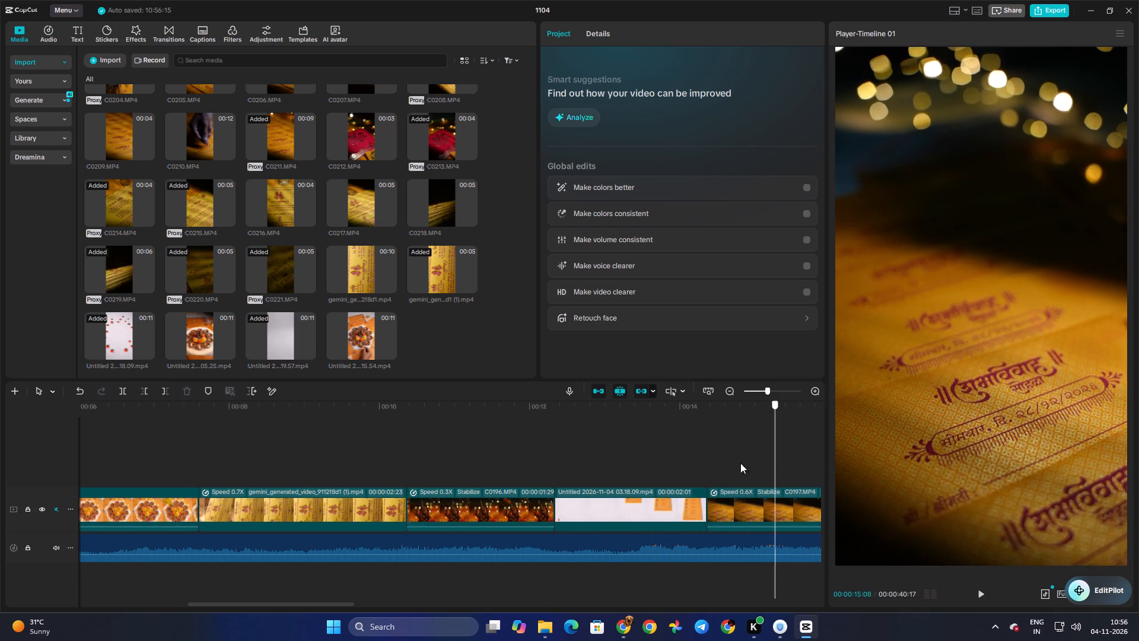
{"action": "left_click_drag", "start_coordinate": [740, 463], "coordinate": [714, 464]}
{"action": "left_click_drag", "start_coordinate": [656, 507], "coordinate": [739, 497]}
{"action": "left_click", "coordinate": [587, 474]}
{"action": "left_click_drag", "start_coordinate": [587, 474], "coordinate": [516, 474]}
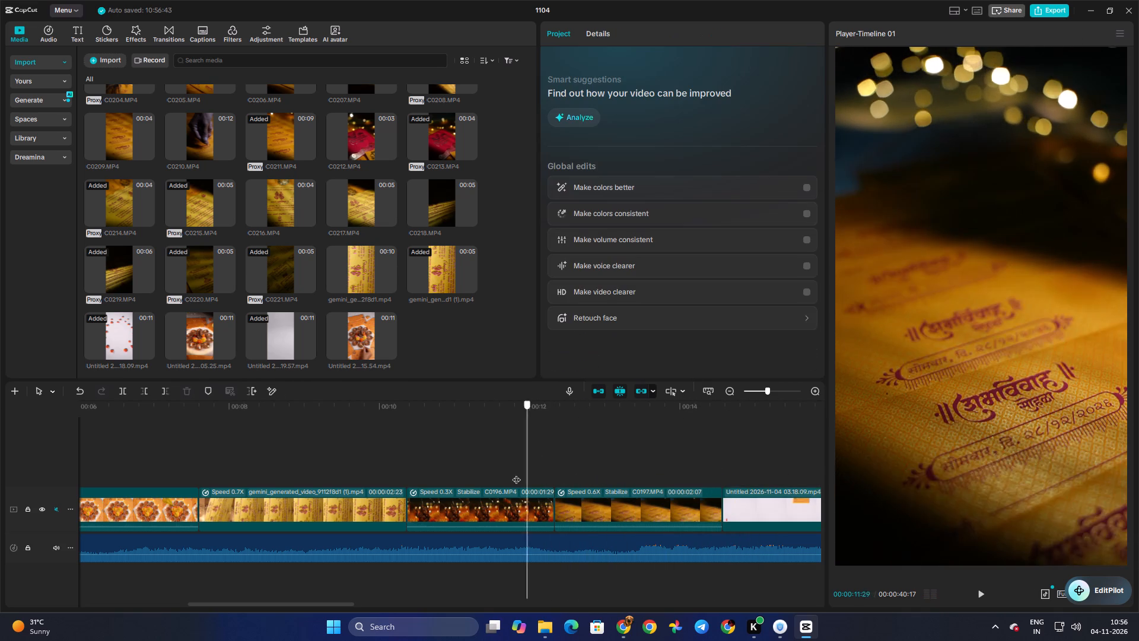
{"action": "left_click_drag", "start_coordinate": [516, 474], "coordinate": [505, 474]}
{"action": "key", "text": "space"}
{"action": "key", "text": "space"}
{"action": "key", "text": "space"}
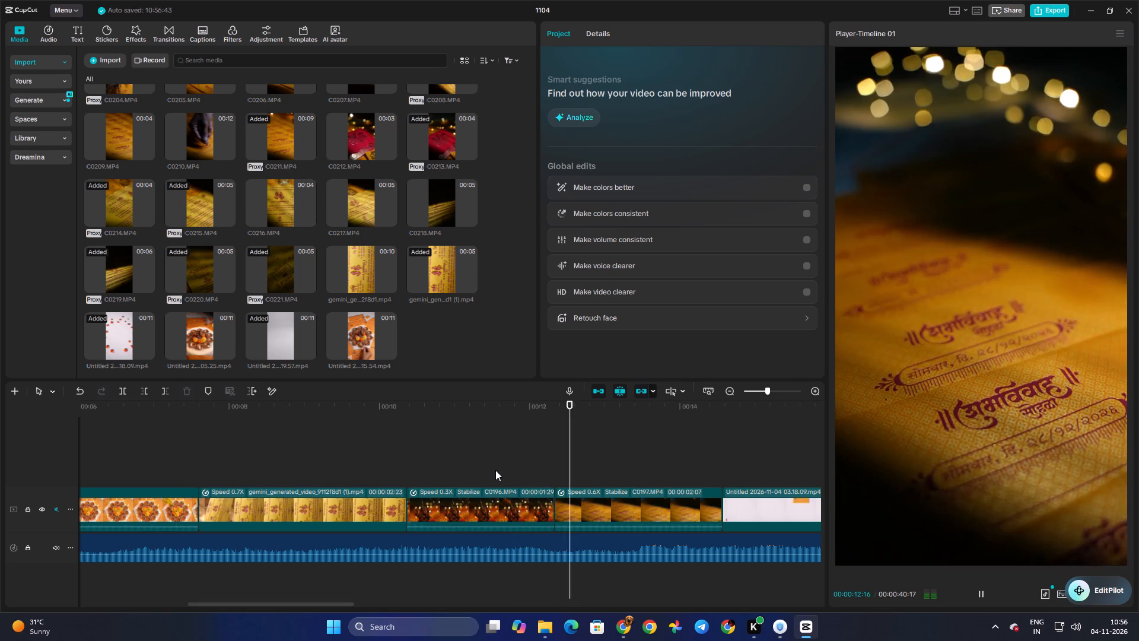
Preview the two unused Untitled clips and insert Untitled 2026-11-04 03.15.54.mp4 between the opening Untitled clip and the gemini_generated_video clip.
{"action": "left_click", "coordinate": [183, 438]}
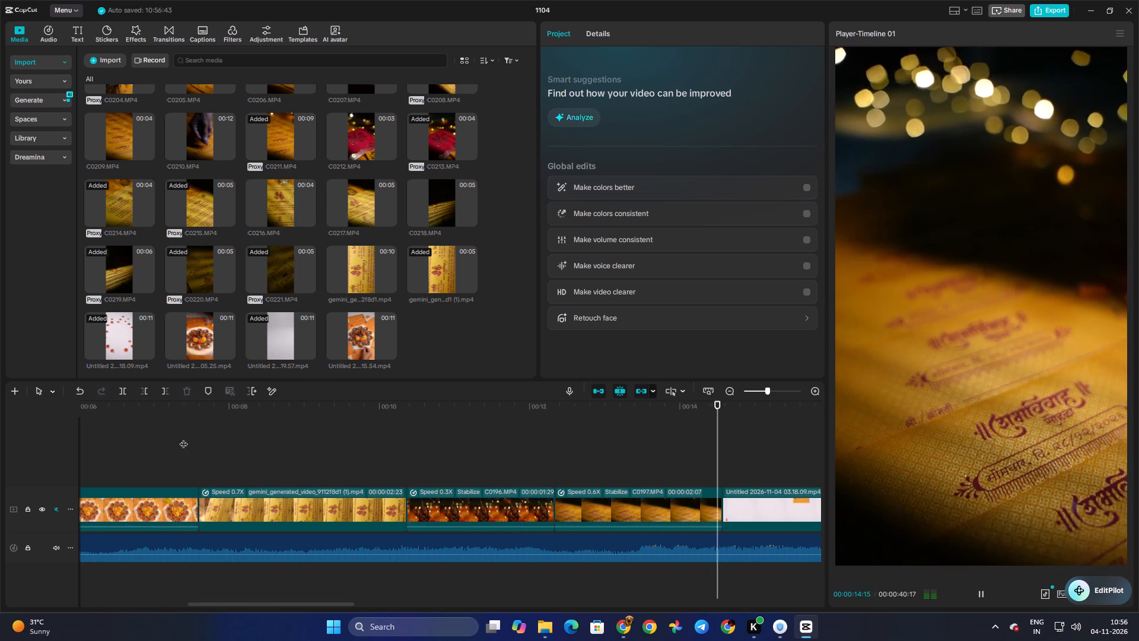
{"action": "left_click_drag", "start_coordinate": [182, 439], "coordinate": [132, 441]}
{"action": "key", "text": "space"}
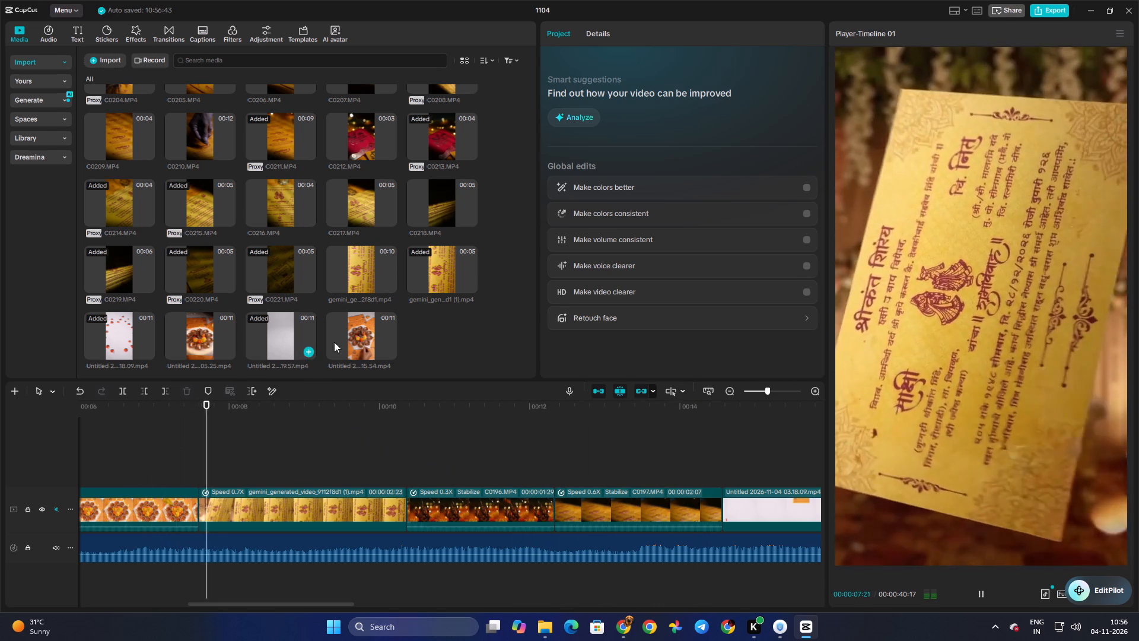
{"action": "key", "text": "space"}
{"action": "left_click", "coordinate": [368, 341]}
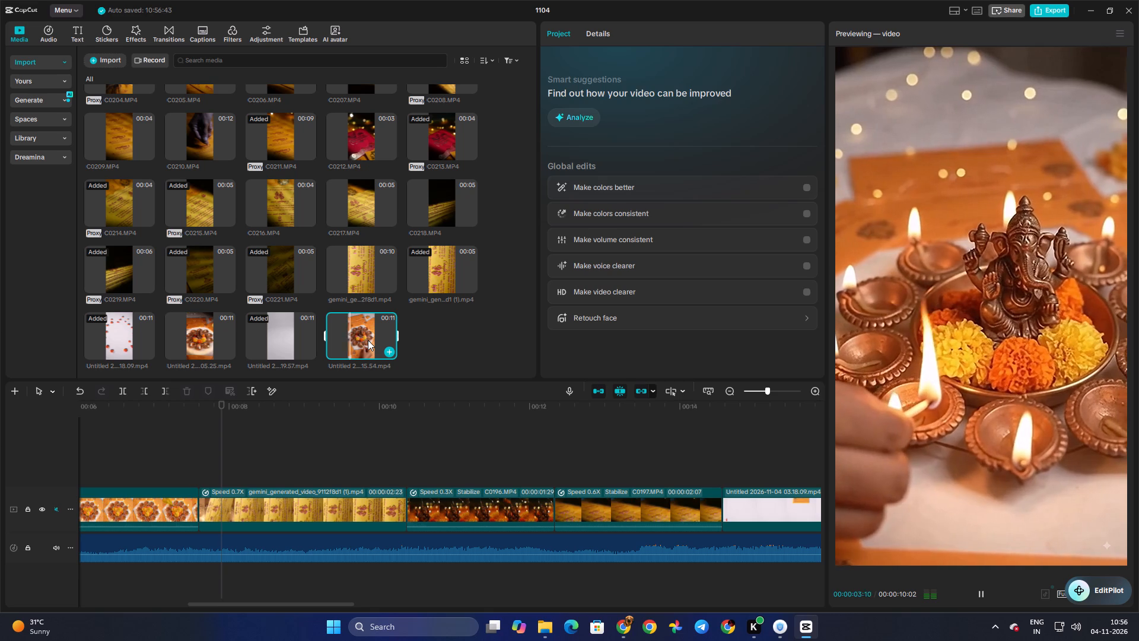
{"action": "left_click", "coordinate": [188, 338]}
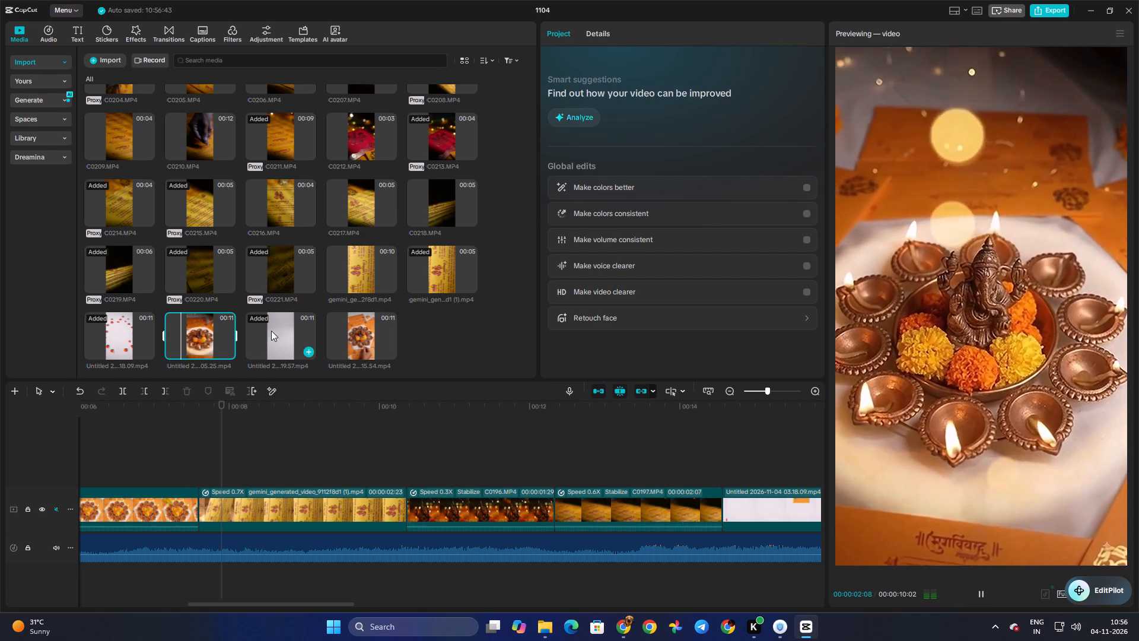
{"action": "left_click", "coordinate": [358, 330]}
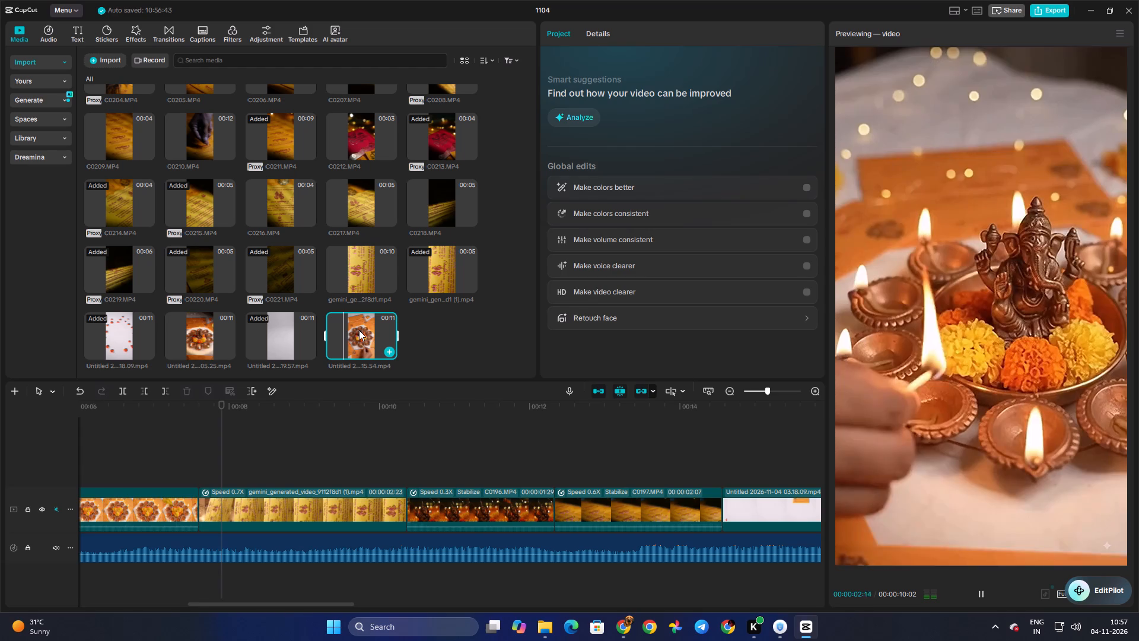
{"action": "key", "text": "space"}
{"action": "left_click_drag", "start_coordinate": [359, 330], "coordinate": [224, 509]}
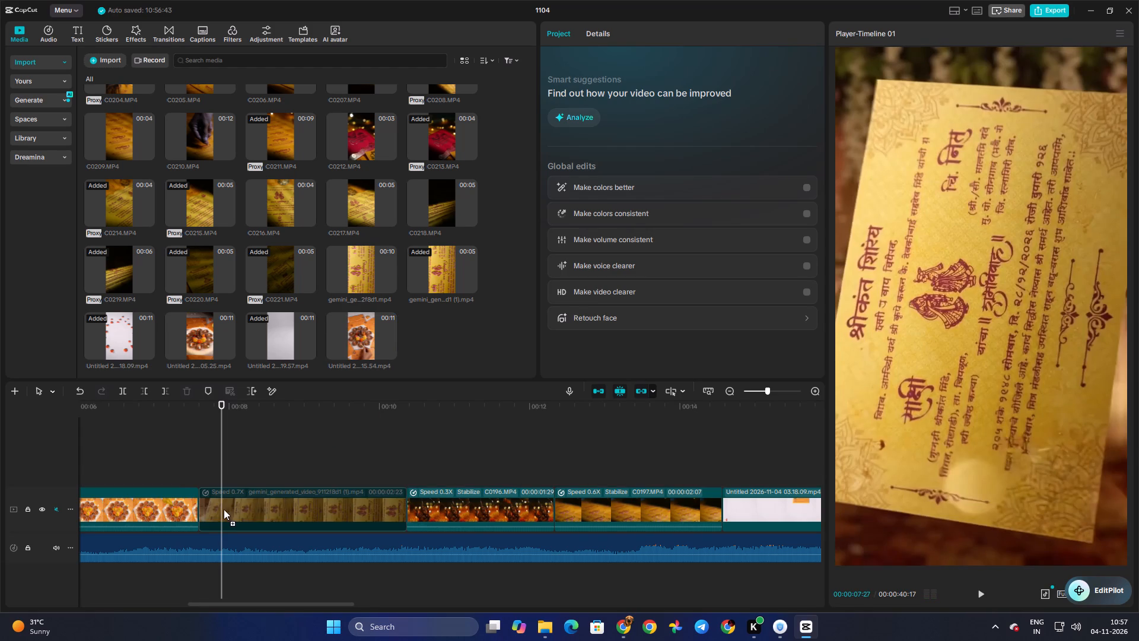
{"action": "left_click_drag", "start_coordinate": [224, 509], "coordinate": [208, 495]}
Split the inserted Untitled 03.15.54 clip at 00:00:10:02 and delete the part before the cut.
{"action": "left_click", "coordinate": [244, 468]}
{"action": "left_click_drag", "start_coordinate": [244, 468], "coordinate": [434, 483]}
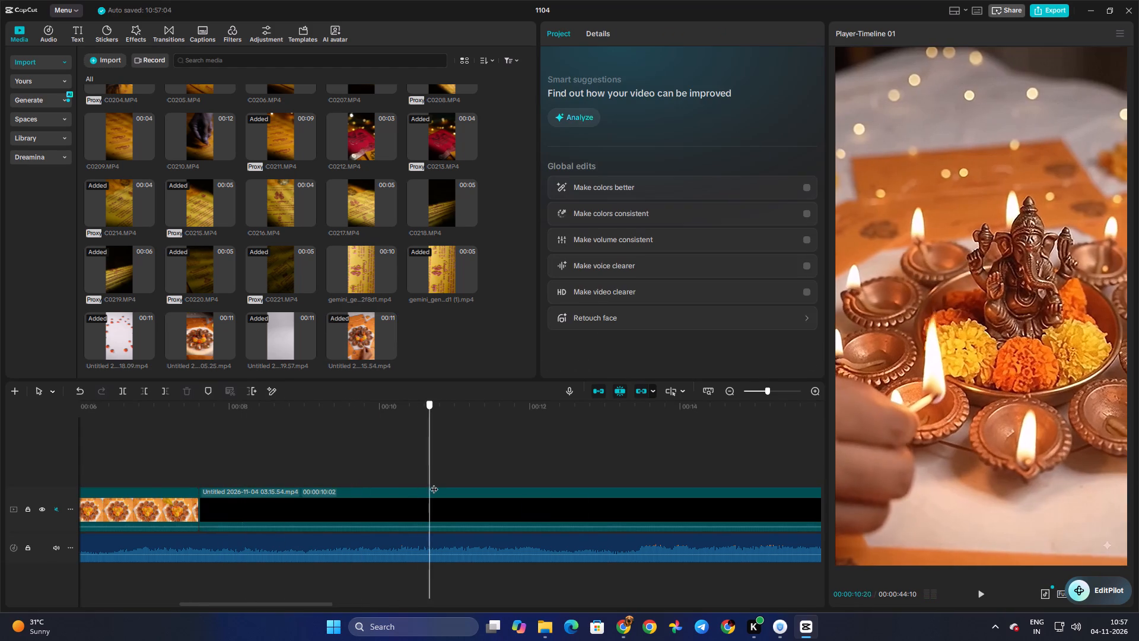
{"action": "left_click_drag", "start_coordinate": [434, 483], "coordinate": [383, 481]}
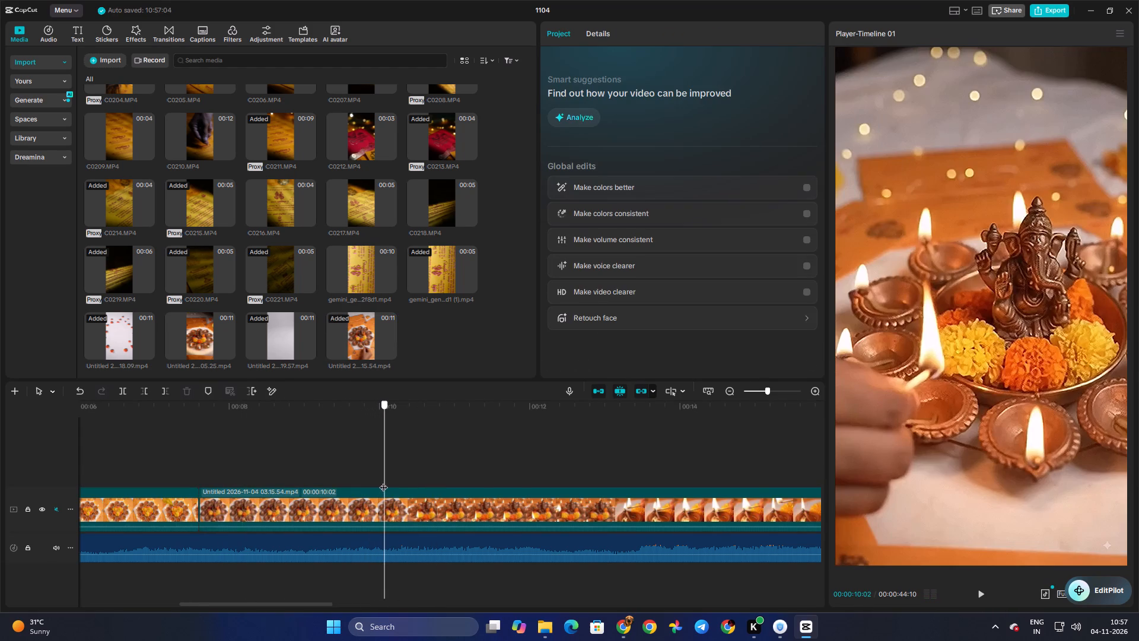
{"action": "left_click_drag", "start_coordinate": [383, 481], "coordinate": [385, 481]}
{"action": "left_click", "coordinate": [392, 500]}
{"action": "key", "text": "ctrl+b"}
{"action": "left_click", "coordinate": [362, 500]}
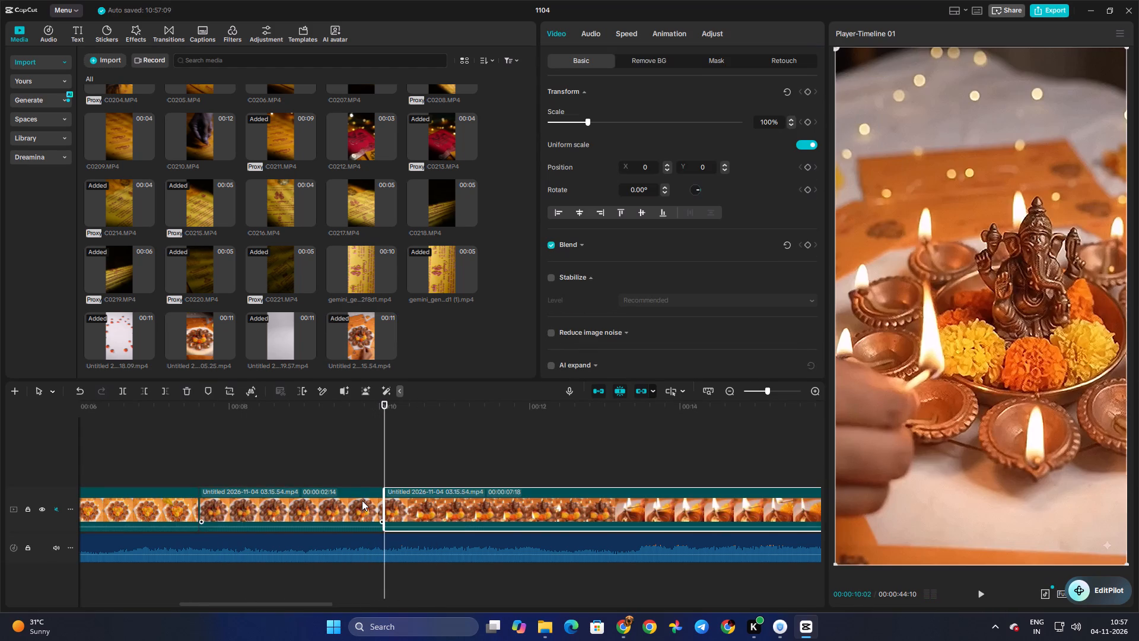
{"action": "key", "text": "Delete"}
Cut out the section of the Untitled 03.15.54 clip between about 00:00:08:23 and 00:00:10:18.
{"action": "left_click", "coordinate": [233, 445]}
{"action": "left_click_drag", "start_coordinate": [232, 445], "coordinate": [212, 445]}
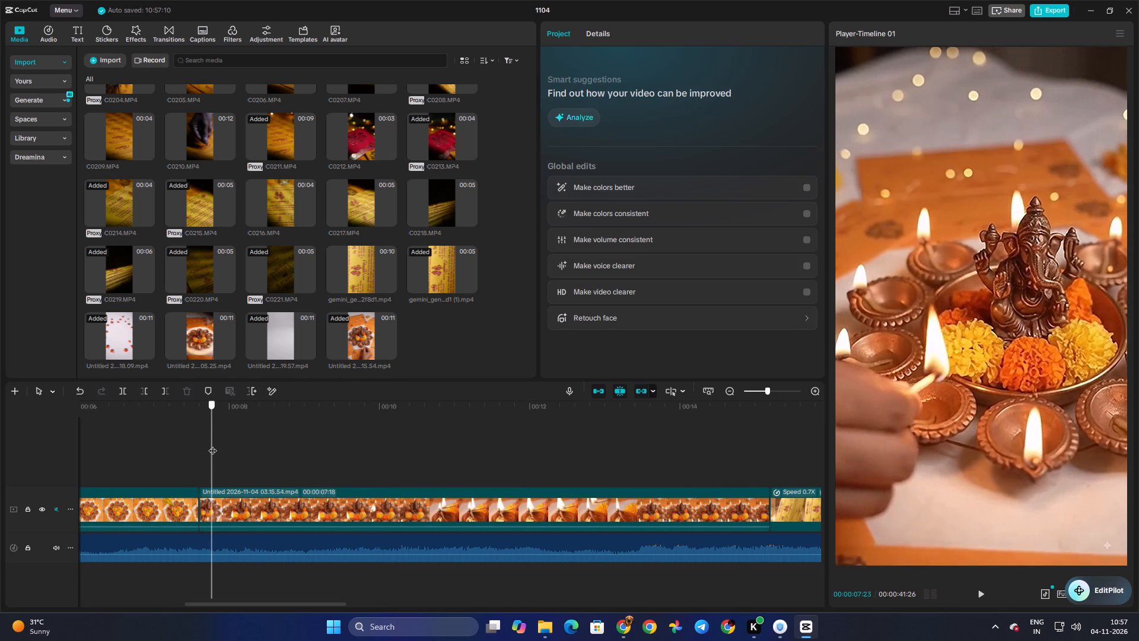
{"action": "left_click_drag", "start_coordinate": [212, 445], "coordinate": [287, 451]}
{"action": "left_click", "coordinate": [300, 503]}
{"action": "key", "text": "ctrl+b"}
{"action": "left_click", "coordinate": [370, 474]}
{"action": "left_click_drag", "start_coordinate": [370, 474], "coordinate": [417, 473]}
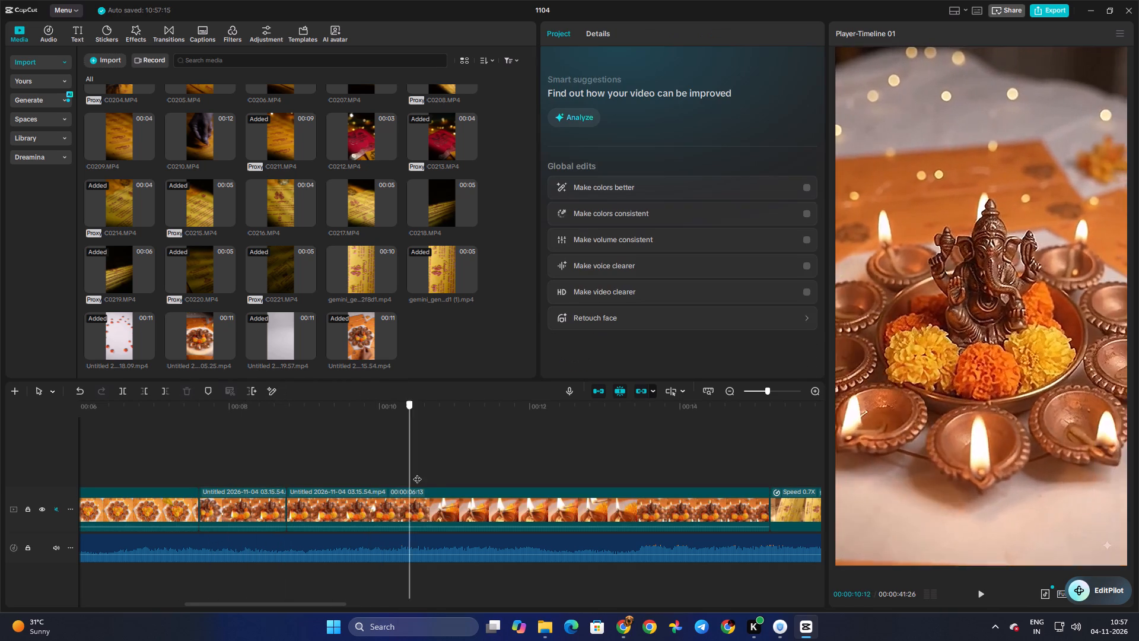
{"action": "left_click_drag", "start_coordinate": [417, 473], "coordinate": [422, 475]}
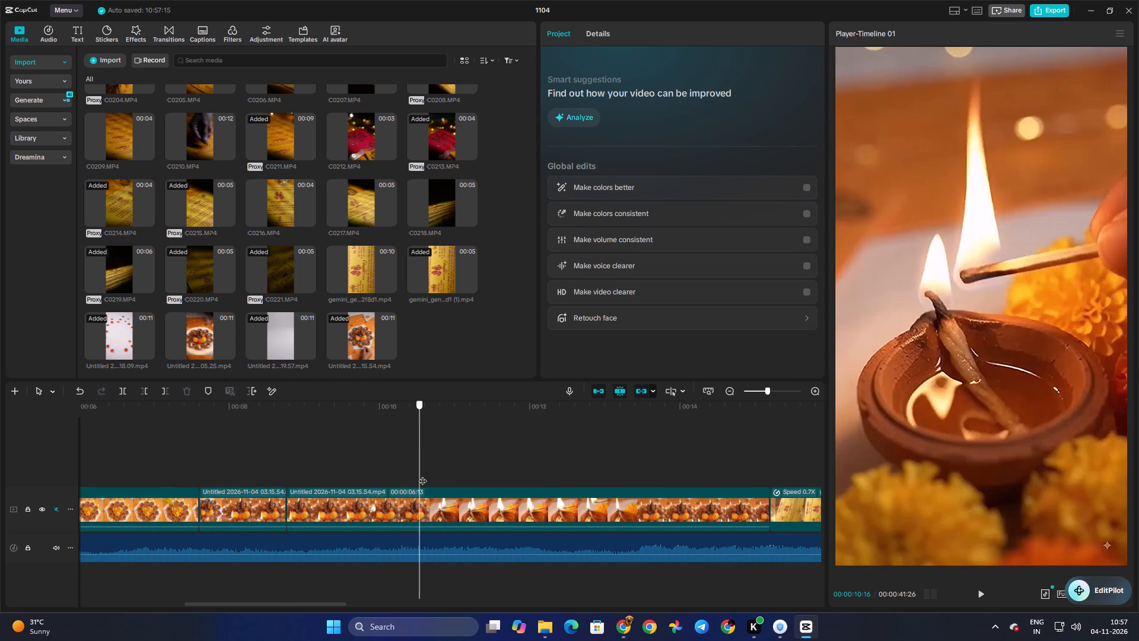
{"action": "left_click_drag", "start_coordinate": [422, 475], "coordinate": [425, 475]}
{"action": "left_click", "coordinate": [434, 499]}
{"action": "key", "text": "ctrl+b"}
{"action": "left_click", "coordinate": [348, 508]}
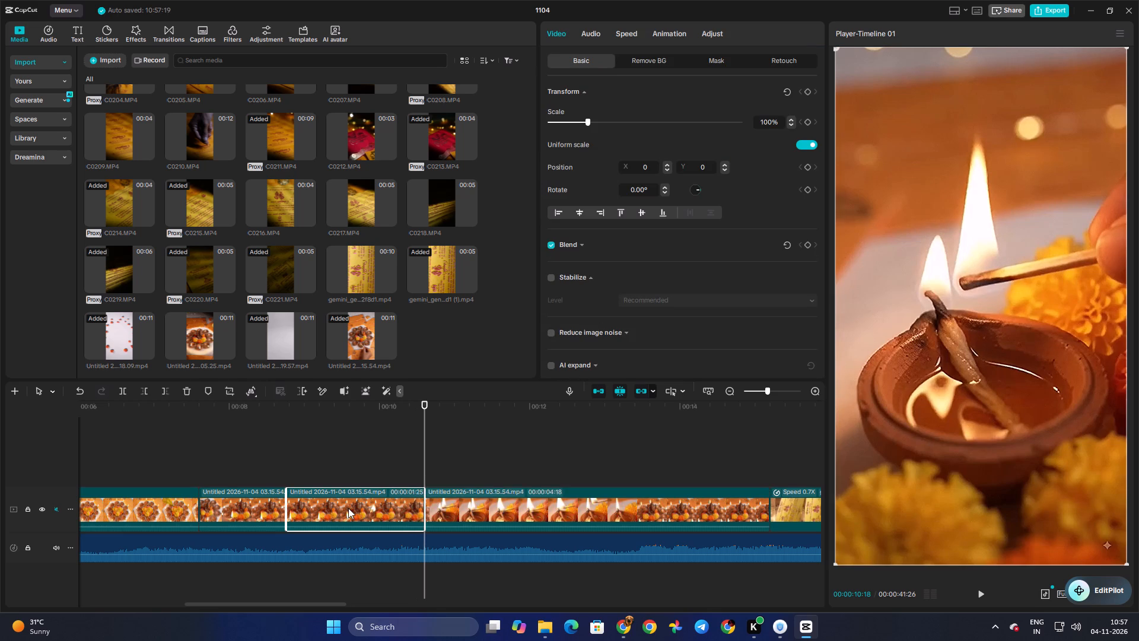
{"action": "key", "text": "Delete"}
Split the second Untitled 03.15.54 piece at 00:00:09:26 and delete the part after the cut.
{"action": "left_click", "coordinate": [294, 468]}
{"action": "left_click_drag", "start_coordinate": [294, 468], "coordinate": [351, 468]}
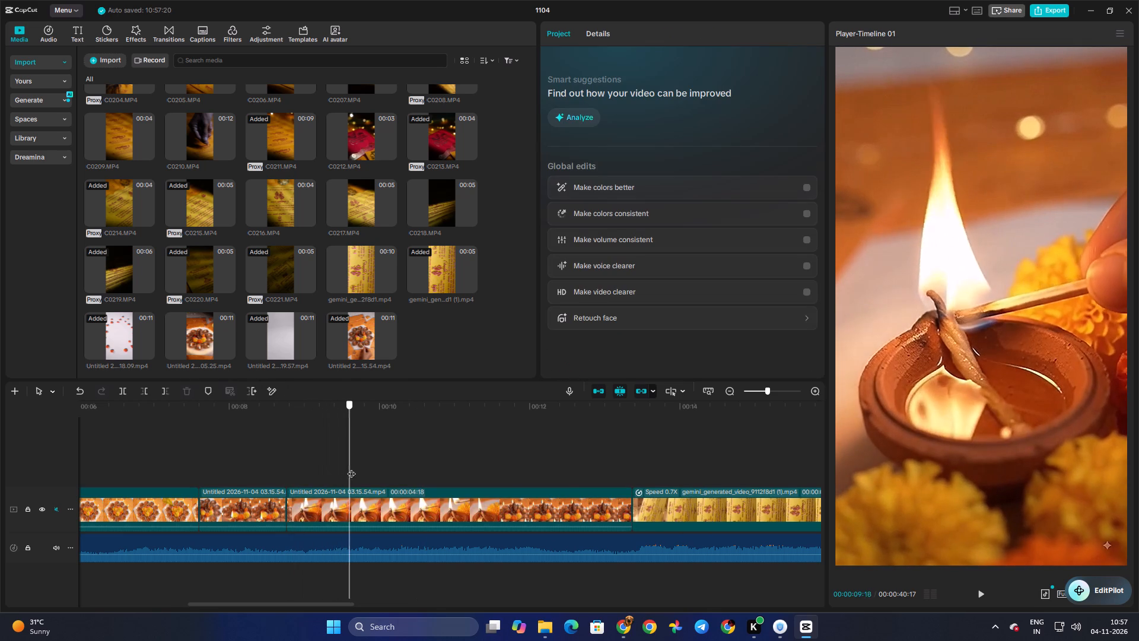
{"action": "left_click_drag", "start_coordinate": [351, 468], "coordinate": [368, 469]}
{"action": "left_click", "coordinate": [376, 496]}
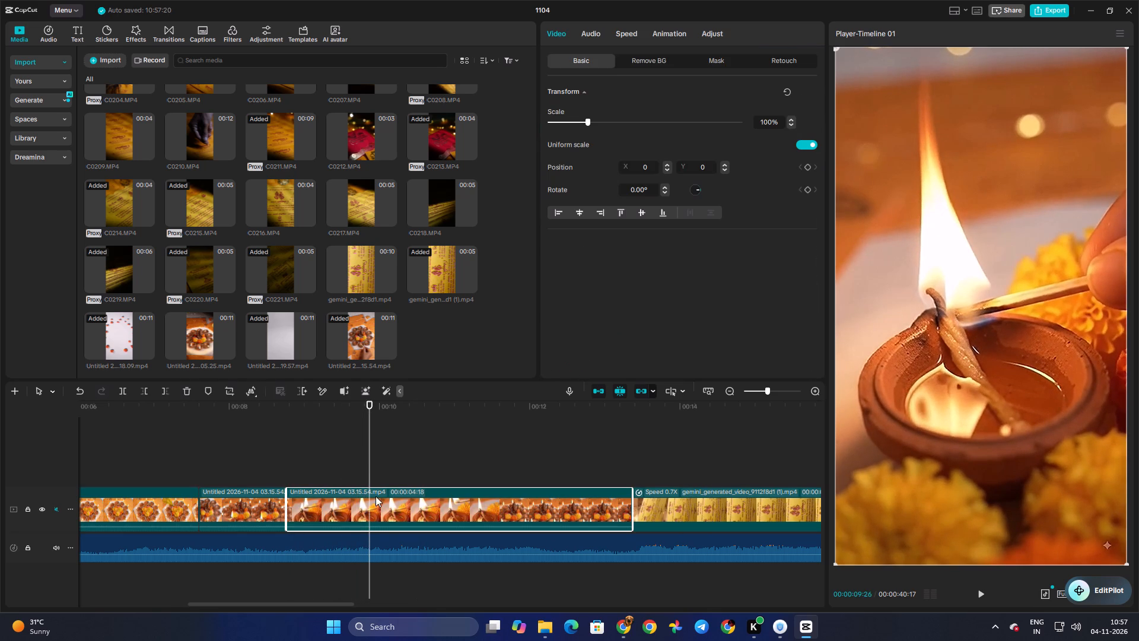
{"action": "key", "text": "ctrl+b"}
{"action": "left_click", "coordinate": [390, 459]}
{"action": "left_click_drag", "start_coordinate": [390, 459], "coordinate": [521, 464]}
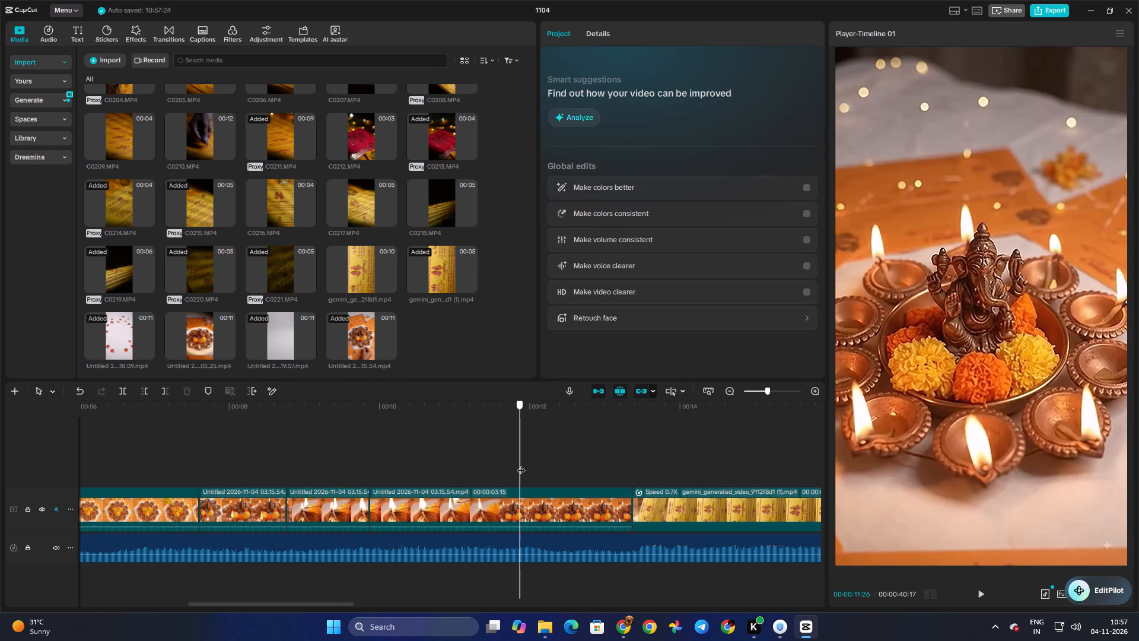
{"action": "left_click_drag", "start_coordinate": [521, 464], "coordinate": [548, 469]}
{"action": "left_click", "coordinate": [537, 506]}
{"action": "key", "text": "Delete"}
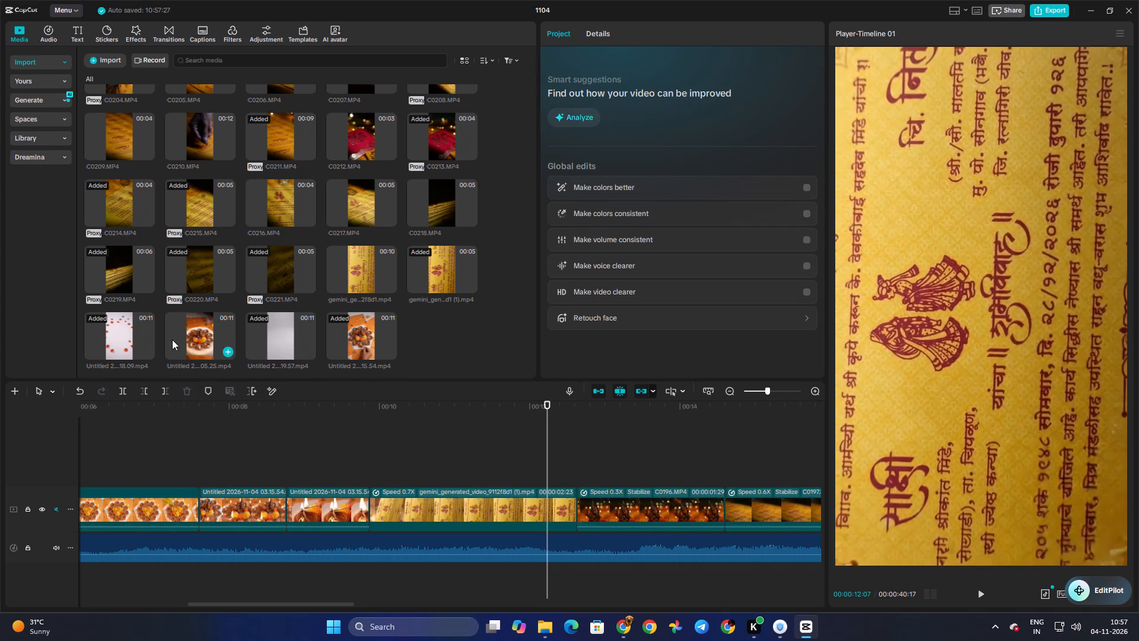
Insert Untitled 2026-11-04 03.05.25.mp4 between the last Untitled 03.15.54 piece and the gemini_generated_video clip, and split it in two at about 00:00:12:11.
{"action": "left_click", "coordinate": [172, 339]}
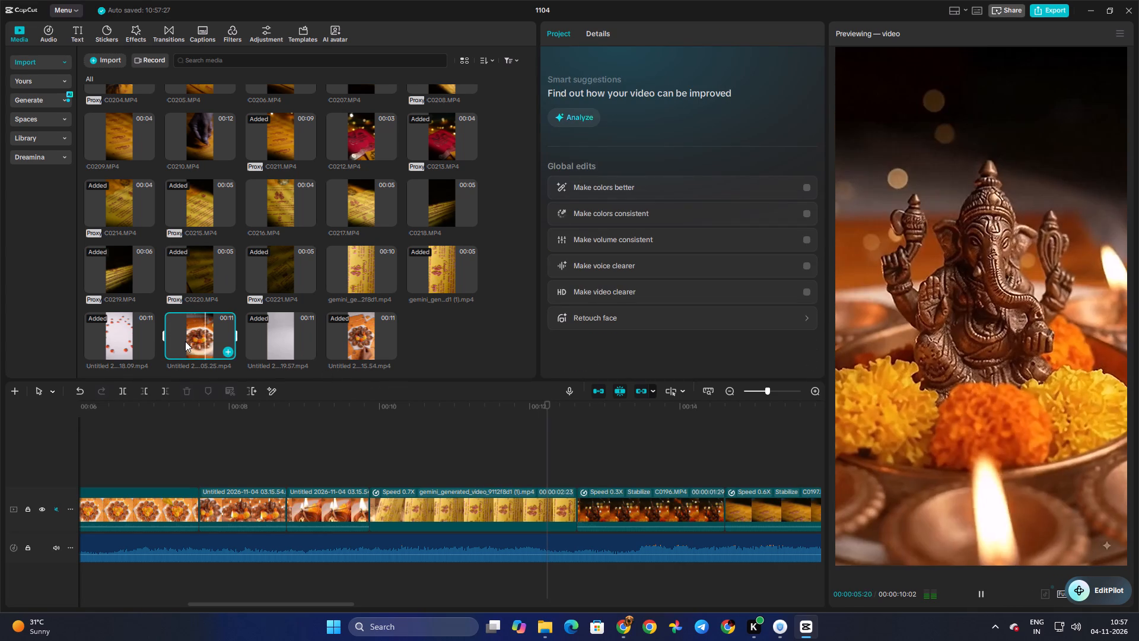
{"action": "key", "text": "space"}
{"action": "left_click_drag", "start_coordinate": [185, 341], "coordinate": [431, 471]}
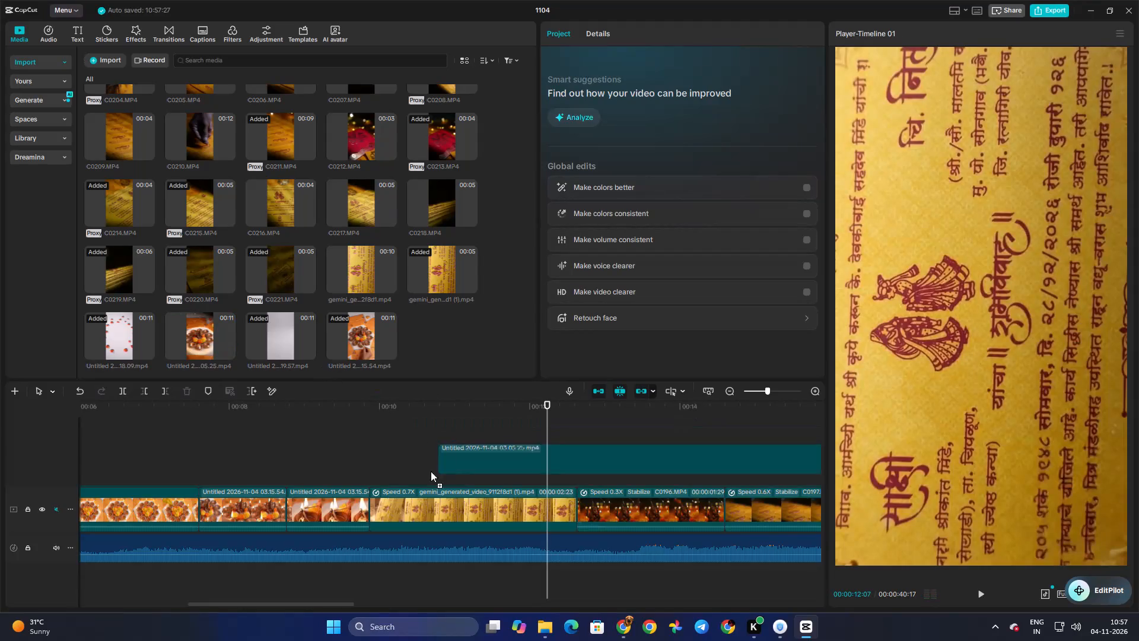
{"action": "left_click_drag", "start_coordinate": [431, 471], "coordinate": [385, 497]}
{"action": "left_click", "coordinate": [338, 388]}
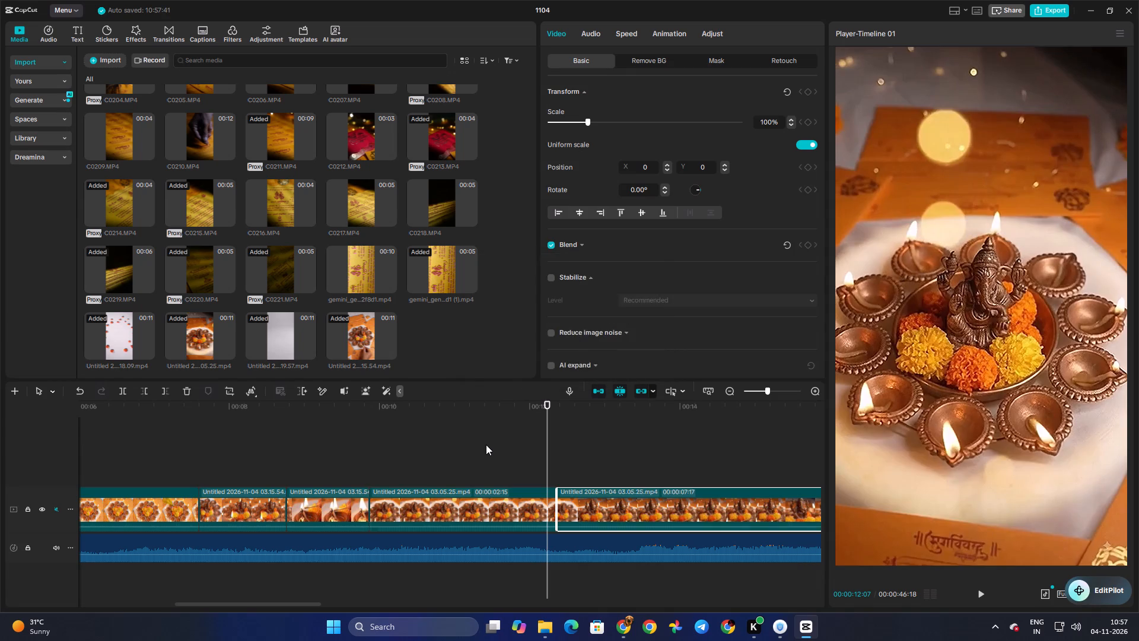
Trim the start of the first Untitled 03.05.25 piece so that it lasts 00:00:02:04.
{"action": "left_click", "coordinate": [486, 445]}
{"action": "left_click_drag", "start_coordinate": [486, 445], "coordinate": [451, 445]}
{"action": "left_click", "coordinate": [391, 442]}
{"action": "left_click", "coordinate": [408, 491]}
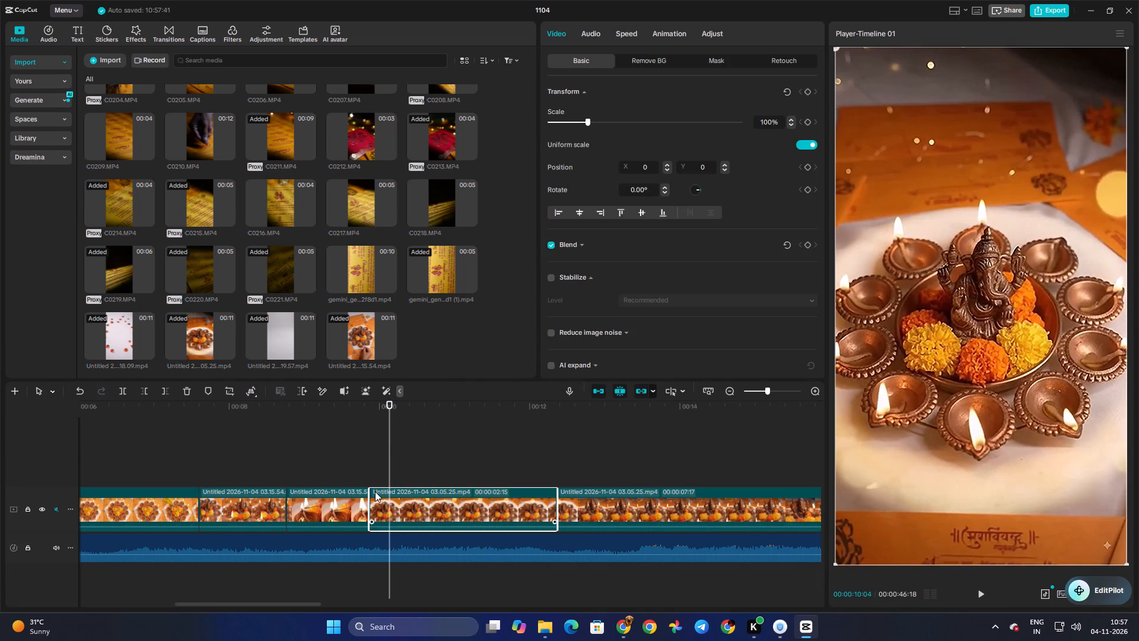
{"action": "left_click_drag", "start_coordinate": [371, 491], "coordinate": [398, 491]}
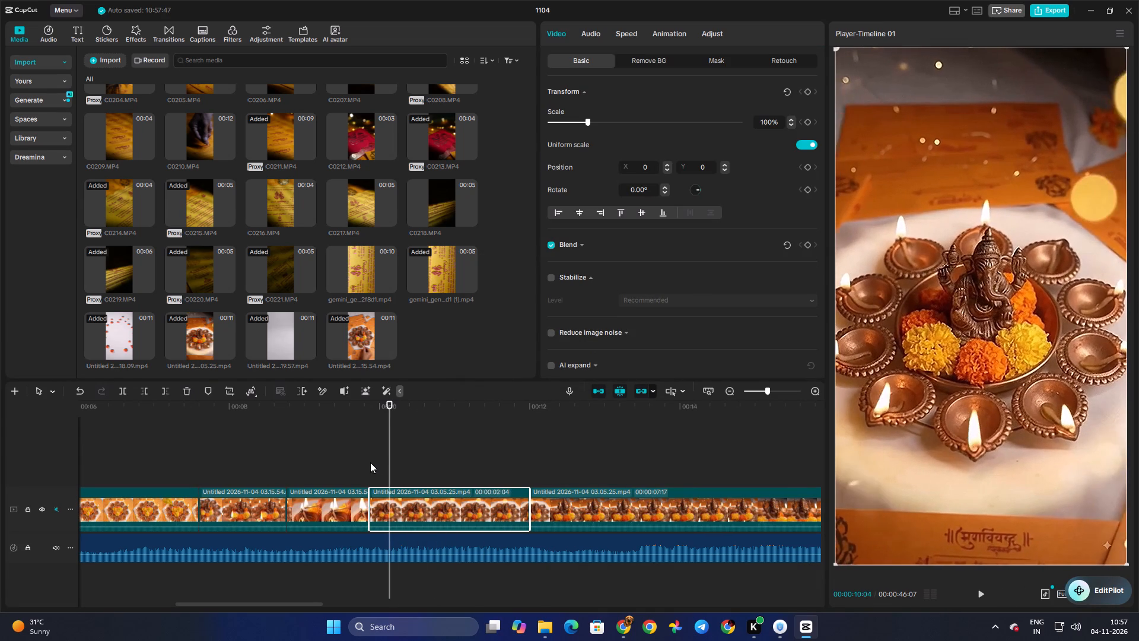
Play through the Untitled 03.05.25 pieces and trim the second piece's start up to 00:00:13:13.
{"action": "left_click", "coordinate": [370, 462]}
{"action": "key", "text": "space"}
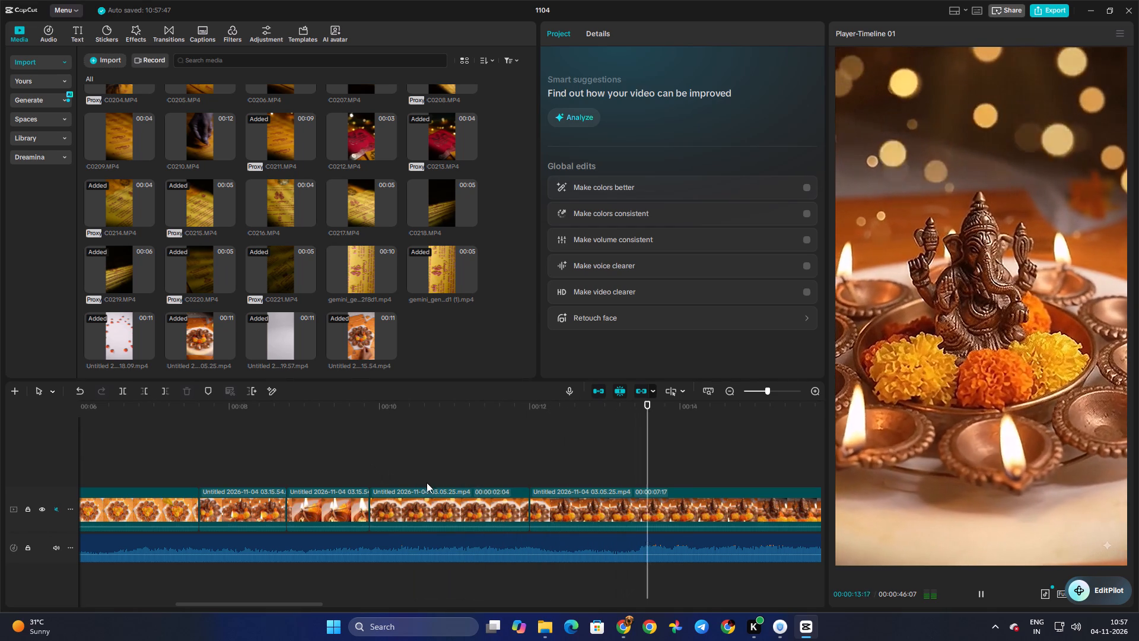
{"action": "key", "text": "space"}
{"action": "left_click", "coordinate": [648, 475]}
{"action": "left_click_drag", "start_coordinate": [648, 475], "coordinate": [638, 478]}
{"action": "left_click", "coordinate": [644, 498]}
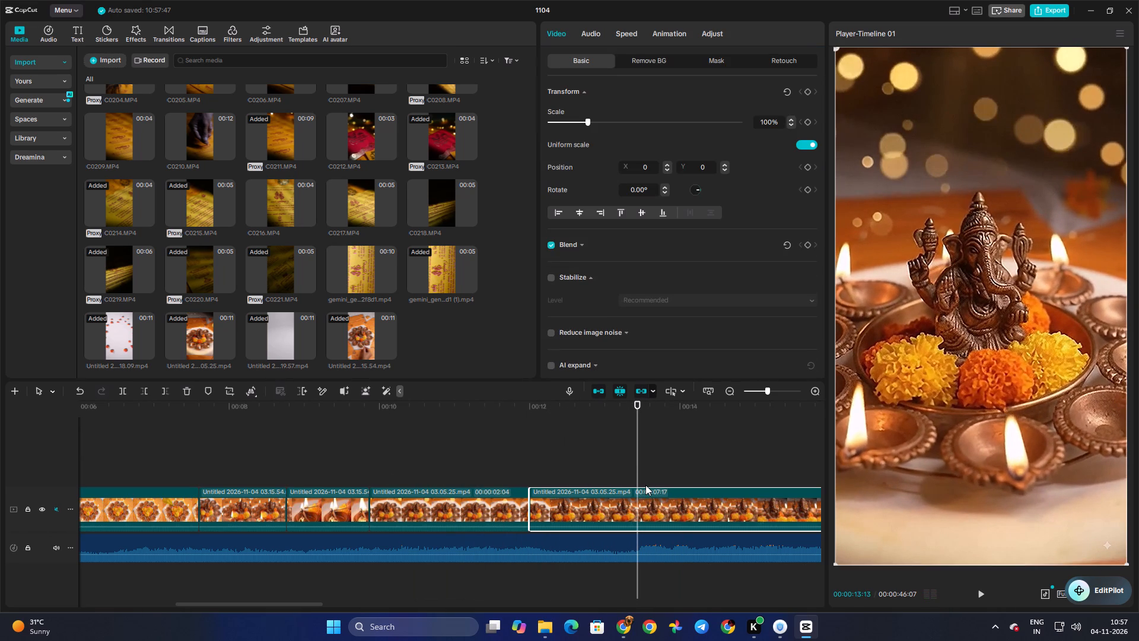
{"action": "key", "text": "e"}
{"action": "key", "text": "q"}
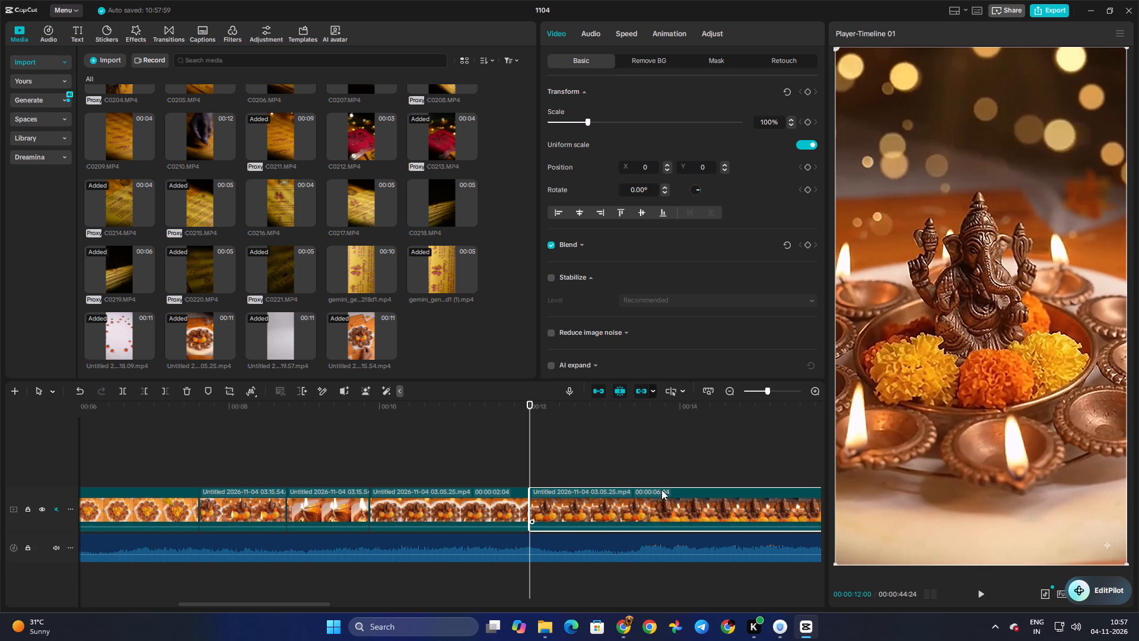
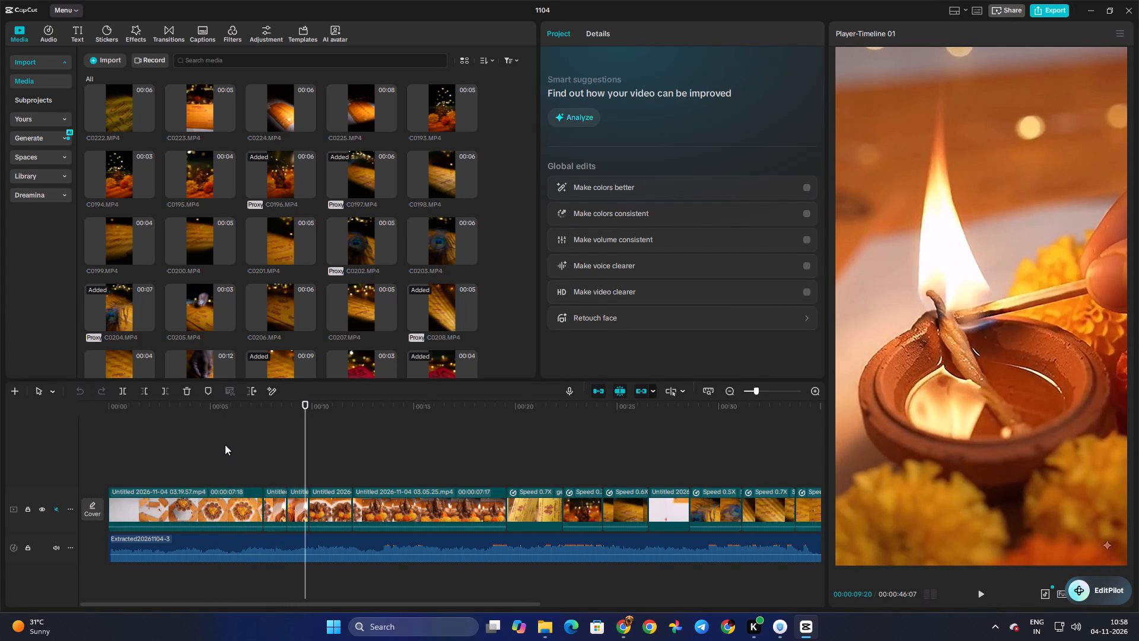
Play up to the end of the opening Untitled 03.19.57 clip and trim its end so that it lasts 00:00:06:19.
{"action": "key", "text": "ctrl+equal"}
{"action": "left_click", "coordinate": [157, 454]}
{"action": "left_click_drag", "start_coordinate": [157, 454], "coordinate": [207, 473]}
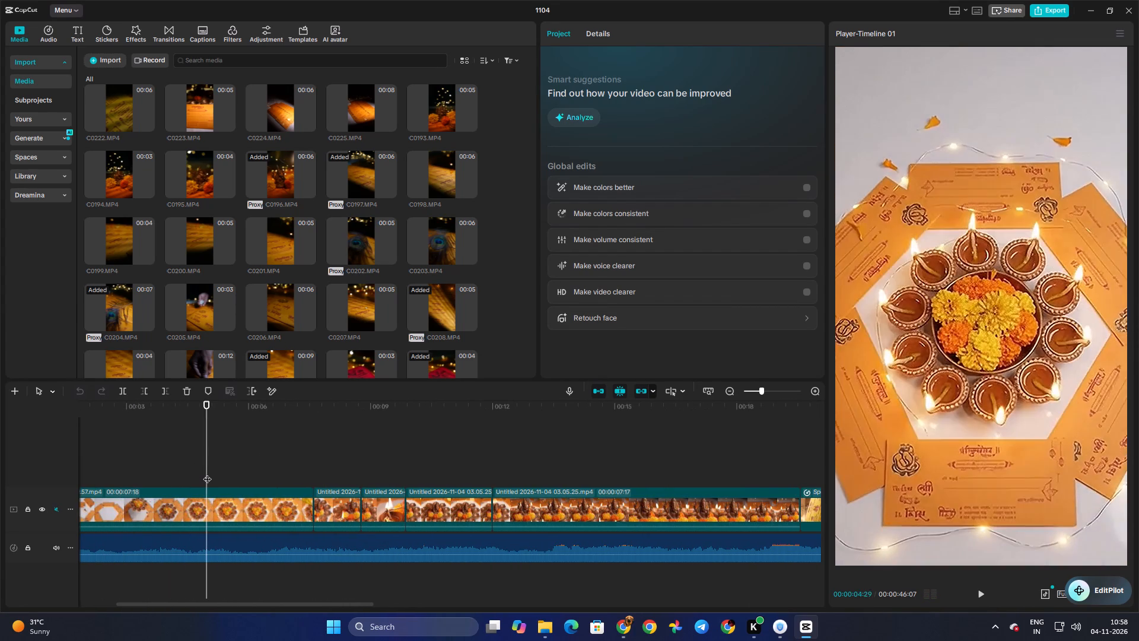
{"action": "key", "text": "space"}
{"action": "key", "text": "space"}
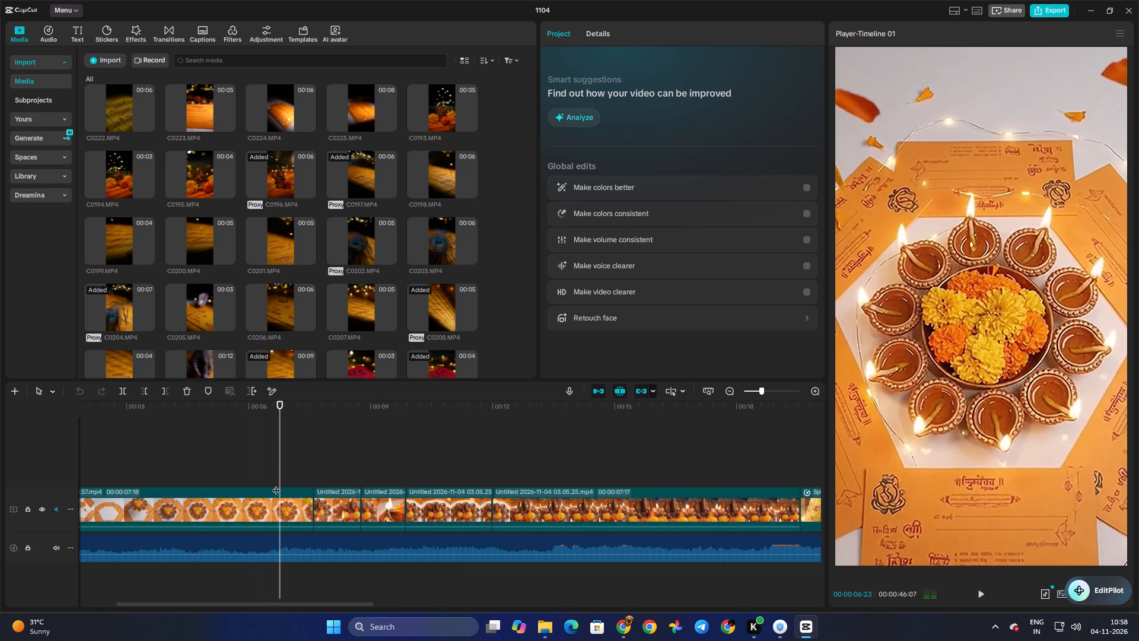
{"action": "left_click", "coordinate": [295, 512]}
{"action": "left_click_drag", "start_coordinate": [315, 513], "coordinate": [274, 514]}
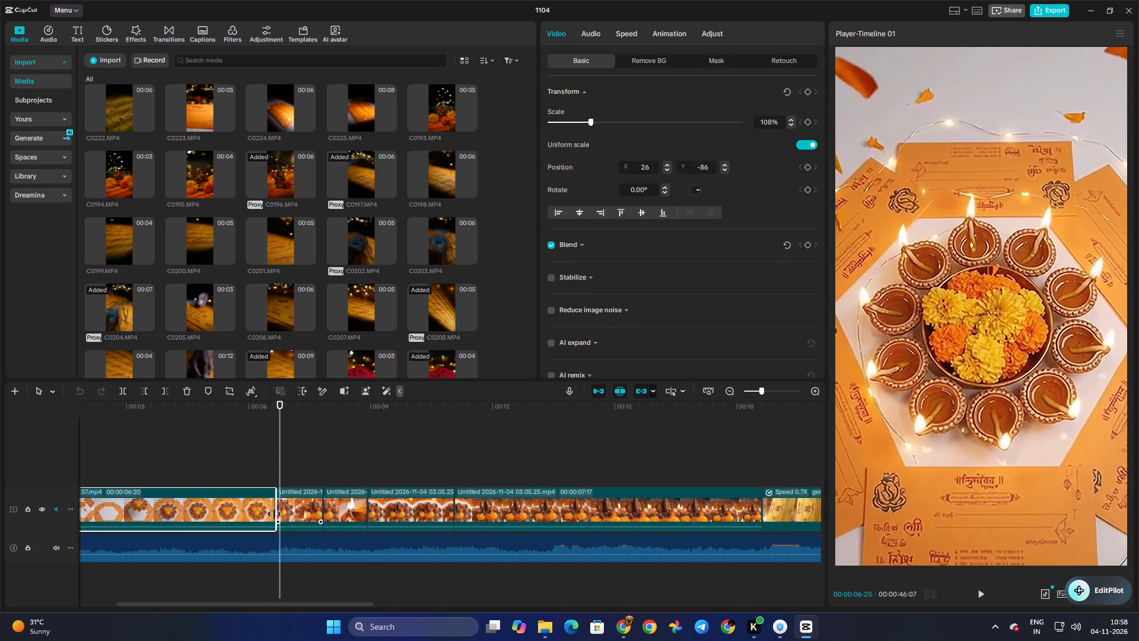
{"action": "left_click_drag", "start_coordinate": [274, 514], "coordinate": [273, 515]}
Play through the next cuts and extend the end of the first Untitled 03.15.54 piece by about five frames.
{"action": "left_click", "coordinate": [263, 469]}
{"action": "key", "text": "space"}
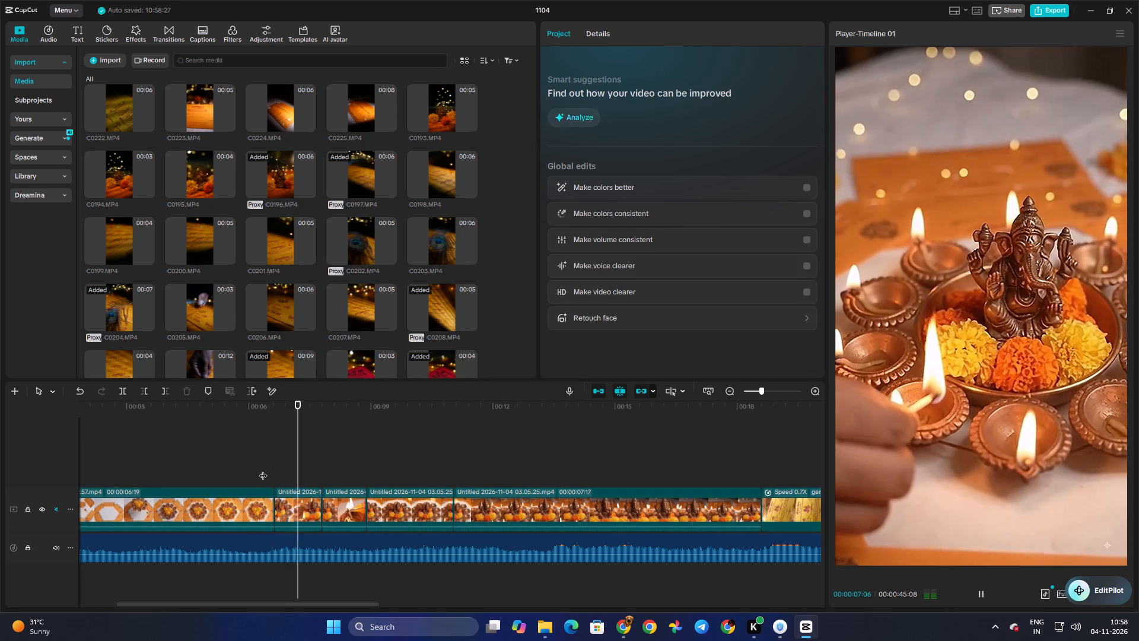
{"action": "key", "text": "space"}
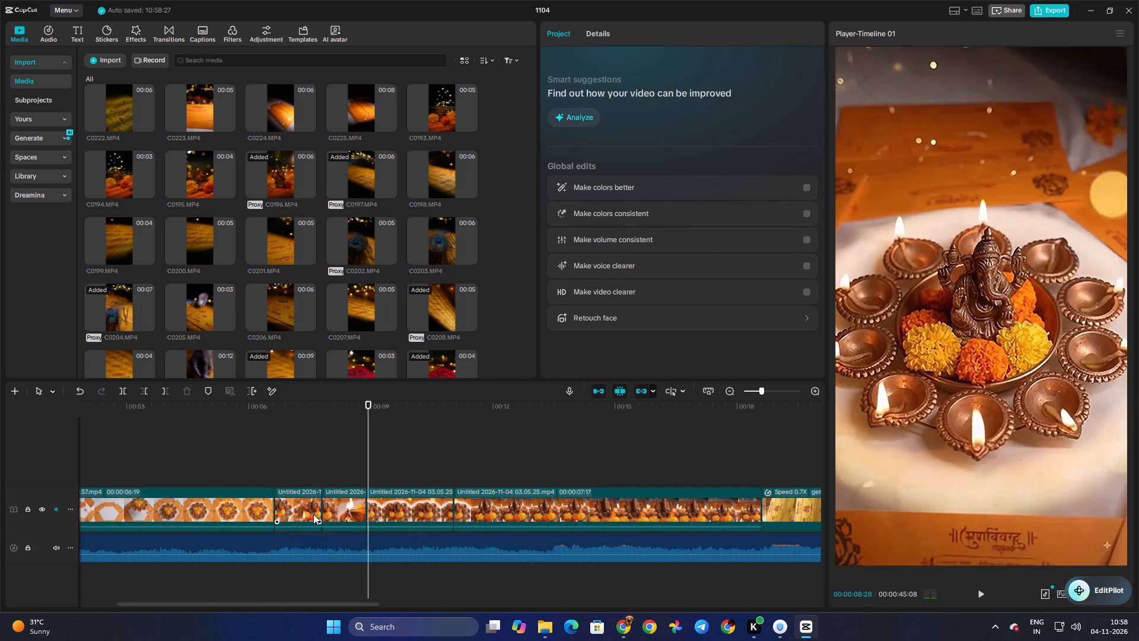
{"action": "left_click", "coordinate": [313, 514]}
{"action": "left_click", "coordinate": [322, 515]}
{"action": "left_click", "coordinate": [269, 466]}
Play through the Untitled 03.15.54 and 03.05.25 pieces to check the cuts against the music.
{"action": "key", "text": "space"}
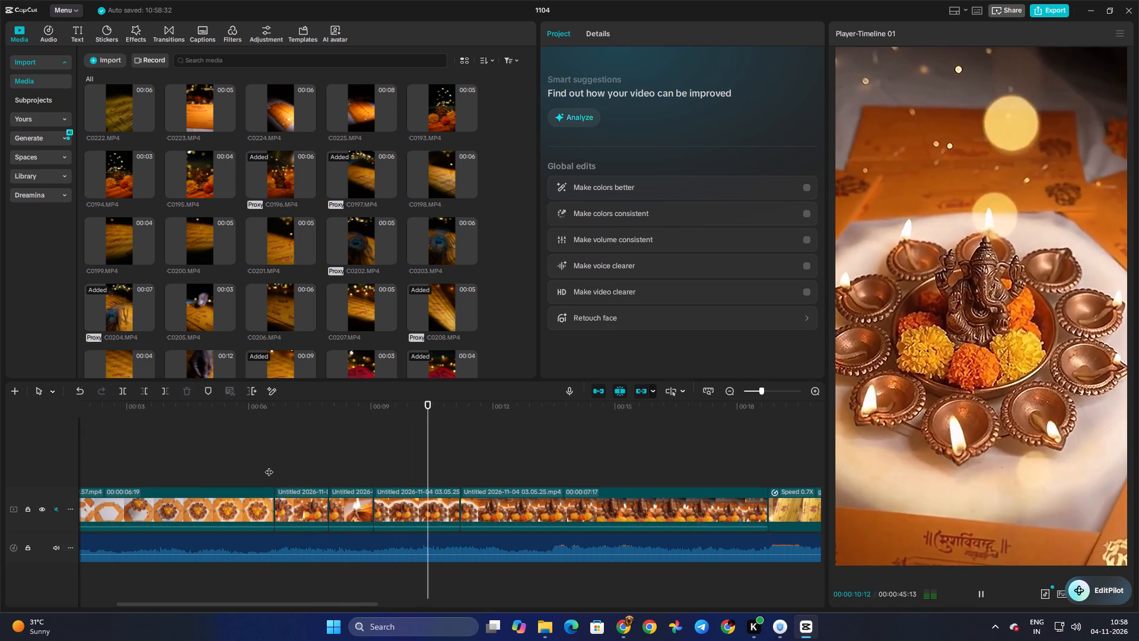
{"action": "double_click", "coordinate": [354, 466]}
{"action": "key", "text": "space"}
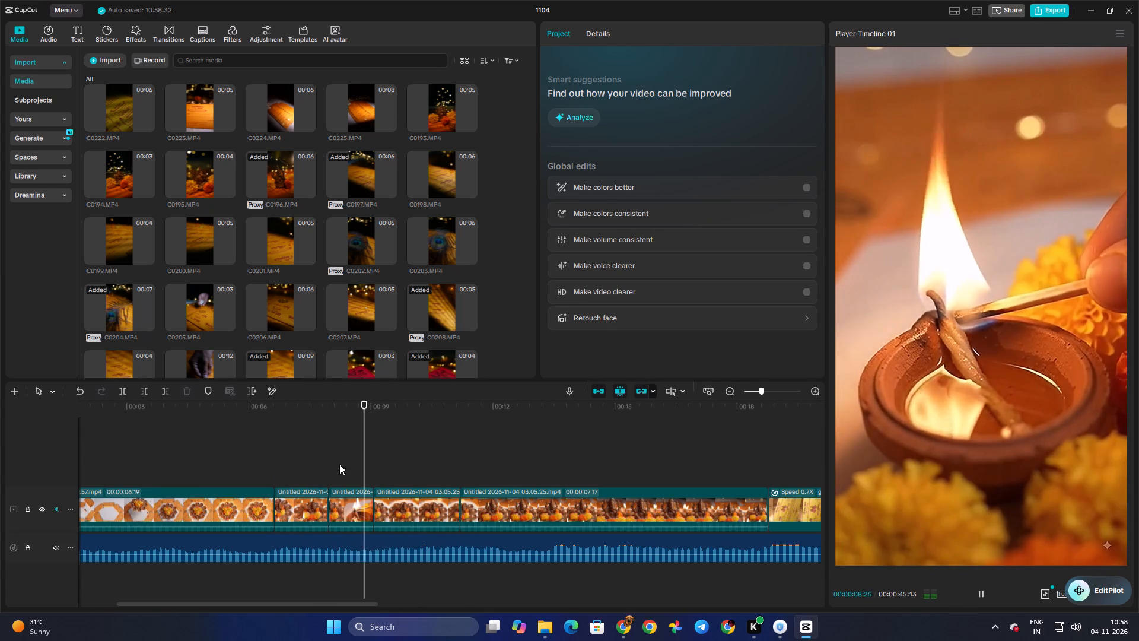
{"action": "left_click", "coordinate": [314, 461]}
{"action": "key", "text": "space"}
{"action": "left_click", "coordinate": [314, 461]}
{"action": "left_click_drag", "start_coordinate": [314, 461], "coordinate": [279, 461]}
{"action": "key", "text": "space"}
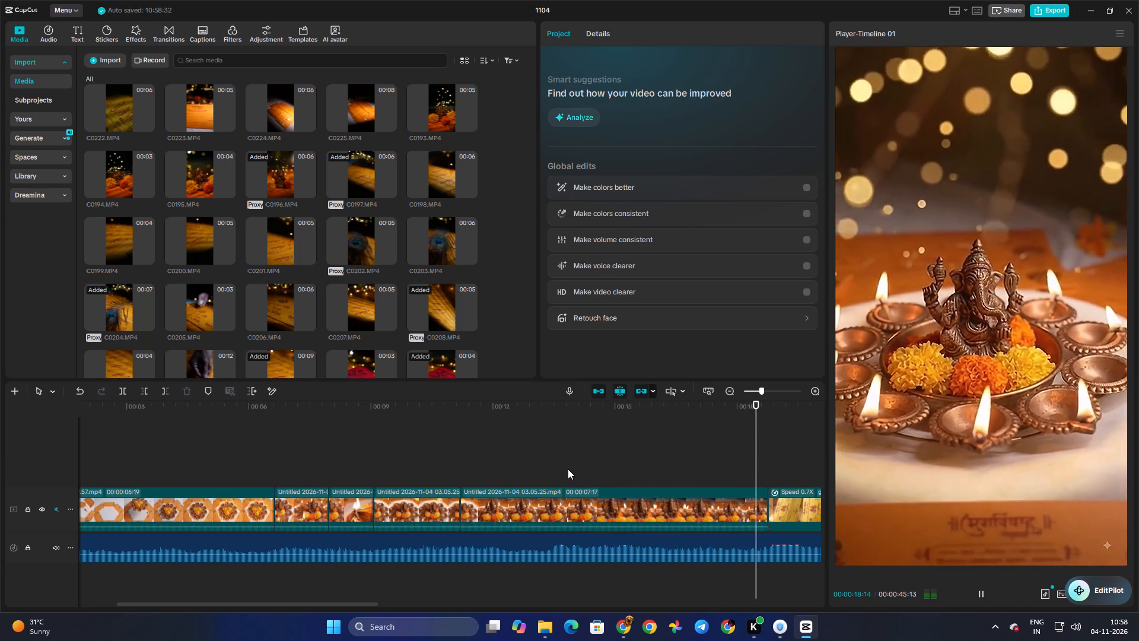
Split the second Untitled 03.05.25 piece at 00:00:13:14, delete the part after the cut and play the shortened section.
{"action": "left_click", "coordinate": [629, 461]}
{"action": "left_click_drag", "start_coordinate": [629, 461], "coordinate": [542, 464]}
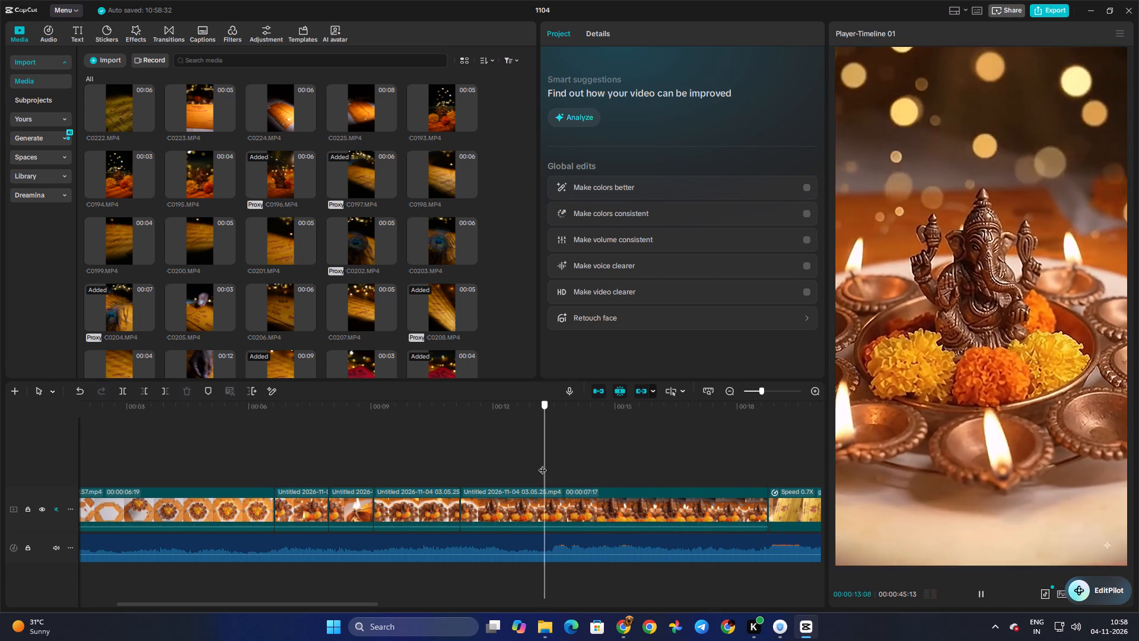
{"action": "left_click_drag", "start_coordinate": [542, 464], "coordinate": [555, 472]}
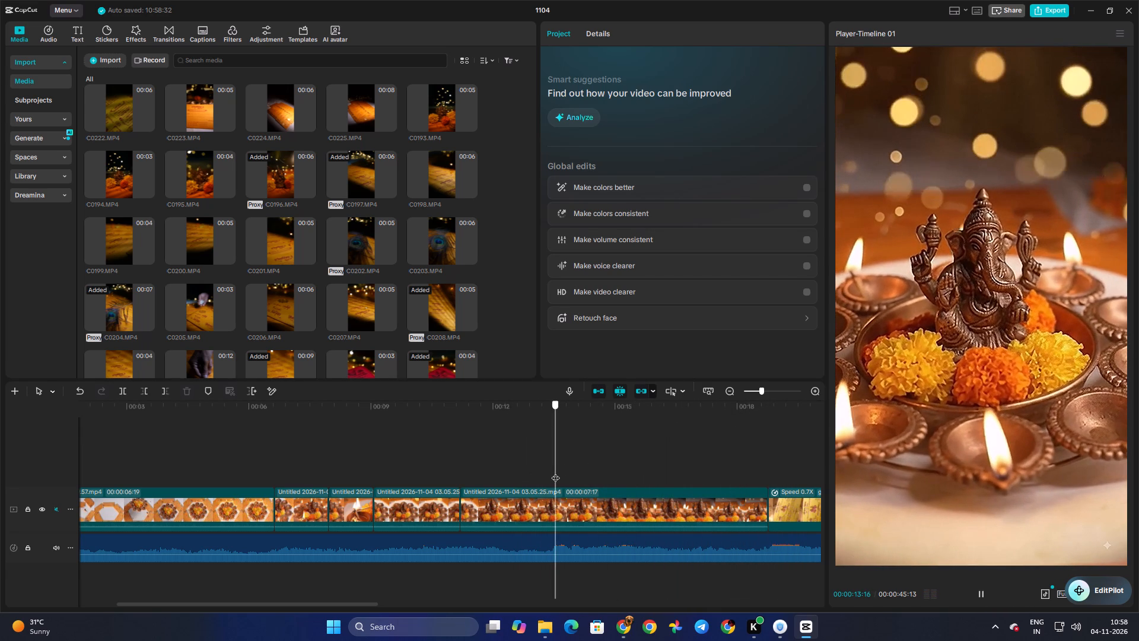
{"action": "left_click_drag", "start_coordinate": [555, 472], "coordinate": [552, 472]}
{"action": "left_click", "coordinate": [559, 502]}
{"action": "key", "text": "ctrl+b"}
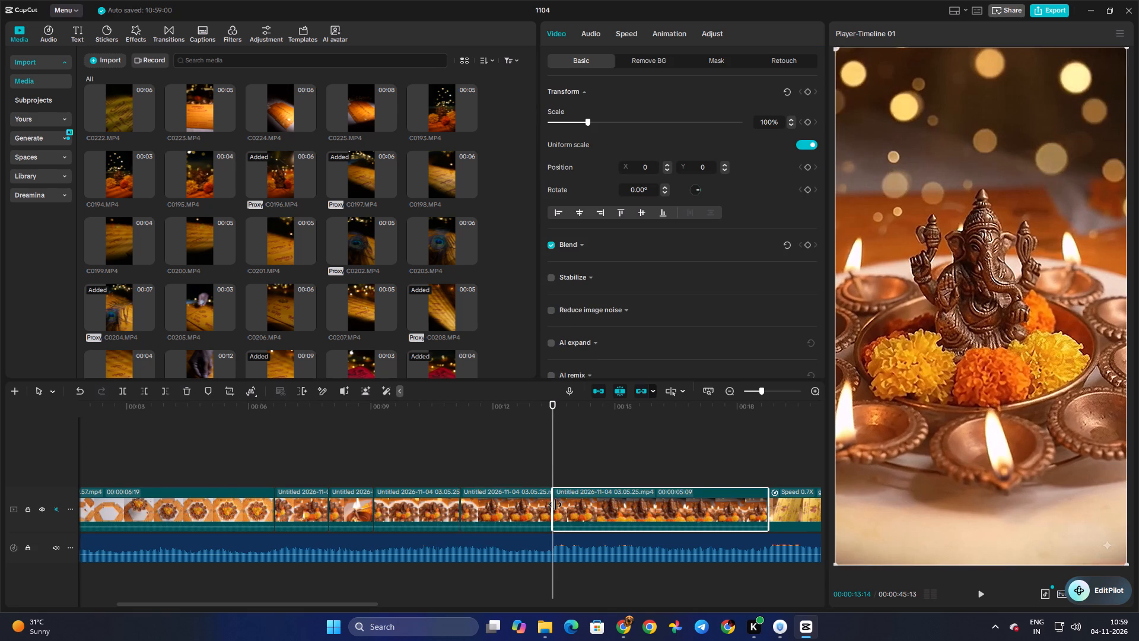
{"action": "key", "text": "Delete"}
{"action": "left_click", "coordinate": [482, 465]}
{"action": "left_click_drag", "start_coordinate": [482, 465], "coordinate": [418, 458]}
{"action": "key", "text": "space"}
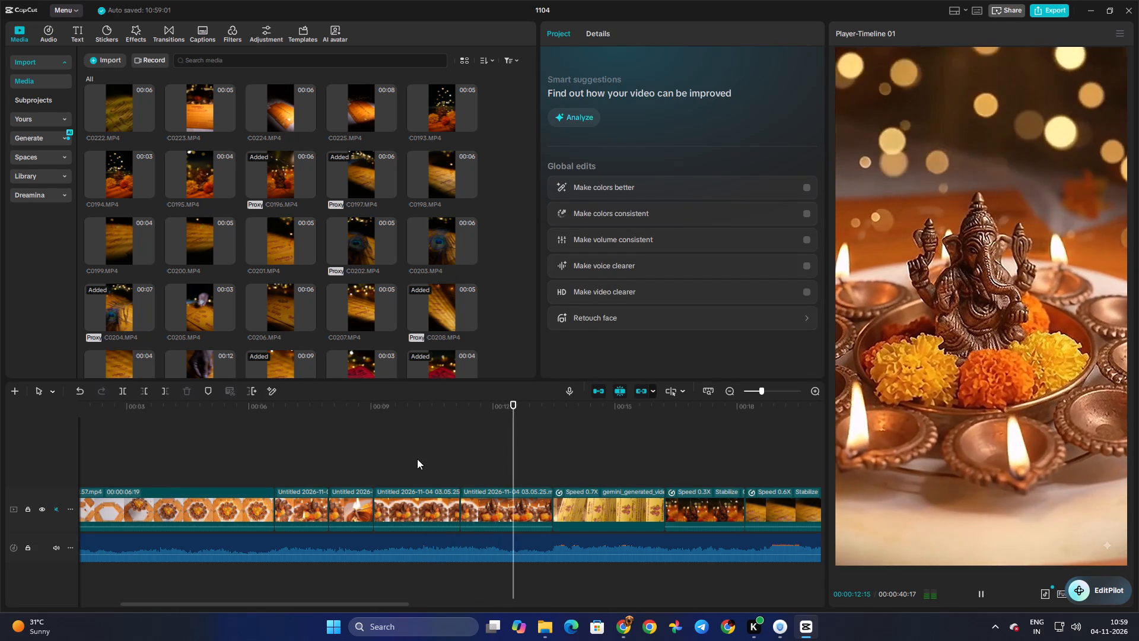
{"action": "key", "text": "space"}
With all four Untitled 03.15.54 and 03.05.25 pieces selected, enlarge and shift the burning-lamp picture to push the corner sparkle mark outside the frame.
{"action": "left_click", "coordinate": [290, 468]}
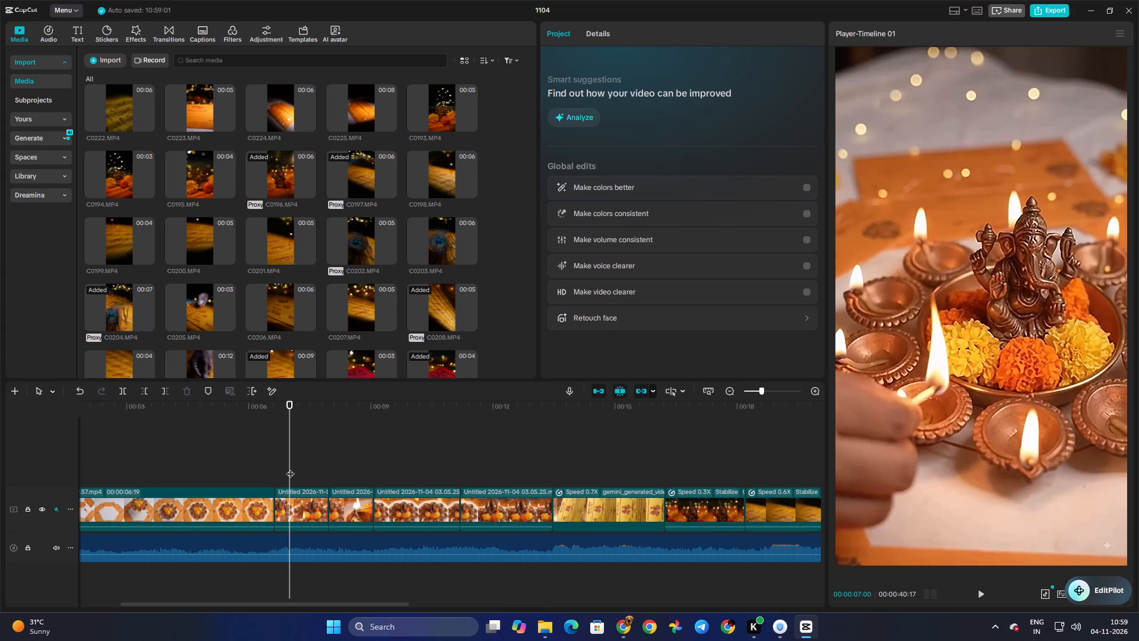
{"action": "left_click_drag", "start_coordinate": [300, 471], "coordinate": [527, 538]}
{"action": "left_click", "coordinate": [295, 452]}
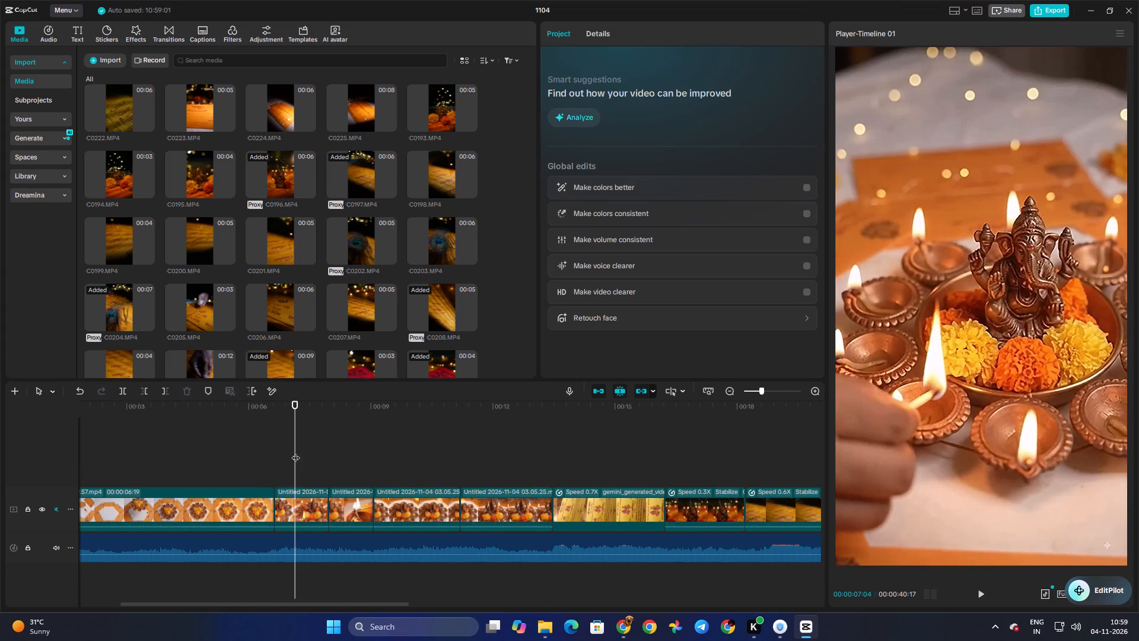
{"action": "left_click_drag", "start_coordinate": [272, 465], "coordinate": [408, 511]}
{"action": "left_click", "coordinate": [329, 479]}
{"action": "left_click_drag", "start_coordinate": [320, 474], "coordinate": [341, 487]}
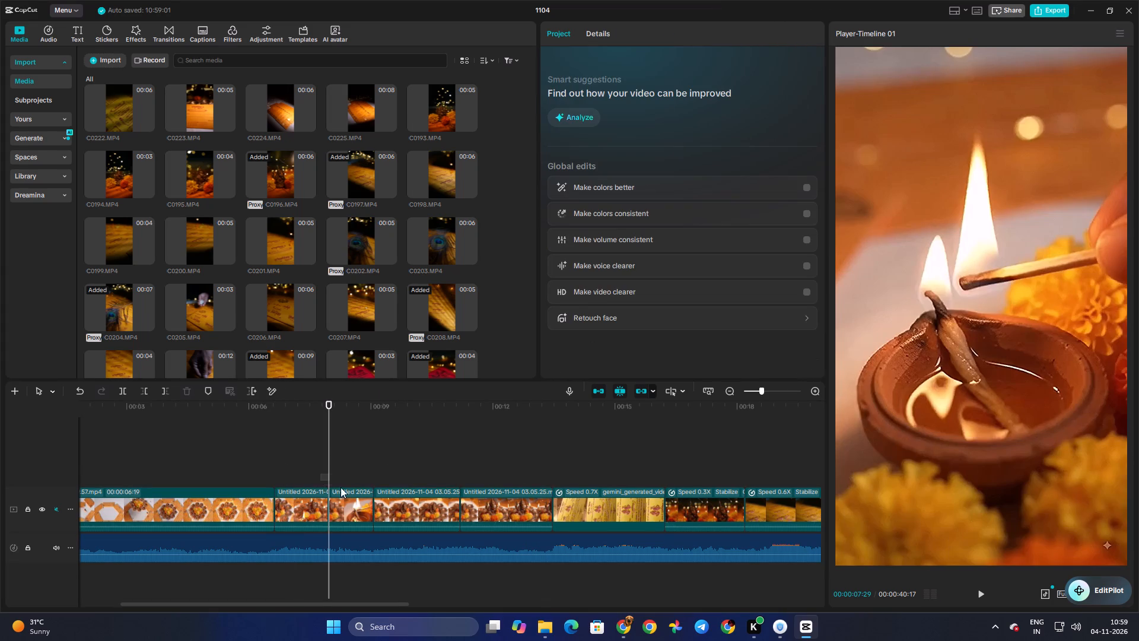
{"action": "left_click_drag", "start_coordinate": [341, 487], "coordinate": [535, 518]}
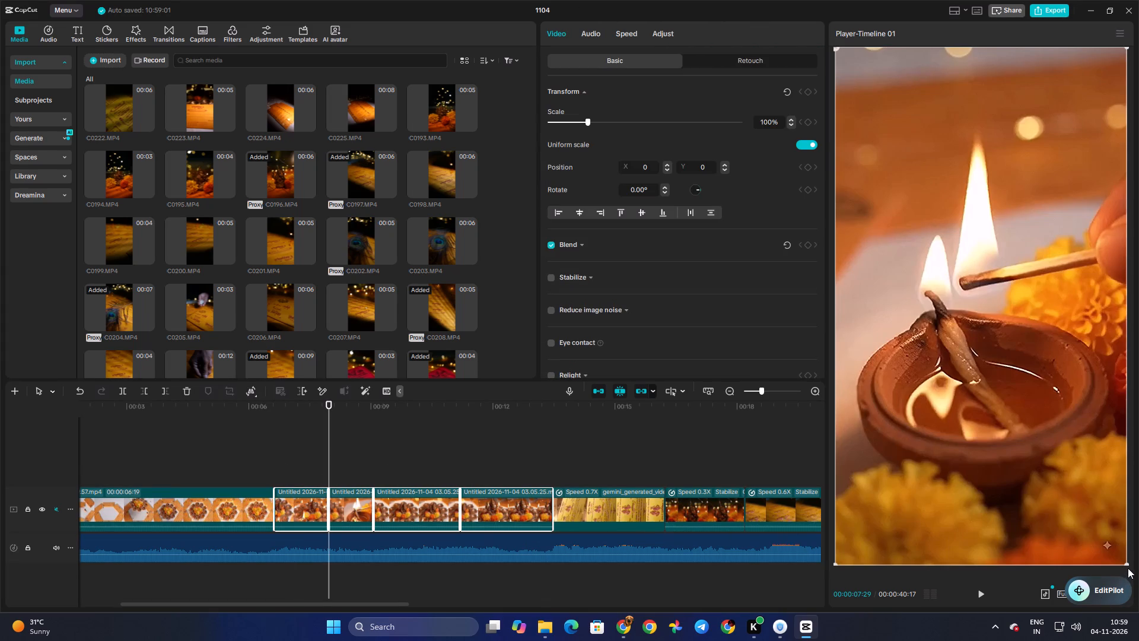
{"action": "left_click_drag", "start_coordinate": [1128, 563], "coordinate": [1138, 598]}
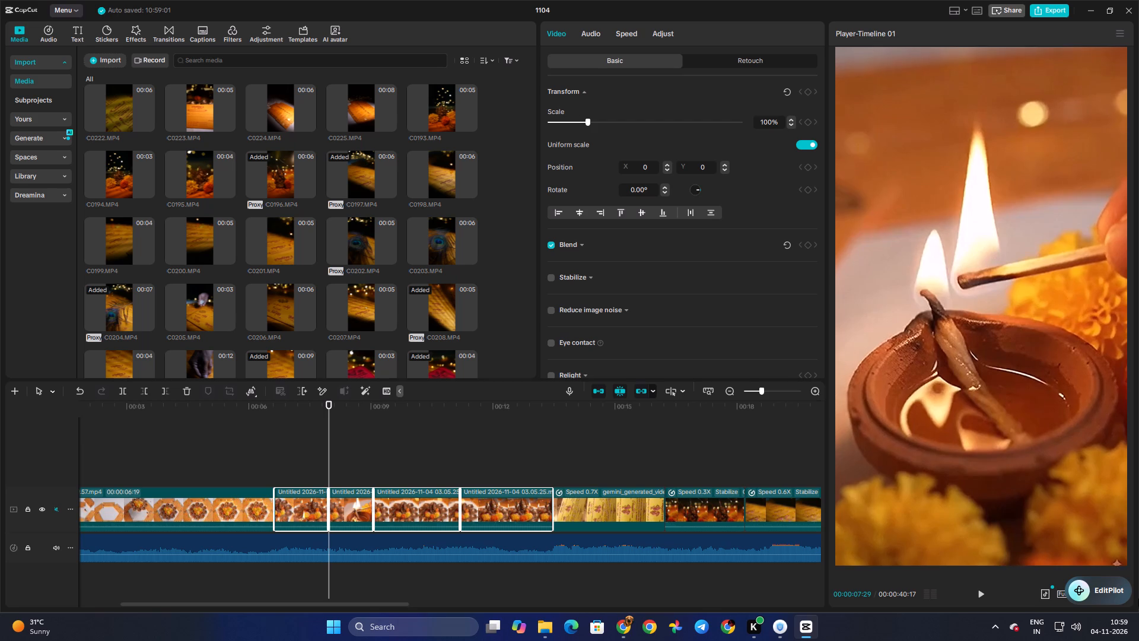
{"action": "left_click_drag", "start_coordinate": [1138, 598], "coordinate": [1127, 586]}
{"action": "left_click_drag", "start_coordinate": [1091, 554], "coordinate": [1096, 560]}
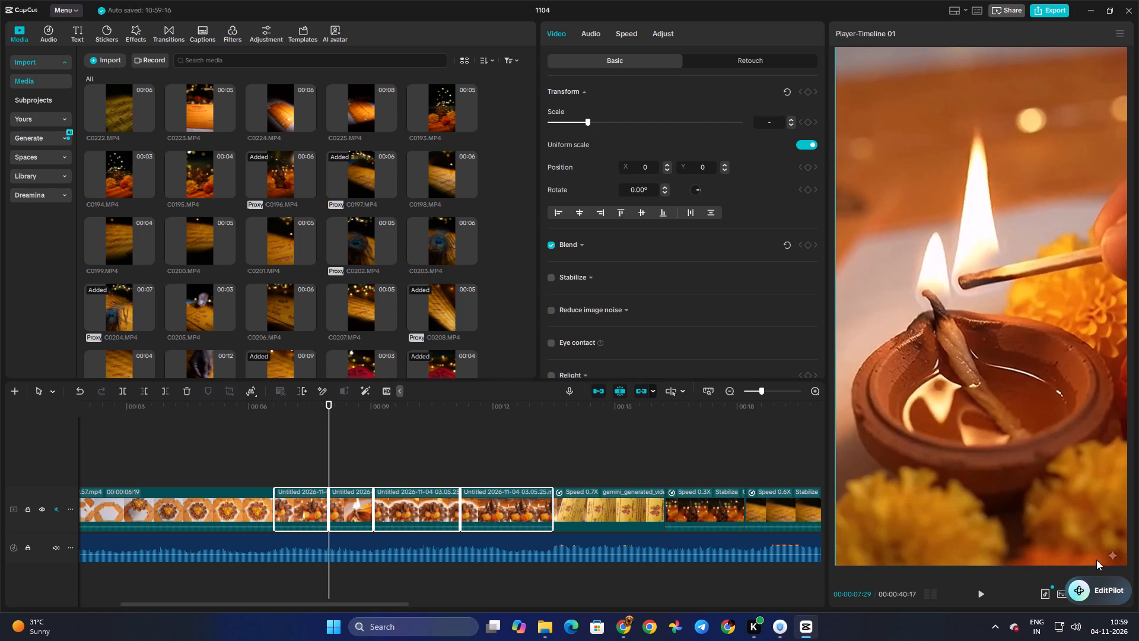
{"action": "left_click_drag", "start_coordinate": [1096, 560], "coordinate": [1100, 571]}
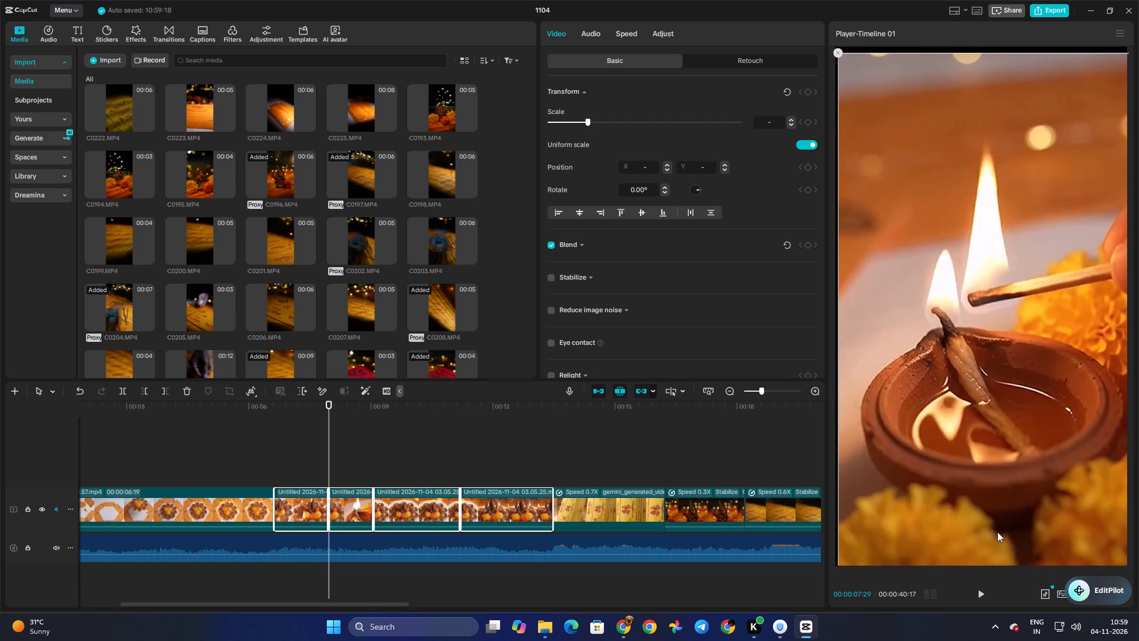
{"action": "left_click_drag", "start_coordinate": [993, 516], "coordinate": [975, 389]}
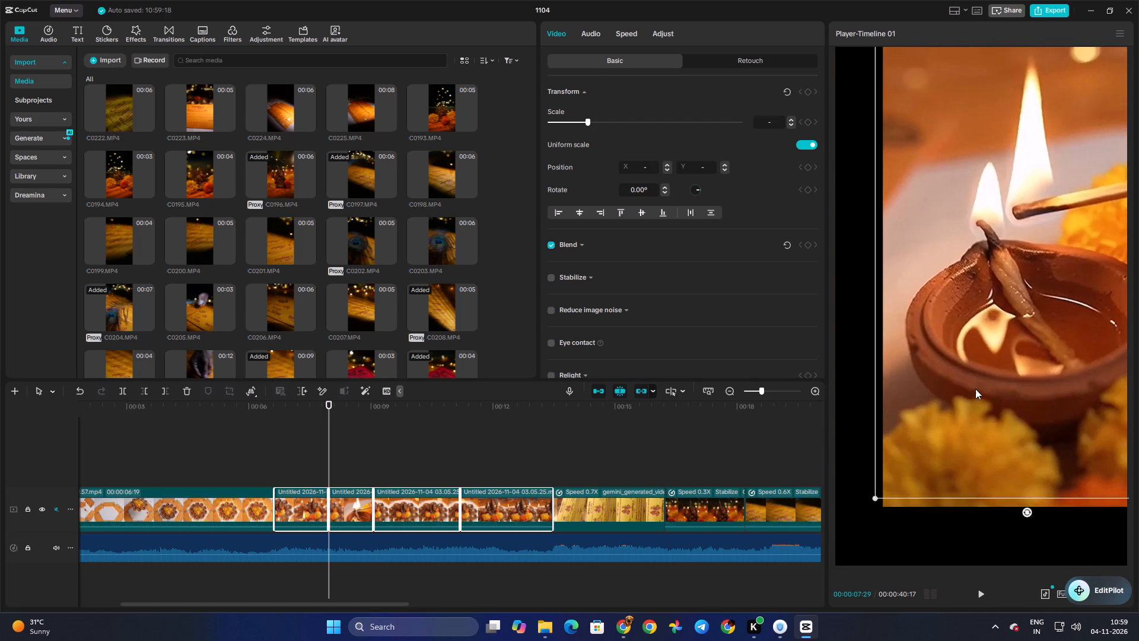
{"action": "left_click_drag", "start_coordinate": [975, 389], "coordinate": [919, 399]}
{"action": "left_click_drag", "start_coordinate": [1067, 474], "coordinate": [1077, 485]}
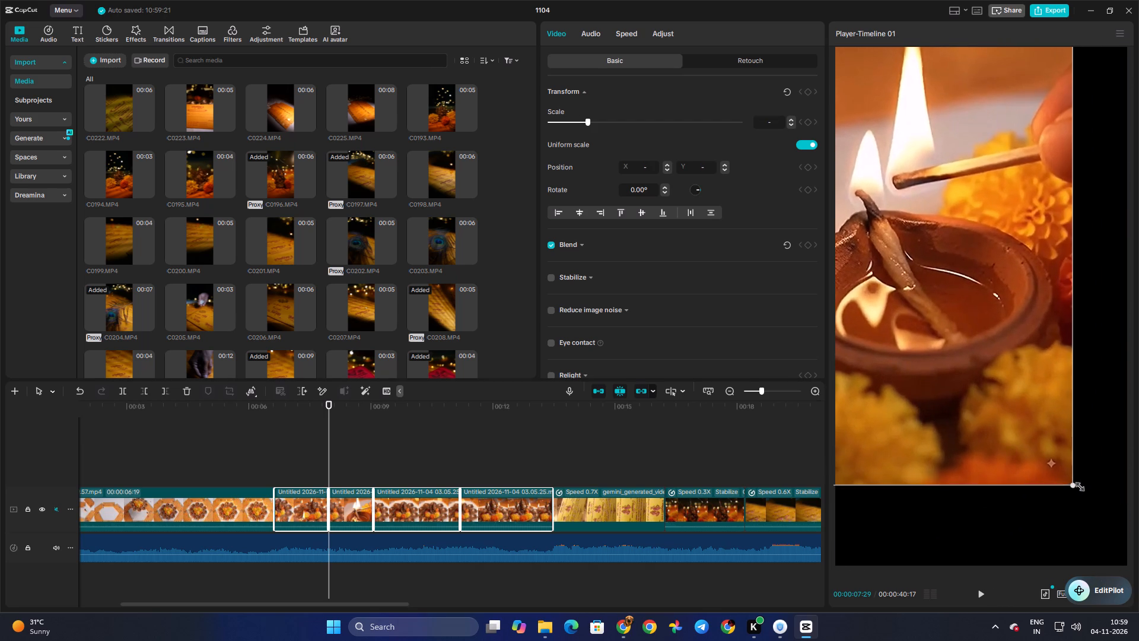
{"action": "left_click_drag", "start_coordinate": [1077, 485], "coordinate": [1083, 491]}
{"action": "left_click_drag", "start_coordinate": [999, 457], "coordinate": [1064, 555]}
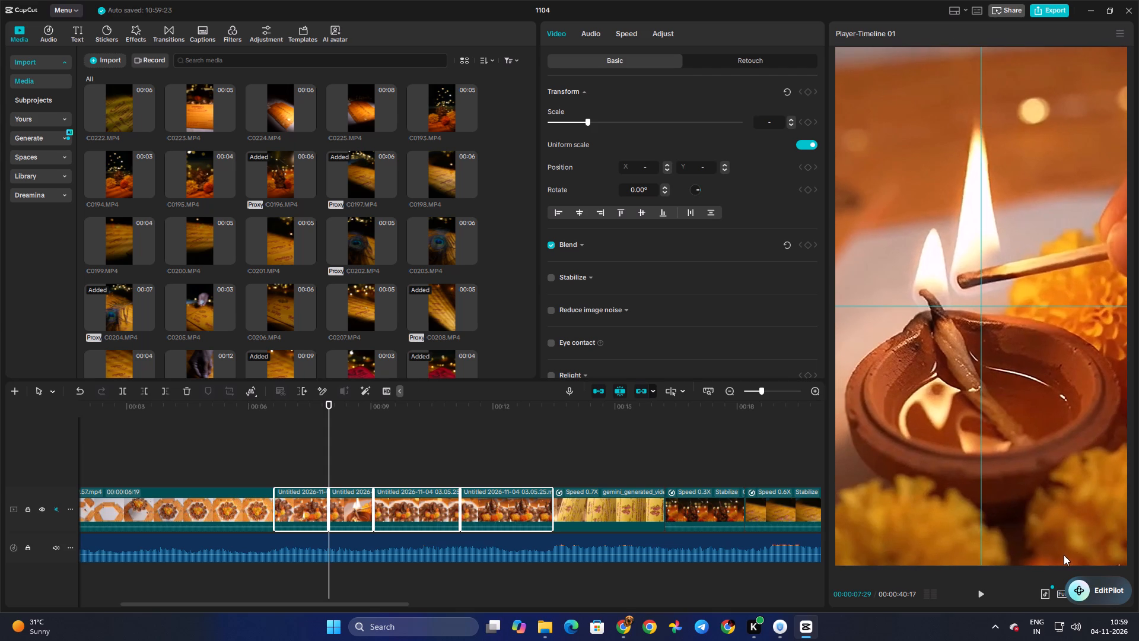
{"action": "left_click_drag", "start_coordinate": [1064, 555], "coordinate": [1080, 560]}
Scale the first Untitled 03.15.54 piece to 107% and reposition it to X 75, Y -134.
{"action": "double_click", "coordinate": [273, 469]}
{"action": "key", "text": "space"}
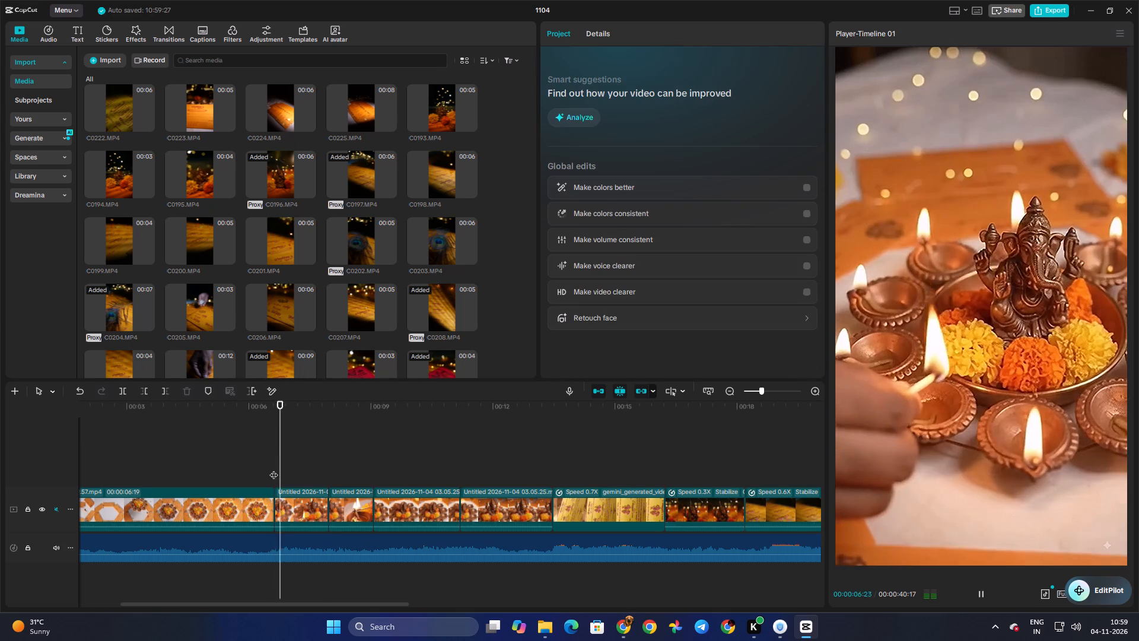
{"action": "key", "text": "space"}
{"action": "left_click", "coordinate": [855, 503]}
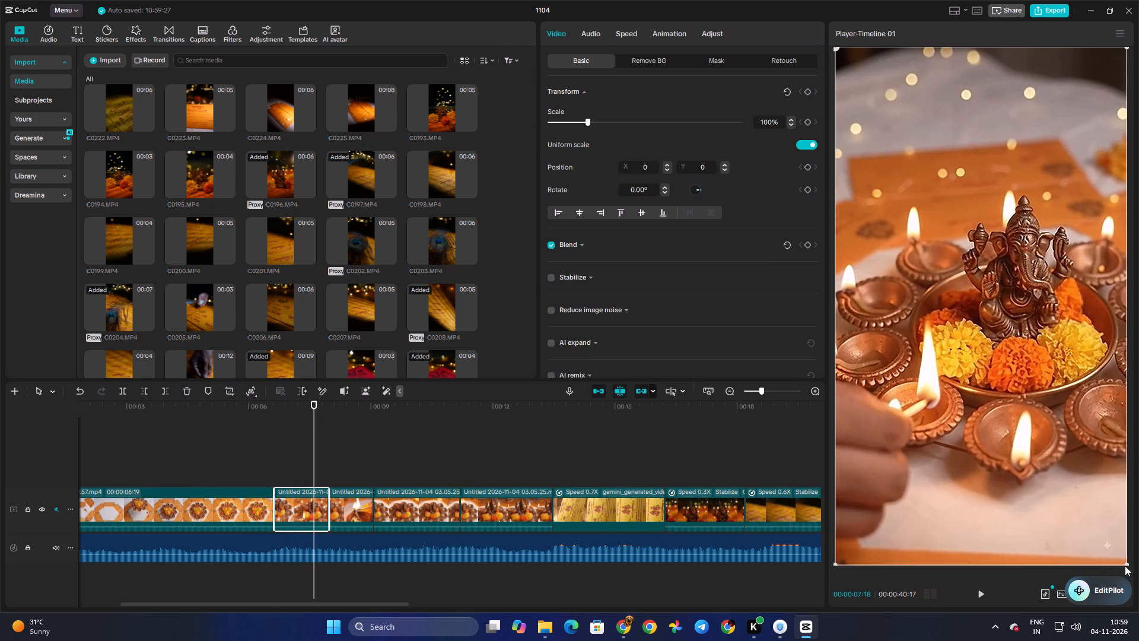
{"action": "left_click_drag", "start_coordinate": [1126, 564], "coordinate": [1138, 592]}
{"action": "left_click_drag", "start_coordinate": [1078, 534], "coordinate": [1086, 541]}
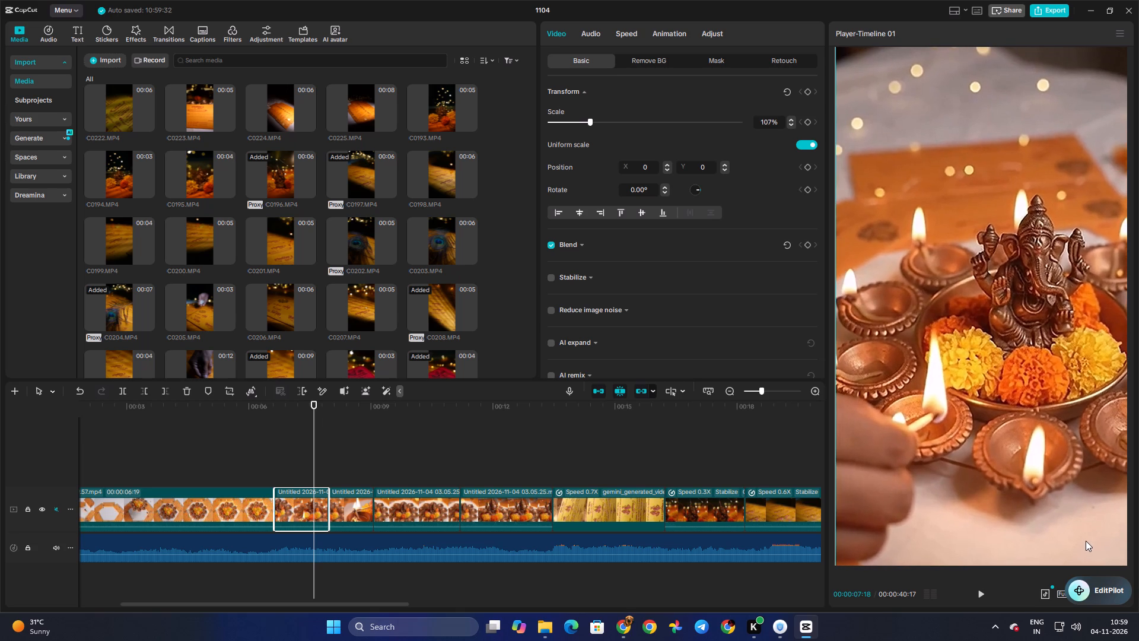
{"action": "left_click_drag", "start_coordinate": [1086, 541], "coordinate": [1087, 549]}
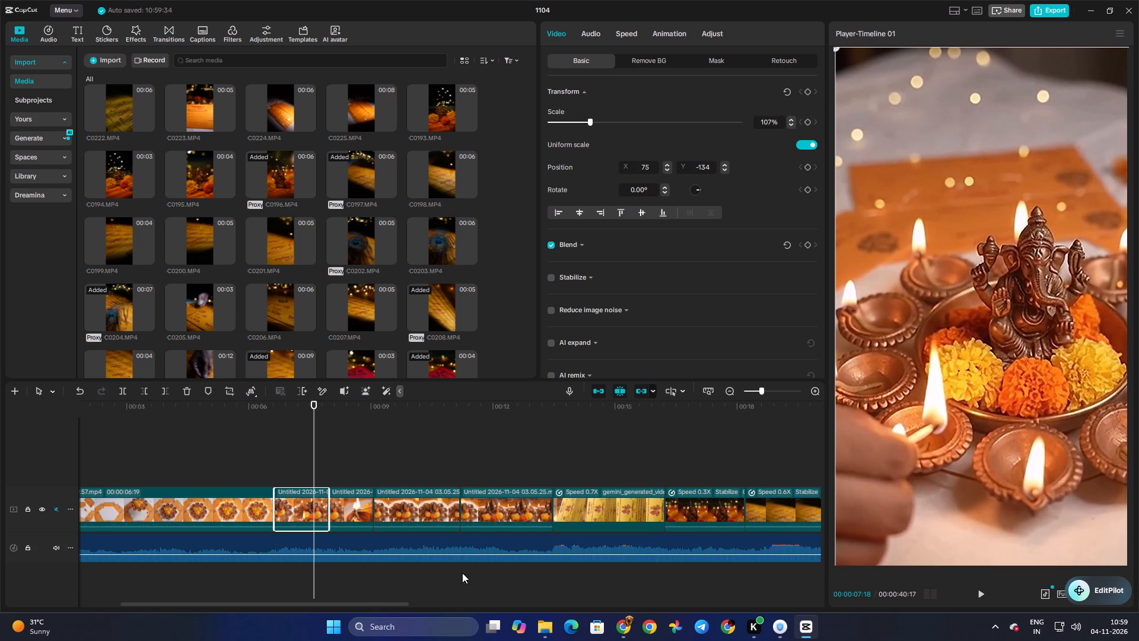
Play from the second Untitled 03.15.54 piece into the Untitled 03.05.25 pieces to check their framing.
{"action": "left_click", "coordinate": [343, 478]}
{"action": "key", "text": "space"}
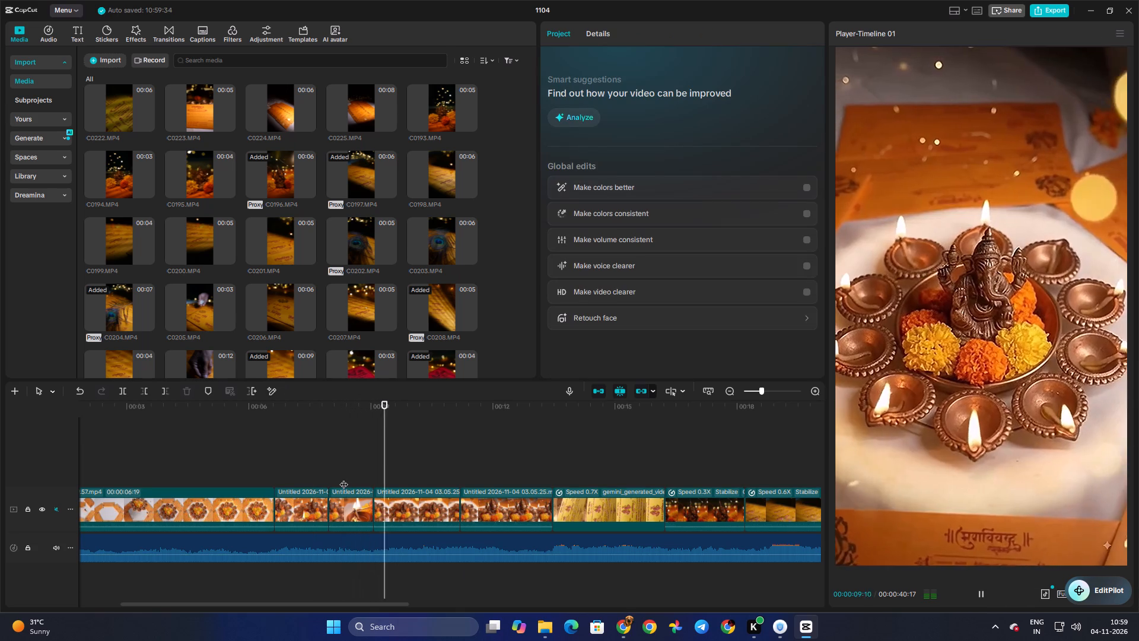
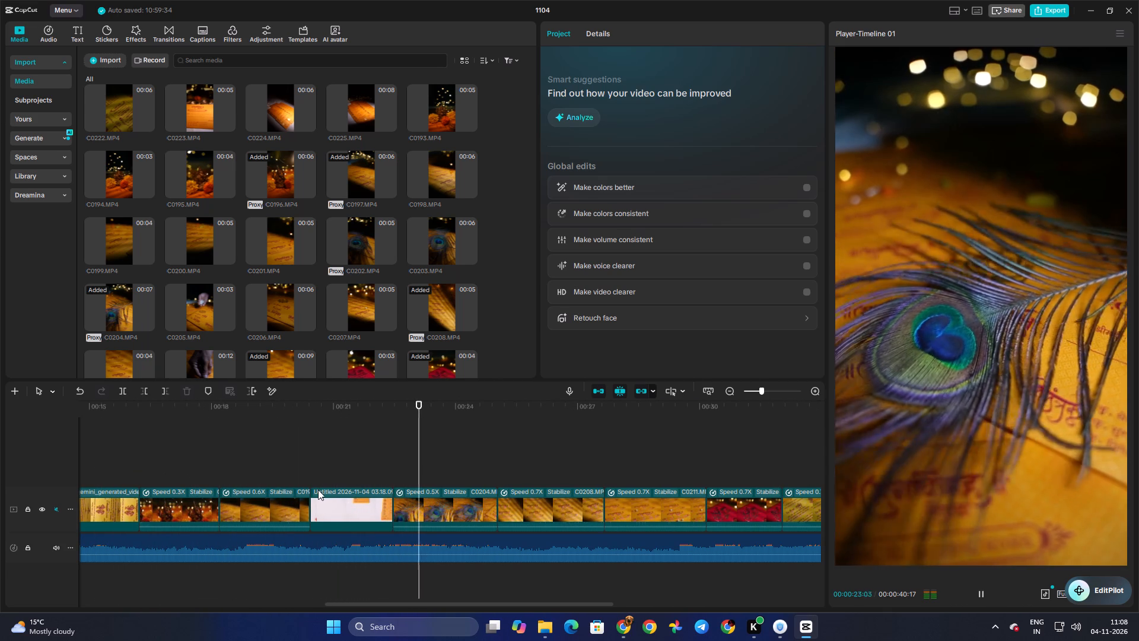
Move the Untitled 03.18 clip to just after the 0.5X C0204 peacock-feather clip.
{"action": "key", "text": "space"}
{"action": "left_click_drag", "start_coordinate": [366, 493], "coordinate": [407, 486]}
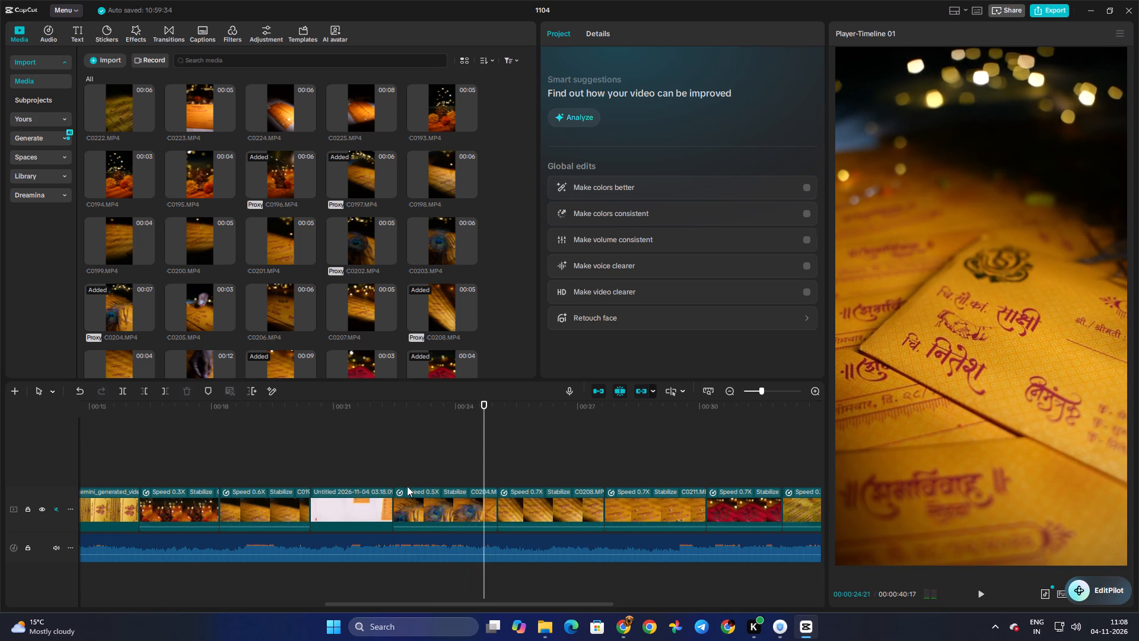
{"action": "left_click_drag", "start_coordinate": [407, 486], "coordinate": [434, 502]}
Play the 0.6X invitation clip and trim a few frames off its end, near 00:00:20:05.
{"action": "left_click", "coordinate": [327, 459]}
{"action": "left_click_drag", "start_coordinate": [326, 459], "coordinate": [280, 459]}
{"action": "key", "text": "space"}
{"action": "double_click", "coordinate": [280, 459]}
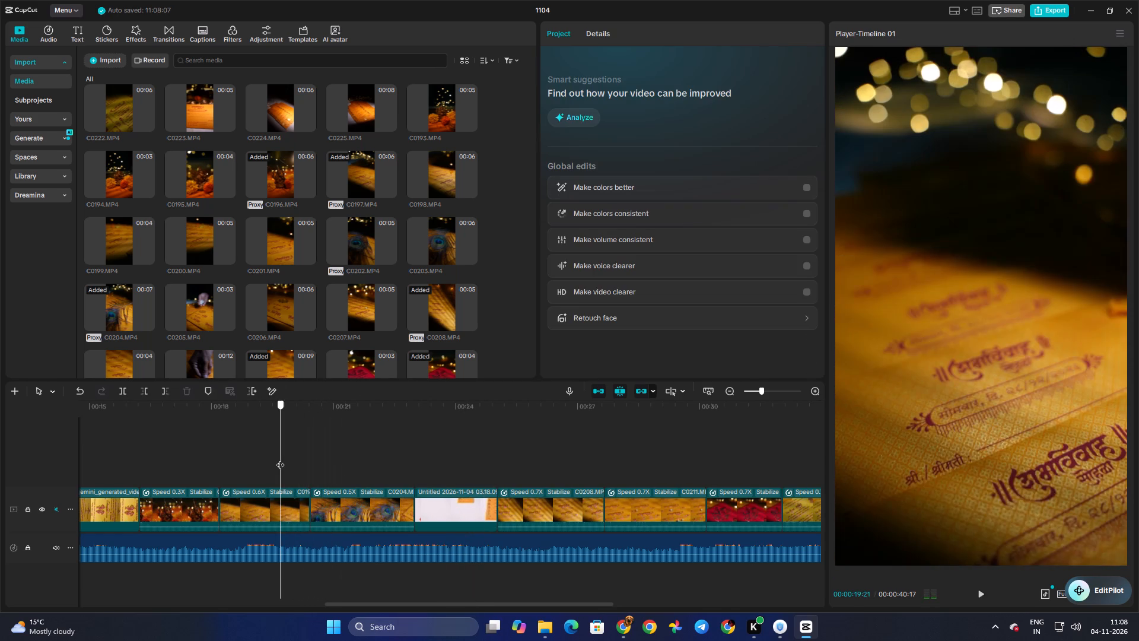
{"action": "key", "text": "space"}
{"action": "key", "text": "space"}
{"action": "left_click", "coordinate": [300, 477]}
{"action": "left_click", "coordinate": [302, 488]}
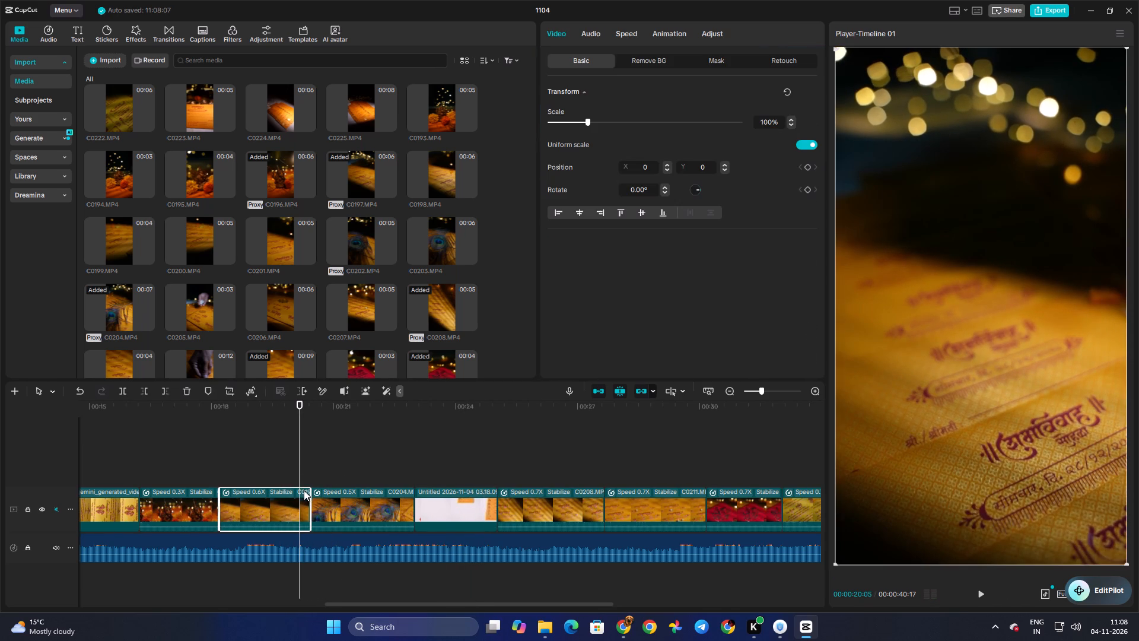
{"action": "left_click_drag", "start_coordinate": [311, 500], "coordinate": [304, 504]}
Play the reordered section and move the Untitled 03.18 clip ahead of the 0.6X invitation clip.
{"action": "left_click", "coordinate": [279, 475]}
{"action": "key", "text": "space"}
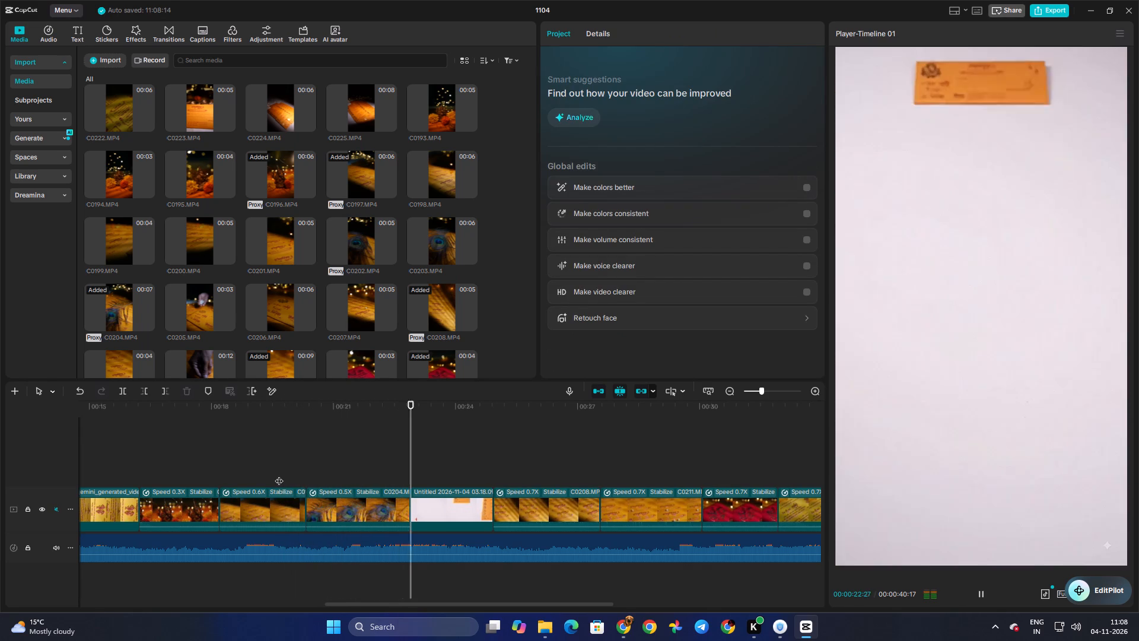
{"action": "left_click", "coordinate": [279, 475]}
{"action": "key", "text": "space"}
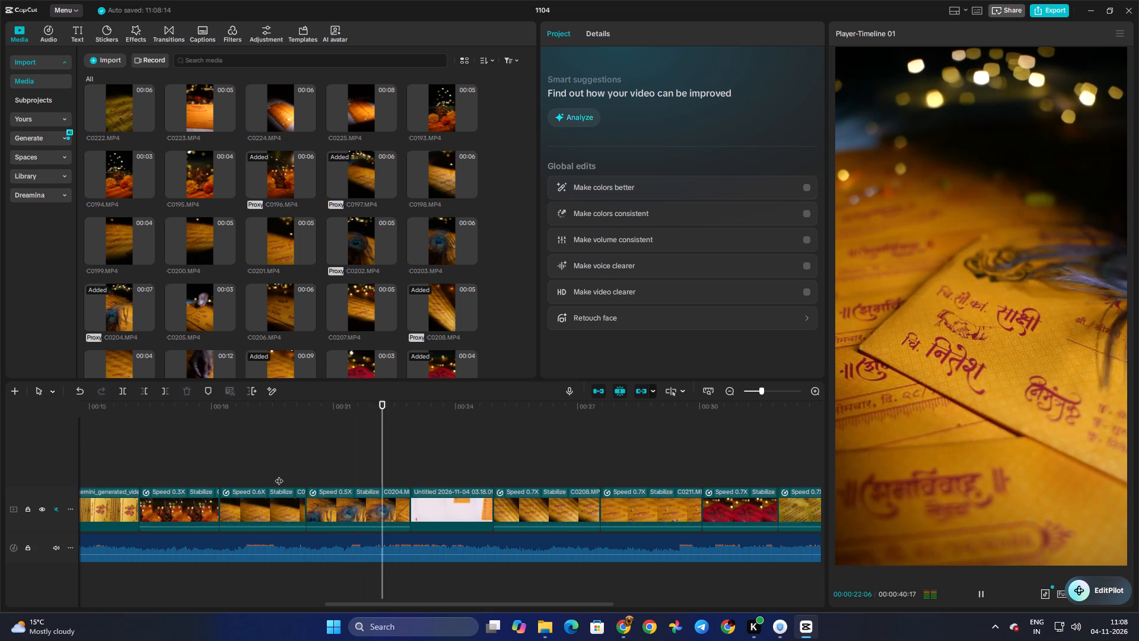
{"action": "left_click", "coordinate": [211, 458]}
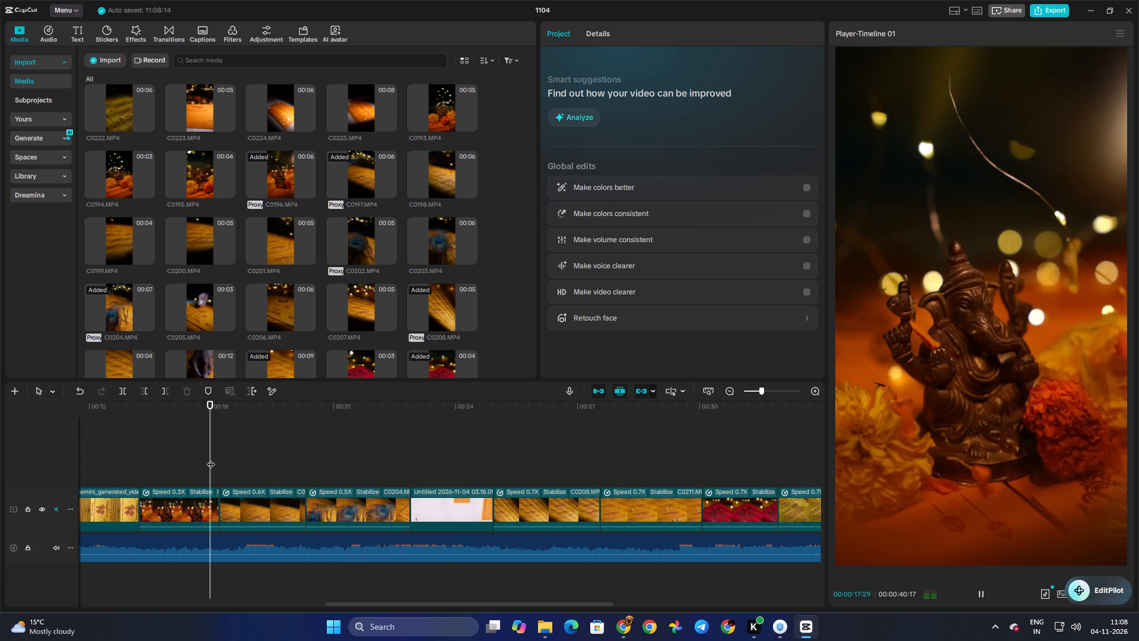
{"action": "key", "text": "space"}
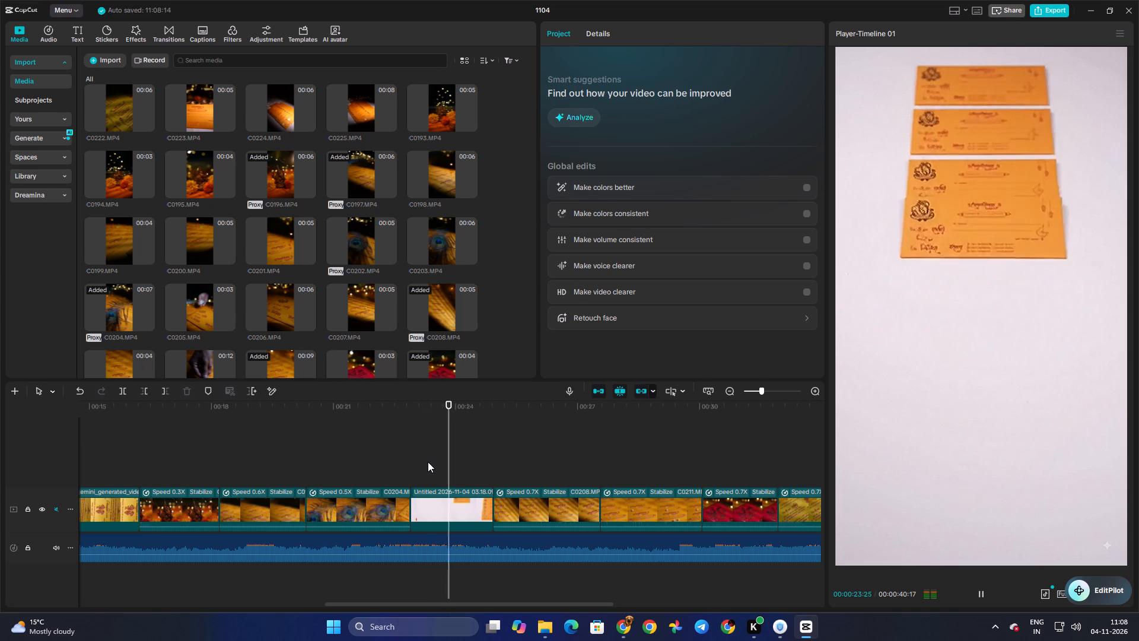
{"action": "key", "text": "space"}
{"action": "left_click_drag", "start_coordinate": [459, 506], "coordinate": [249, 503]}
Play from just before the moved Untitled 03.18 clip into the 0.6X clip to check the new order.
{"action": "left_click", "coordinate": [226, 468]}
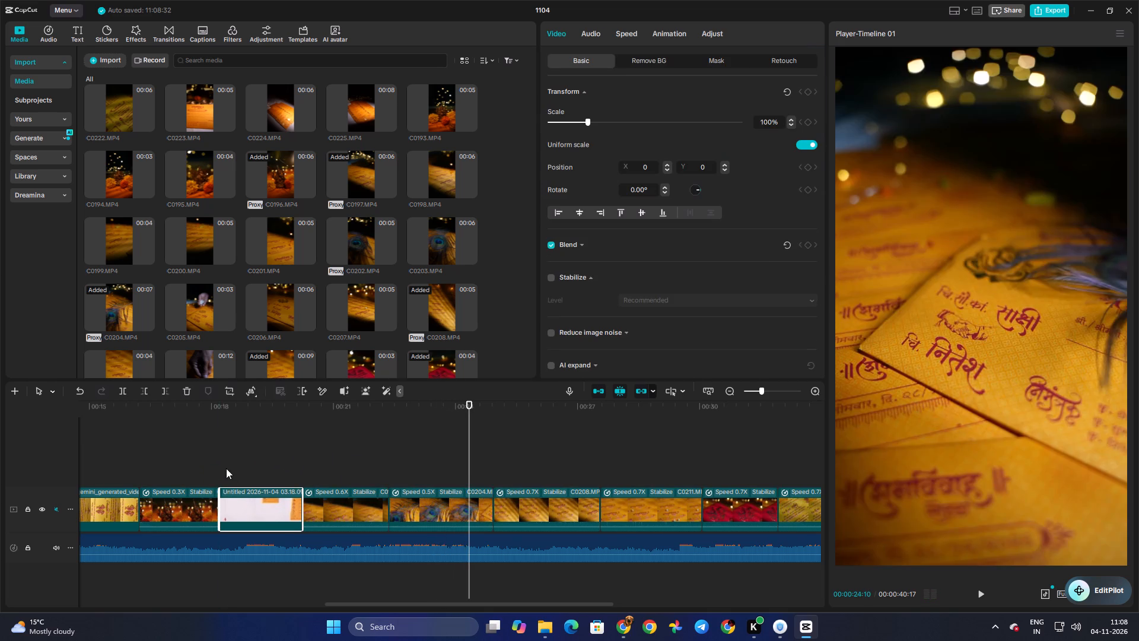
{"action": "key", "text": "space"}
{"action": "left_click_drag", "start_coordinate": [225, 468], "coordinate": [214, 465]}
{"action": "key", "text": "space"}
{"action": "key", "text": "space"}
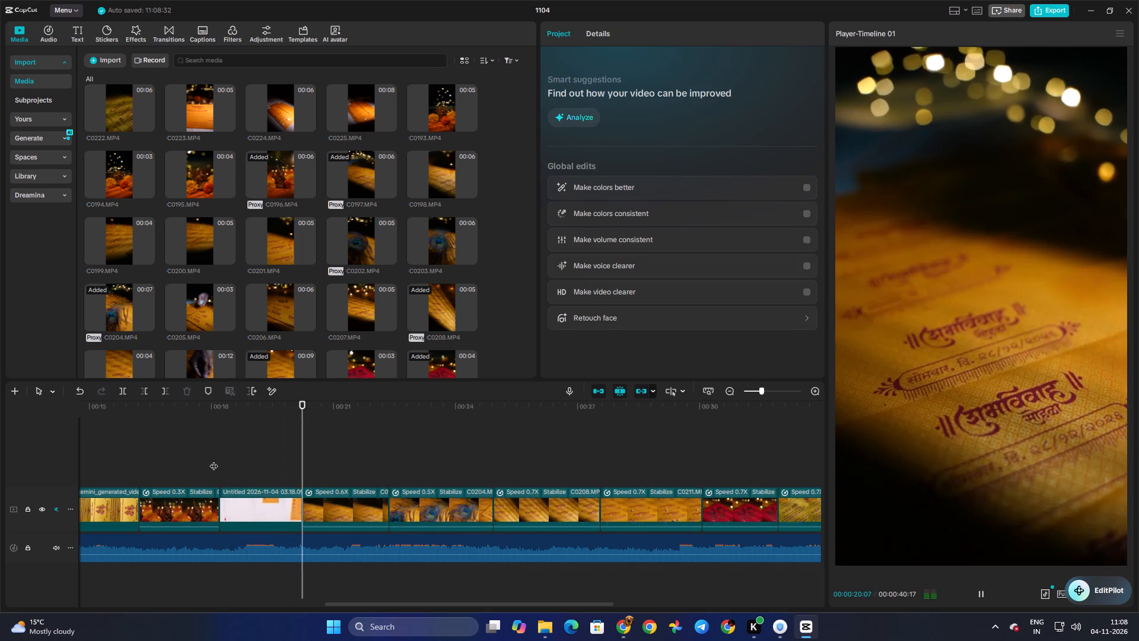
{"action": "double_click", "coordinate": [214, 460]}
{"action": "key", "text": "space"}
{"action": "key", "text": "space"}
Scale the Untitled 03.18 clip to 108%.
{"action": "left_click", "coordinate": [254, 490]}
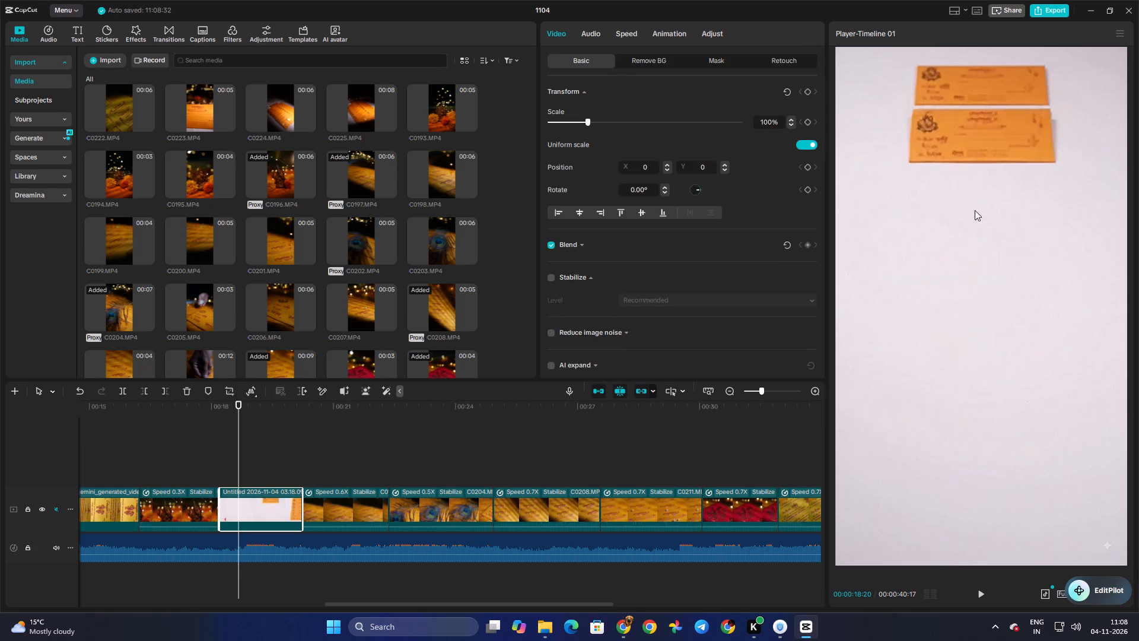
{"action": "left_click", "coordinate": [1116, 345]}
{"action": "left_click", "coordinate": [1083, 389]}
{"action": "left_click", "coordinate": [264, 498]}
{"action": "left_click_drag", "start_coordinate": [971, 526], "coordinate": [941, 490]}
{"action": "left_click", "coordinate": [234, 499]}
{"action": "left_click", "coordinate": [592, 123]}
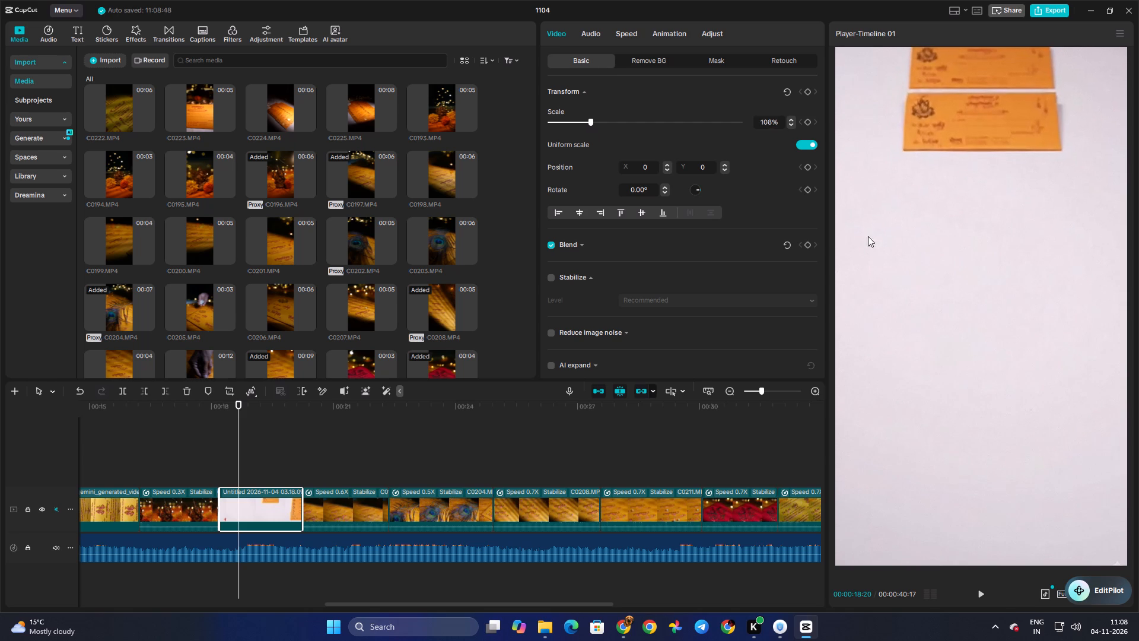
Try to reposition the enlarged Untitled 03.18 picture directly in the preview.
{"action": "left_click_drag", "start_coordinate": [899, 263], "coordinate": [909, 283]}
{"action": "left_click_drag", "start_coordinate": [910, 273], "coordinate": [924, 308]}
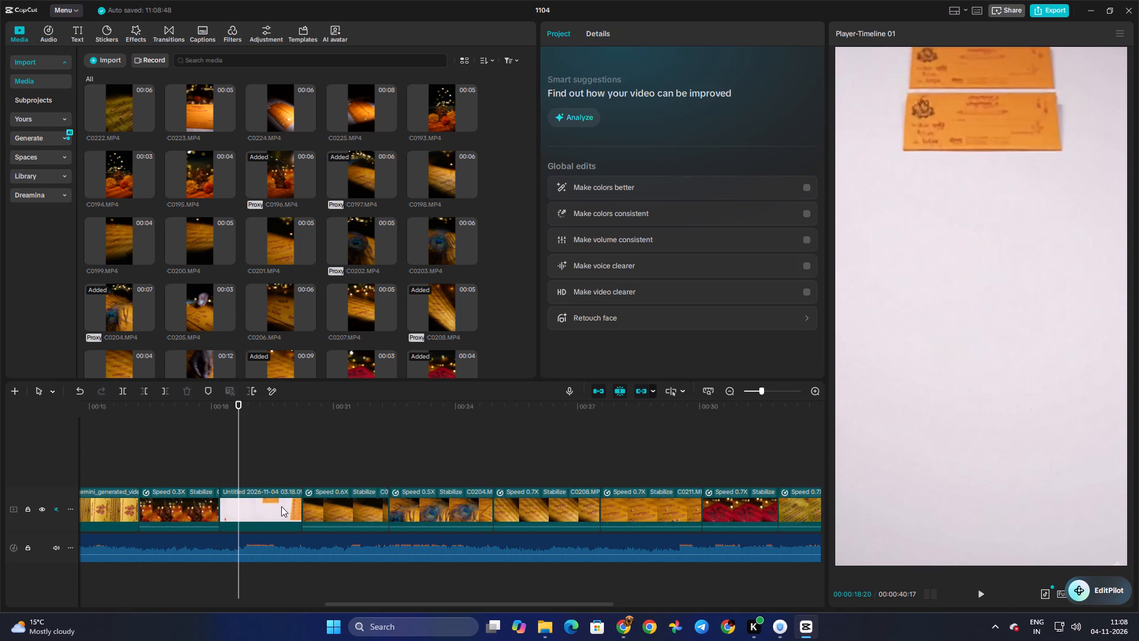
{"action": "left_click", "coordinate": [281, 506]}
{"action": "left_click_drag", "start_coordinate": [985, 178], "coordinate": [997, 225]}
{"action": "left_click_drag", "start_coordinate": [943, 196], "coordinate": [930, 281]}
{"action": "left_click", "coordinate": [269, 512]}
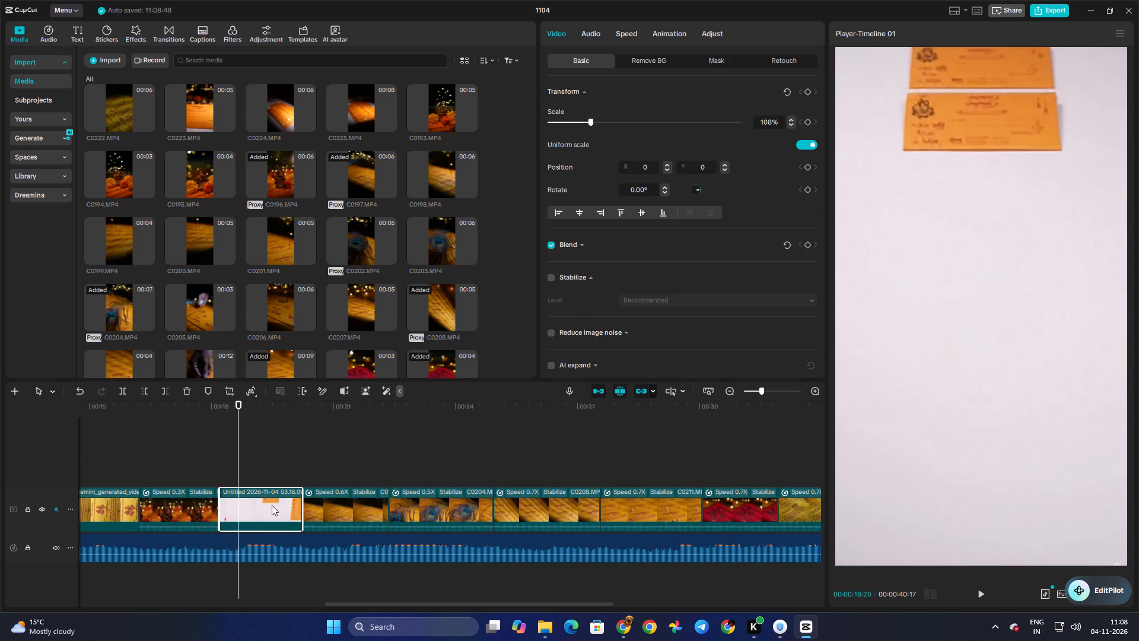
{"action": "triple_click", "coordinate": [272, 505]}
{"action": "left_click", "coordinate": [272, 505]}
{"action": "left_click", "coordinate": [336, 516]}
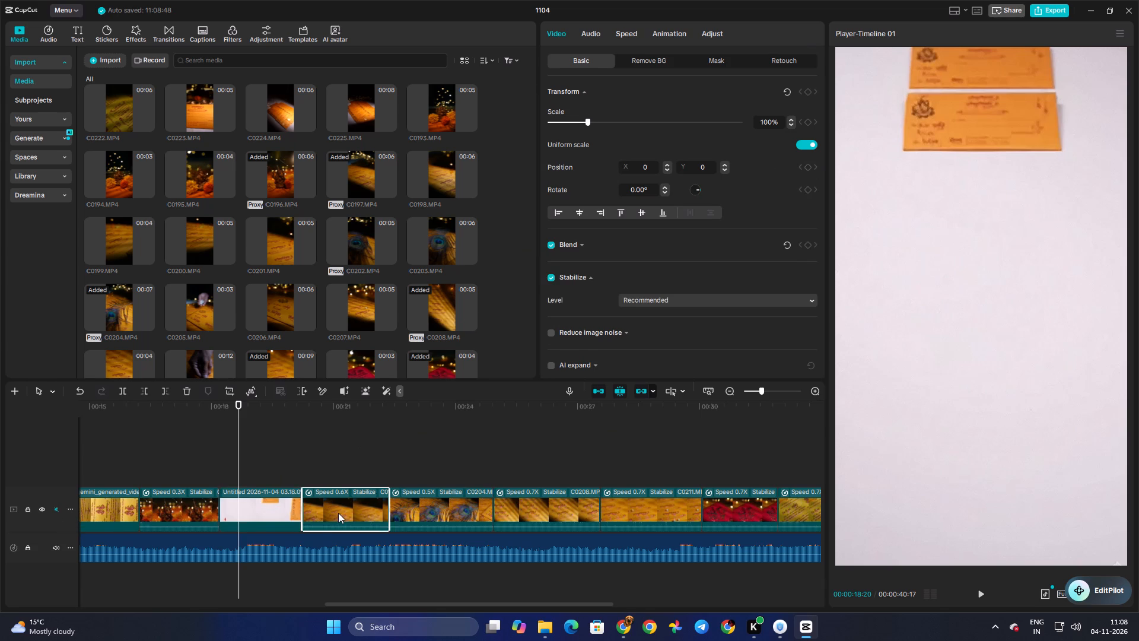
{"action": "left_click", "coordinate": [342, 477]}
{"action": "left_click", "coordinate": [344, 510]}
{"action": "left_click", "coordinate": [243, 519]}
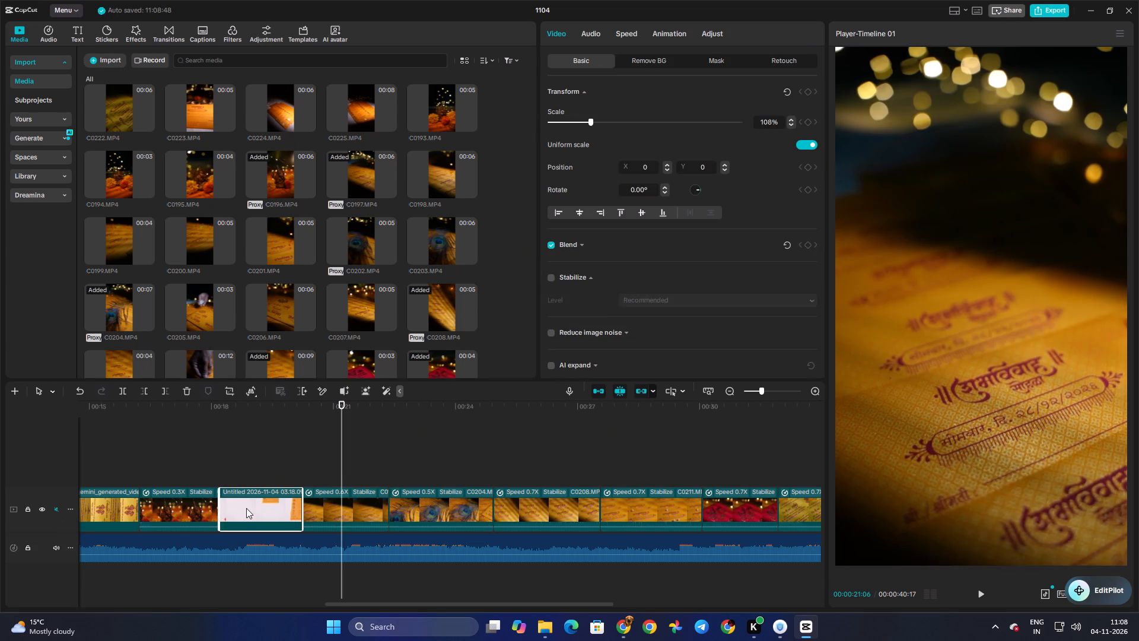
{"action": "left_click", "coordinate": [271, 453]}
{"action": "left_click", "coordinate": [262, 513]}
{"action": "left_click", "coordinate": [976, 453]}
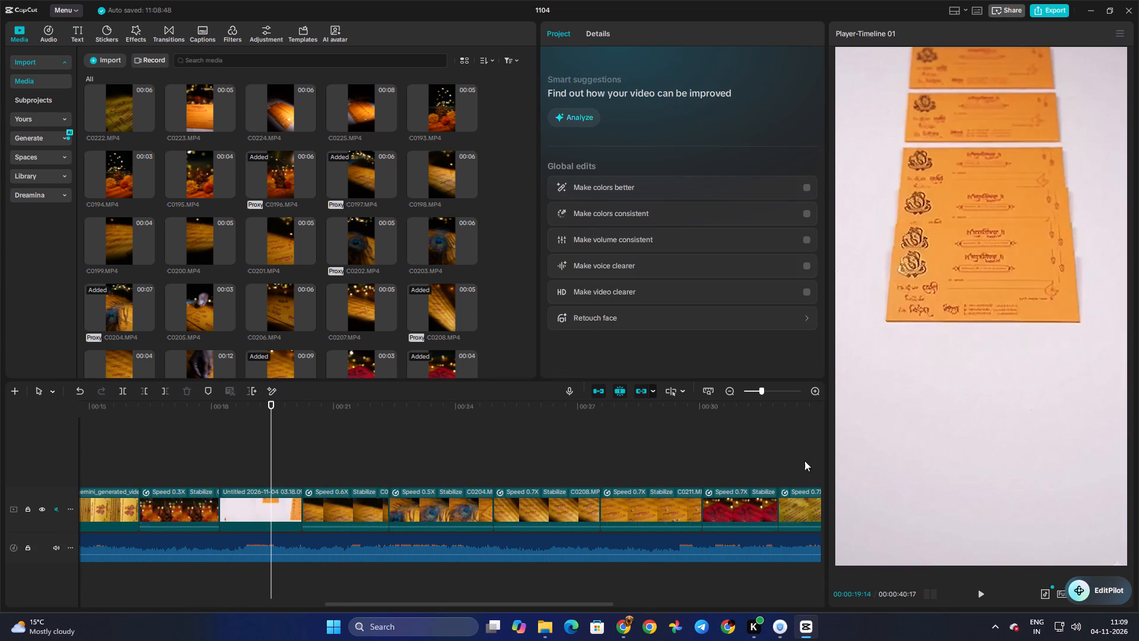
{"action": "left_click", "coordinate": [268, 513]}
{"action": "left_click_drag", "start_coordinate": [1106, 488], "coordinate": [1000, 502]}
Set the Untitled 03.18 clip's position to X 10, Y -42.
{"action": "left_click", "coordinate": [261, 507]}
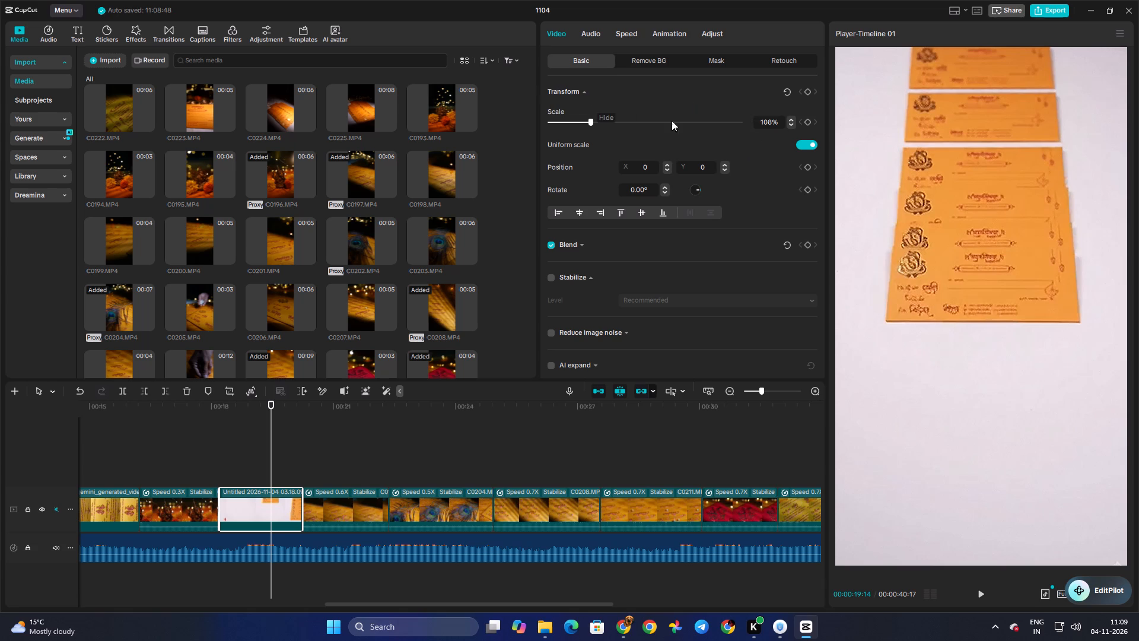
{"action": "left_click", "coordinate": [800, 188]}
{"action": "scroll", "coordinate": [634, 190], "scroll_direction": "down", "scroll_amount": 2}
{"action": "scroll", "coordinate": [634, 190], "scroll_direction": "up", "scroll_amount": 2}
{"action": "scroll", "coordinate": [646, 163], "scroll_direction": "down", "scroll_amount": 1}
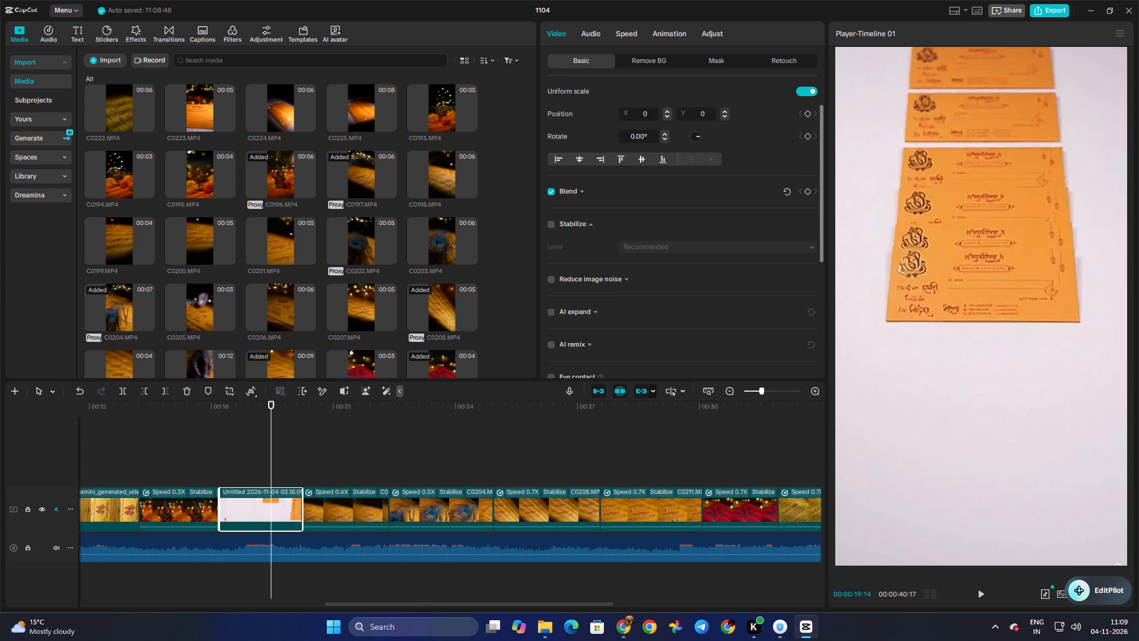
{"action": "scroll", "coordinate": [646, 163], "scroll_direction": "up", "scroll_amount": 3}
{"action": "left_click", "coordinate": [666, 163]}
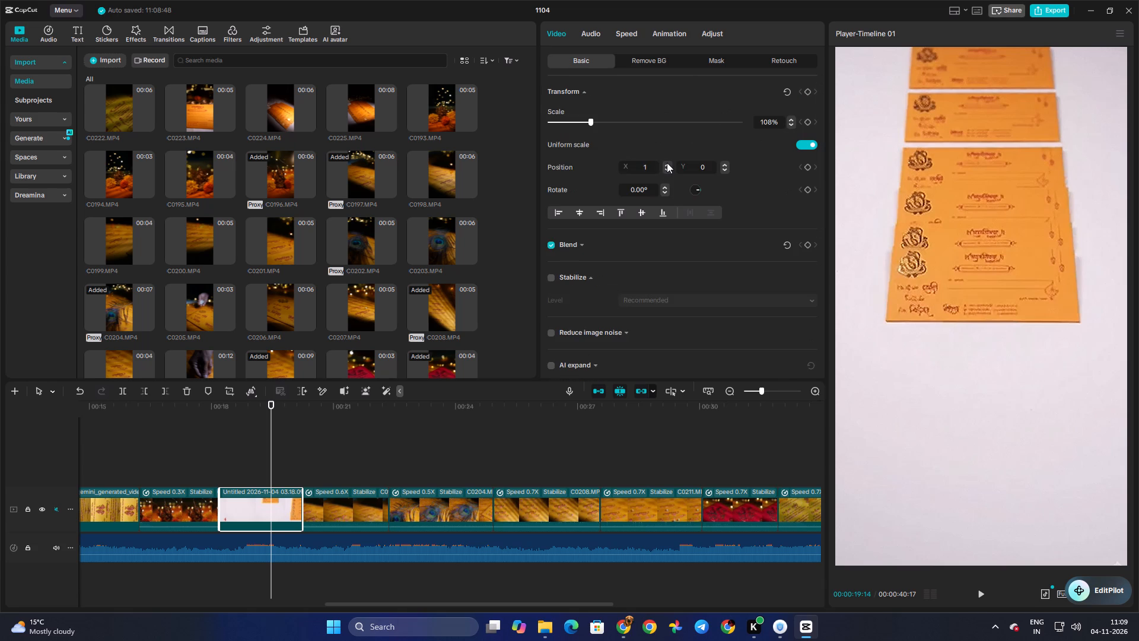
{"action": "left_click", "coordinate": [724, 161]}
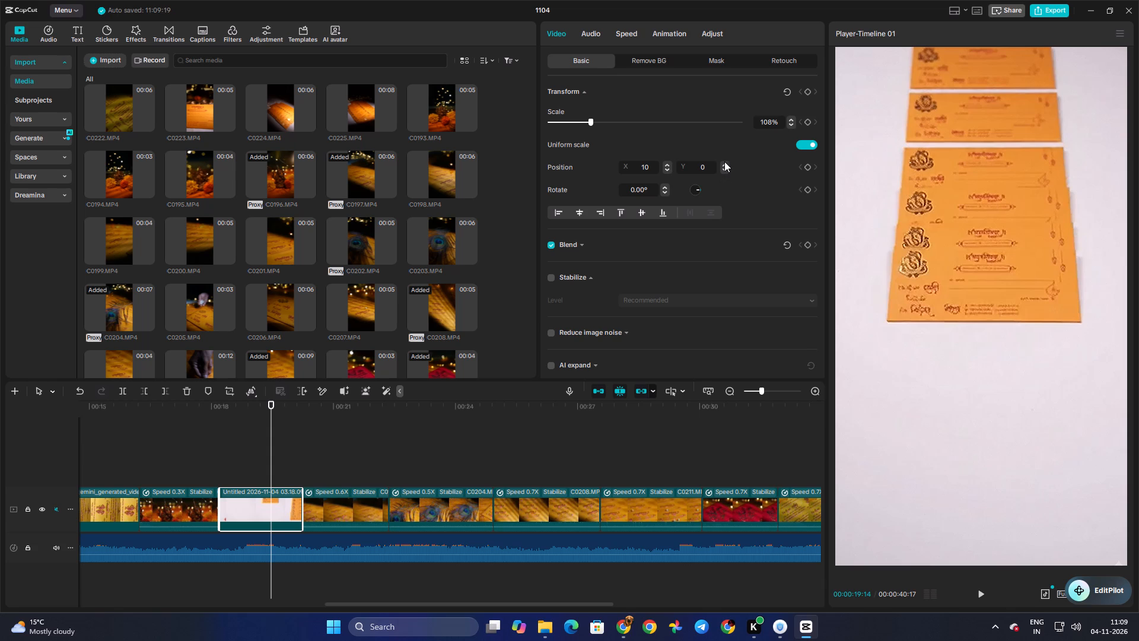
{"action": "left_click", "coordinate": [724, 163]}
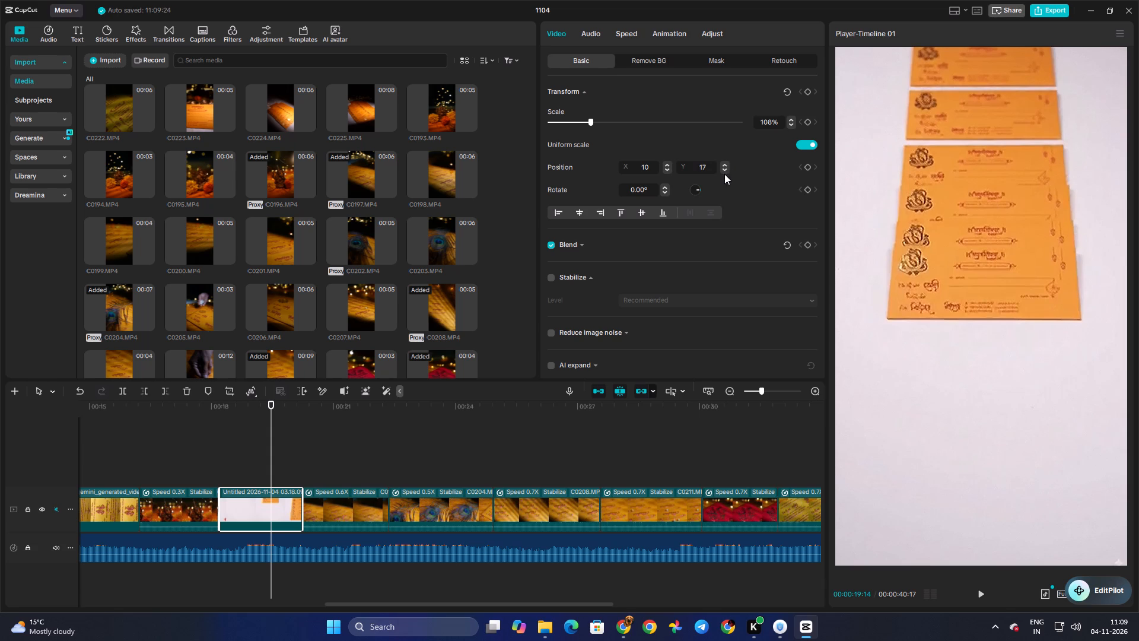
{"action": "left_click", "coordinate": [724, 170]}
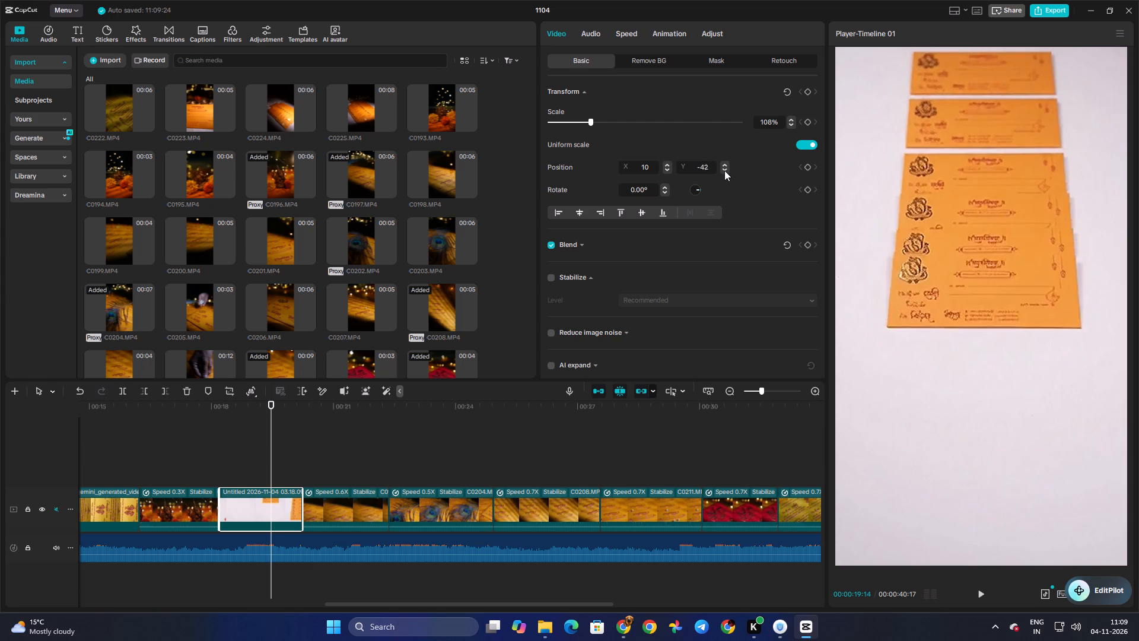
Play from the Untitled 03.18 clip through the 0.6X clip into C0204 to check framing and timing.
{"action": "double_click", "coordinate": [217, 468]}
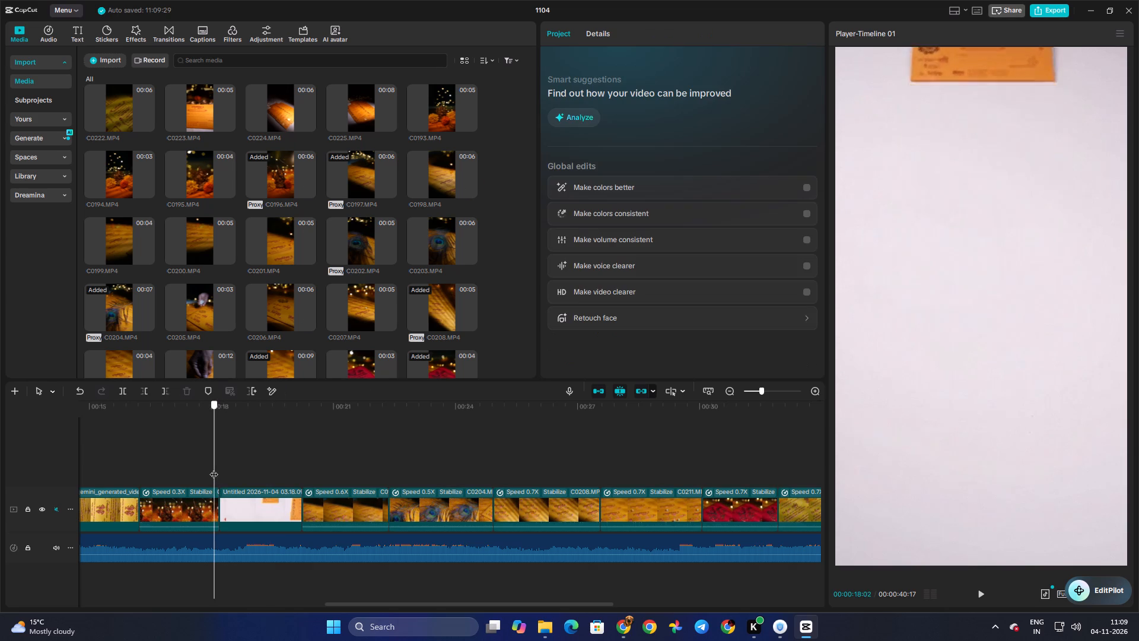
{"action": "key", "text": "space"}
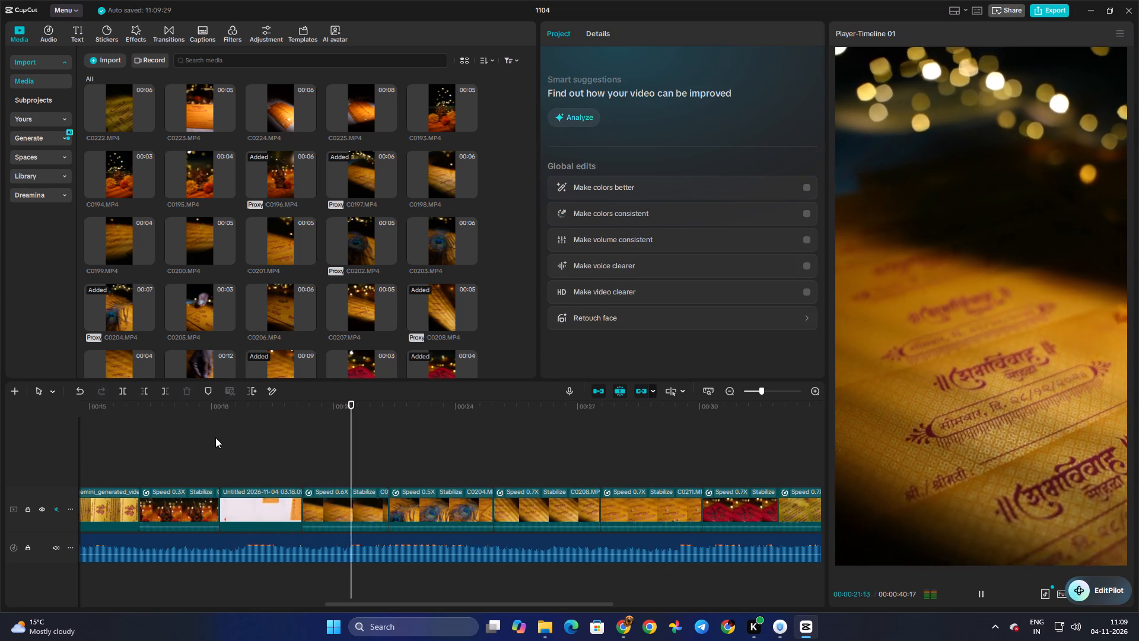
{"action": "left_click", "coordinate": [287, 450]}
{"action": "key", "text": "space"}
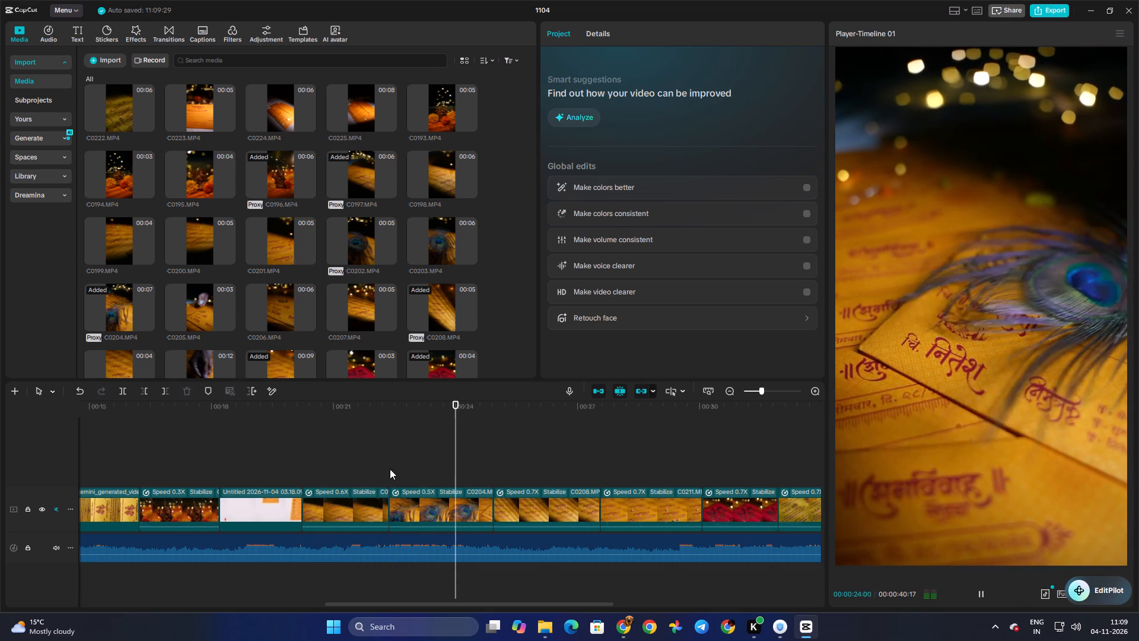
{"action": "left_click", "coordinate": [361, 461]}
{"action": "left_click_drag", "start_coordinate": [361, 461], "coordinate": [300, 460]}
{"action": "key", "text": "space"}
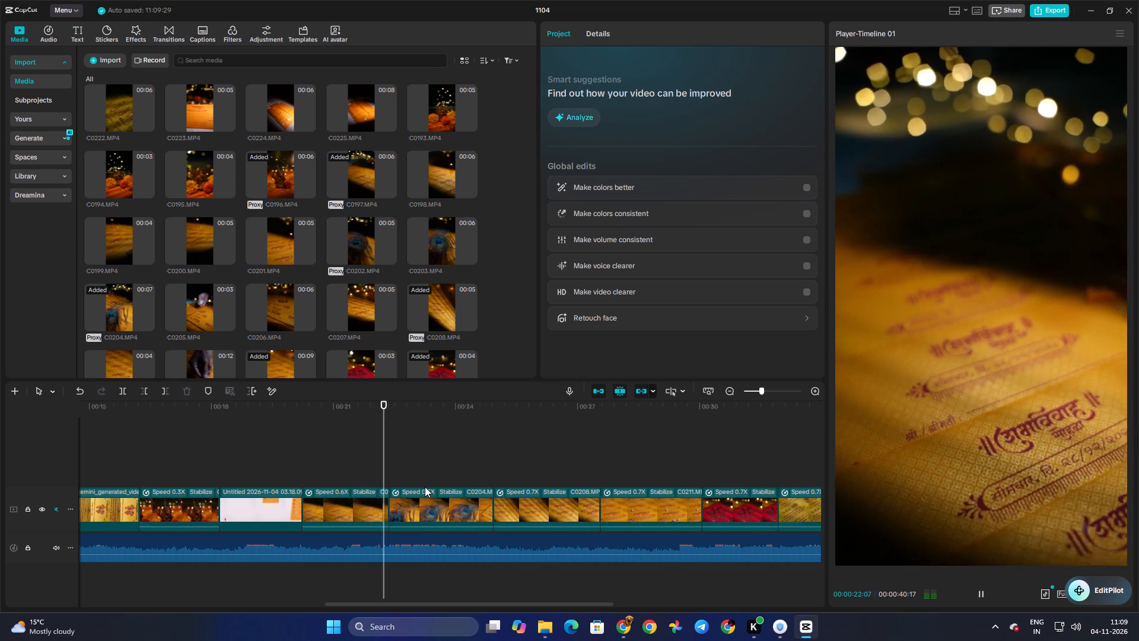
{"action": "key", "text": "space"}
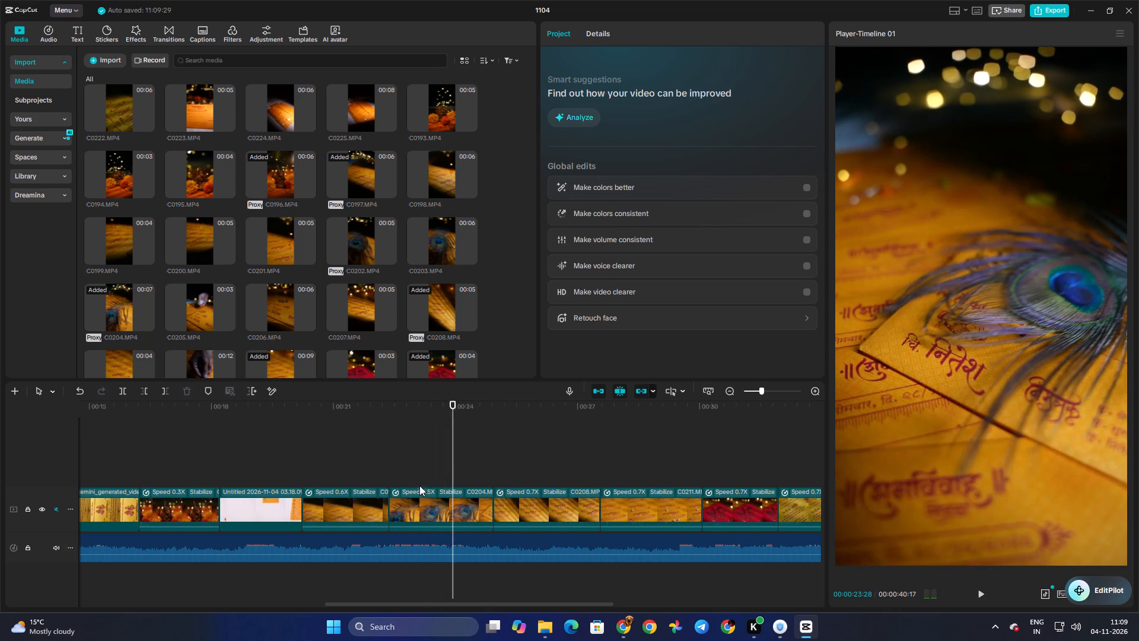
Shorten the 0.5X C0204 peacock-feather clip, trimming its start at 00:00:22:27 and its end to about 00:00:24:00.
{"action": "left_click", "coordinate": [384, 454]}
{"action": "left_click_drag", "start_coordinate": [384, 454], "coordinate": [411, 457]}
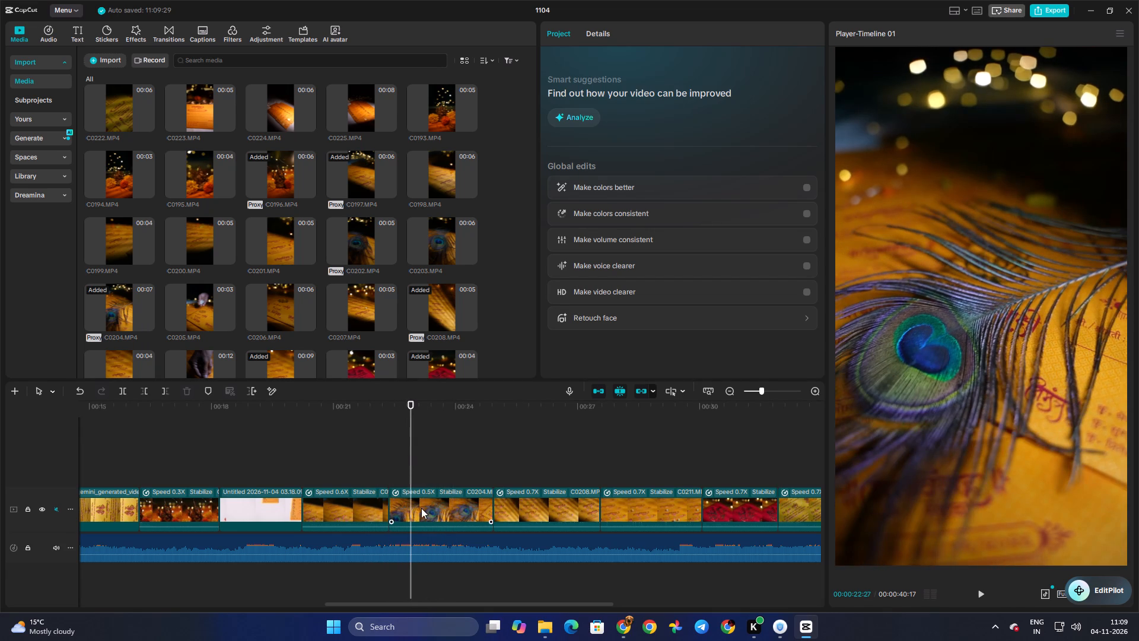
{"action": "left_click", "coordinate": [421, 508]}
{"action": "left_click_drag", "start_coordinate": [388, 501], "coordinate": [411, 501]}
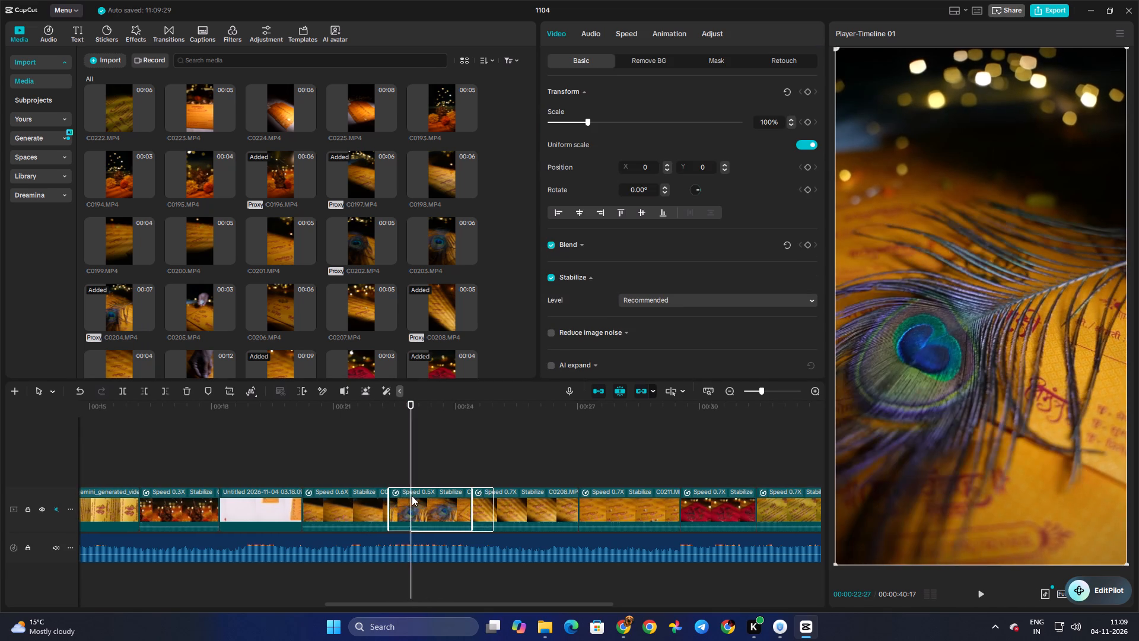
{"action": "left_click", "coordinate": [393, 470]}
{"action": "left_click_drag", "start_coordinate": [393, 470], "coordinate": [448, 477]}
{"action": "left_click", "coordinate": [448, 507]}
{"action": "left_click_drag", "start_coordinate": [470, 505], "coordinate": [449, 505]}
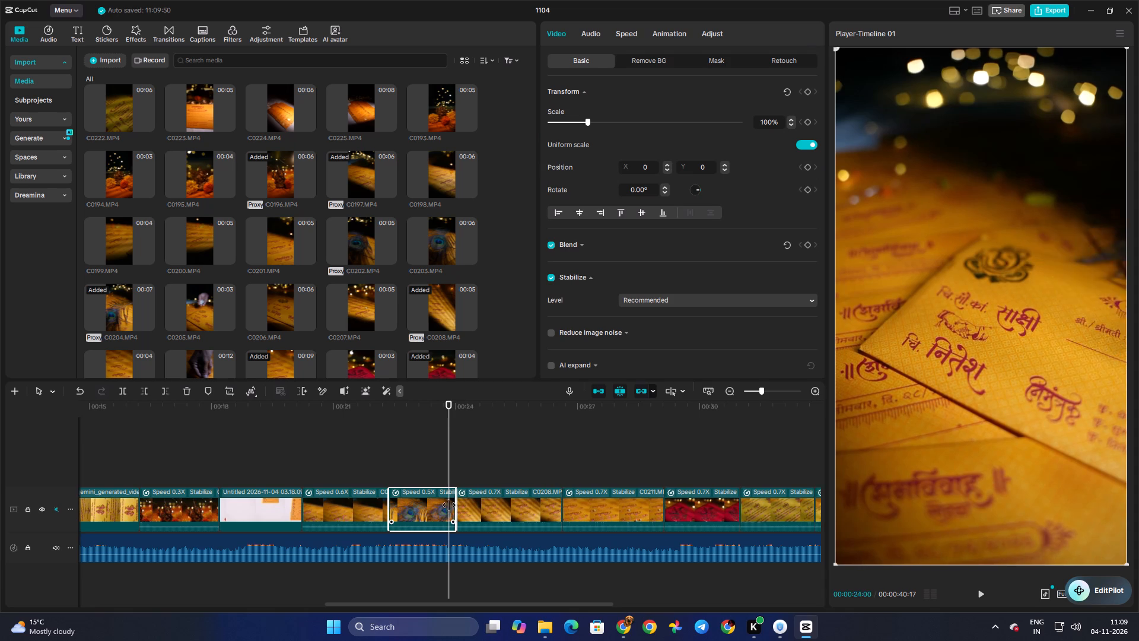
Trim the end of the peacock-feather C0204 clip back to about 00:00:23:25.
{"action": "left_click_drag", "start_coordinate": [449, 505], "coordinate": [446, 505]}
Slow the peacock-feather C0204 clip to 0.36x and turn on Smooth slow-mo.
{"action": "left_click", "coordinate": [619, 37]}
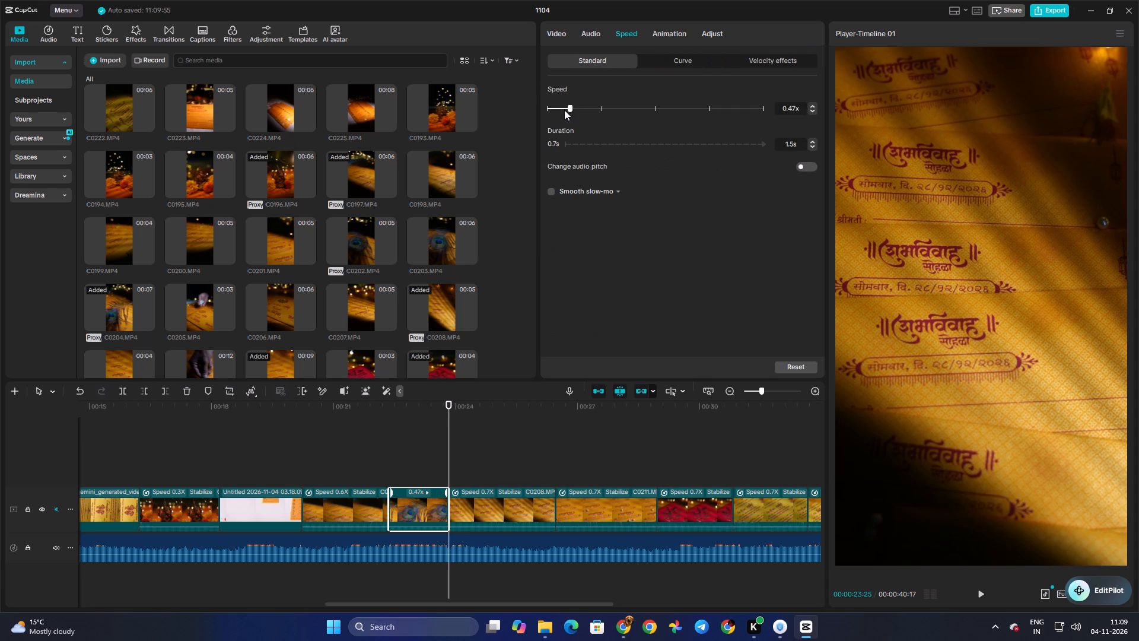
{"action": "left_click", "coordinate": [563, 110]}
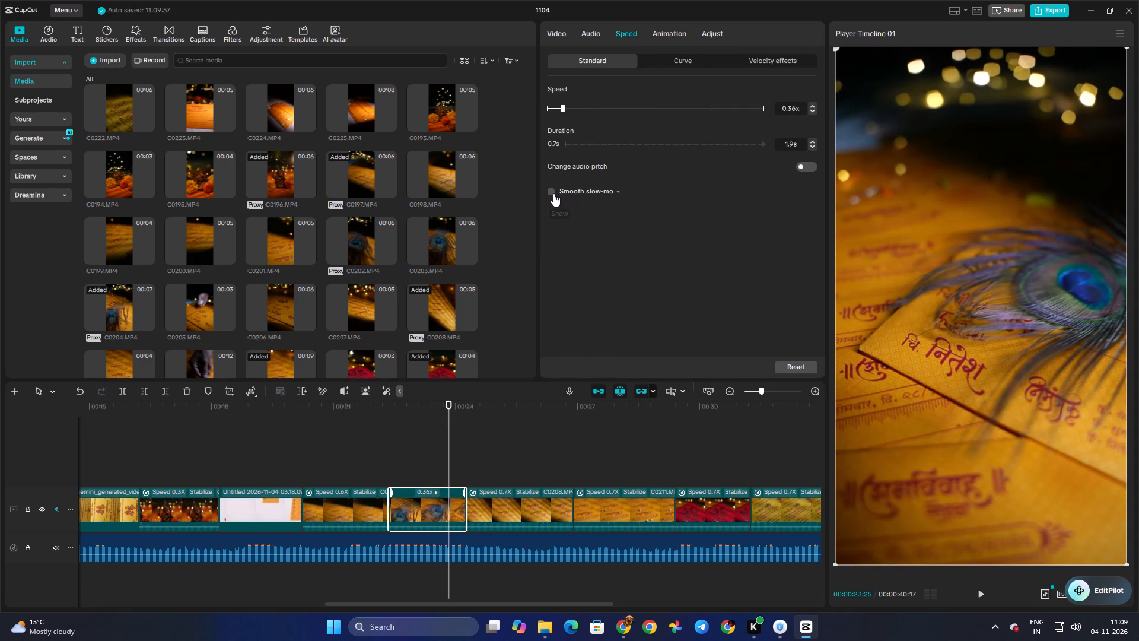
{"action": "left_click", "coordinate": [553, 193]}
Play back the slowed C0204 clip, extend its end so it lasts about 2.3 seconds, and check the result.
{"action": "double_click", "coordinate": [395, 472]}
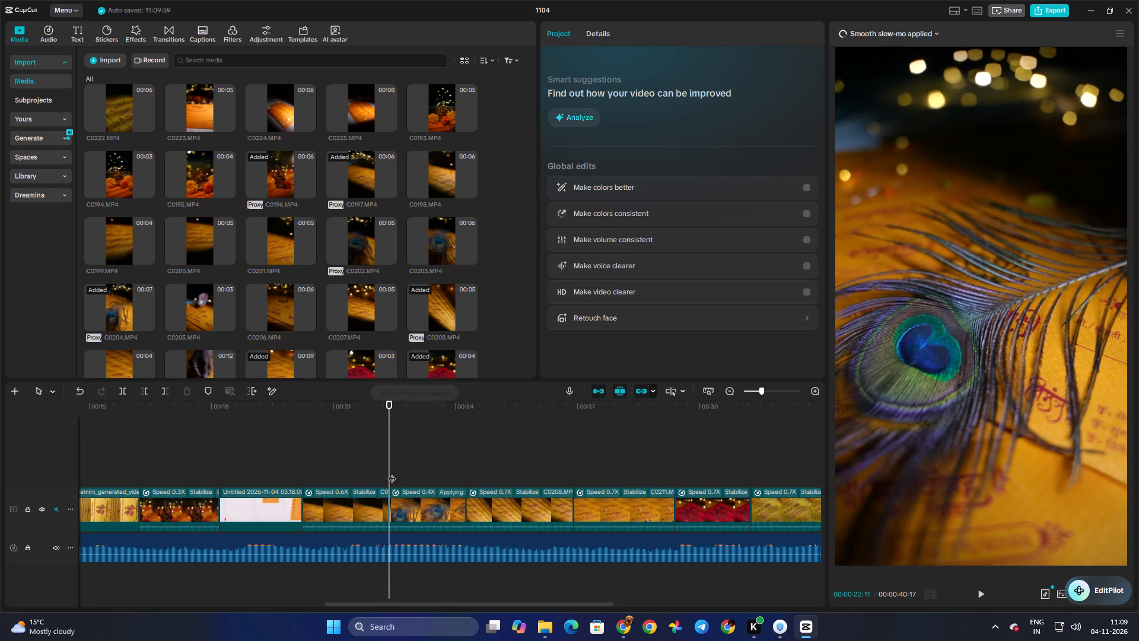
{"action": "key", "text": "space"}
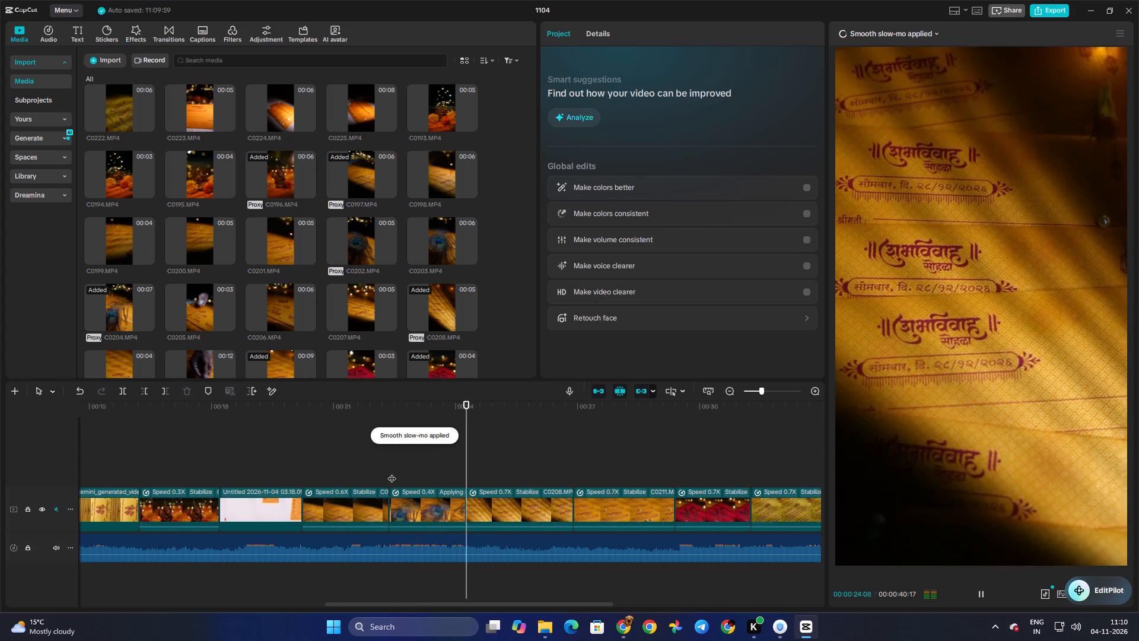
{"action": "left_click", "coordinate": [392, 472]}
{"action": "key", "text": "space"}
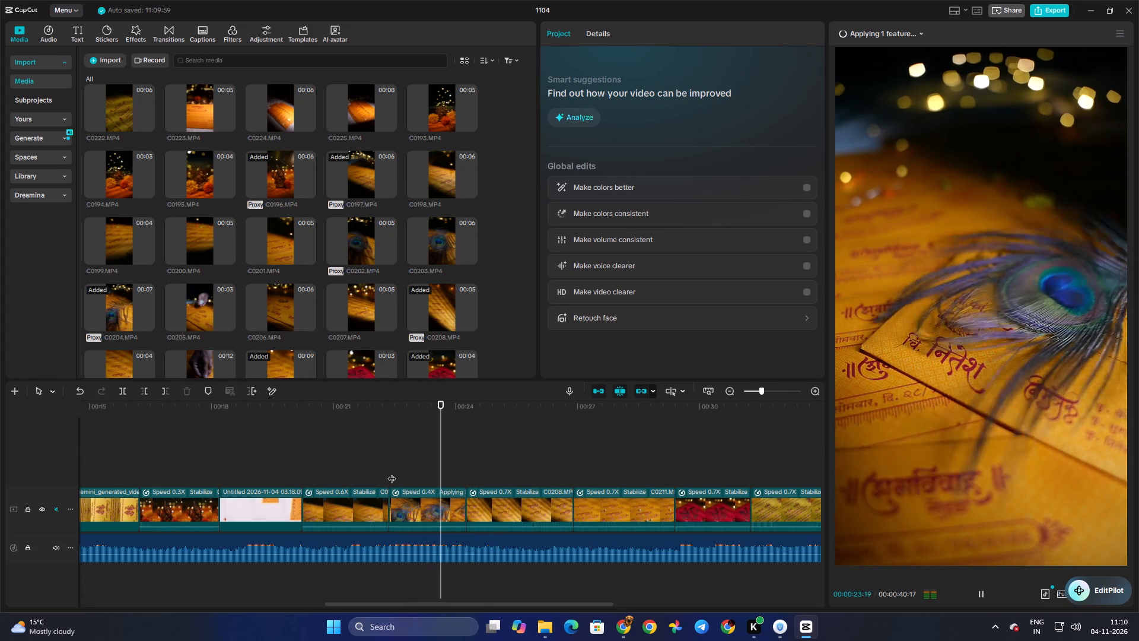
{"action": "key", "text": "space"}
{"action": "left_click", "coordinate": [448, 502]}
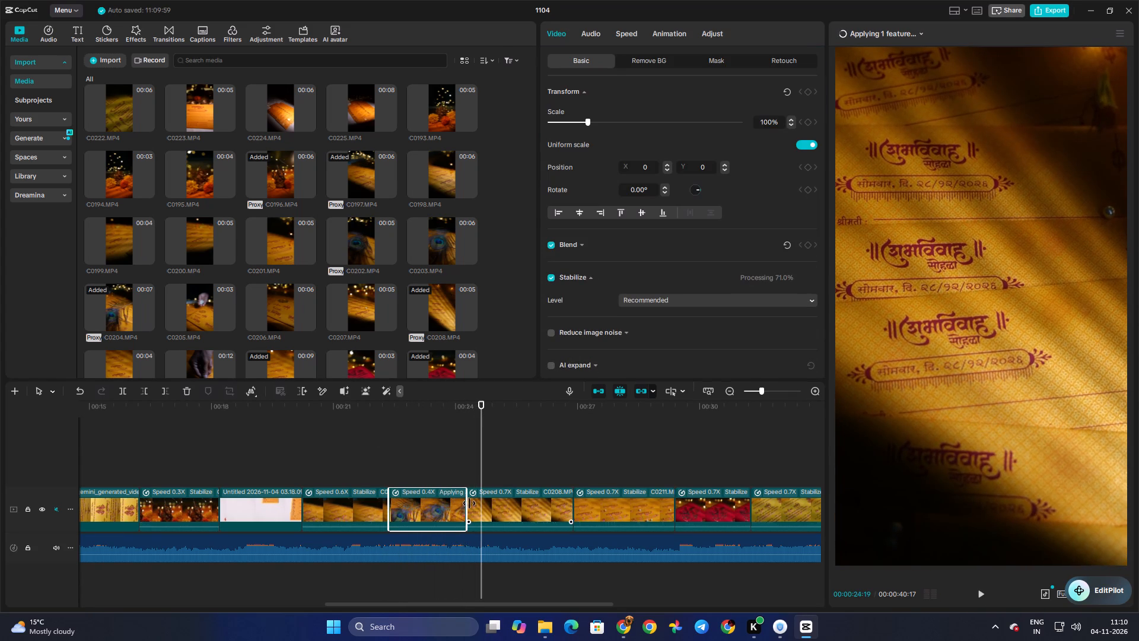
{"action": "left_click_drag", "start_coordinate": [470, 503], "coordinate": [477, 504]}
{"action": "left_click", "coordinate": [453, 504]}
{"action": "left_click_drag", "start_coordinate": [466, 504], "coordinate": [473, 506]}
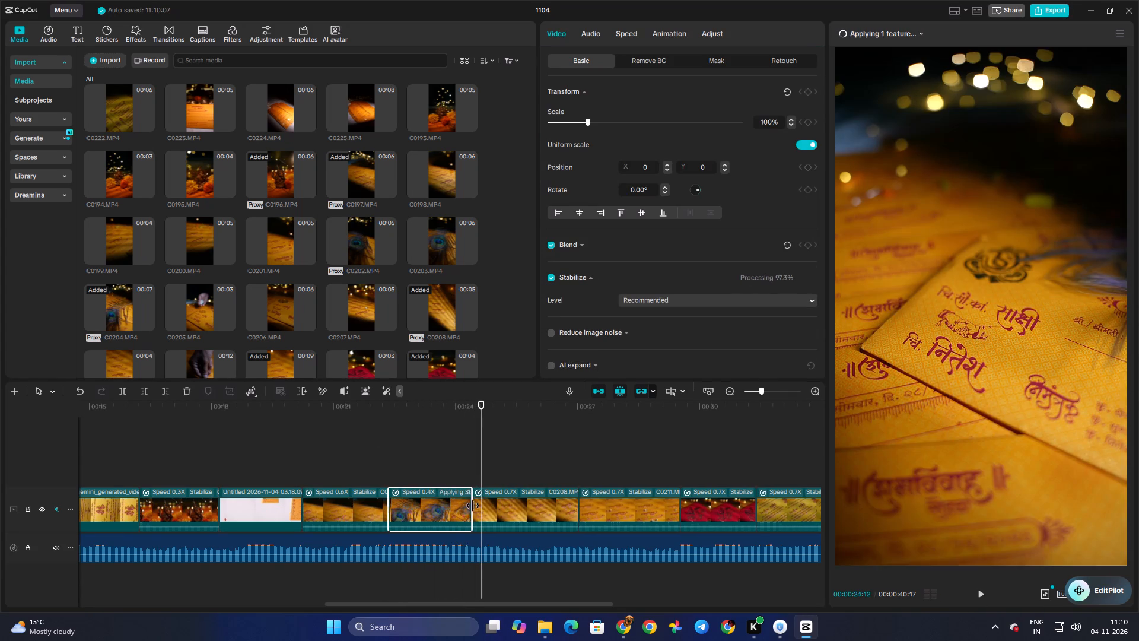
{"action": "left_click_drag", "start_coordinate": [473, 506], "coordinate": [486, 506]}
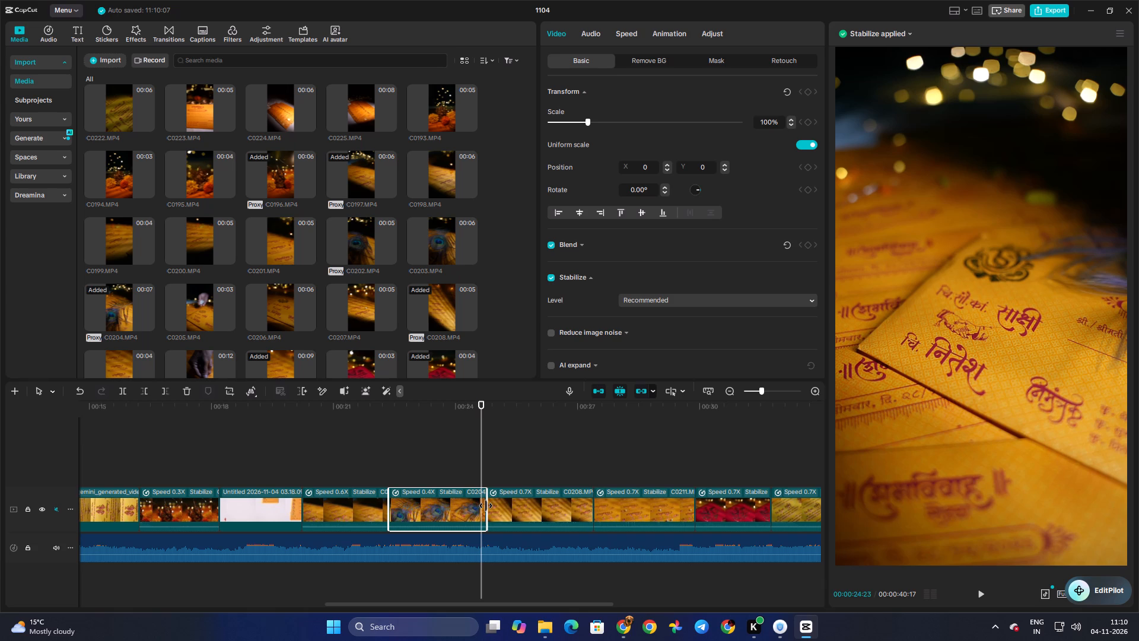
{"action": "left_click_drag", "start_coordinate": [486, 506], "coordinate": [483, 506]}
{"action": "left_click", "coordinate": [364, 469]}
{"action": "key", "text": "space"}
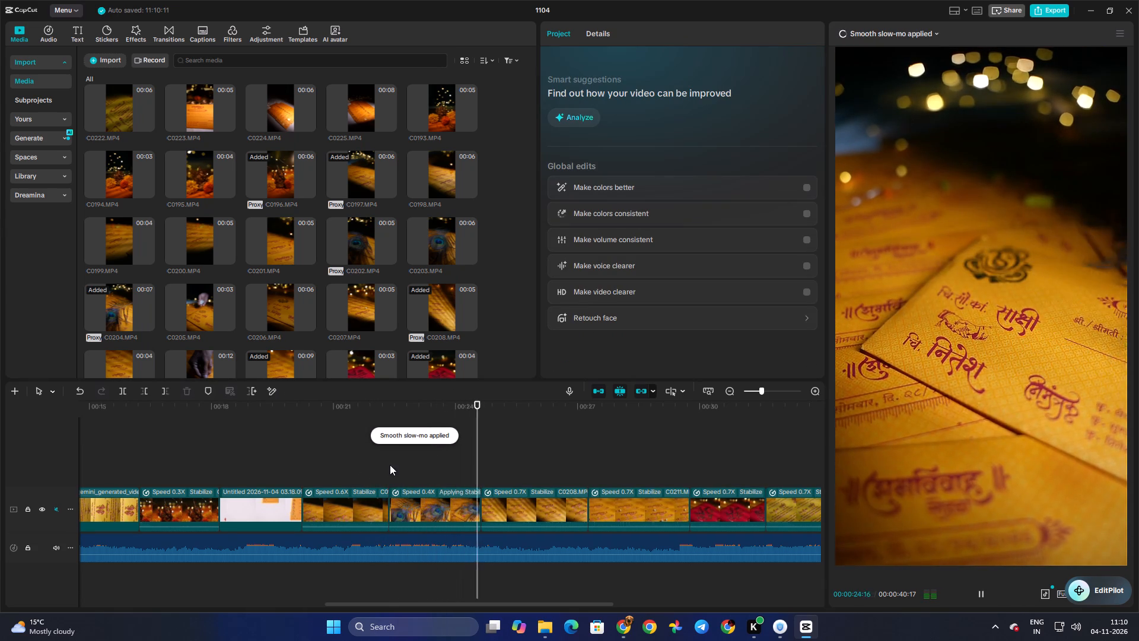
{"action": "left_click", "coordinate": [390, 465]}
Enable Change audio pitch in the C0204 clip's speed settings.
{"action": "left_click", "coordinate": [417, 493]}
{"action": "left_click", "coordinate": [631, 30]}
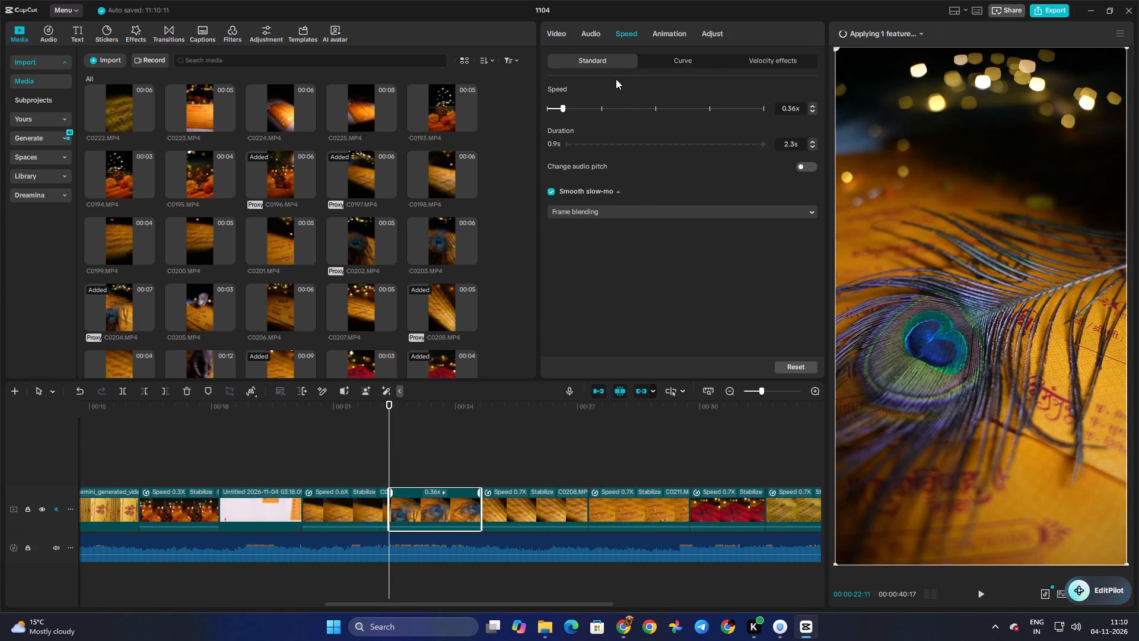
{"action": "left_click", "coordinate": [813, 164]}
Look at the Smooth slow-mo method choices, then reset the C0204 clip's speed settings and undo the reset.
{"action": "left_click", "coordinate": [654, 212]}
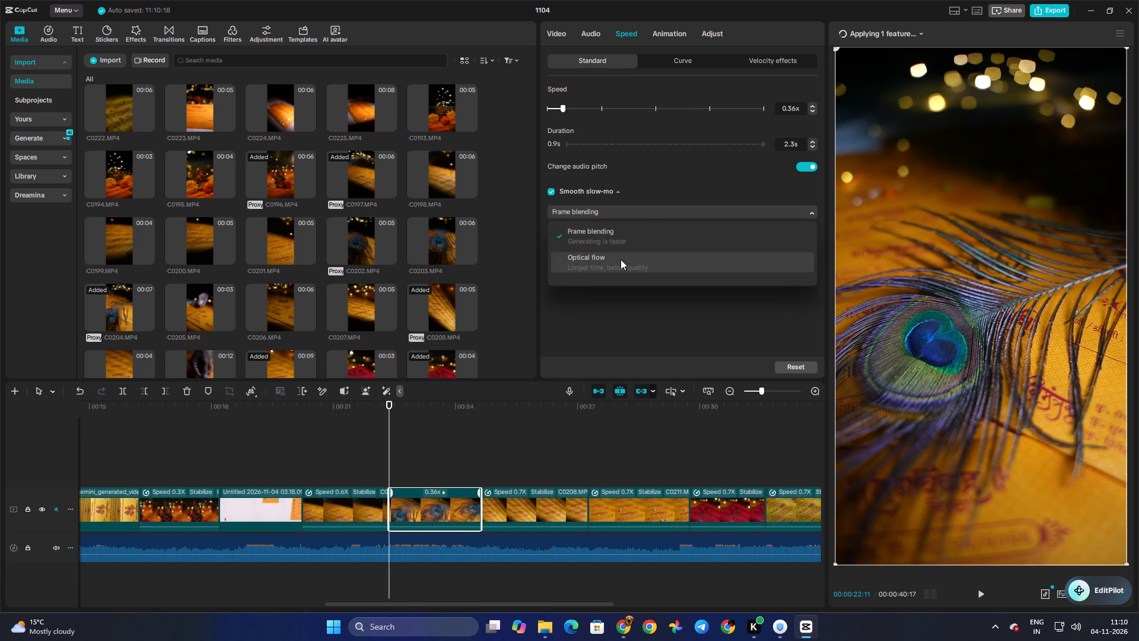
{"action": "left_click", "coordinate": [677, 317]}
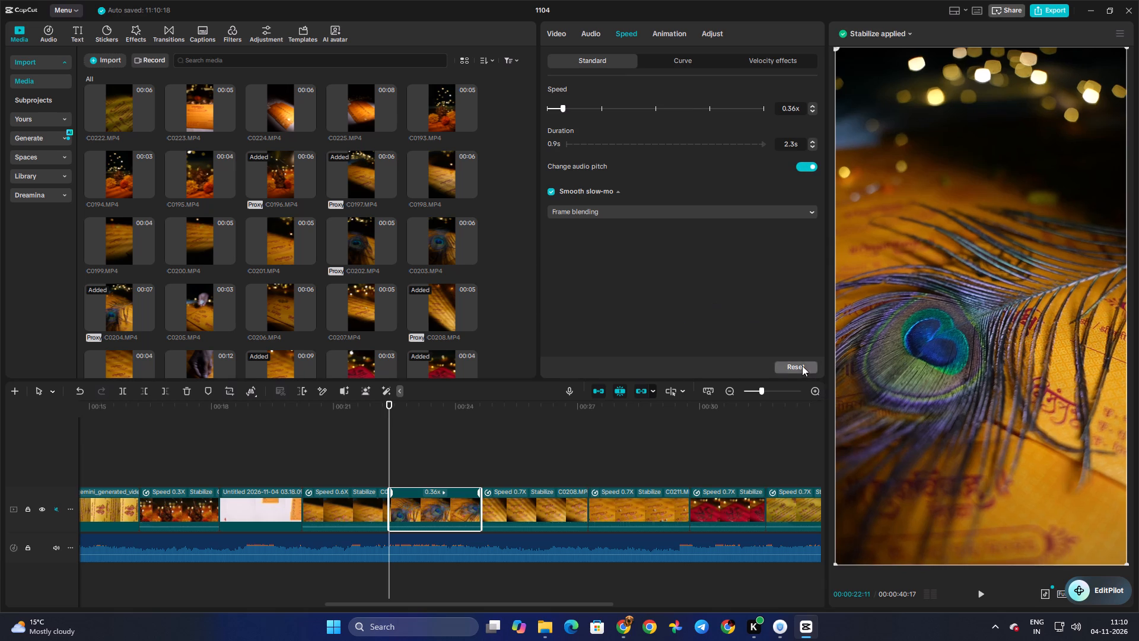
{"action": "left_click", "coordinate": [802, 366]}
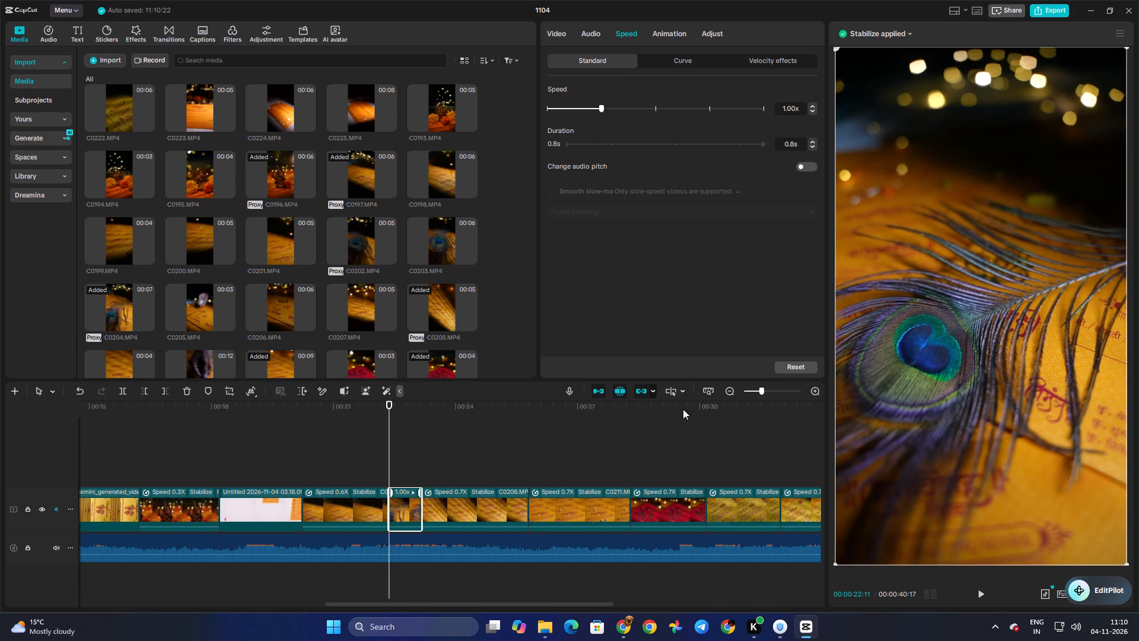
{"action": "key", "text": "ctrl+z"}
Review the sequence from the 0.6X clip through C0204, C0208 and C0211 to the red-card clip for pacing.
{"action": "left_click", "coordinate": [379, 467]}
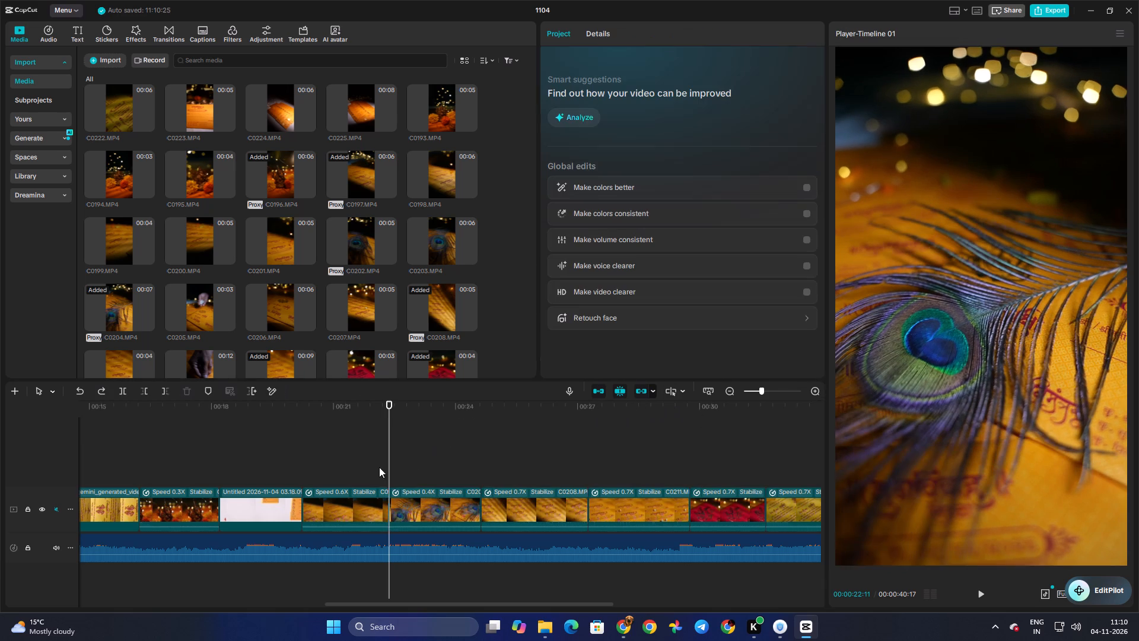
{"action": "key", "text": "space"}
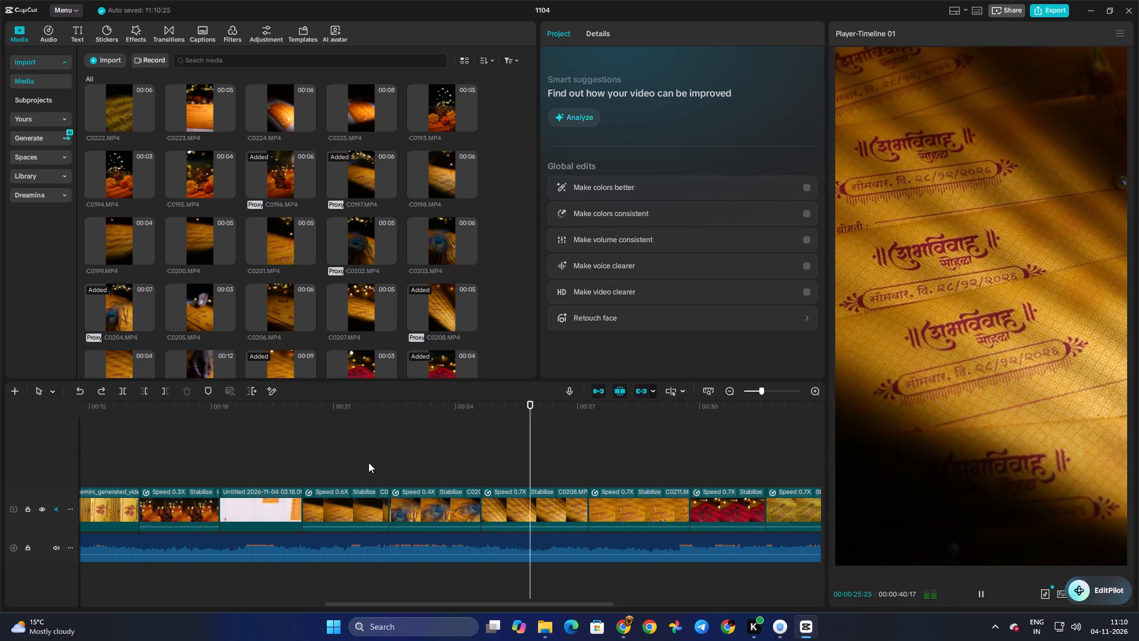
{"action": "left_click", "coordinate": [367, 471]}
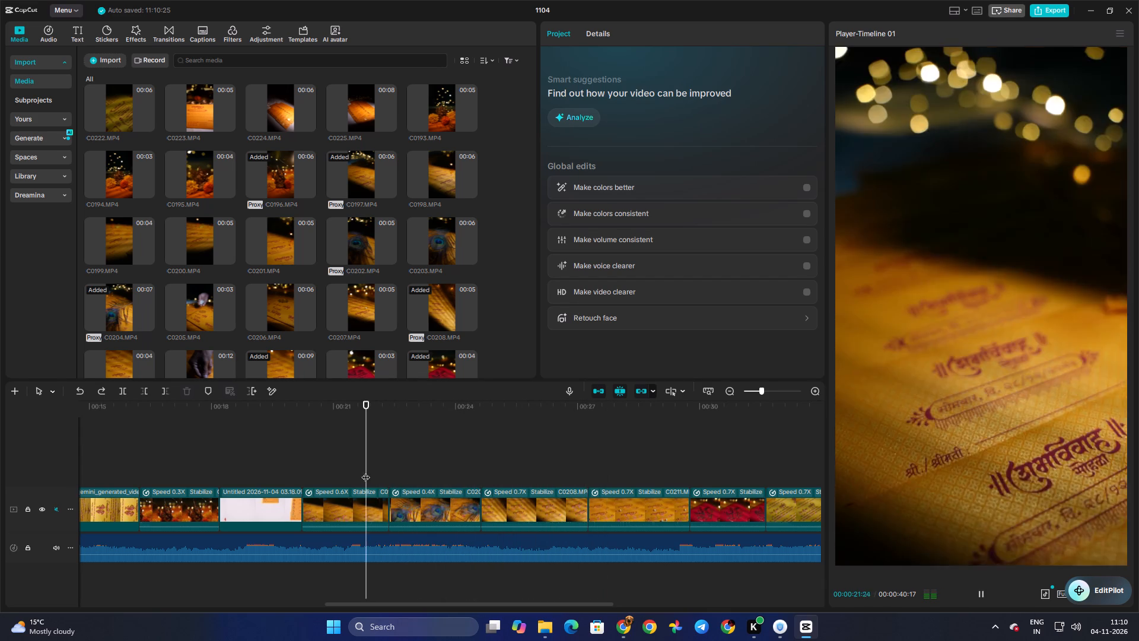
{"action": "left_click_drag", "start_coordinate": [364, 471], "coordinate": [306, 472]}
{"action": "key", "text": "space"}
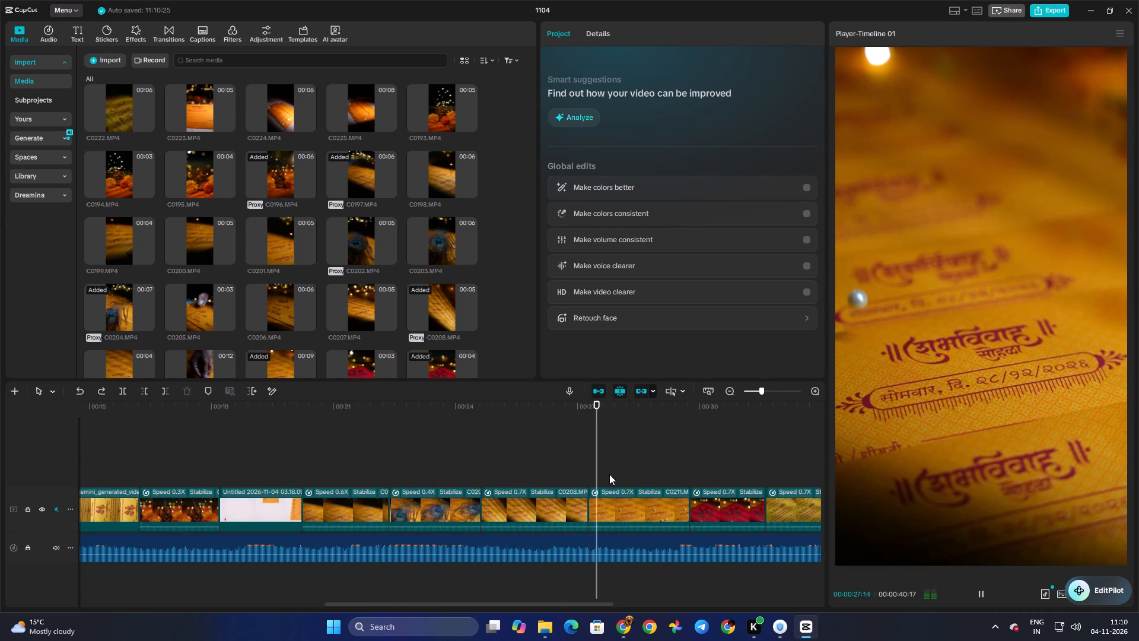
{"action": "left_click", "coordinate": [582, 464]}
{"action": "left_click_drag", "start_coordinate": [582, 464], "coordinate": [754, 475]}
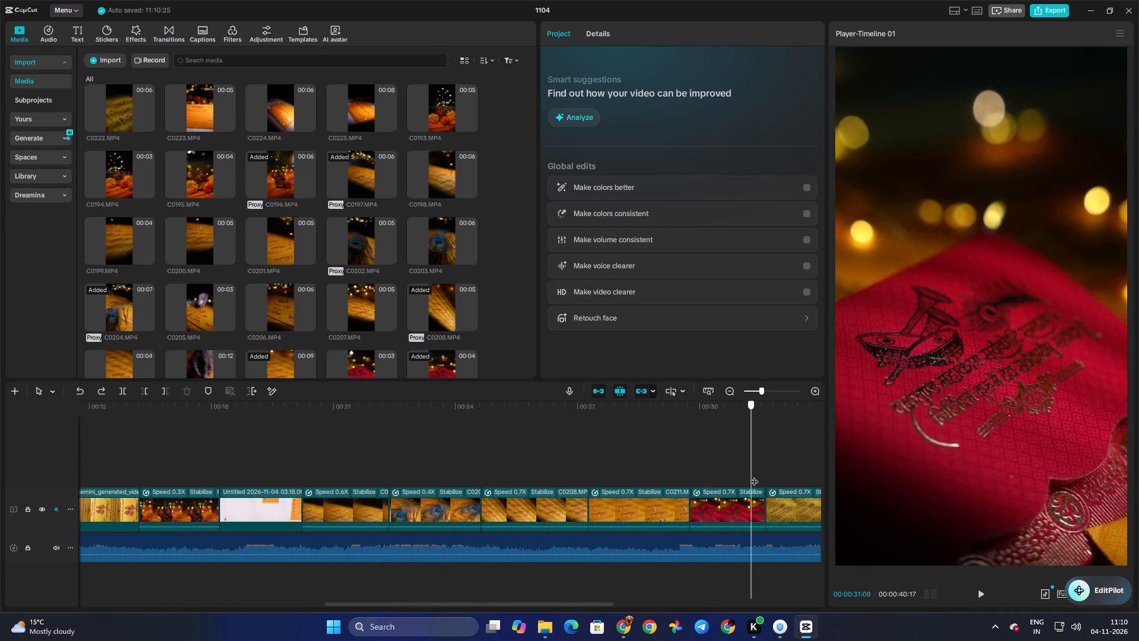
{"action": "left_click_drag", "start_coordinate": [754, 475], "coordinate": [439, 485]}
{"action": "key", "text": "space"}
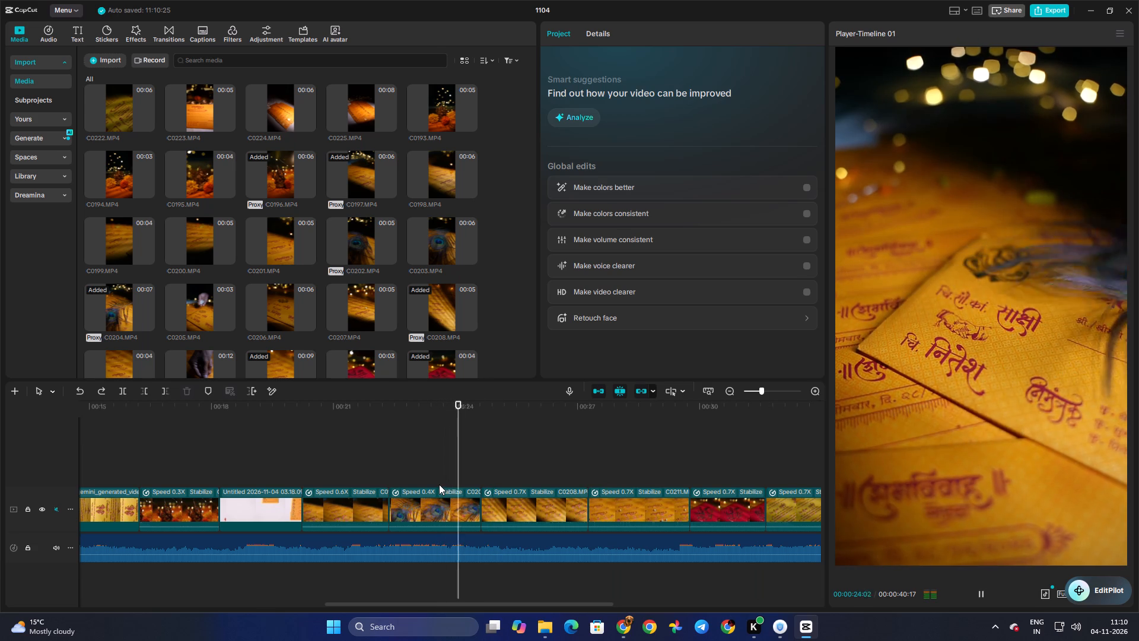
{"action": "key", "text": "space"}
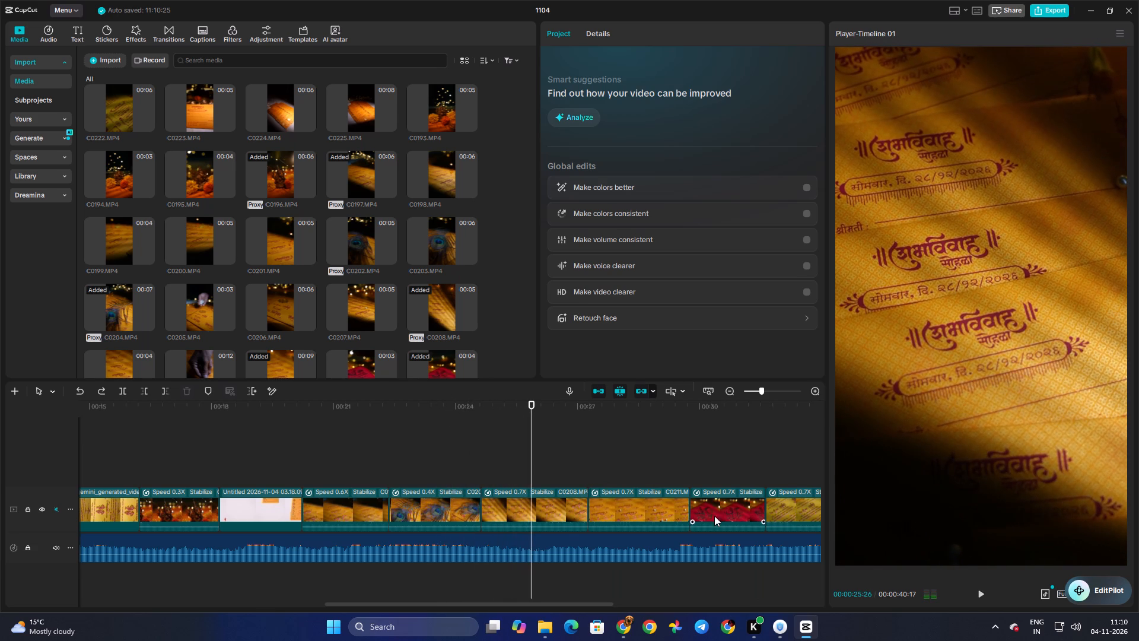
Move the 0.7X red-card clip between C0204 and C0208 and play through the new order.
{"action": "left_click_drag", "start_coordinate": [714, 516], "coordinate": [511, 520]}
{"action": "left_click", "coordinate": [488, 480]}
{"action": "key", "text": "space"}
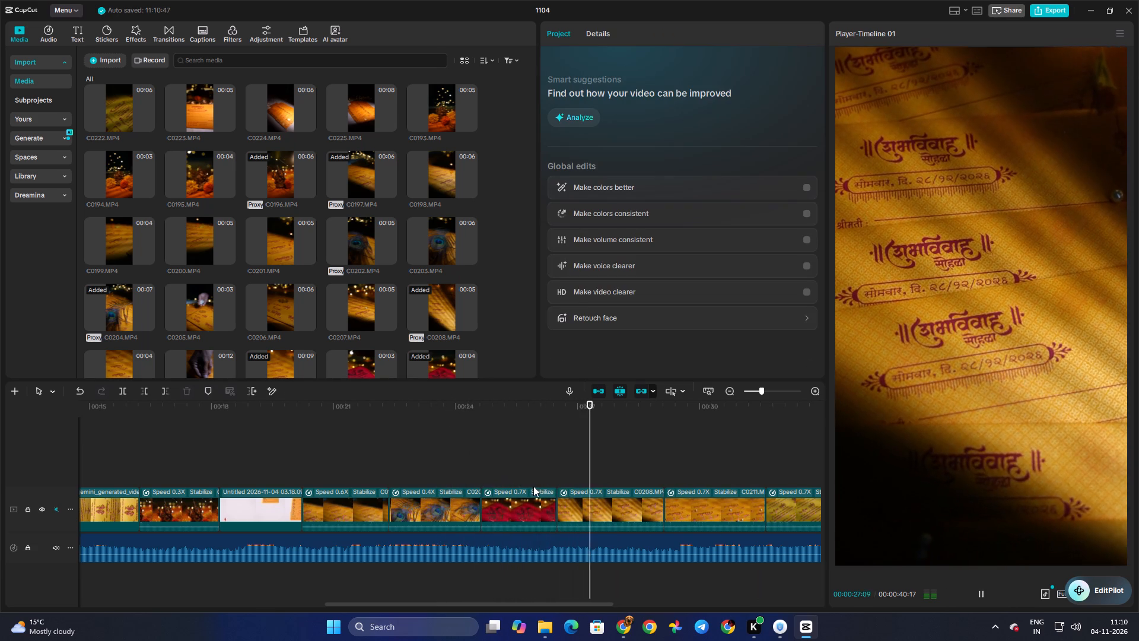
{"action": "key", "text": "space"}
Trim a few frames off the end of the red-card clip and replay its transitions from C0204 into C0208.
{"action": "left_click", "coordinate": [542, 508]}
{"action": "left_click", "coordinate": [555, 509]}
{"action": "left_click", "coordinate": [520, 461]}
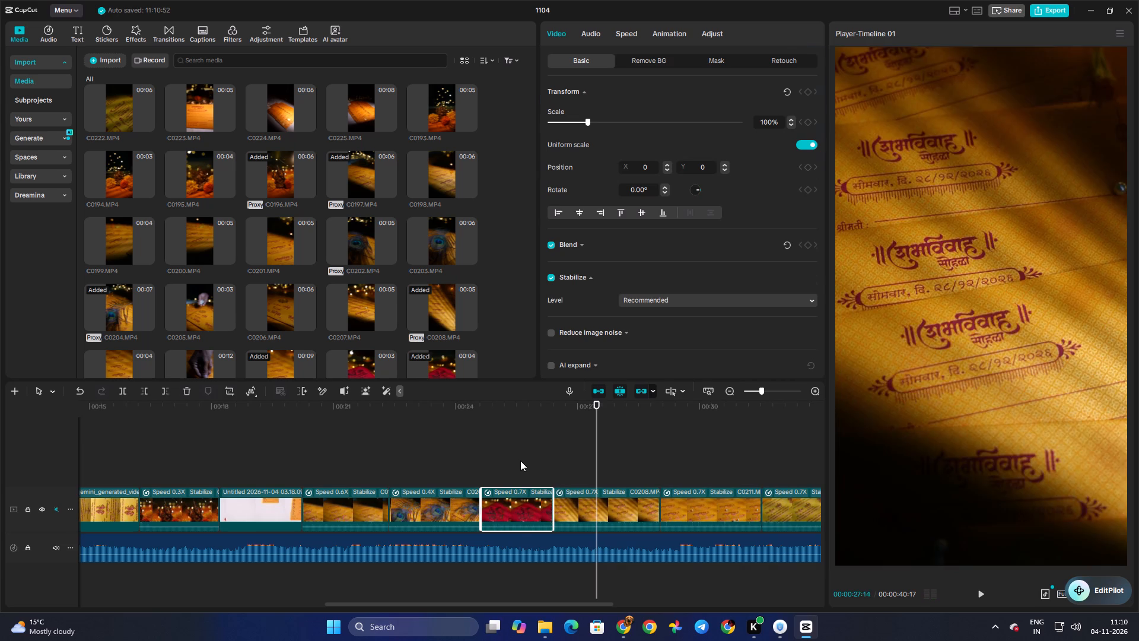
{"action": "key", "text": "space"}
{"action": "left_click", "coordinate": [501, 451]}
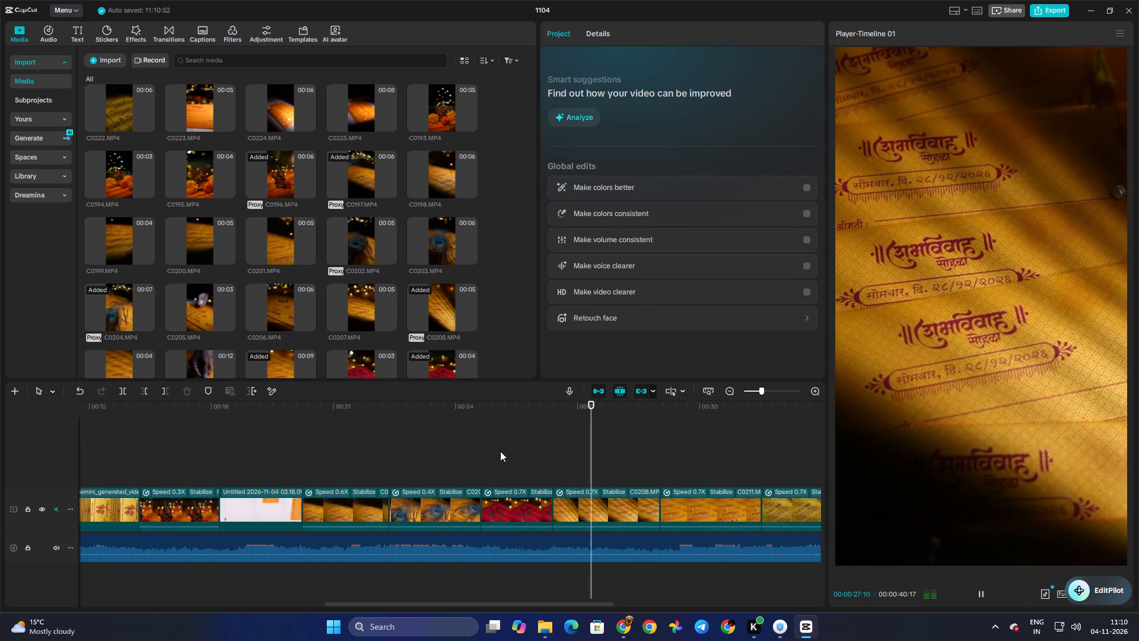
{"action": "left_click_drag", "start_coordinate": [500, 451], "coordinate": [475, 452]}
{"action": "key", "text": "space"}
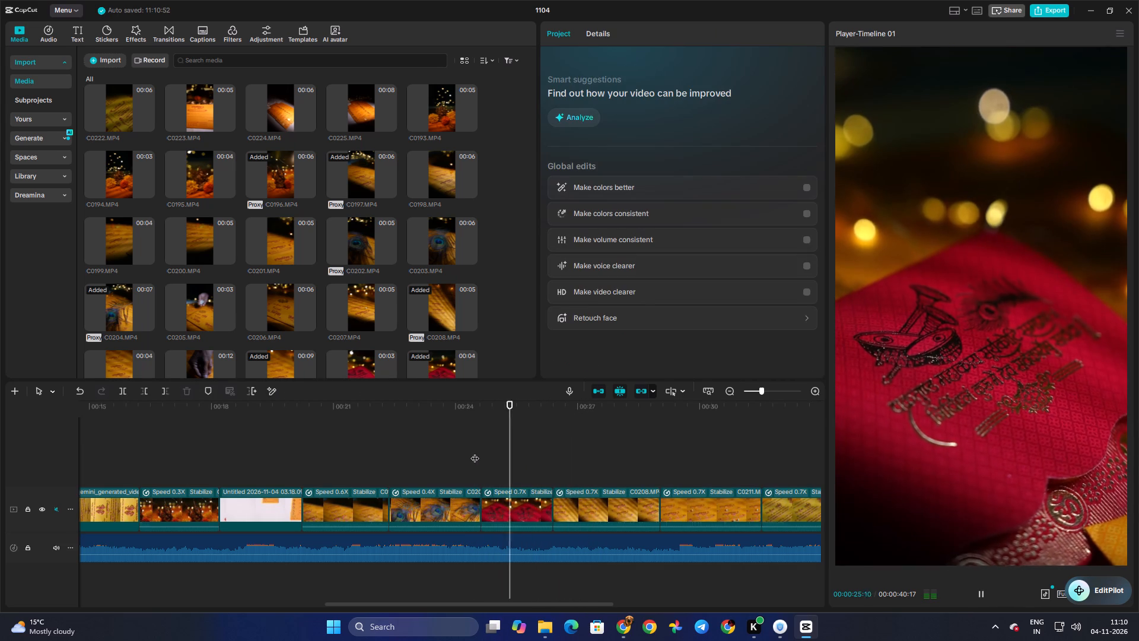
{"action": "key", "text": "space"}
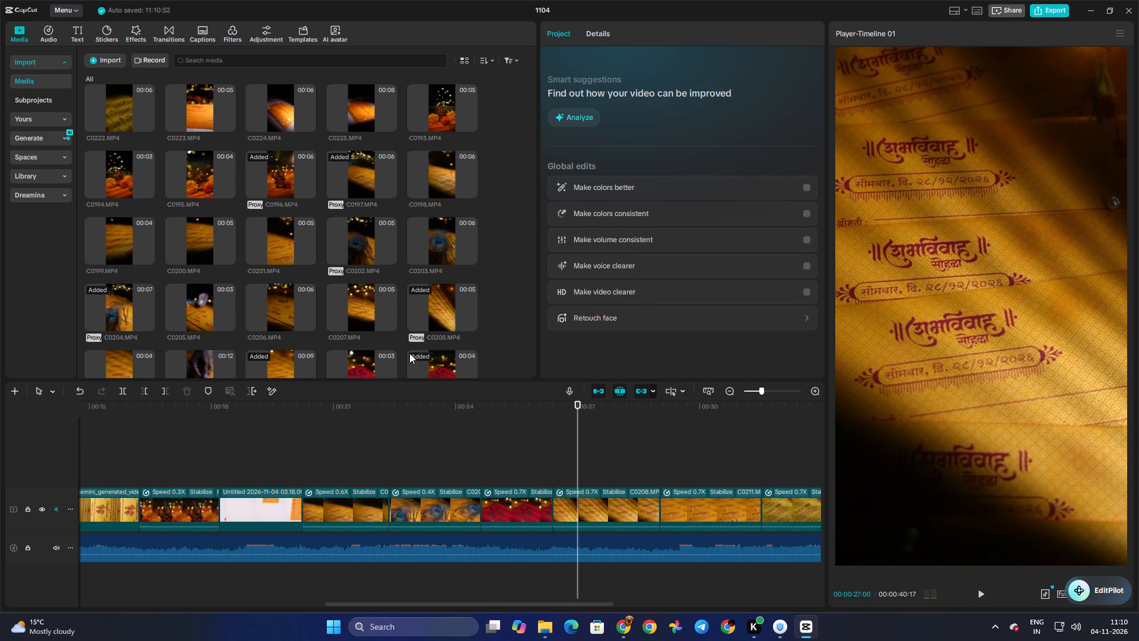
Preview the four Untitled clips with petals, diyas and orange cards in the media library, scrubbing the 15.54 clip through to its end.
{"action": "scroll", "coordinate": [361, 258], "scroll_direction": "down", "scroll_amount": 9}
{"action": "left_click", "coordinate": [208, 334]}
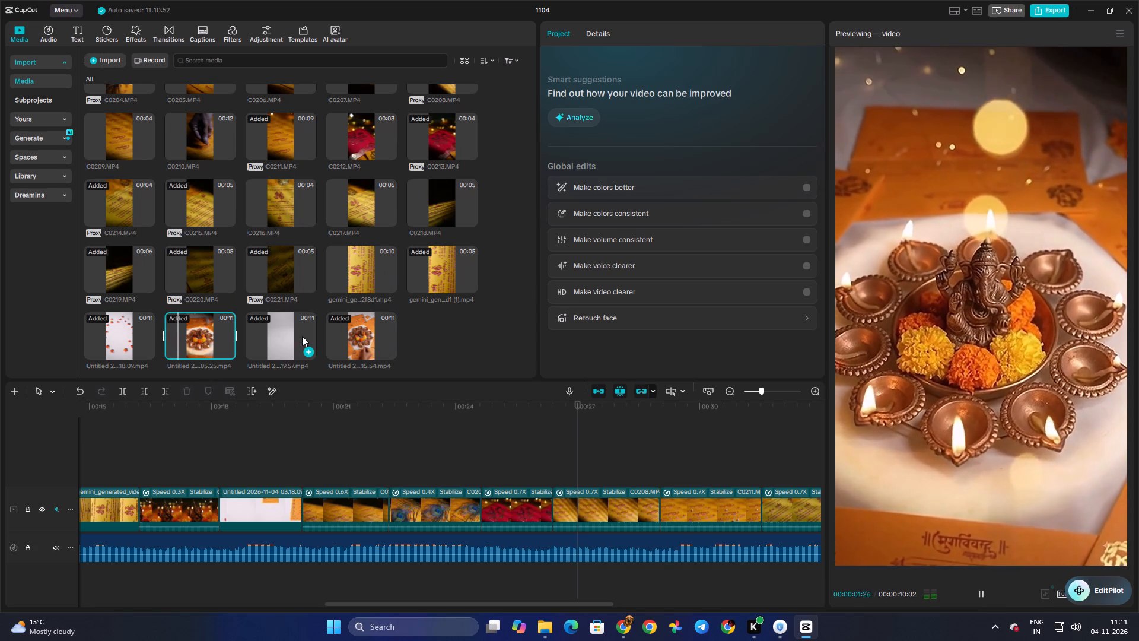
{"action": "left_click", "coordinate": [291, 334]}
{"action": "left_click", "coordinate": [365, 329]}
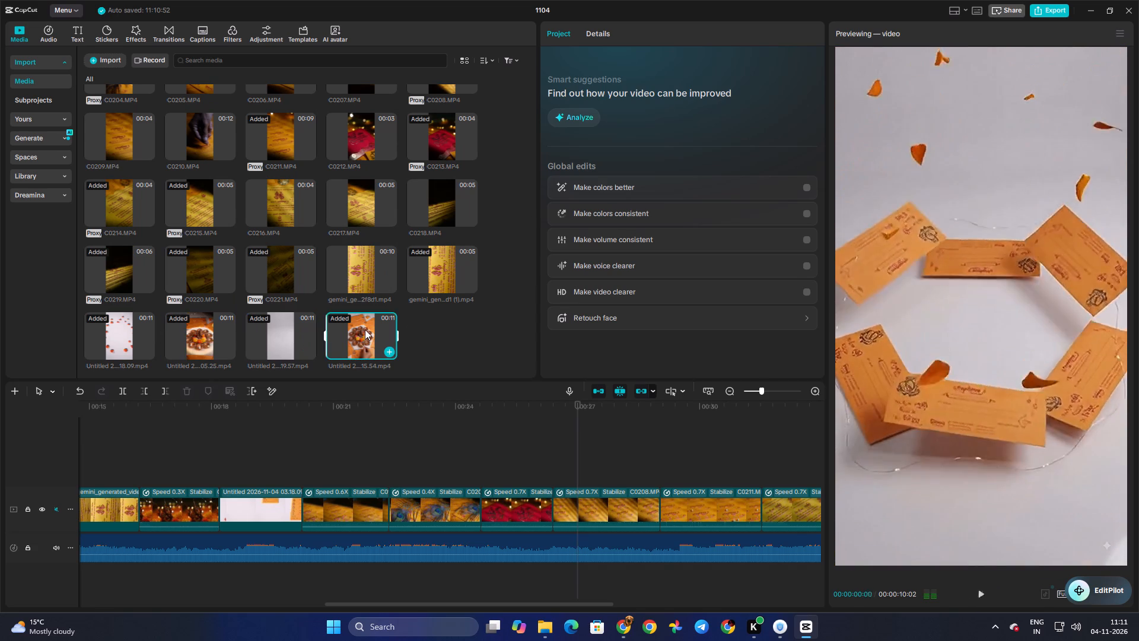
{"action": "left_click", "coordinate": [114, 335]}
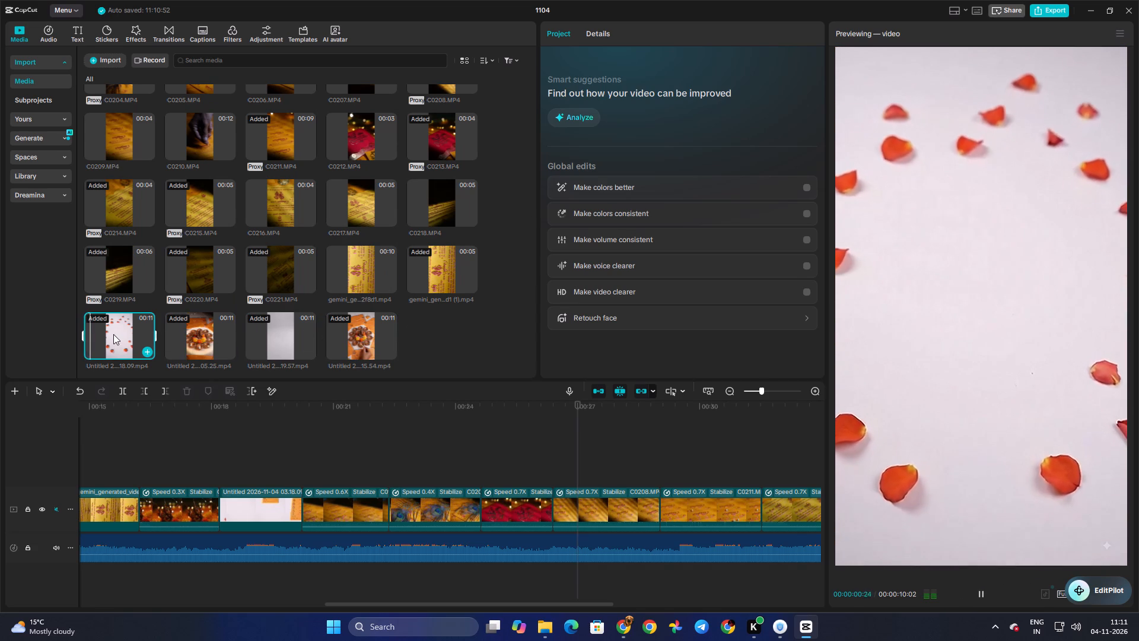
{"action": "left_click", "coordinate": [215, 331]}
{"action": "left_click", "coordinate": [313, 334]}
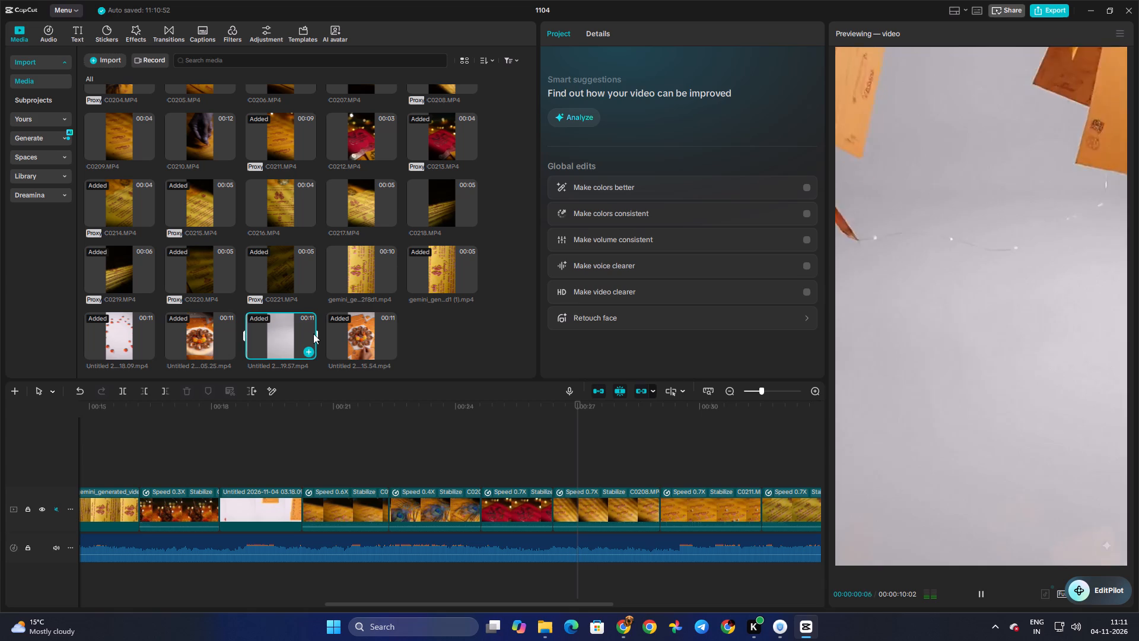
{"action": "left_click", "coordinate": [359, 334]}
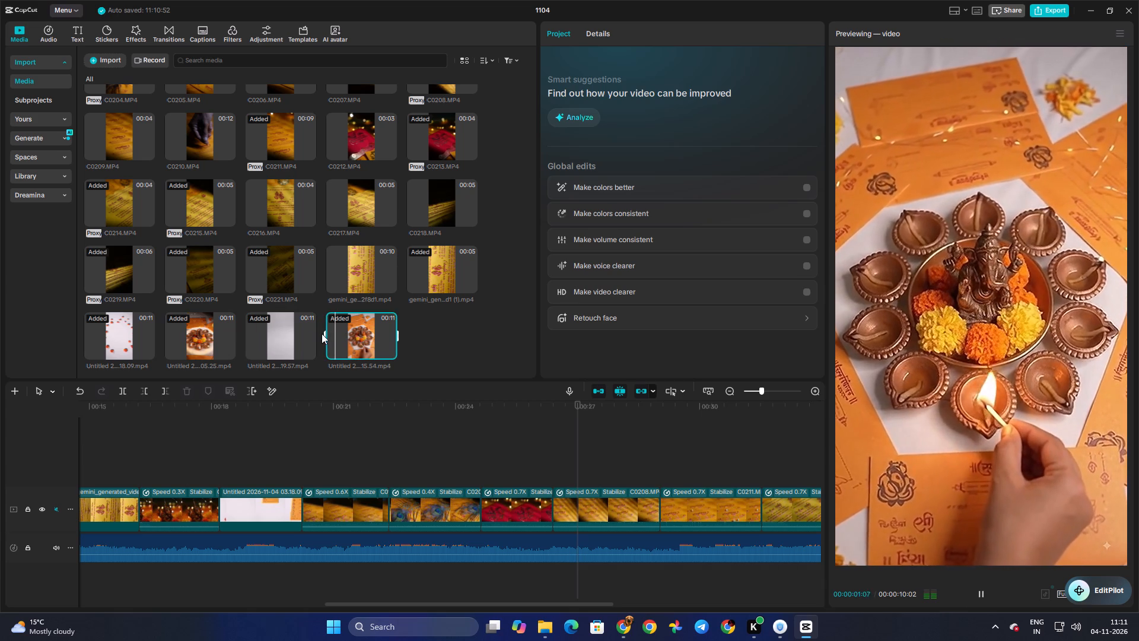
{"action": "left_click_drag", "start_coordinate": [324, 334], "coordinate": [392, 335]}
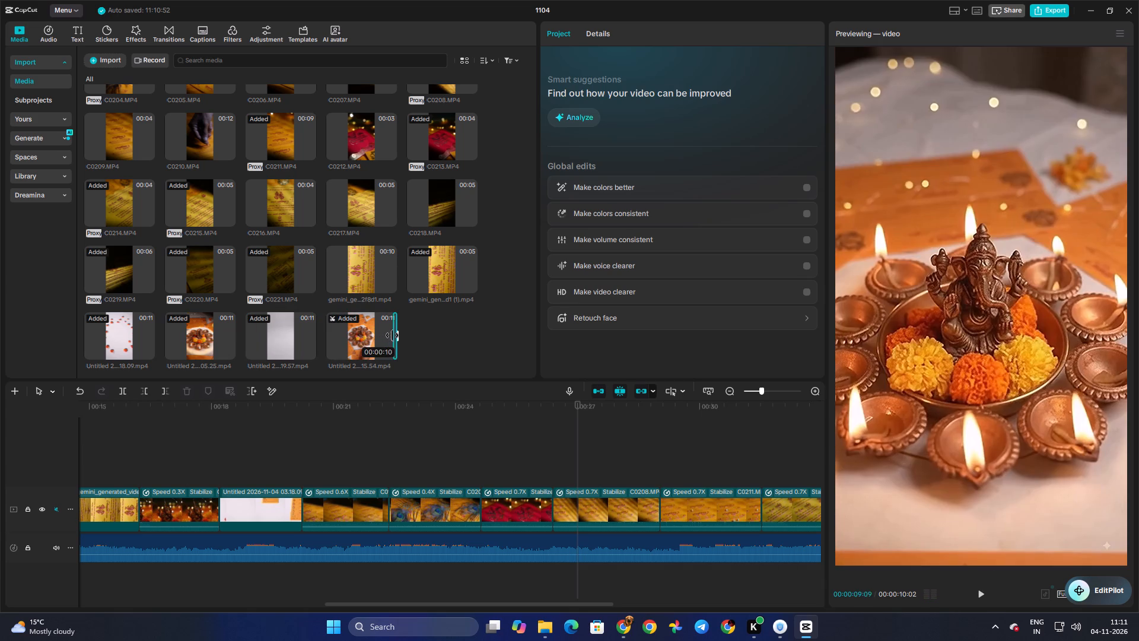
{"action": "left_click_drag", "start_coordinate": [392, 335], "coordinate": [198, 339]}
{"action": "left_click", "coordinate": [189, 337]}
Preview the two gemini_generated video clips of the golden invitation card, scrubbing partway through the (1) version.
{"action": "left_click", "coordinate": [468, 268]}
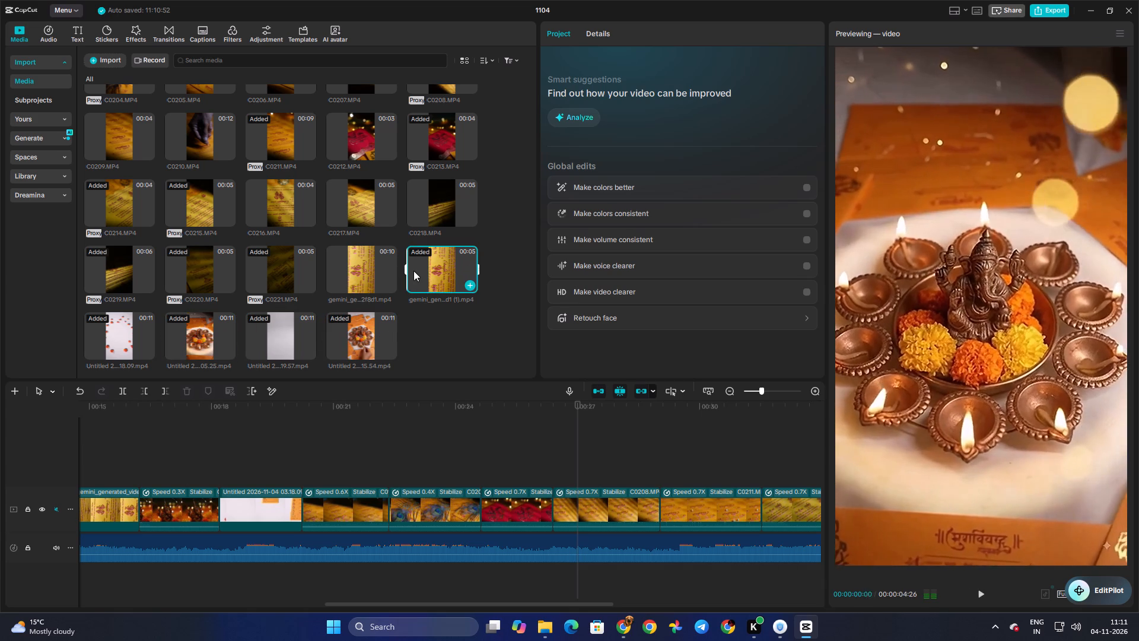
{"action": "left_click_drag", "start_coordinate": [407, 271], "coordinate": [442, 271]}
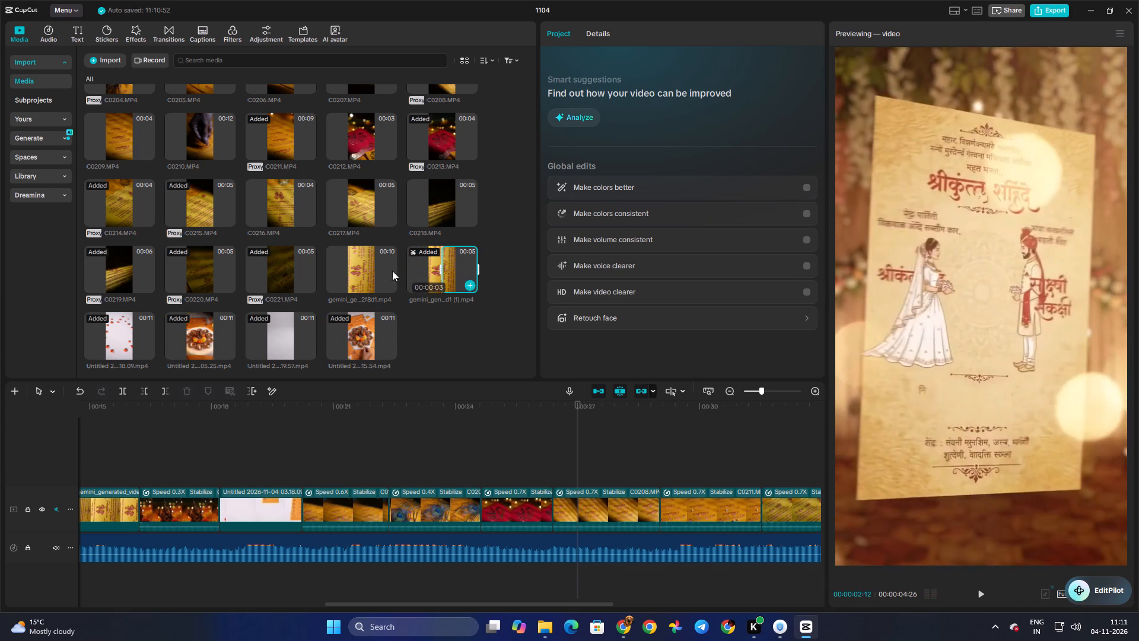
{"action": "left_click", "coordinate": [380, 271]}
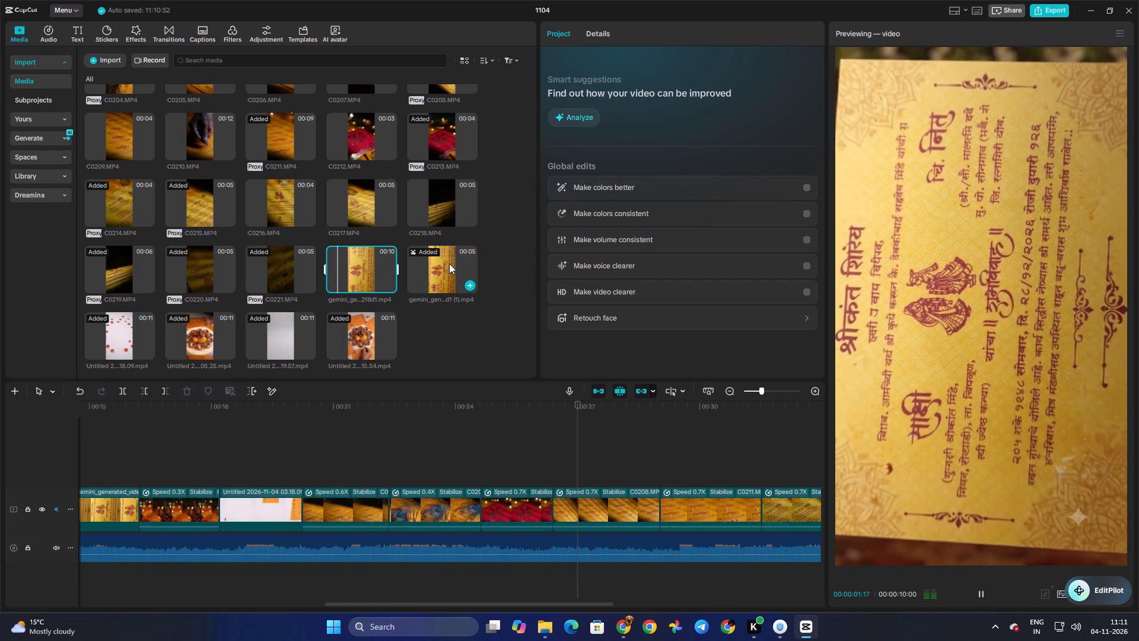
{"action": "left_click", "coordinate": [449, 264]}
Recheck the petal clip and C0221, and scrub through the Untitled 15.54, 05.25 and 19.57 diya clips to compare their shots.
{"action": "left_click", "coordinate": [122, 334]}
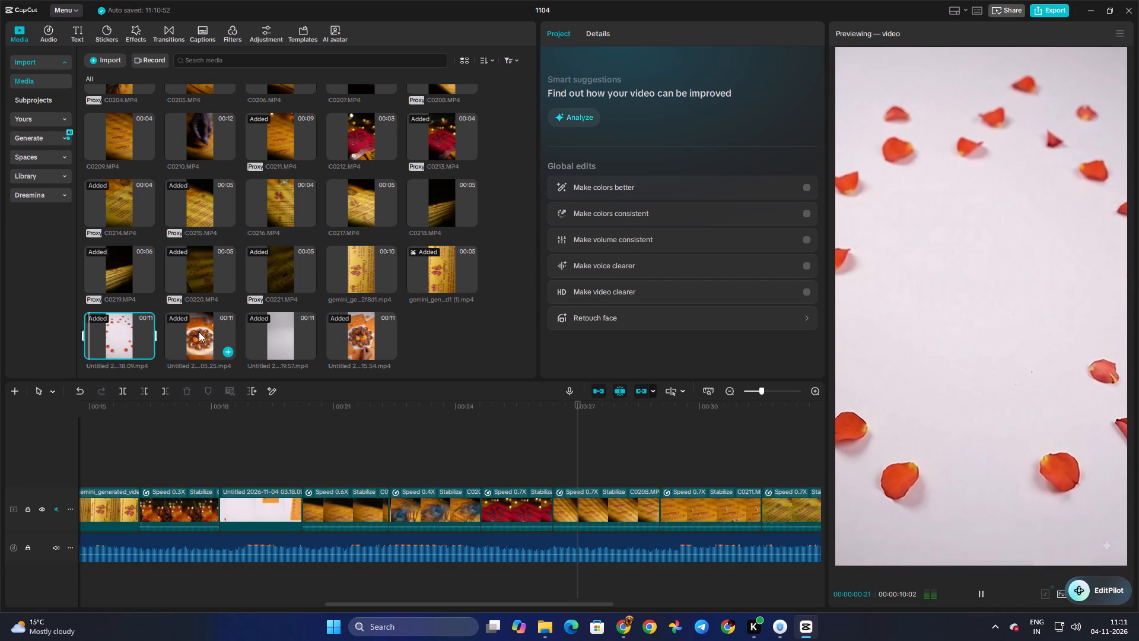
{"action": "left_click", "coordinate": [268, 267]}
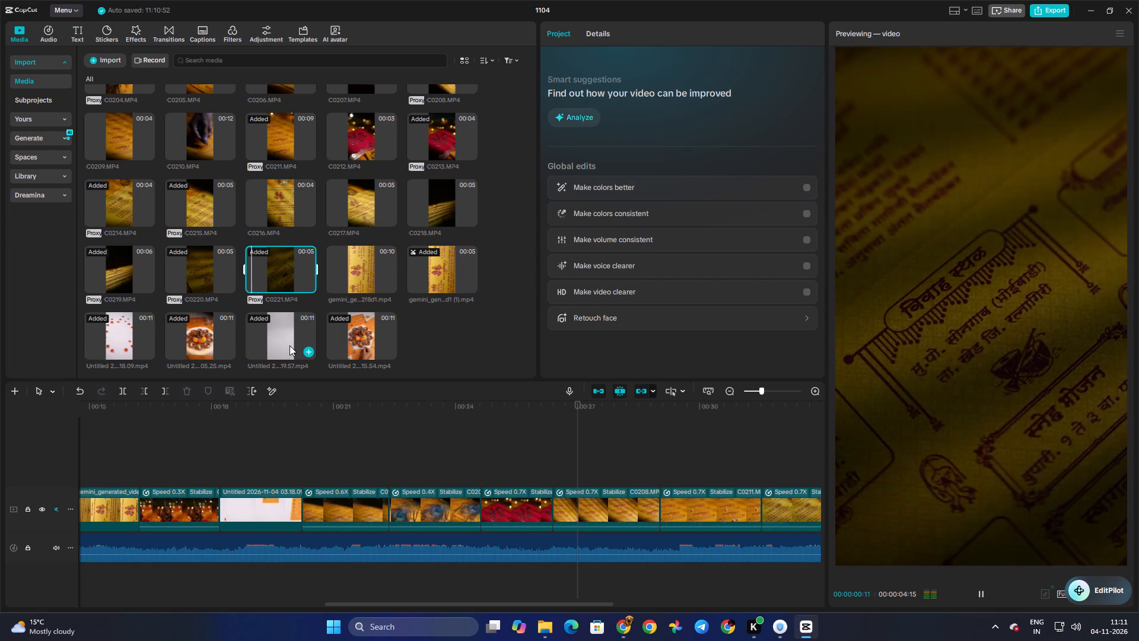
{"action": "left_click", "coordinate": [289, 345]}
{"action": "left_click", "coordinate": [345, 341]}
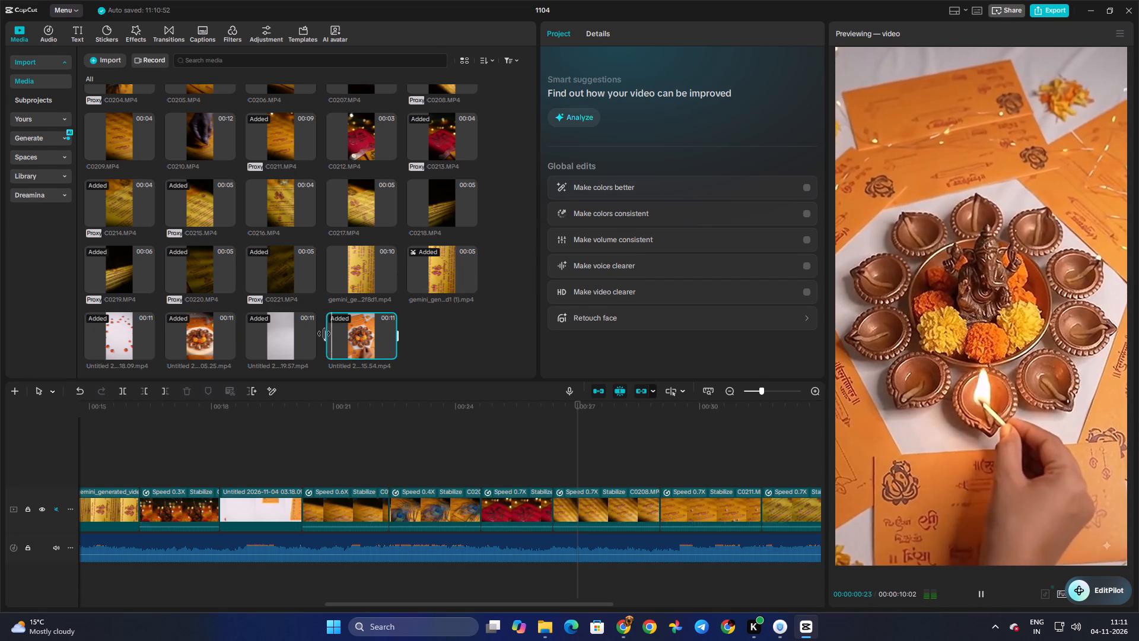
{"action": "left_click_drag", "start_coordinate": [324, 334], "coordinate": [404, 328]}
{"action": "left_click", "coordinate": [199, 327]}
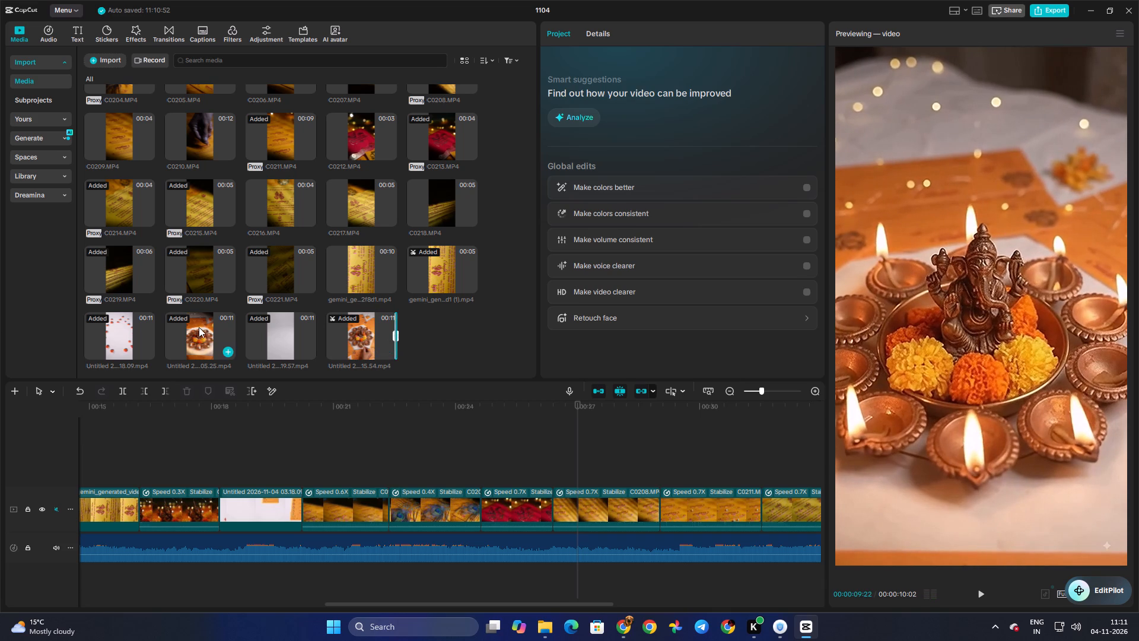
{"action": "left_click_drag", "start_coordinate": [166, 335], "coordinate": [250, 337]}
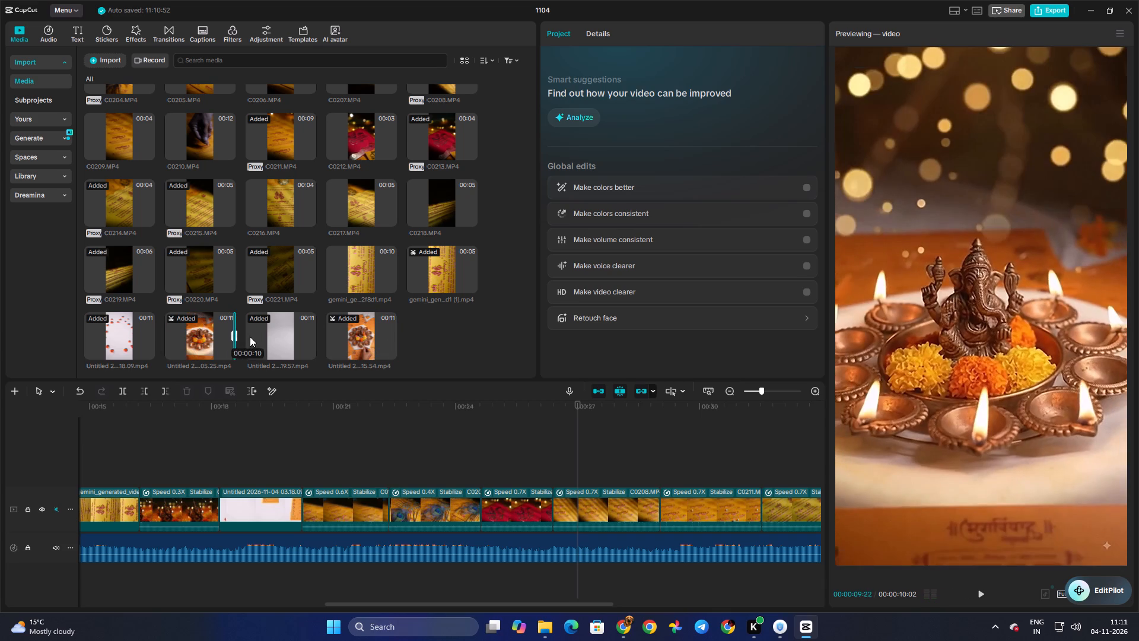
{"action": "left_click_drag", "start_coordinate": [250, 337], "coordinate": [0, 338]}
{"action": "left_click", "coordinate": [300, 347]}
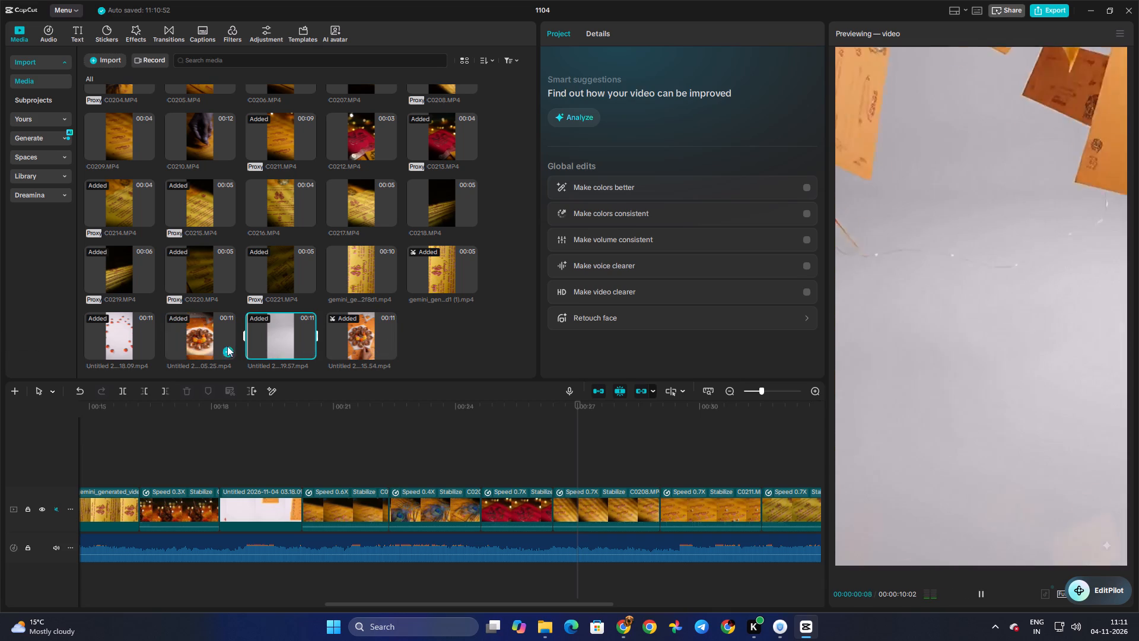
{"action": "left_click_drag", "start_coordinate": [243, 337], "coordinate": [322, 337]}
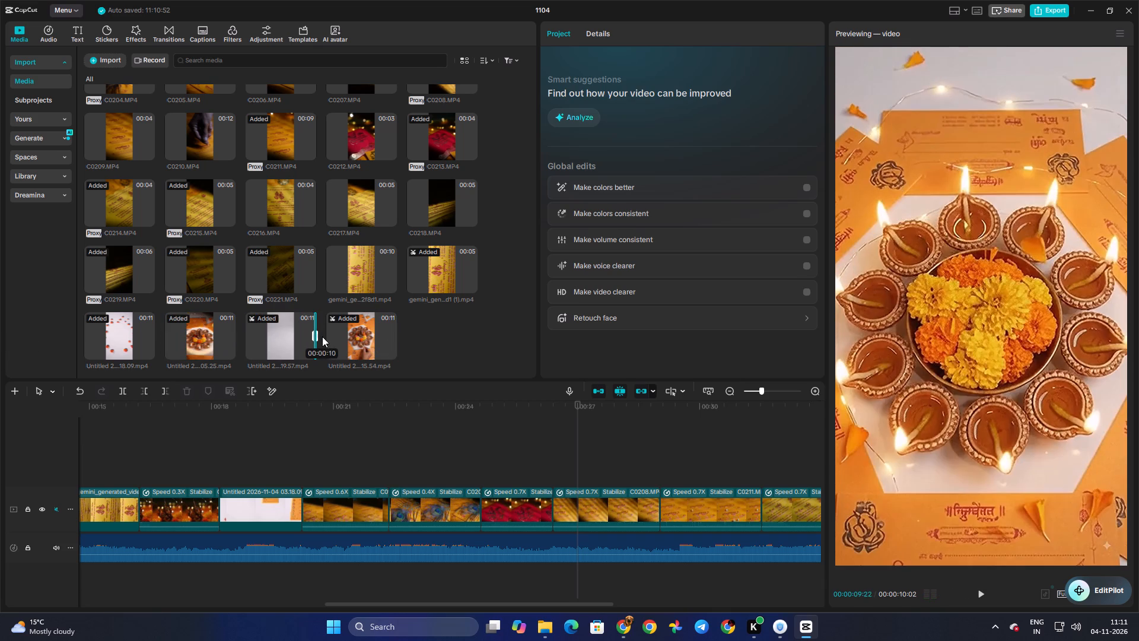
{"action": "left_click_drag", "start_coordinate": [322, 337], "coordinate": [0, 339]}
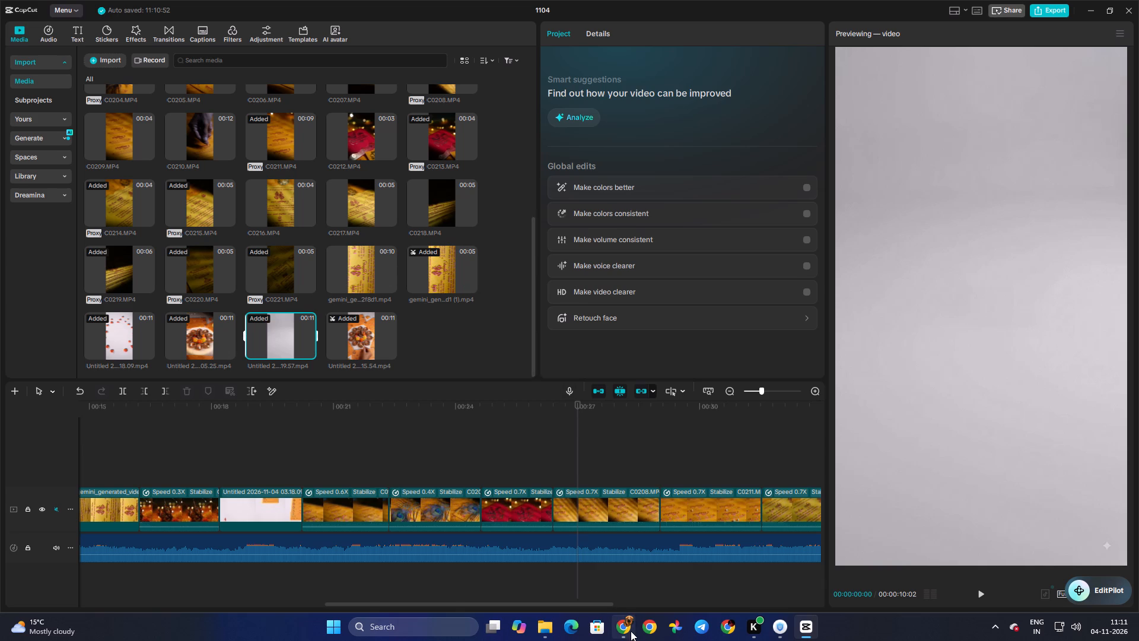
Switch to the Downloads folder in File Explorer and try to preview the selected Untitled video files.
{"action": "left_click", "coordinate": [540, 614]}
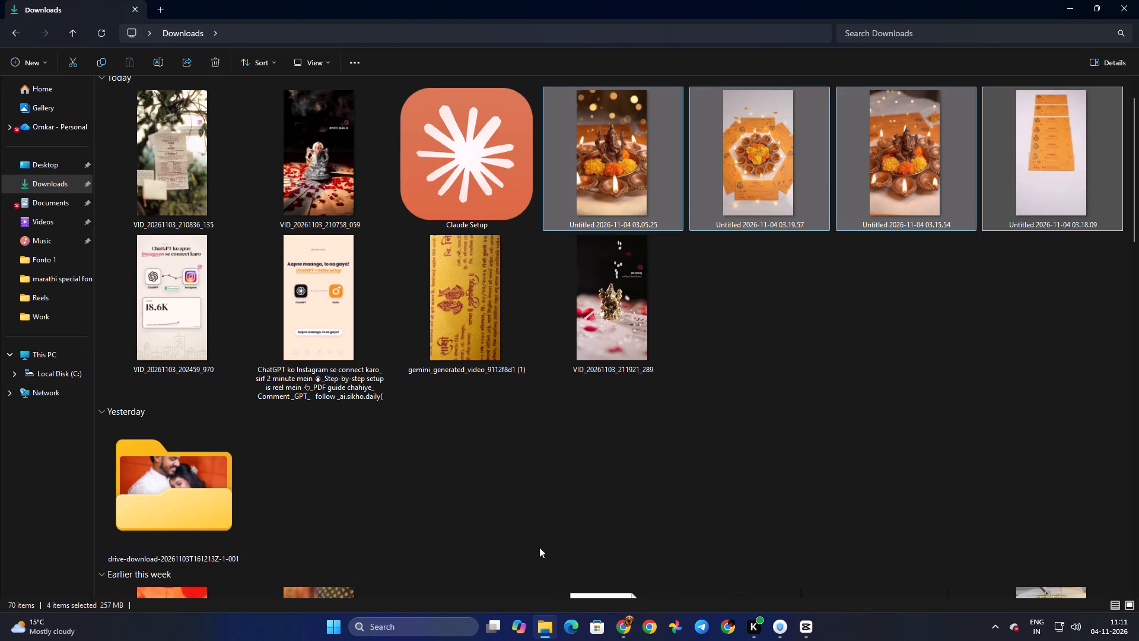
{"action": "key", "text": "space"}
{"action": "key", "text": "space"}
{"action": "key", "text": "space"}
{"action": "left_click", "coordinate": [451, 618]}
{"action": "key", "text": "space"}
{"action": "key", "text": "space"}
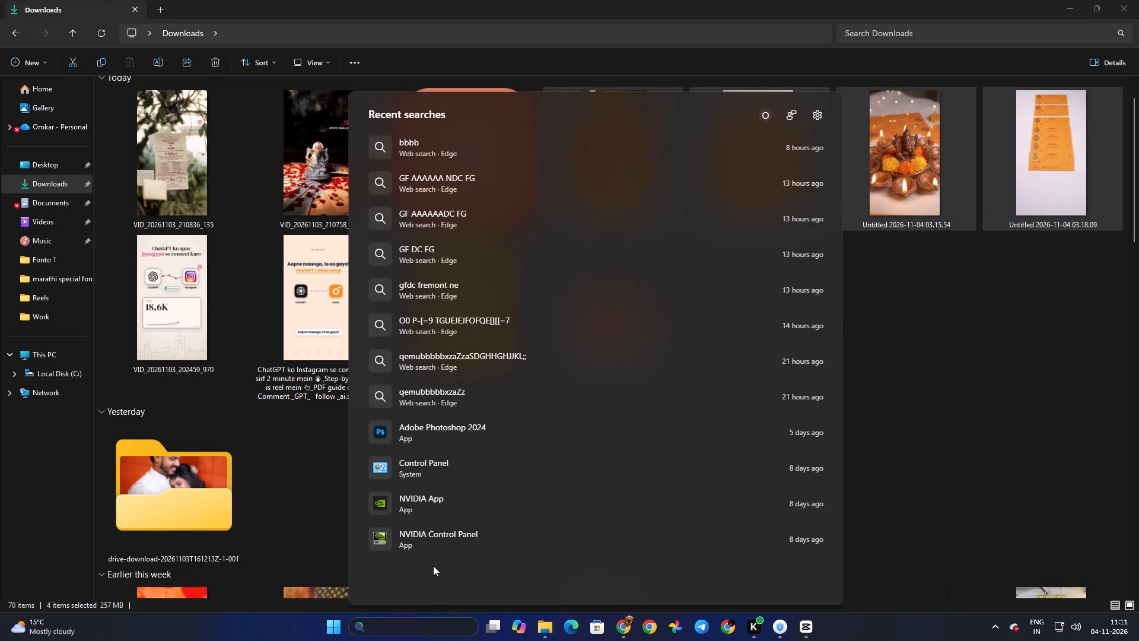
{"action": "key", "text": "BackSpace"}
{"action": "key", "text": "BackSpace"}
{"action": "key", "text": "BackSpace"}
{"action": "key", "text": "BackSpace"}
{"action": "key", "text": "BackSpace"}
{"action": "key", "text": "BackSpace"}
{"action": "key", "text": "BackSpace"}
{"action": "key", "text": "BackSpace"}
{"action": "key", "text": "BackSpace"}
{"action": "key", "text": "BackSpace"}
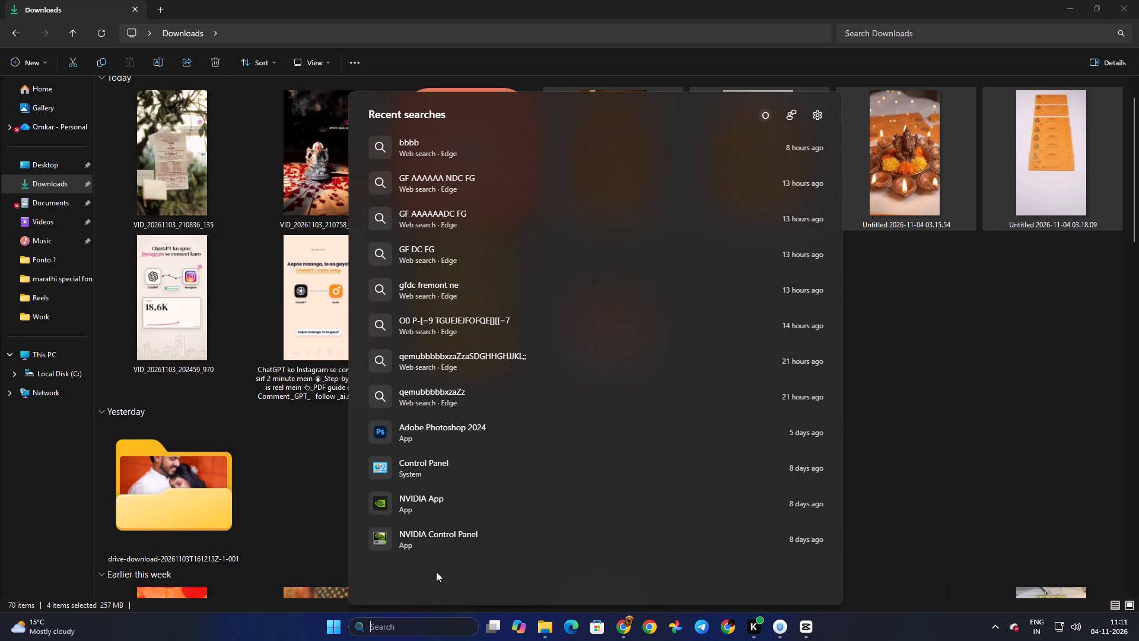
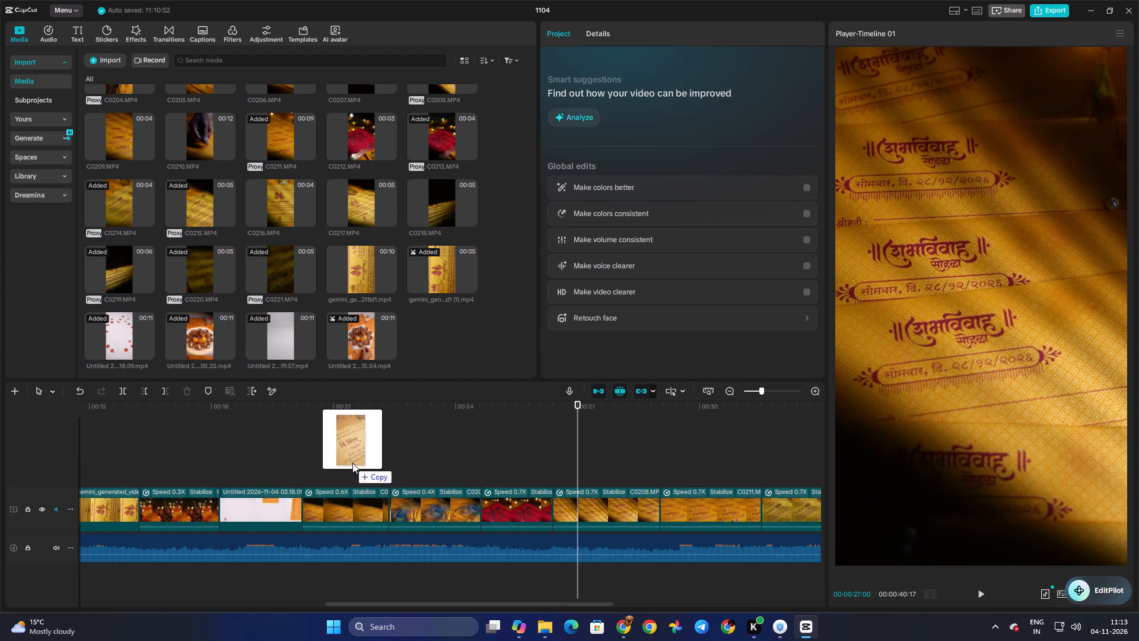
Add the golden invitation card video from the Downloads folder to a track above the main clips, starting at 00:27.
{"action": "left_click_drag", "start_coordinate": [352, 463], "coordinate": [352, 462]}
Play back the timeline section leading into the peacock feather shot and pause on that shot.
{"action": "double_click", "coordinate": [196, 459]}
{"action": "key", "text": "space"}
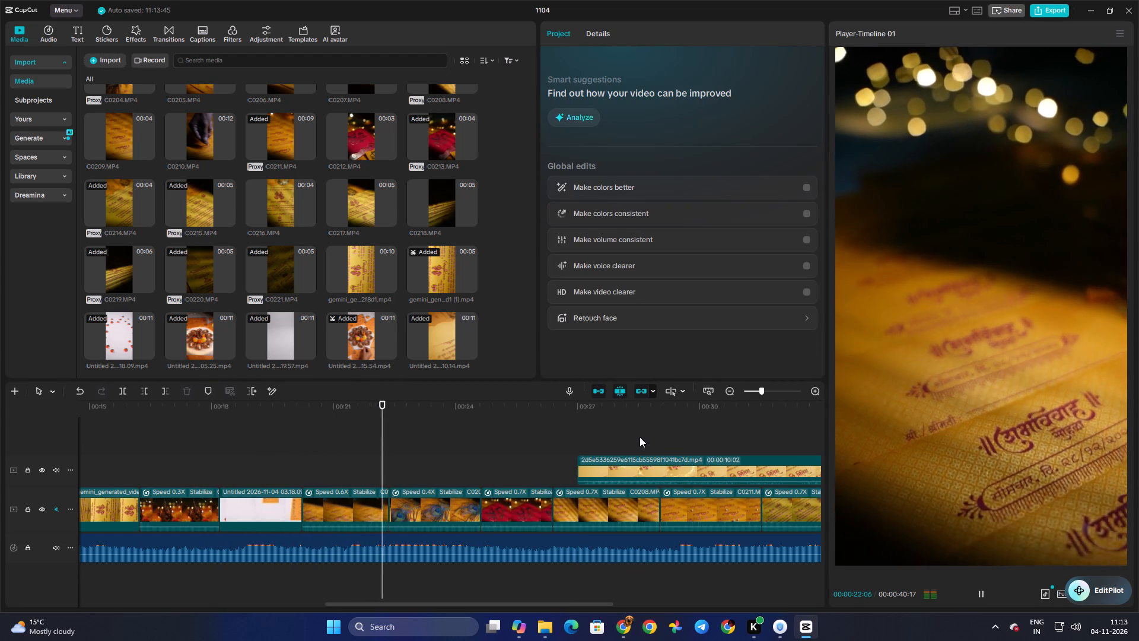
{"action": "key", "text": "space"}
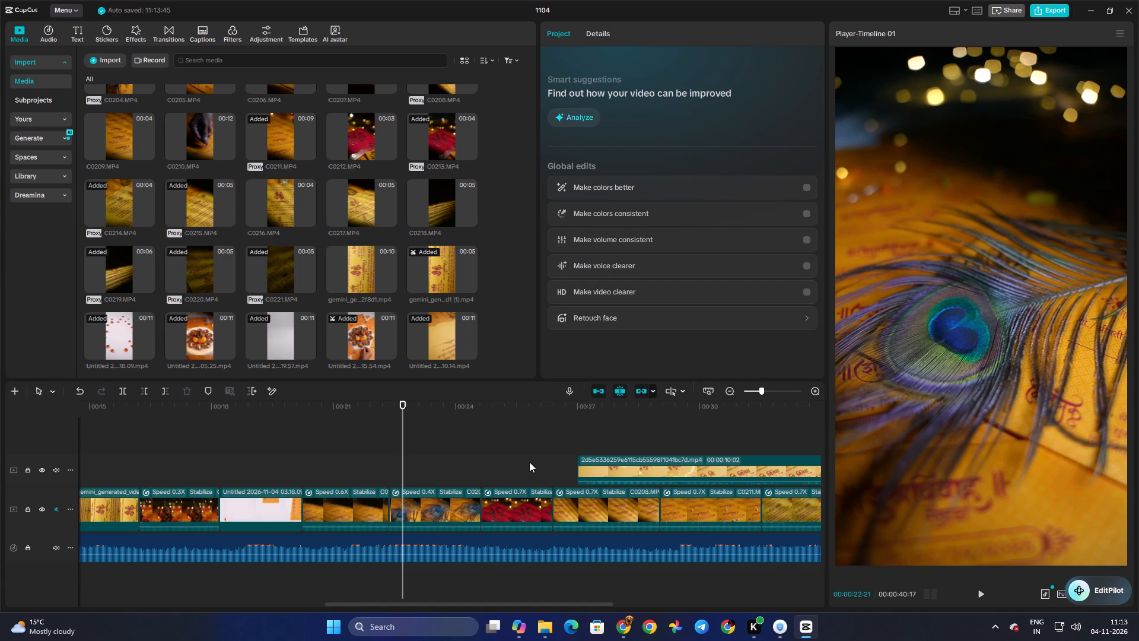
Scrub and play through the overlay clip 2d5e….mp4 to examine how its card shot and name lettering progress.
{"action": "scroll", "coordinate": [529, 463], "scroll_direction": "down", "scroll_amount": 1}
{"action": "left_click", "coordinate": [558, 440]}
{"action": "left_click_drag", "start_coordinate": [558, 440], "coordinate": [674, 448]}
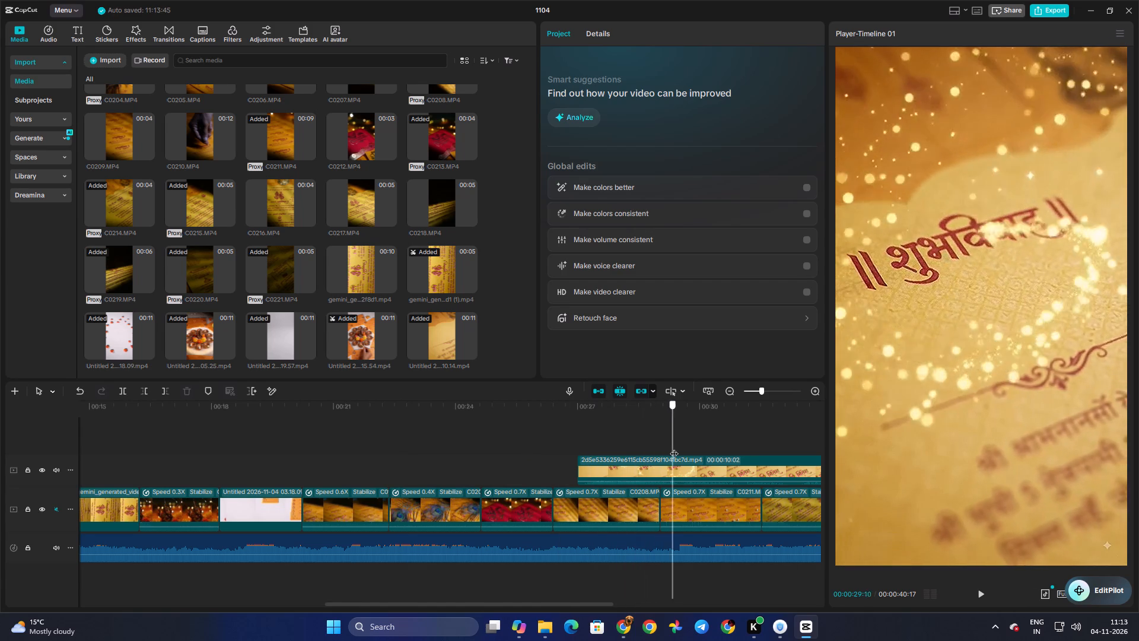
{"action": "left_click_drag", "start_coordinate": [674, 448], "coordinate": [778, 450]}
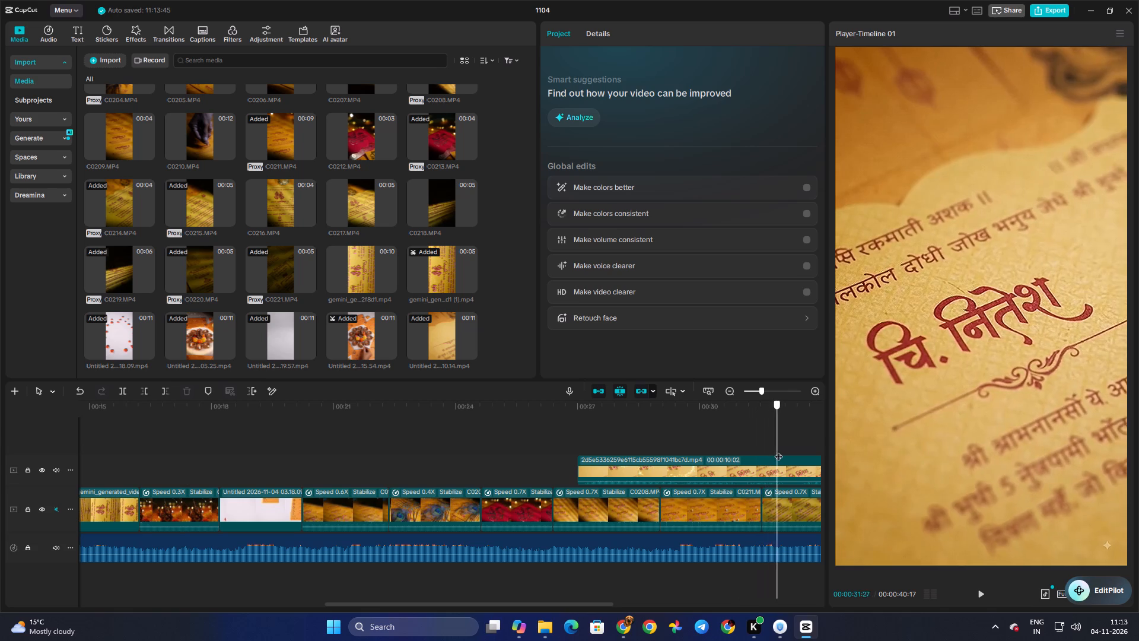
{"action": "left_click_drag", "start_coordinate": [778, 450], "coordinate": [591, 436]}
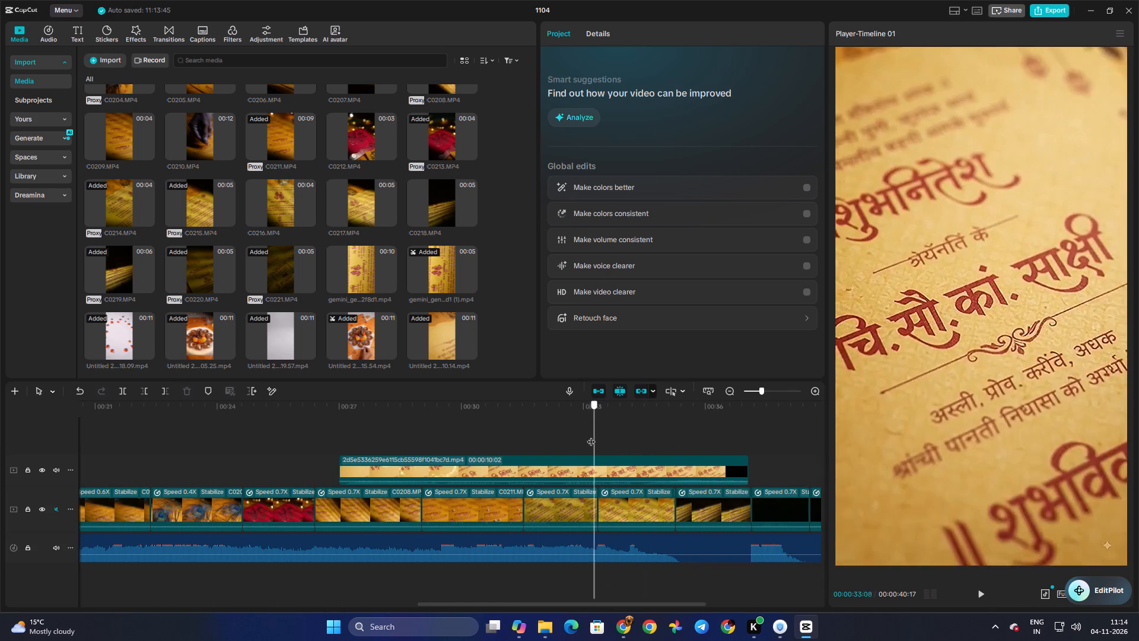
{"action": "left_click_drag", "start_coordinate": [591, 436], "coordinate": [585, 438]}
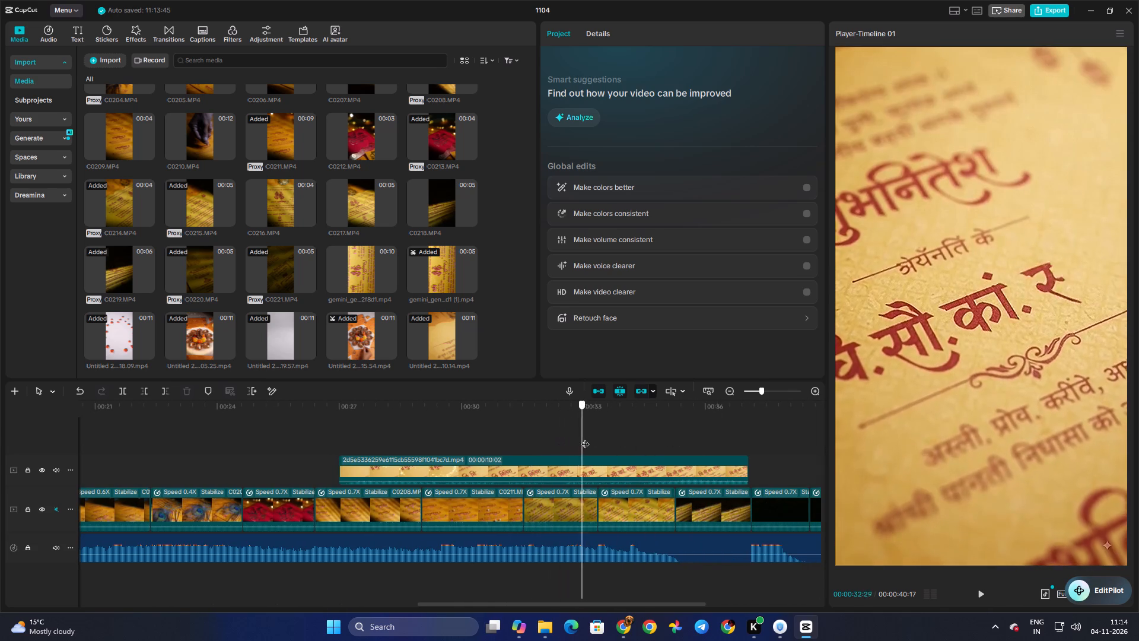
{"action": "left_click_drag", "start_coordinate": [585, 438], "coordinate": [647, 440]}
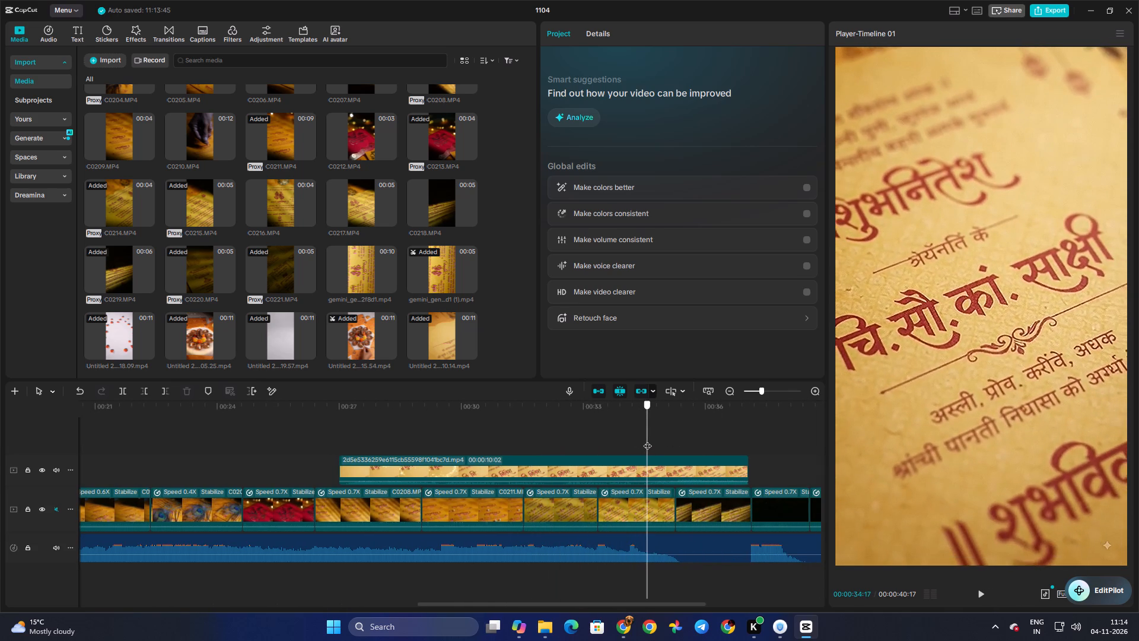
{"action": "left_click_drag", "start_coordinate": [647, 440], "coordinate": [686, 441]}
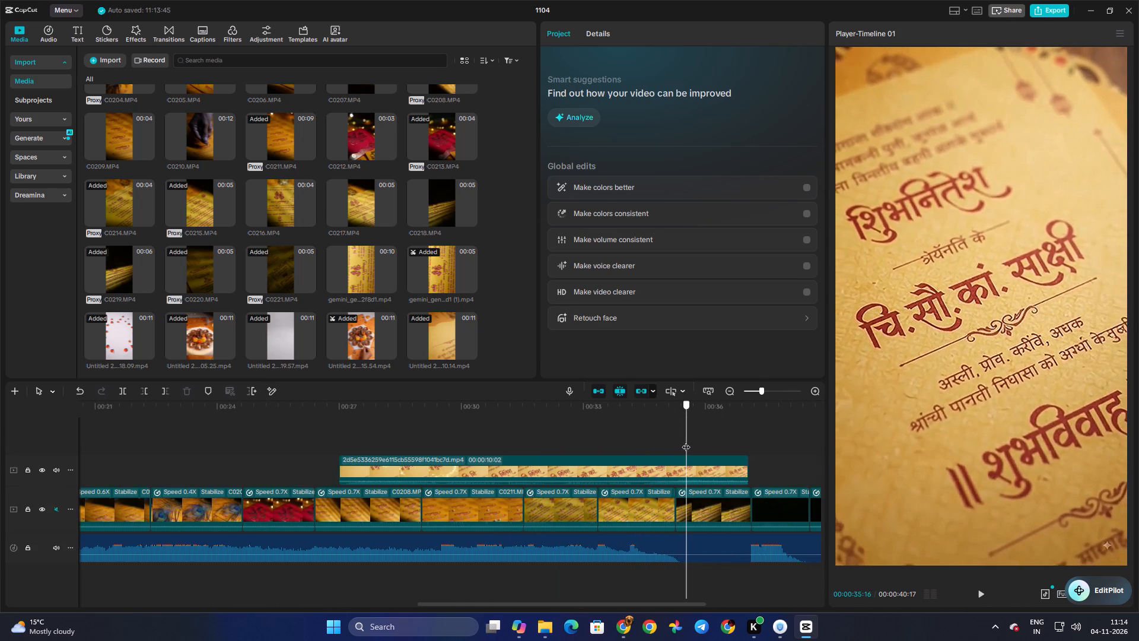
{"action": "left_click_drag", "start_coordinate": [686, 441], "coordinate": [650, 442]}
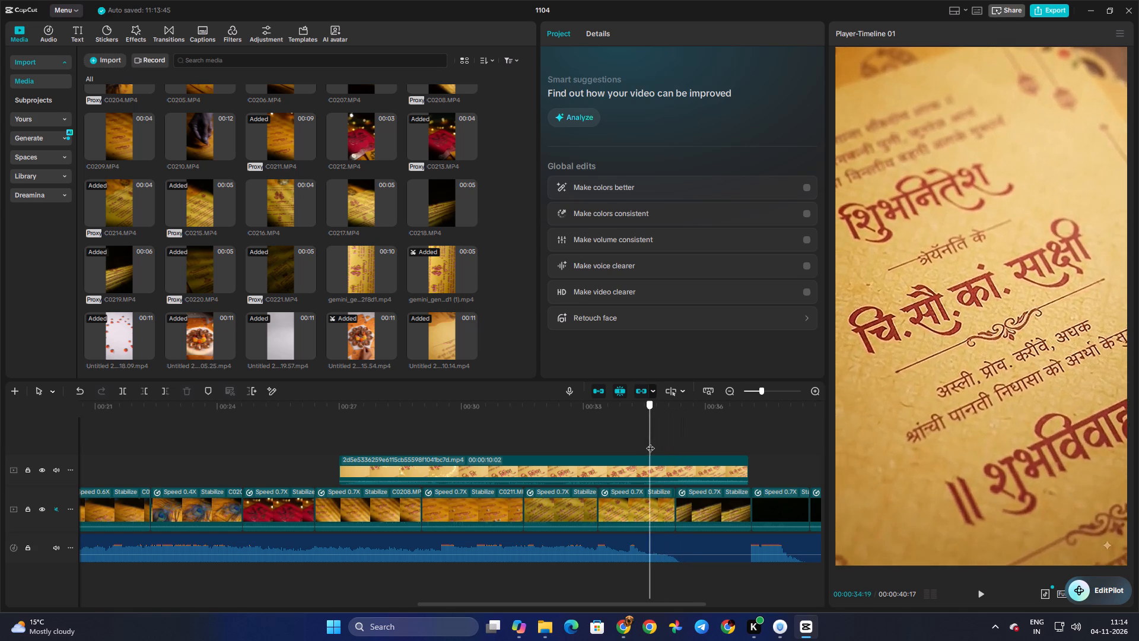
{"action": "left_click_drag", "start_coordinate": [650, 442], "coordinate": [606, 442]}
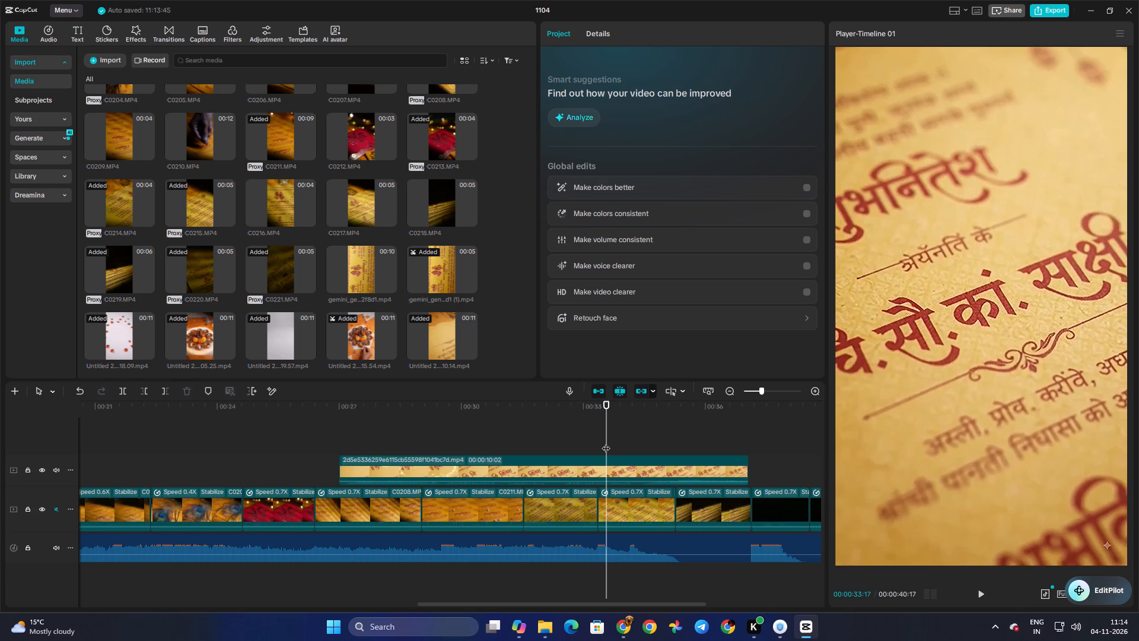
{"action": "left_click", "coordinate": [530, 442]}
{"action": "key", "text": "space"}
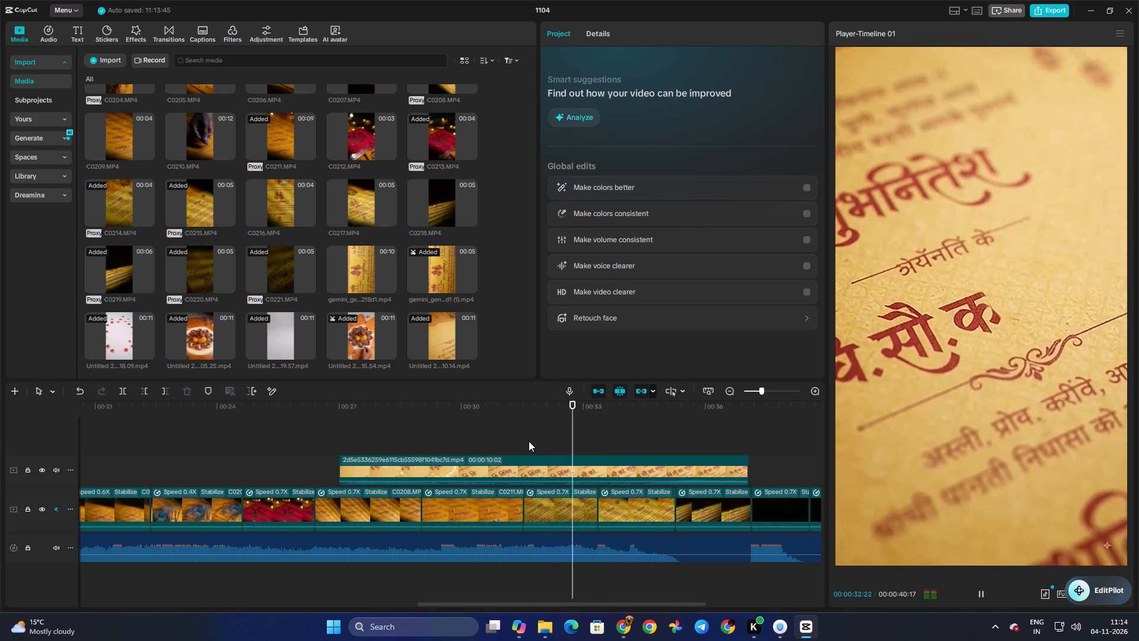
{"action": "key", "text": "space"}
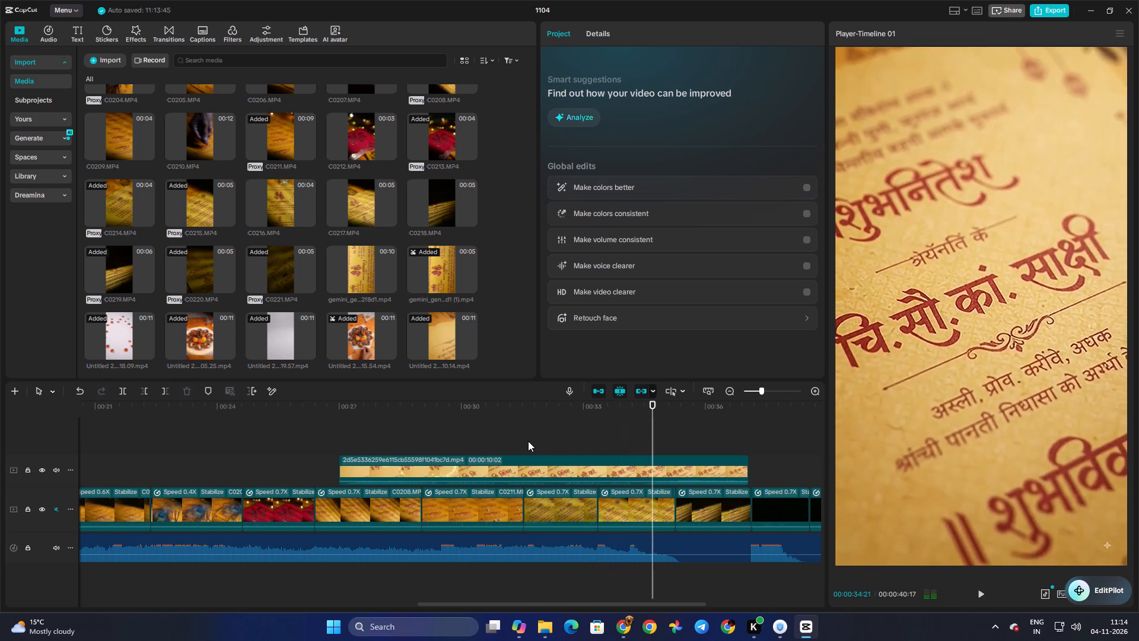
{"action": "left_click_drag", "start_coordinate": [655, 436], "coordinate": [657, 436]}
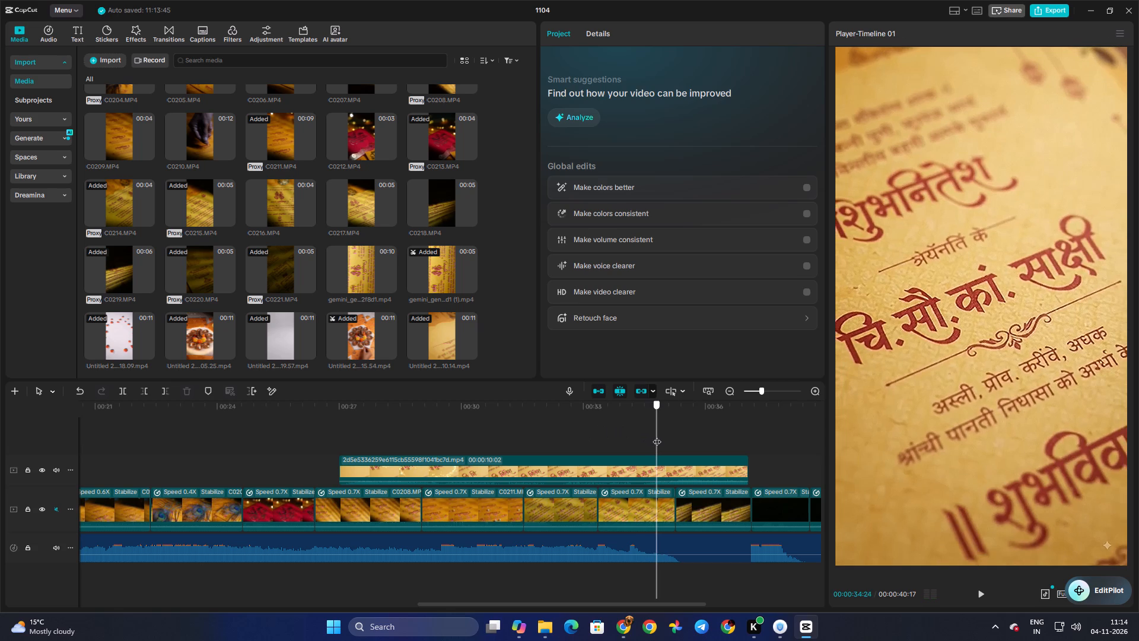
{"action": "left_click_drag", "start_coordinate": [657, 436], "coordinate": [699, 438]}
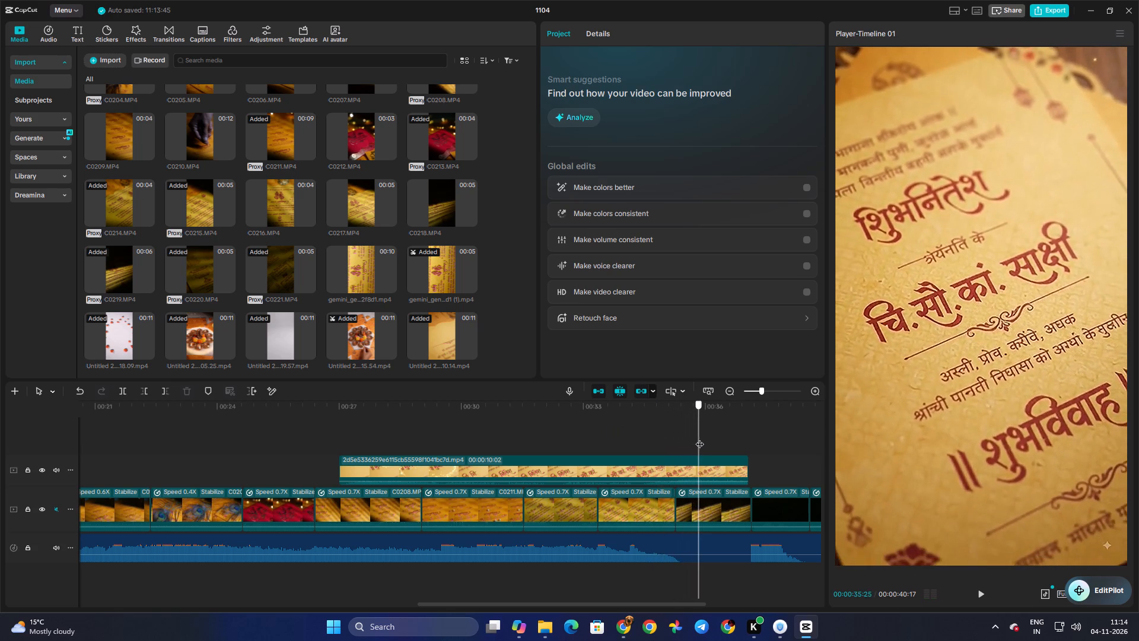
{"action": "left_click_drag", "start_coordinate": [699, 438], "coordinate": [665, 438]}
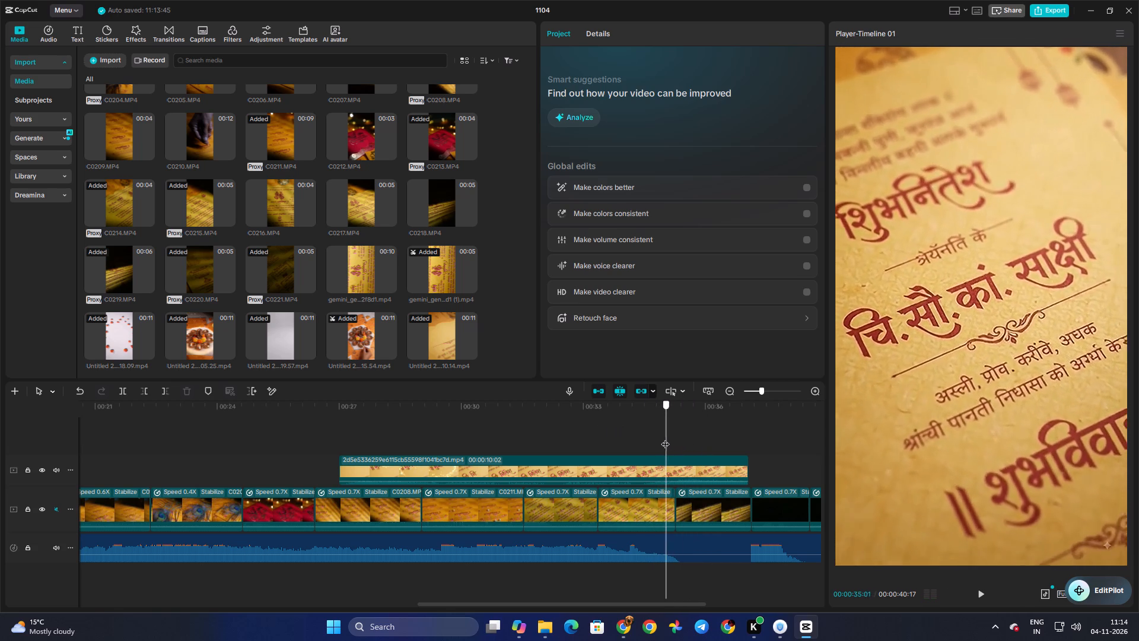
{"action": "left_click_drag", "start_coordinate": [665, 438], "coordinate": [564, 433]}
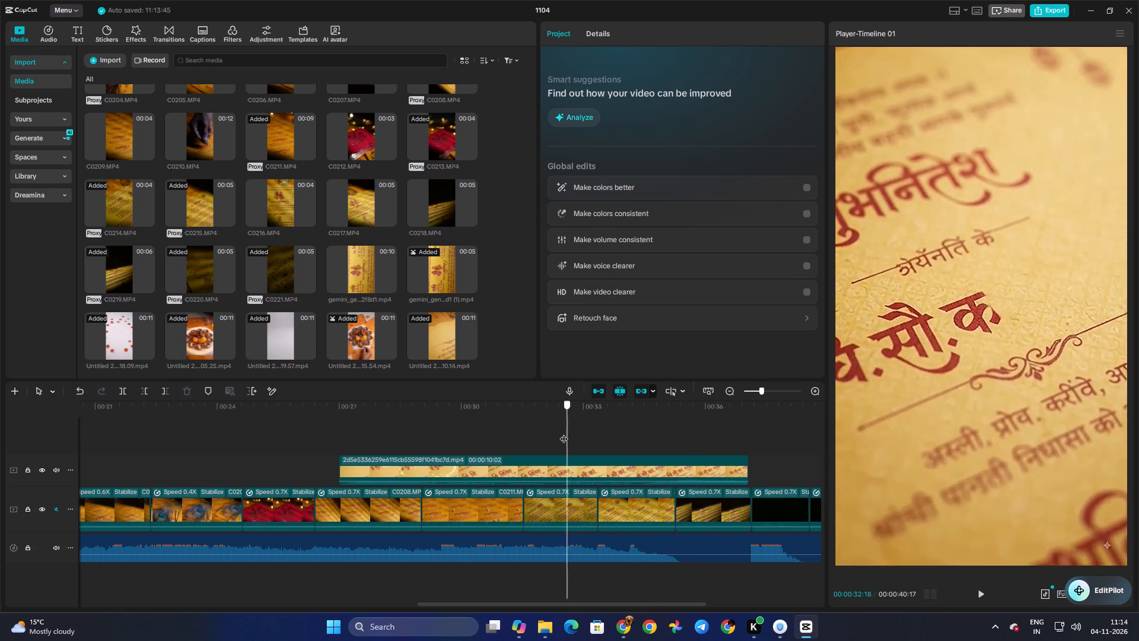
{"action": "left_click_drag", "start_coordinate": [564, 433], "coordinate": [615, 437]}
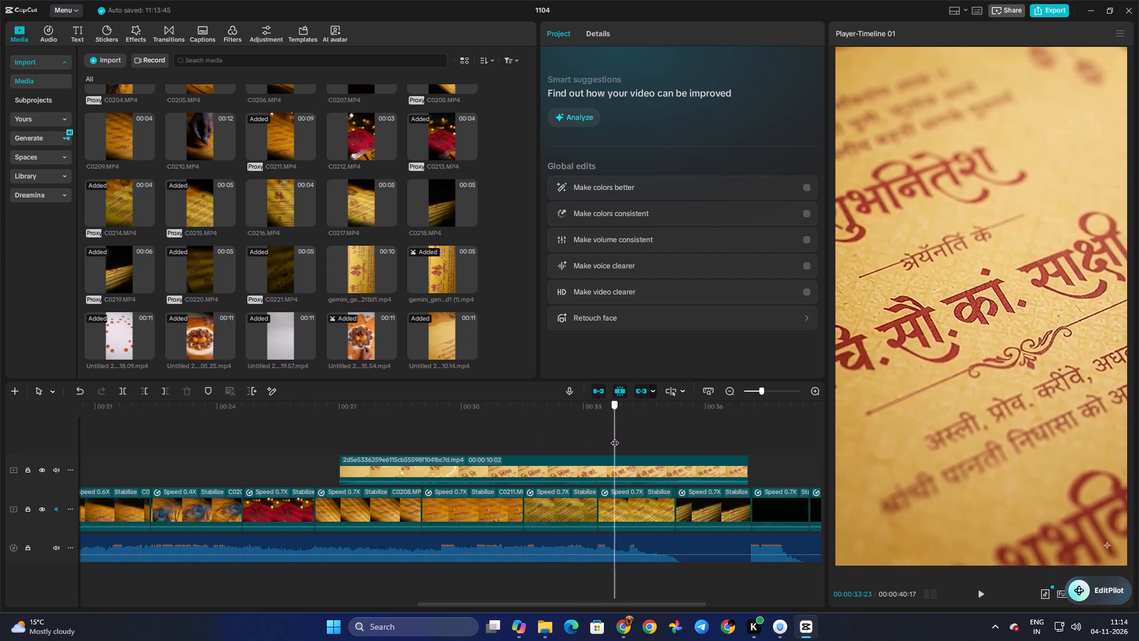
{"action": "left_click_drag", "start_coordinate": [615, 437], "coordinate": [555, 434]}
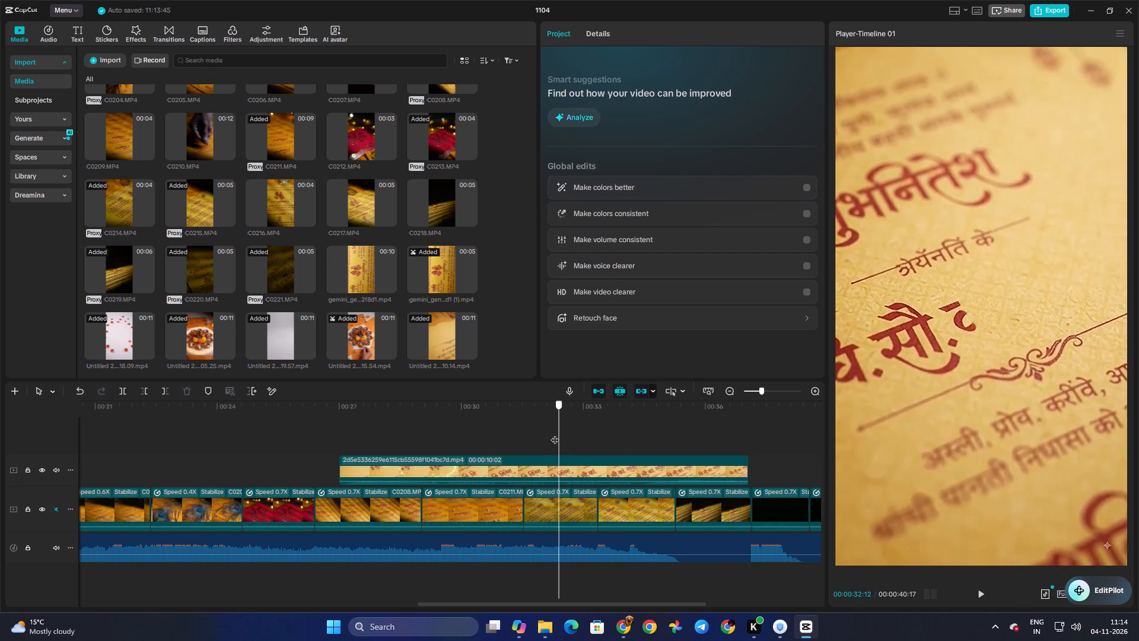
{"action": "left_click_drag", "start_coordinate": [555, 434], "coordinate": [585, 436]}
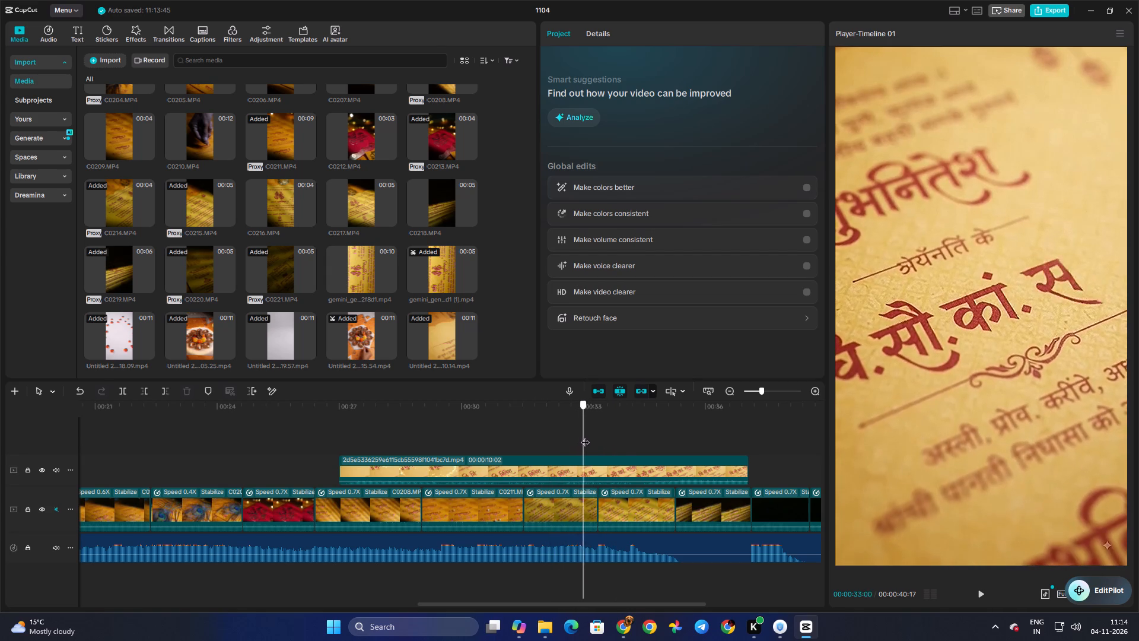
{"action": "left_click_drag", "start_coordinate": [585, 436], "coordinate": [606, 437]}
Trim the end of the overlay clip 2d5e….mp4 to 00:00:34:13, leaving a duration of 00:00:07:13.
{"action": "left_click", "coordinate": [451, 432]}
{"action": "left_click_drag", "start_coordinate": [451, 432], "coordinate": [464, 434]}
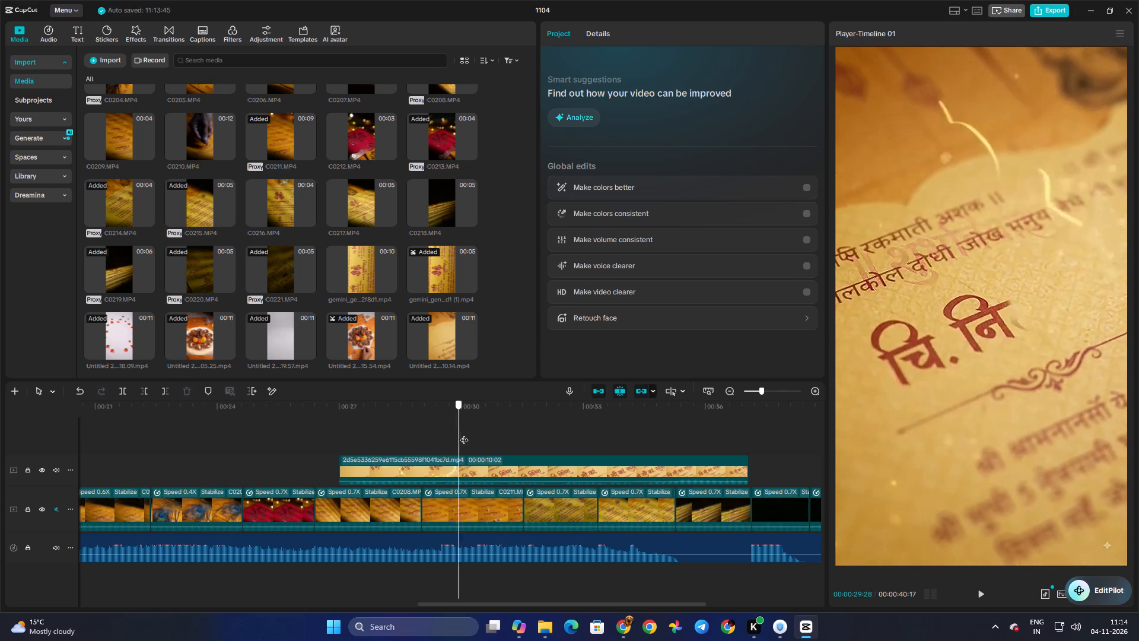
{"action": "left_click_drag", "start_coordinate": [464, 434], "coordinate": [627, 439]}
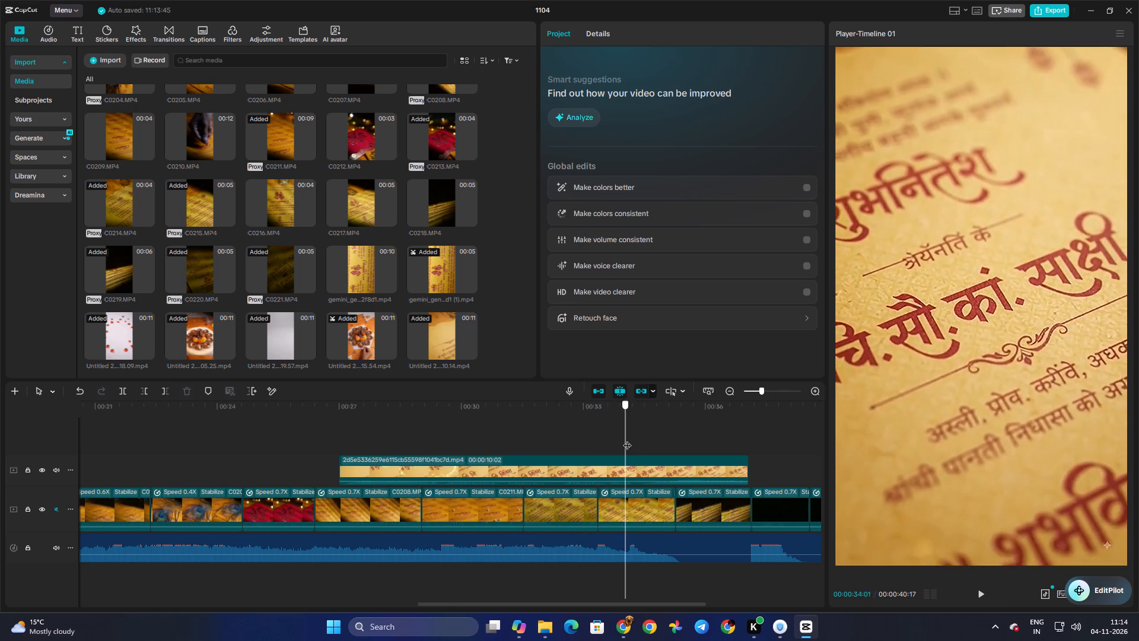
{"action": "left_click_drag", "start_coordinate": [627, 439], "coordinate": [658, 440]}
{"action": "left_click", "coordinate": [659, 440]}
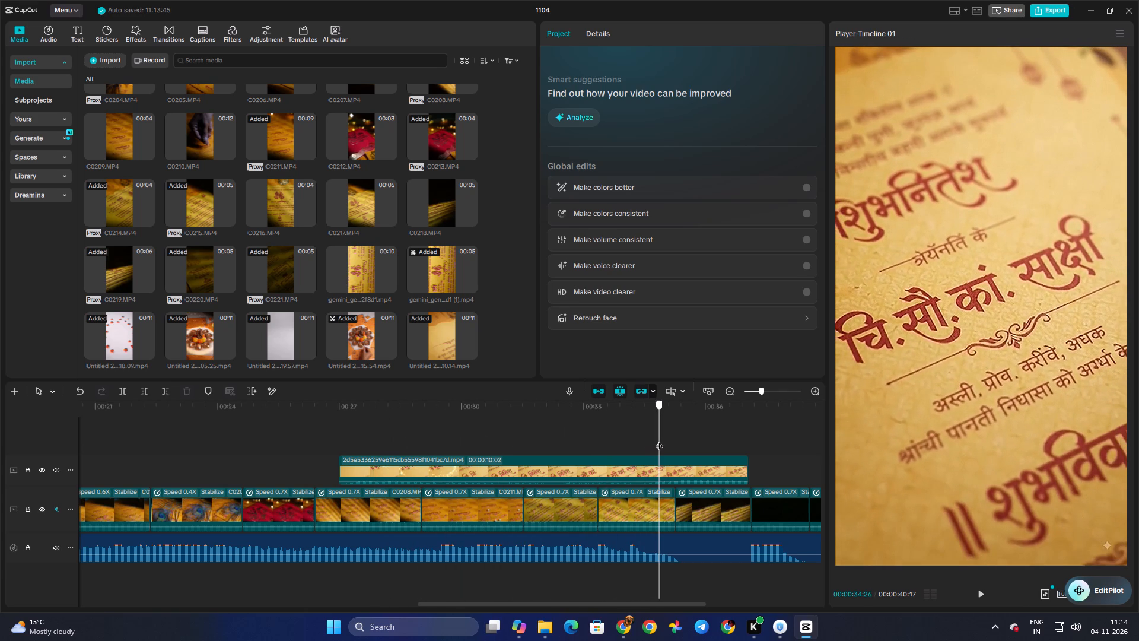
{"action": "left_click_drag", "start_coordinate": [659, 440], "coordinate": [635, 442]}
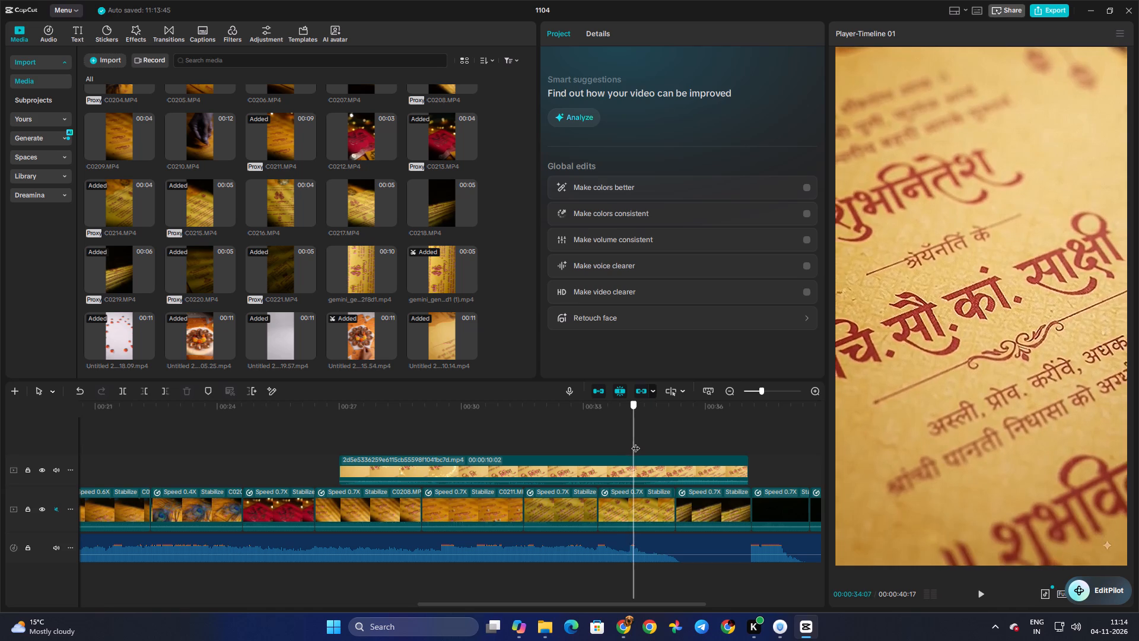
{"action": "left_click_drag", "start_coordinate": [635, 442], "coordinate": [641, 442]}
{"action": "left_click", "coordinate": [648, 459]}
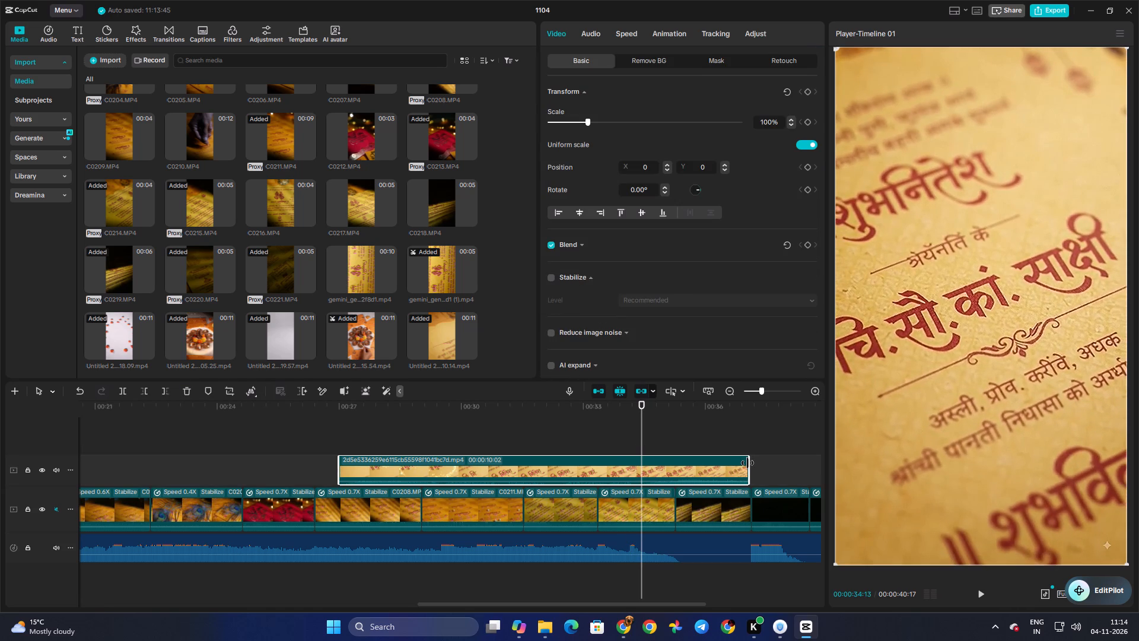
{"action": "left_click_drag", "start_coordinate": [748, 464], "coordinate": [642, 464]}
Split the music track at 00:00:35:11, where the first part fades out, and delete the remainder.
{"action": "left_click", "coordinate": [691, 452]}
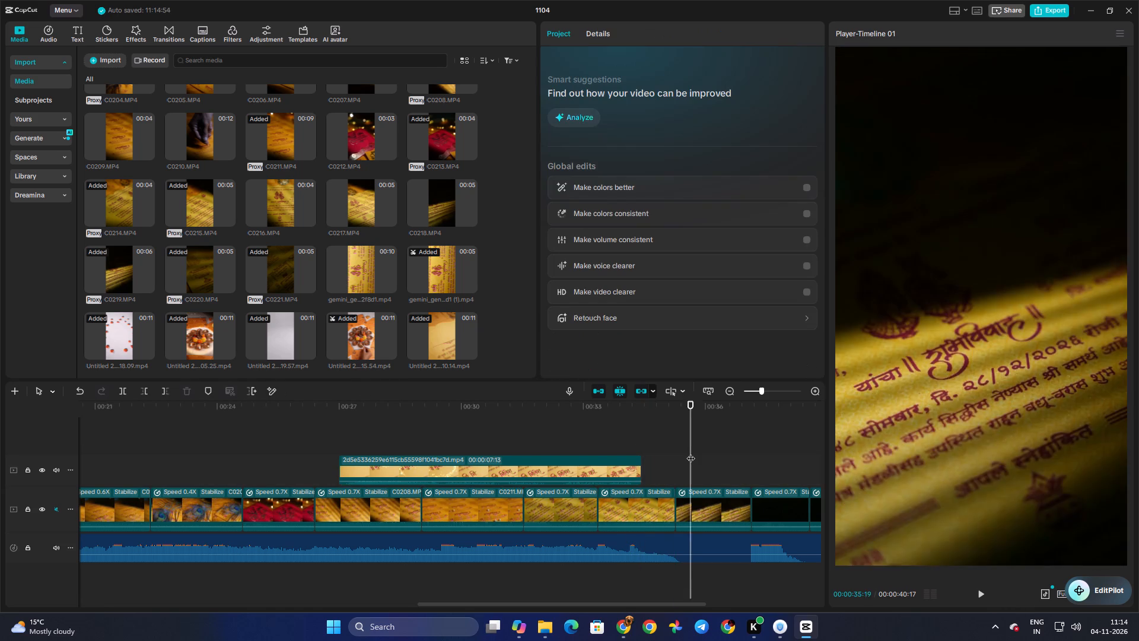
{"action": "left_click_drag", "start_coordinate": [691, 452], "coordinate": [682, 464]}
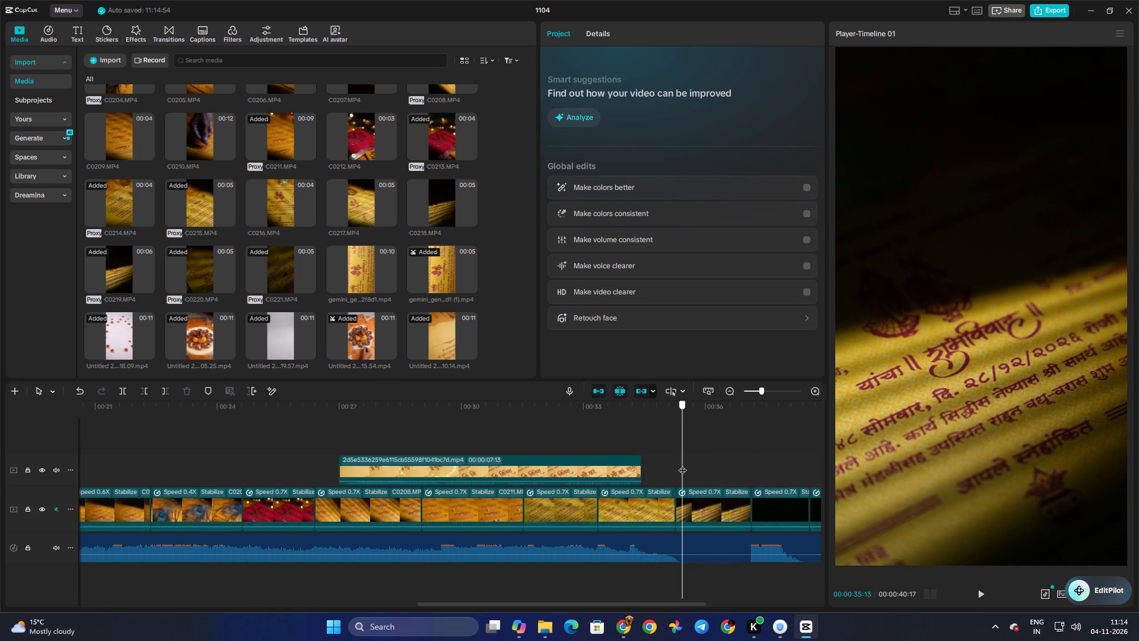
{"action": "left_click_drag", "start_coordinate": [682, 464], "coordinate": [680, 465]}
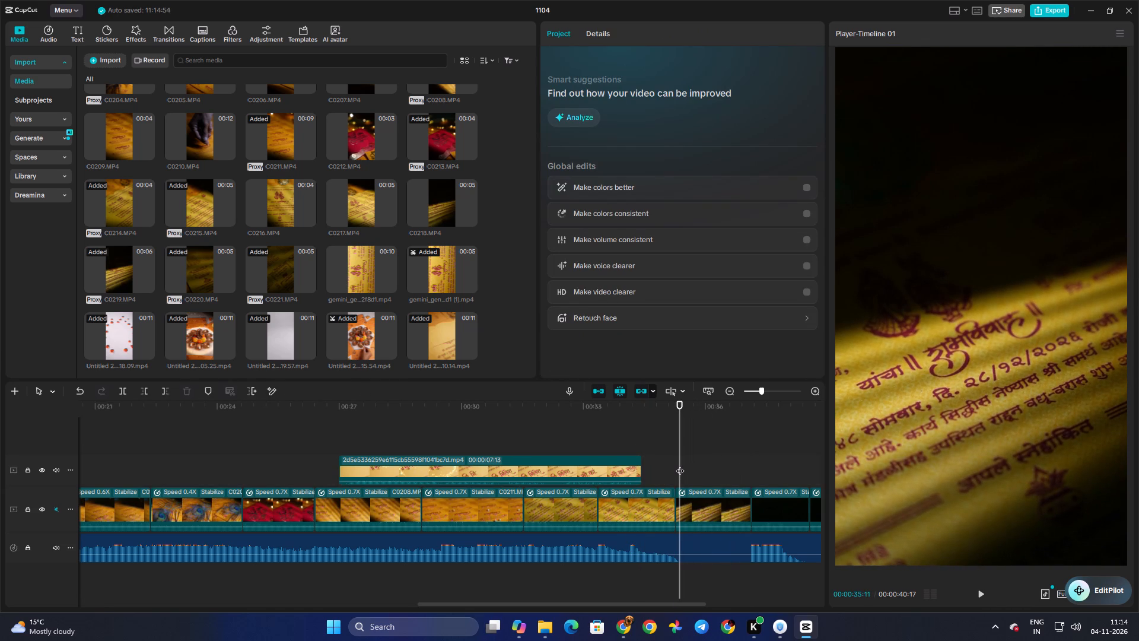
{"action": "left_click", "coordinate": [695, 541]}
{"action": "key", "text": "ctrl+b"}
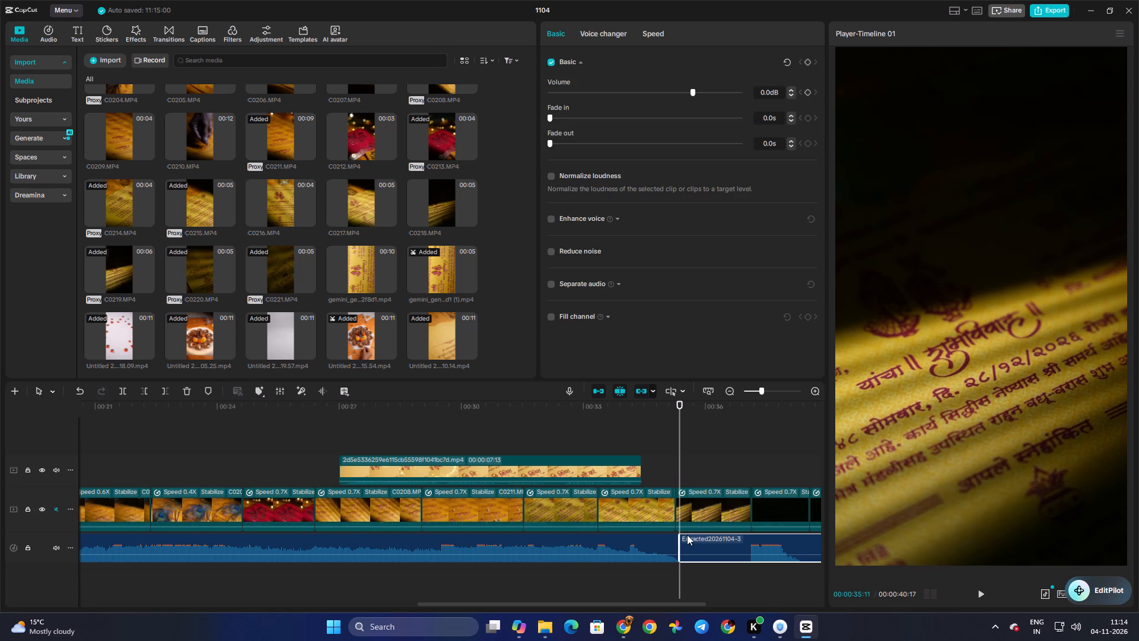
{"action": "key", "text": "Delete"}
Play the edit from the orange-card shot into the overlay clip, adjusting the system volume to hear the music.
{"action": "left_click", "coordinate": [362, 441]}
{"action": "left_click_drag", "start_coordinate": [362, 441], "coordinate": [289, 435]}
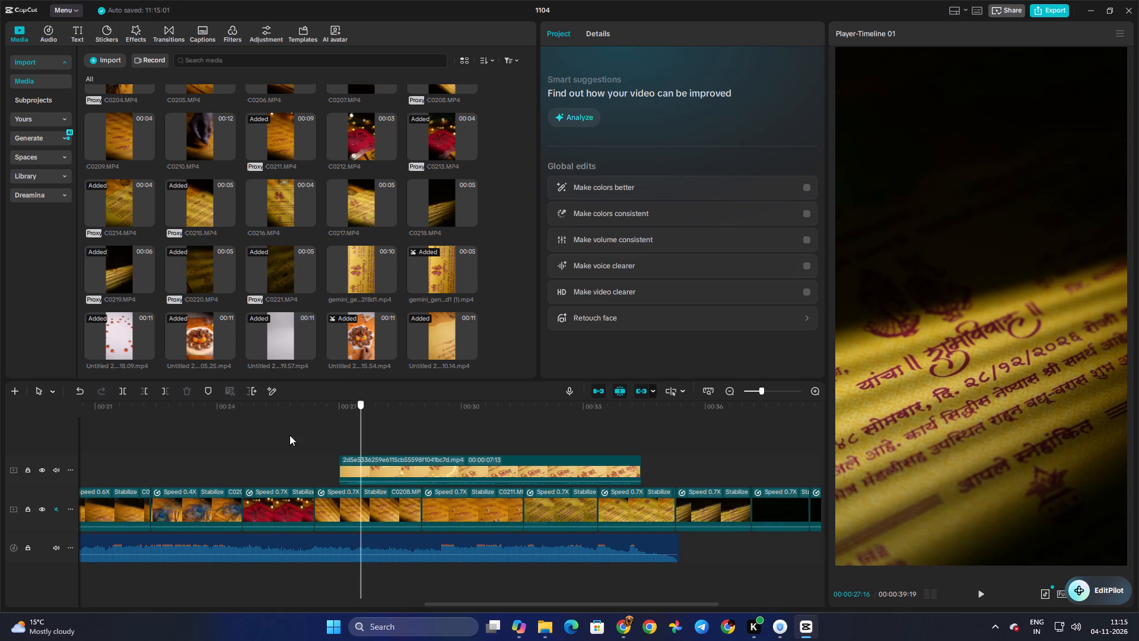
{"action": "left_click_drag", "start_coordinate": [289, 435], "coordinate": [152, 439]}
{"action": "key", "text": "space"}
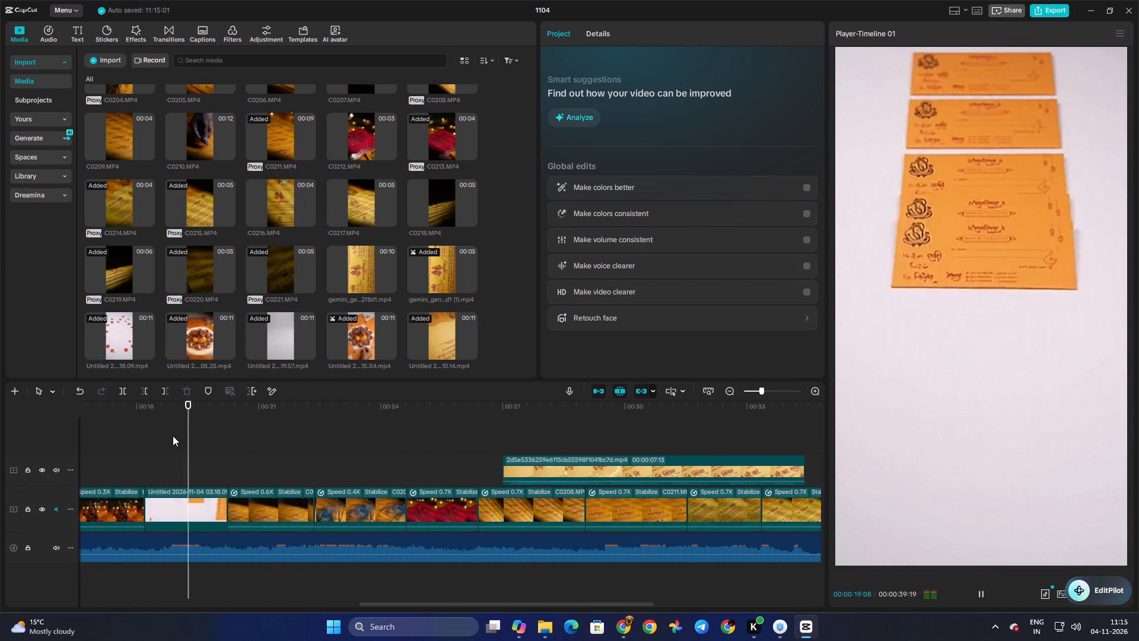
{"action": "key", "text": "space"}
{"action": "left_click", "coordinate": [1076, 620]}
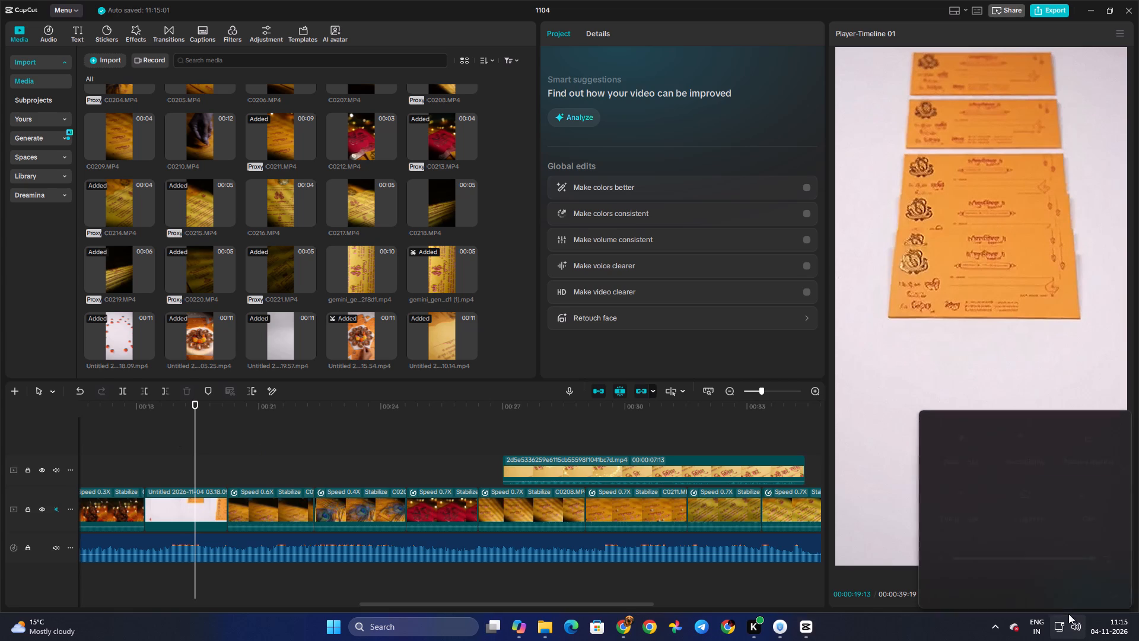
{"action": "left_click", "coordinate": [1073, 556]}
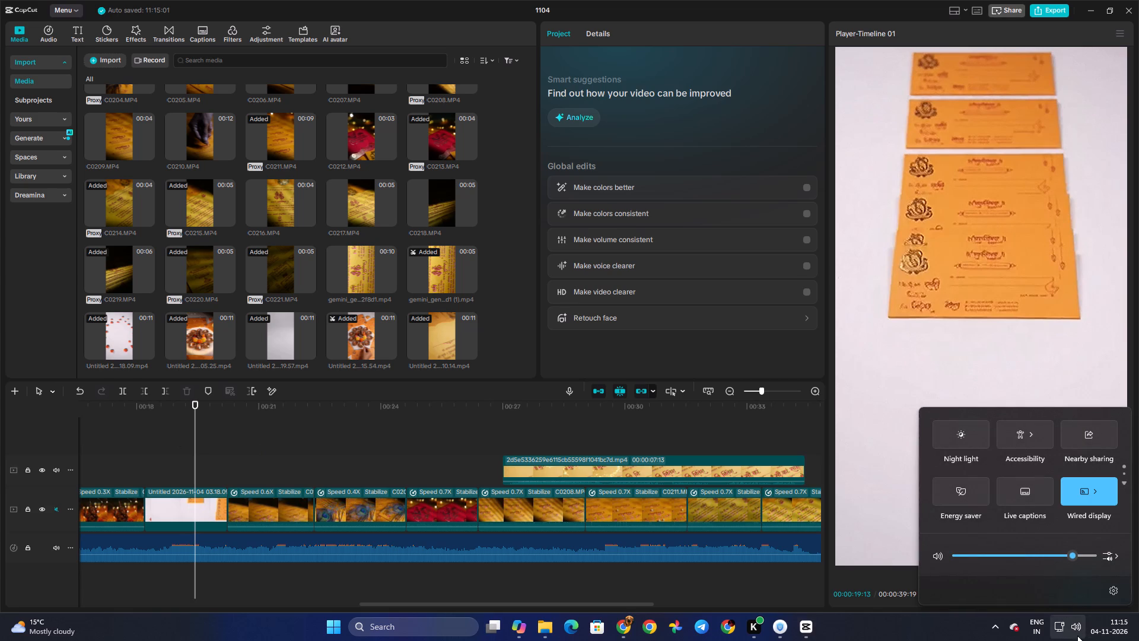
{"action": "left_click", "coordinate": [1077, 636]}
{"action": "key", "text": "space"}
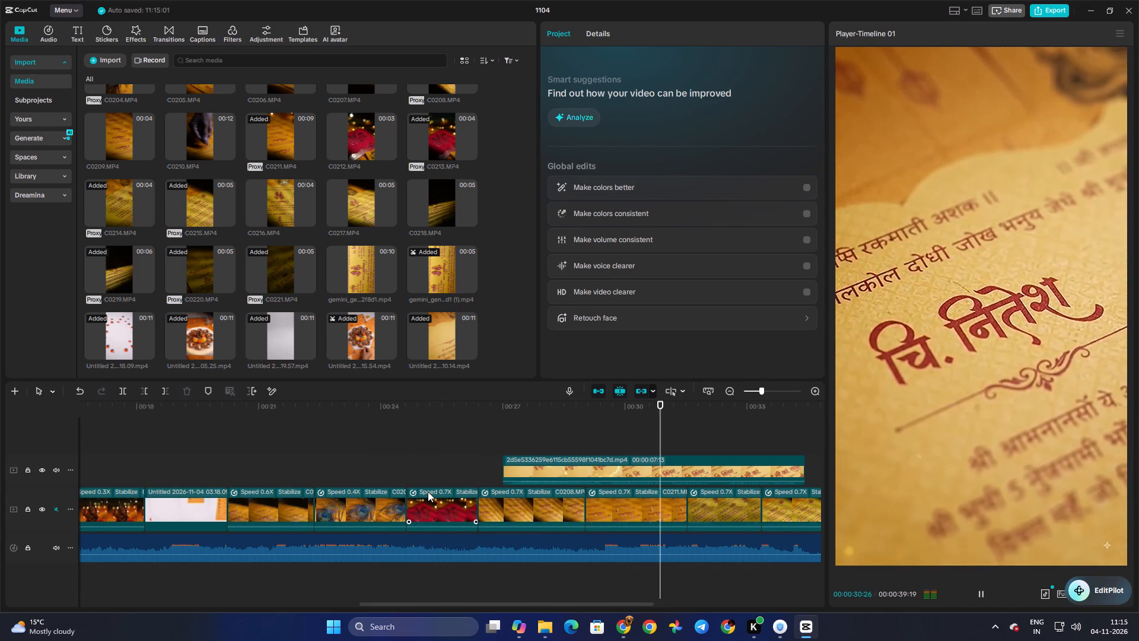
{"action": "key", "text": "space"}
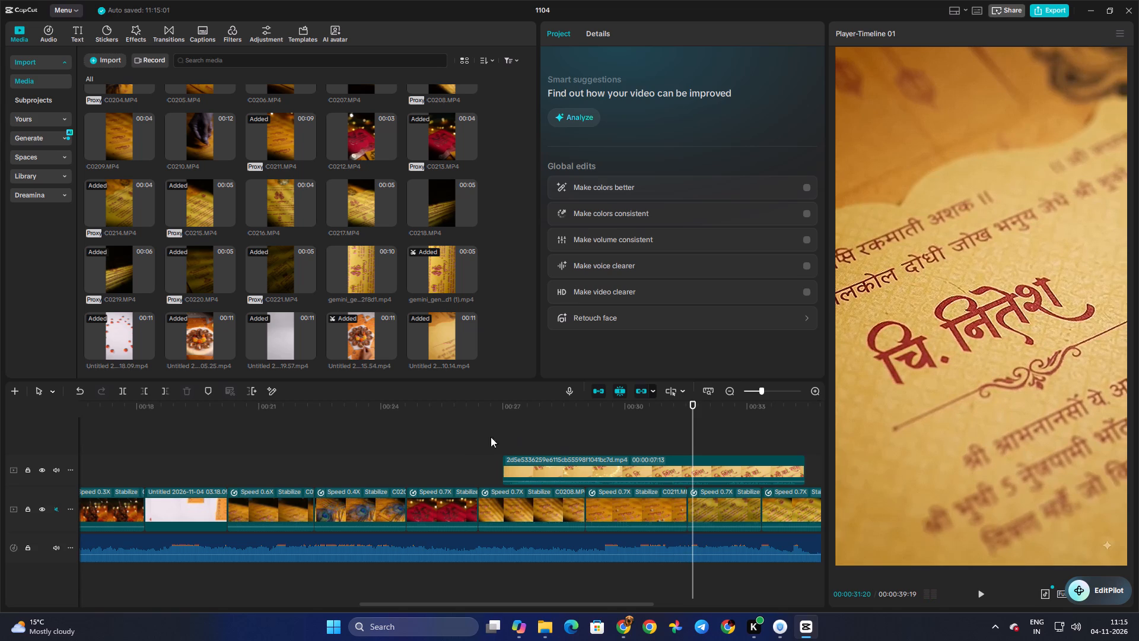
Move the overlay clip 2d5e….mp4 onto the main track, directly after the last dark card clip.
{"action": "left_click", "coordinate": [481, 449]}
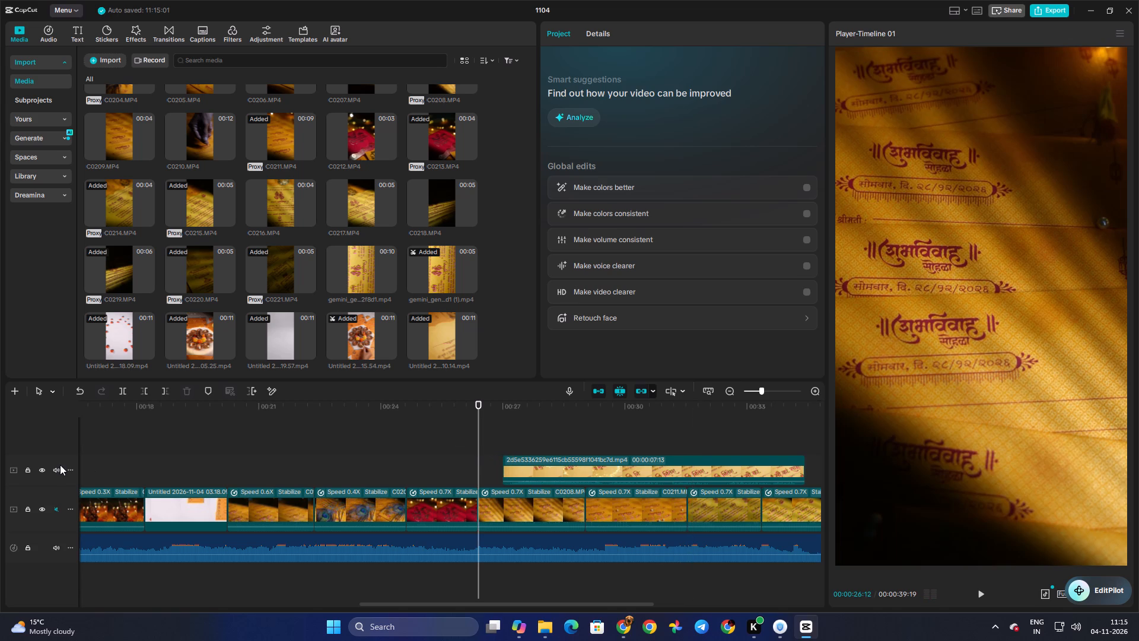
{"action": "left_click_drag", "start_coordinate": [568, 472], "coordinate": [837, 474]}
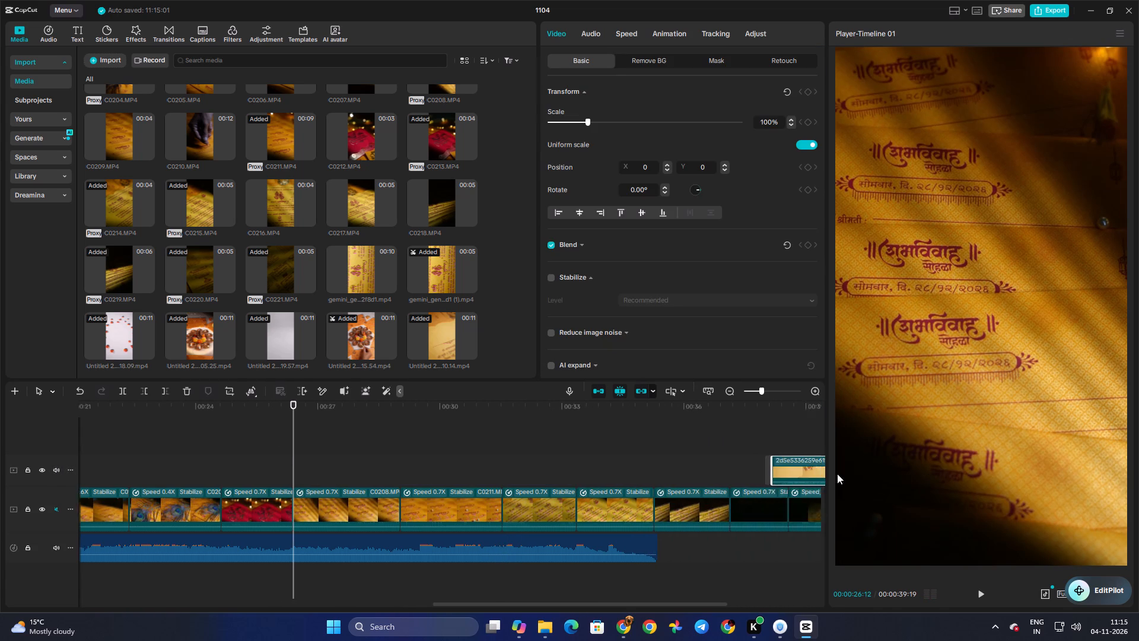
{"action": "left_click_drag", "start_coordinate": [837, 474], "coordinate": [734, 490]}
Scrub the main track between the red card clip and the dark card clips to check the shots up to the music's end.
{"action": "left_click", "coordinate": [536, 471]}
{"action": "left_click_drag", "start_coordinate": [536, 471], "coordinate": [517, 471]}
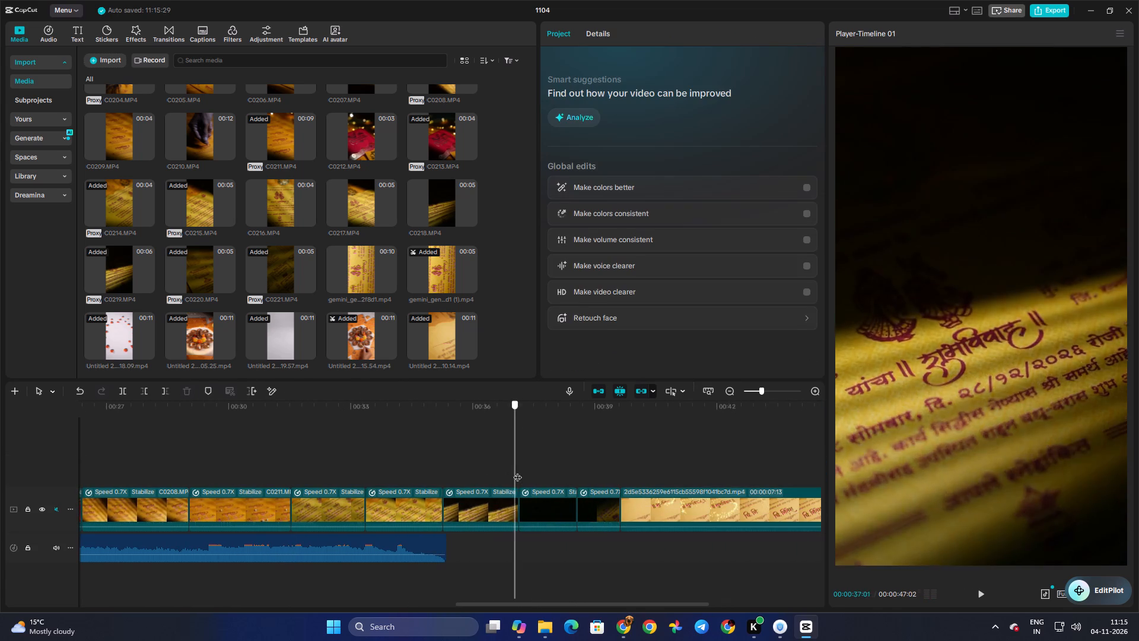
{"action": "left_click_drag", "start_coordinate": [517, 471], "coordinate": [273, 467]}
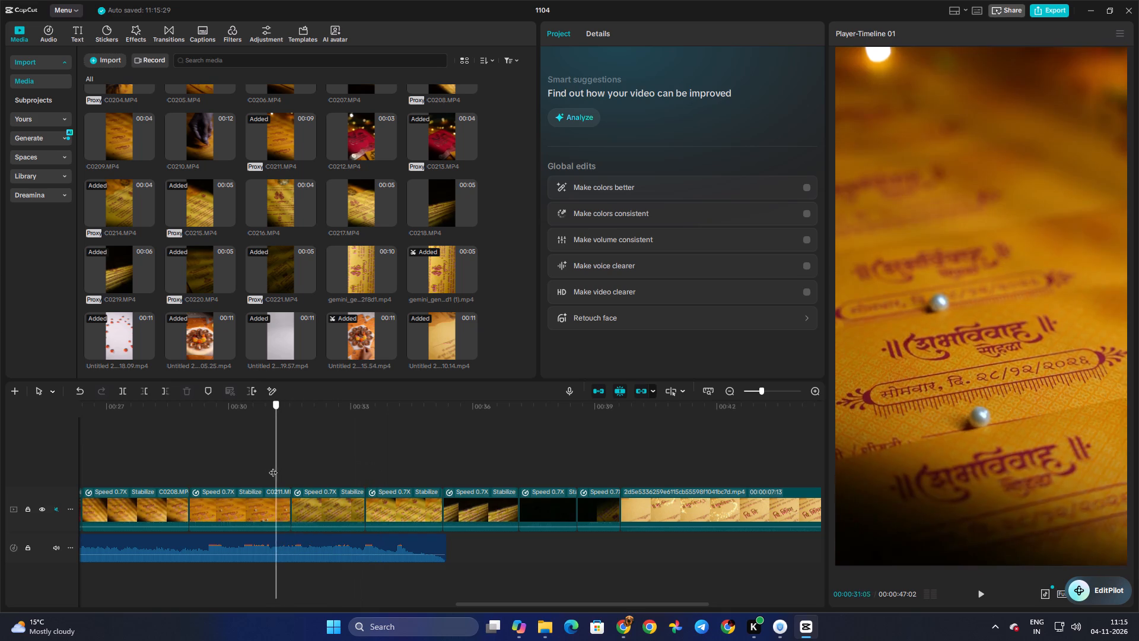
{"action": "left_click_drag", "start_coordinate": [273, 467], "coordinate": [398, 467]}
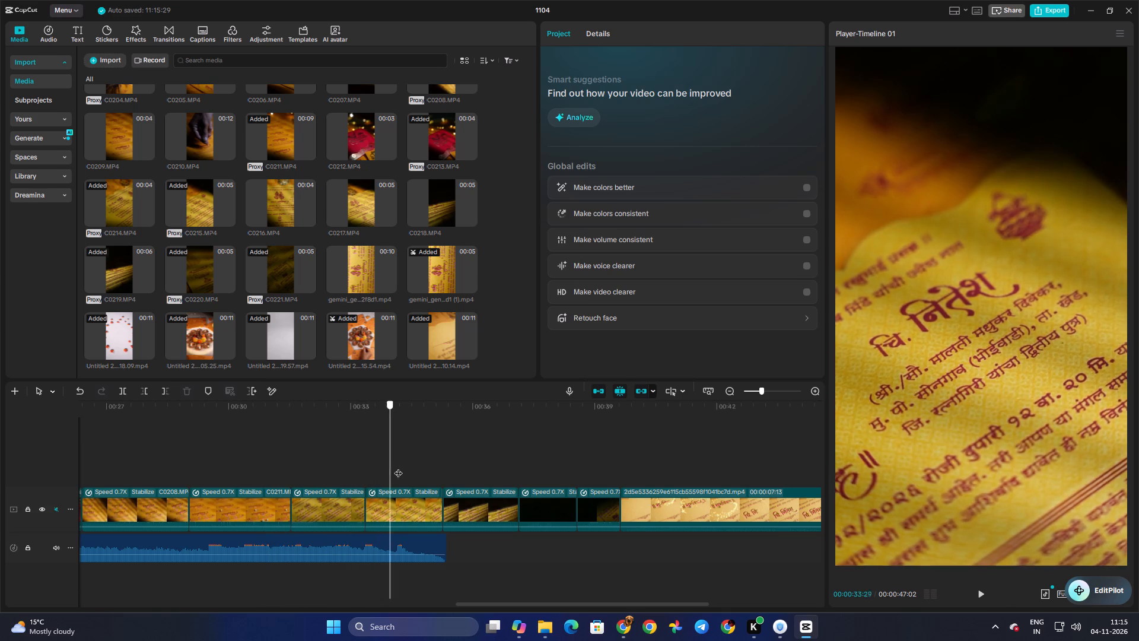
{"action": "left_click_drag", "start_coordinate": [398, 467], "coordinate": [102, 463]}
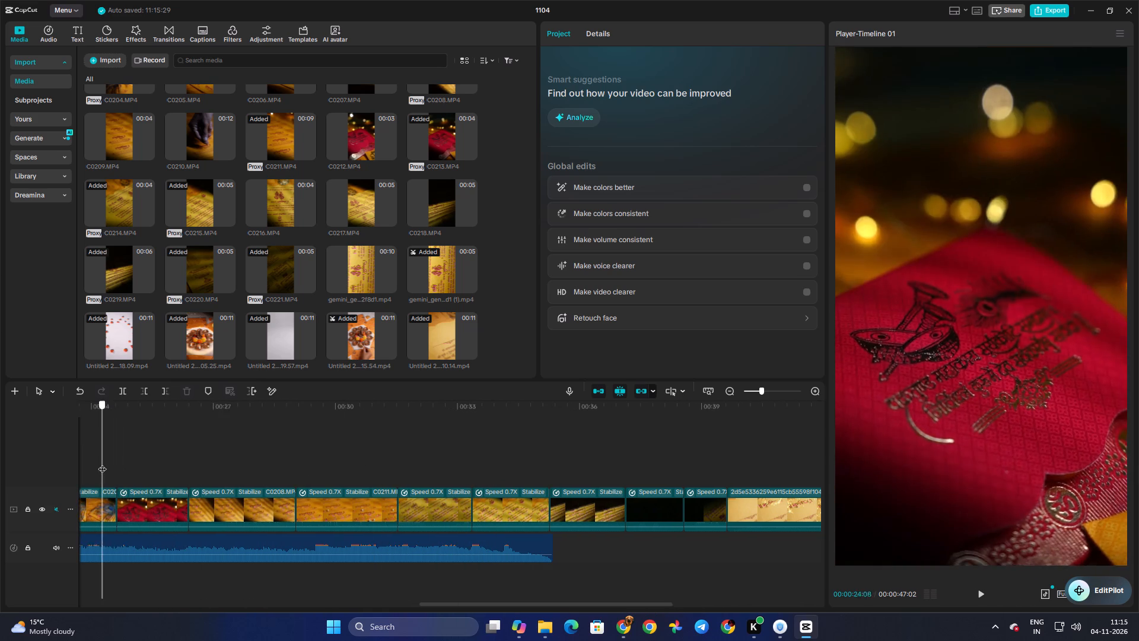
{"action": "left_click_drag", "start_coordinate": [102, 463], "coordinate": [410, 470]}
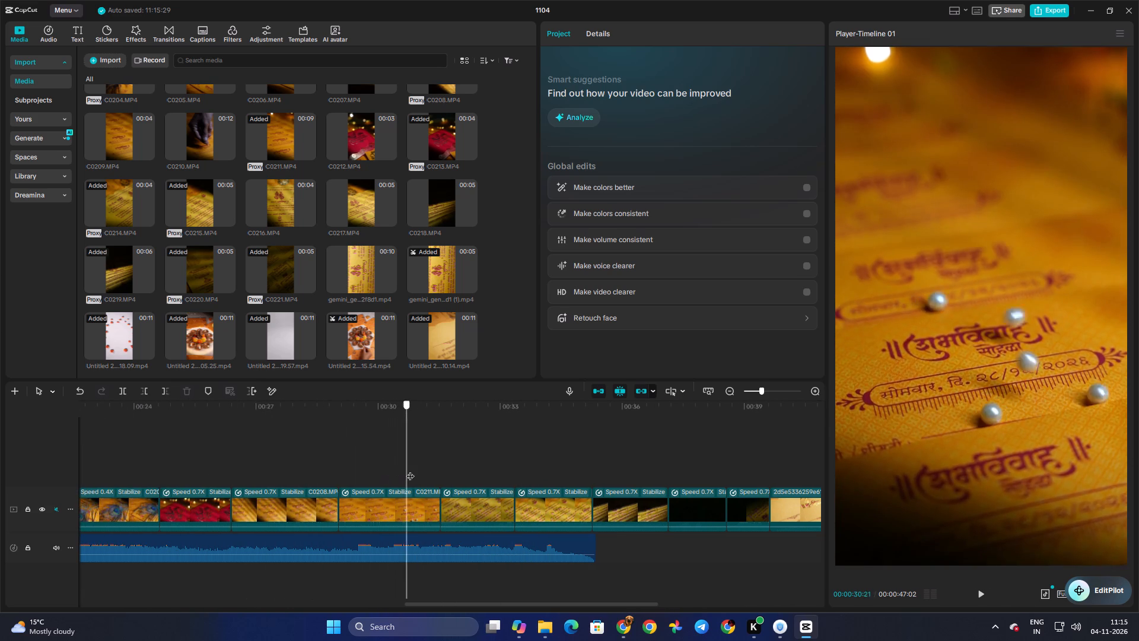
{"action": "left_click_drag", "start_coordinate": [410, 470], "coordinate": [601, 474]}
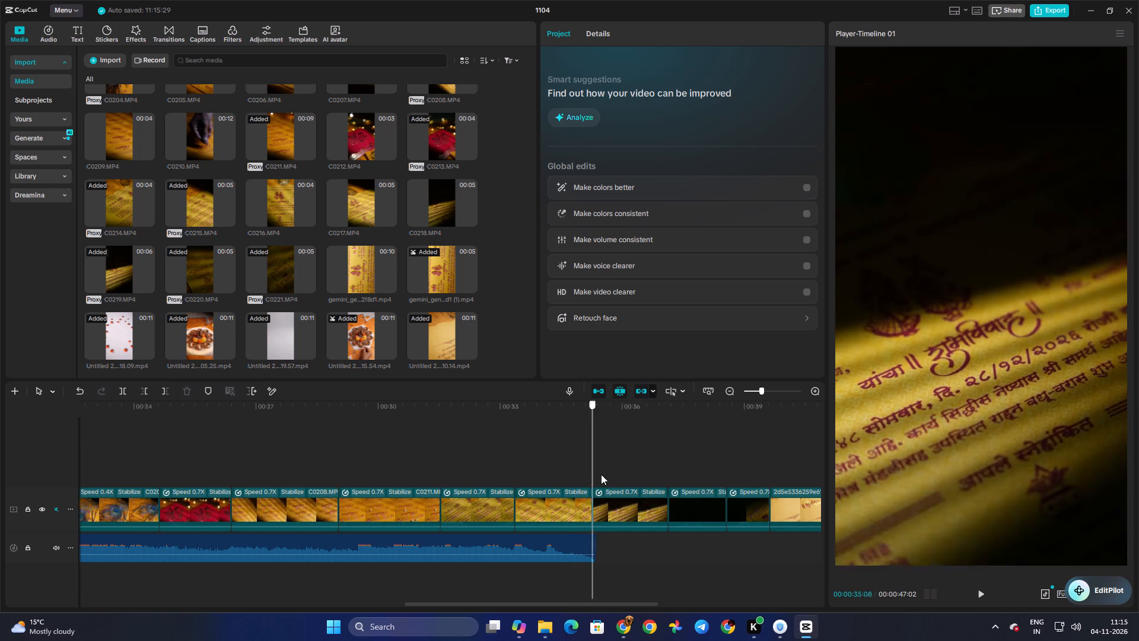
Play back the two yellow invitation card close-ups leading up to the end of the music track.
{"action": "left_click_drag", "start_coordinate": [601, 474], "coordinate": [471, 467]}
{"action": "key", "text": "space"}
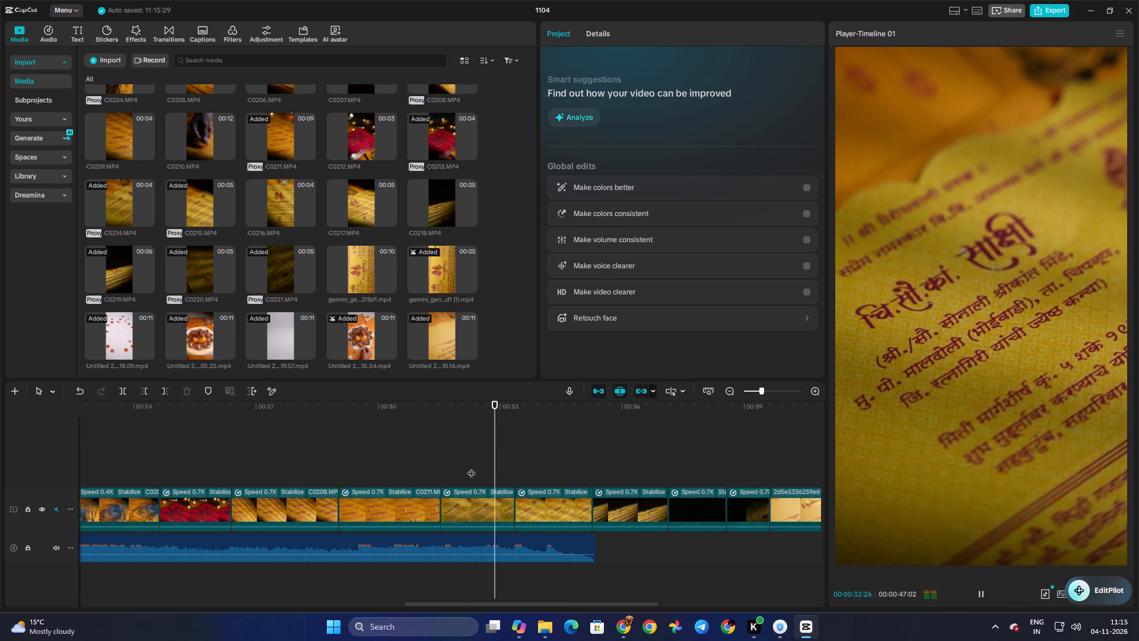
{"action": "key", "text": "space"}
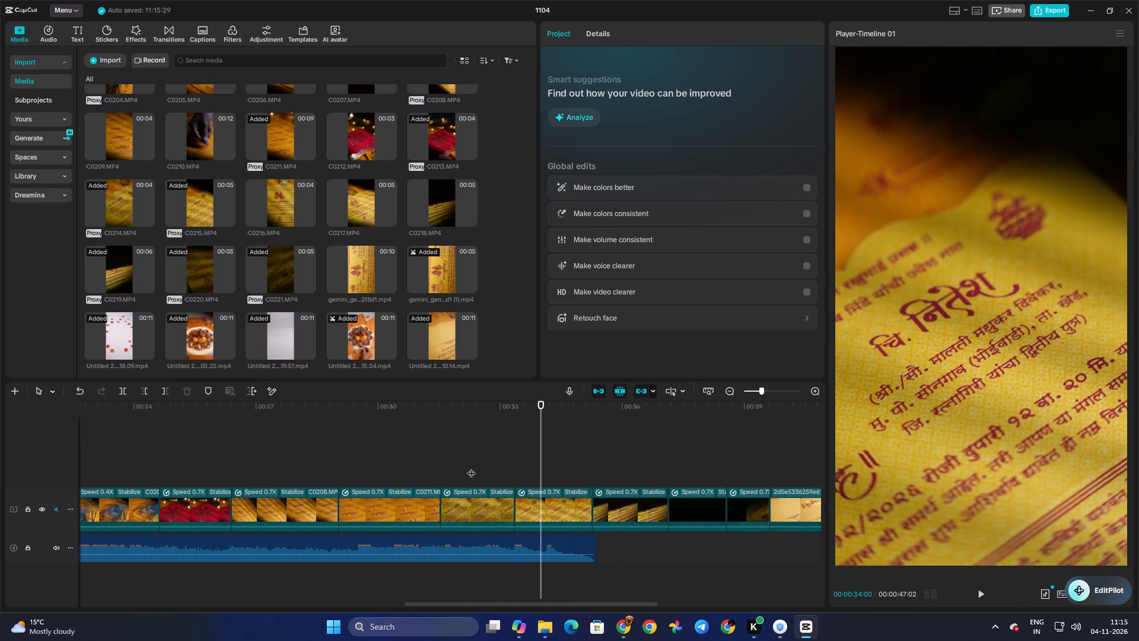
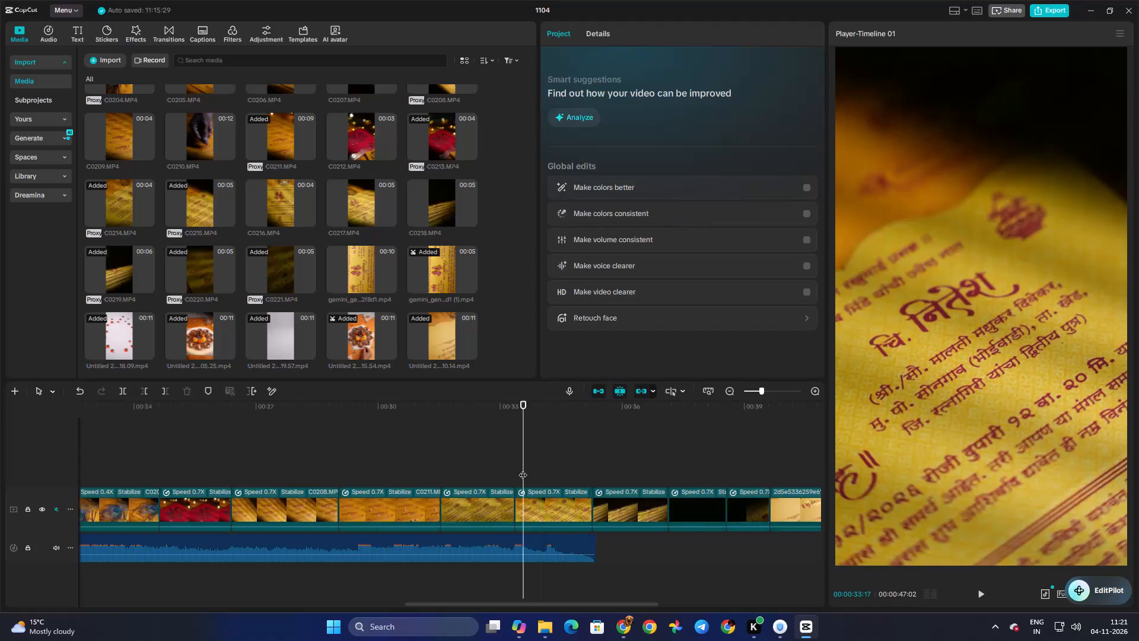
Scrub back from the close-up yellow card clip to the orange-card shot with pearls, around 00:00:30:25, to review it.
{"action": "left_click_drag", "start_coordinate": [523, 469], "coordinate": [412, 472]}
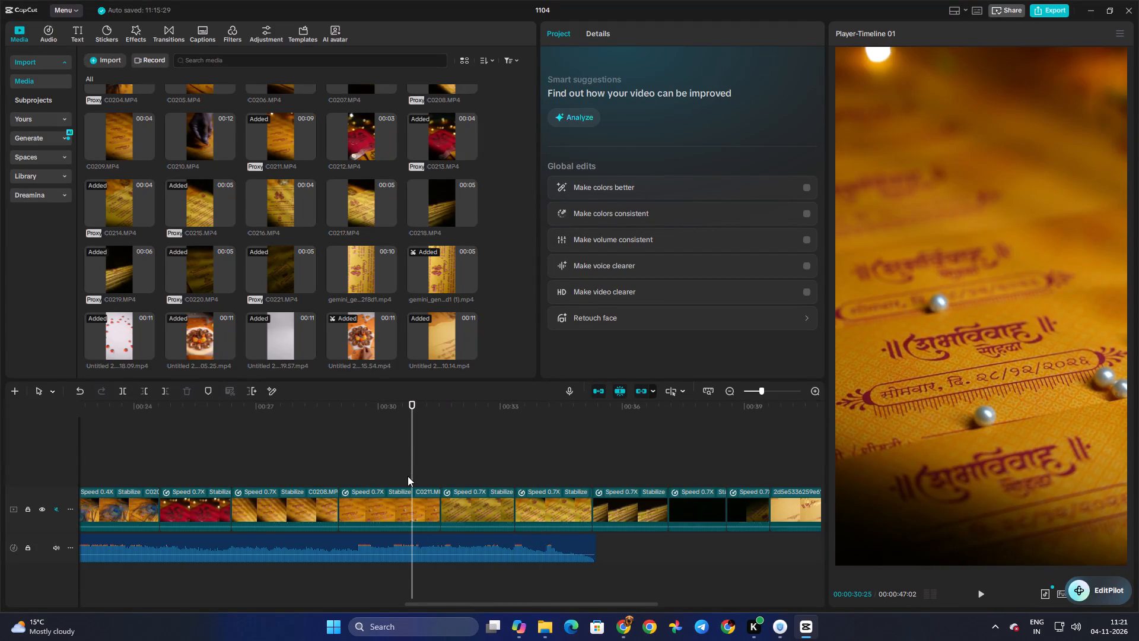
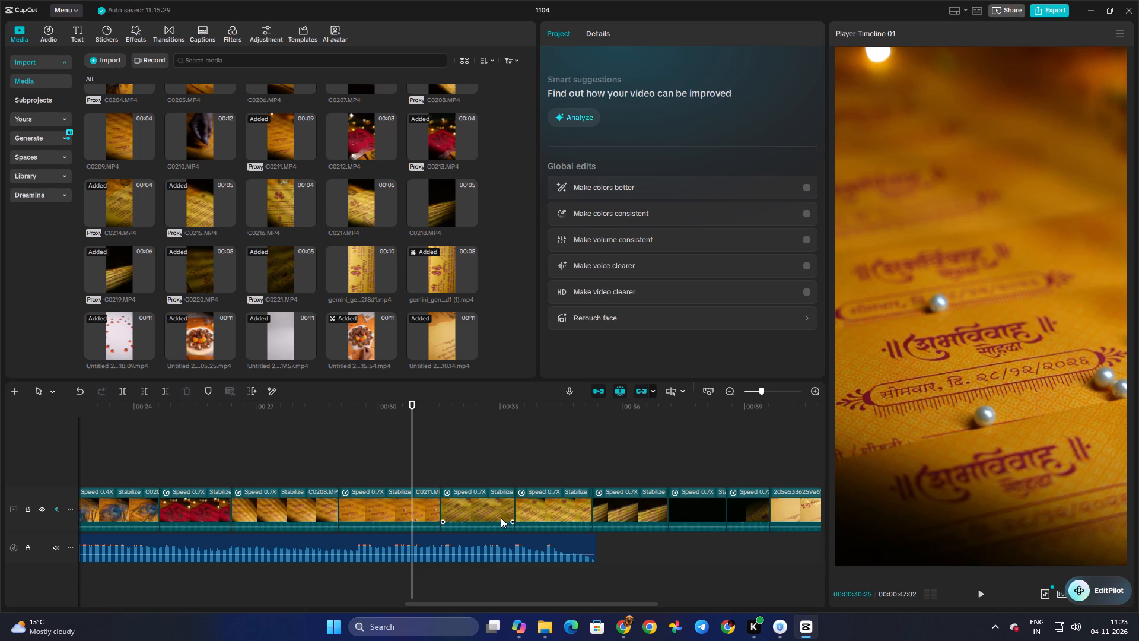
Add the clip Untitled 2026-11-04 03.10.14.mp4 as an overlay above the main track, starting at about 00:00:30.
{"action": "left_click", "coordinate": [424, 350]}
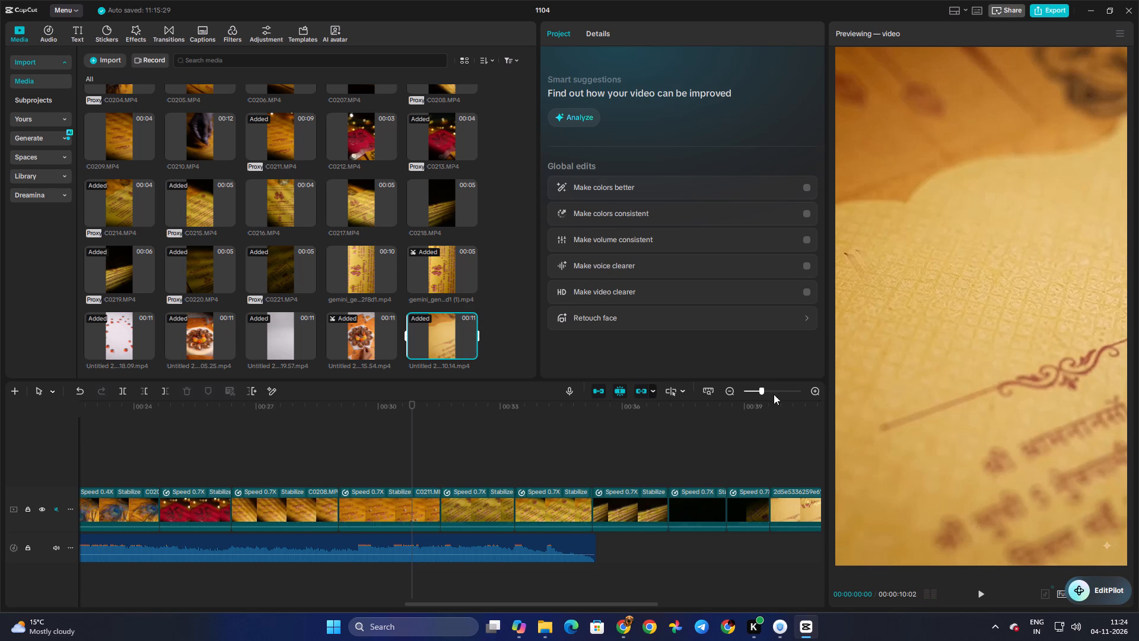
{"action": "left_click_drag", "start_coordinate": [444, 335], "coordinate": [394, 472]}
Split the new overlay clip at 00:00:32:17, where the sparkling title is fully formed, and delete the remainder.
{"action": "left_click", "coordinate": [408, 441]}
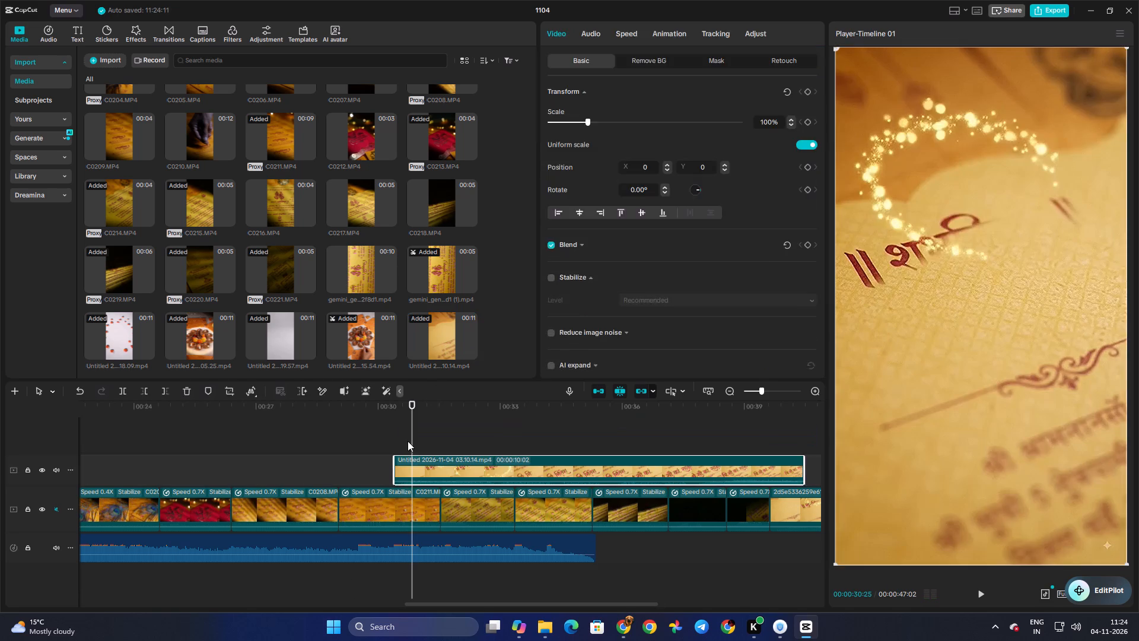
{"action": "left_click_drag", "start_coordinate": [408, 441], "coordinate": [504, 445]}
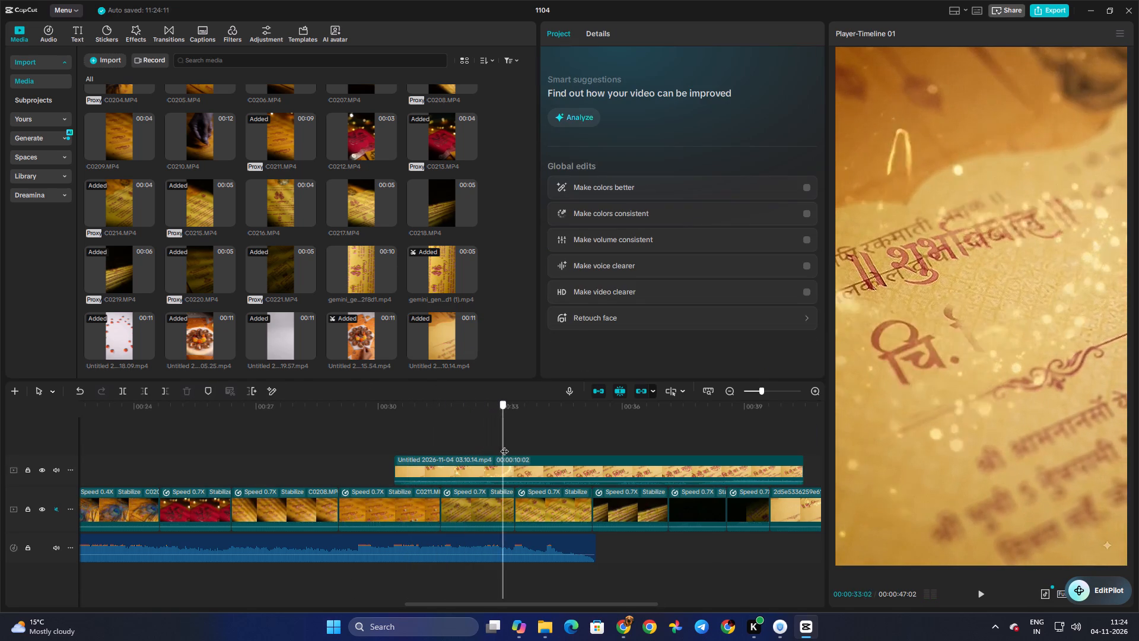
{"action": "left_click_drag", "start_coordinate": [504, 445], "coordinate": [482, 447]}
{"action": "left_click", "coordinate": [482, 475]}
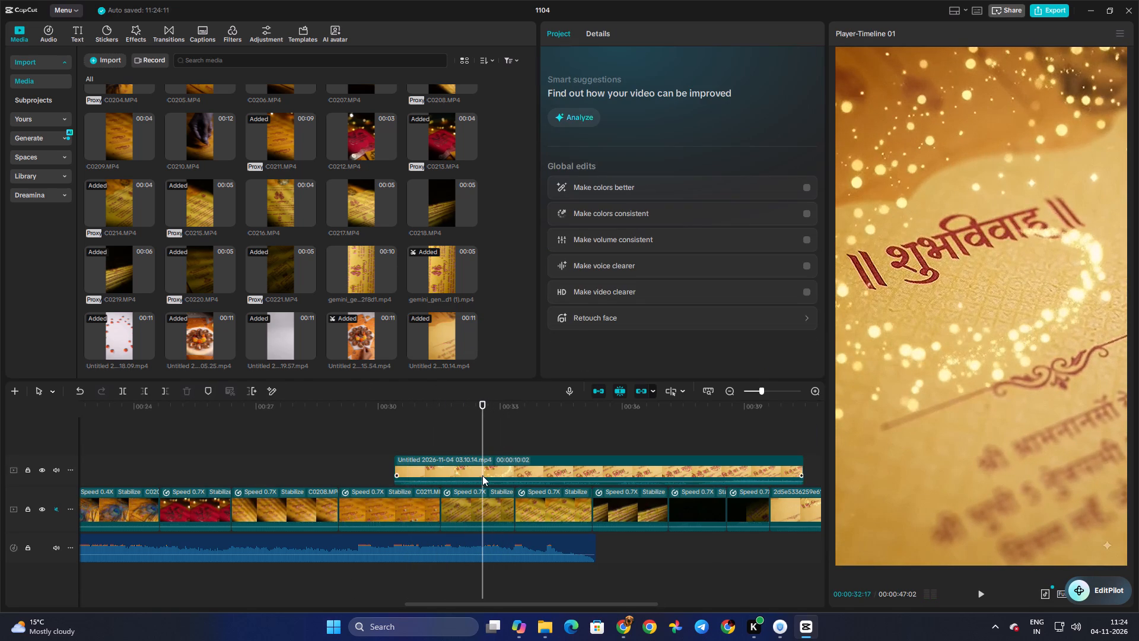
{"action": "key", "text": "ctrl+b"}
{"action": "key", "text": "Delete"}
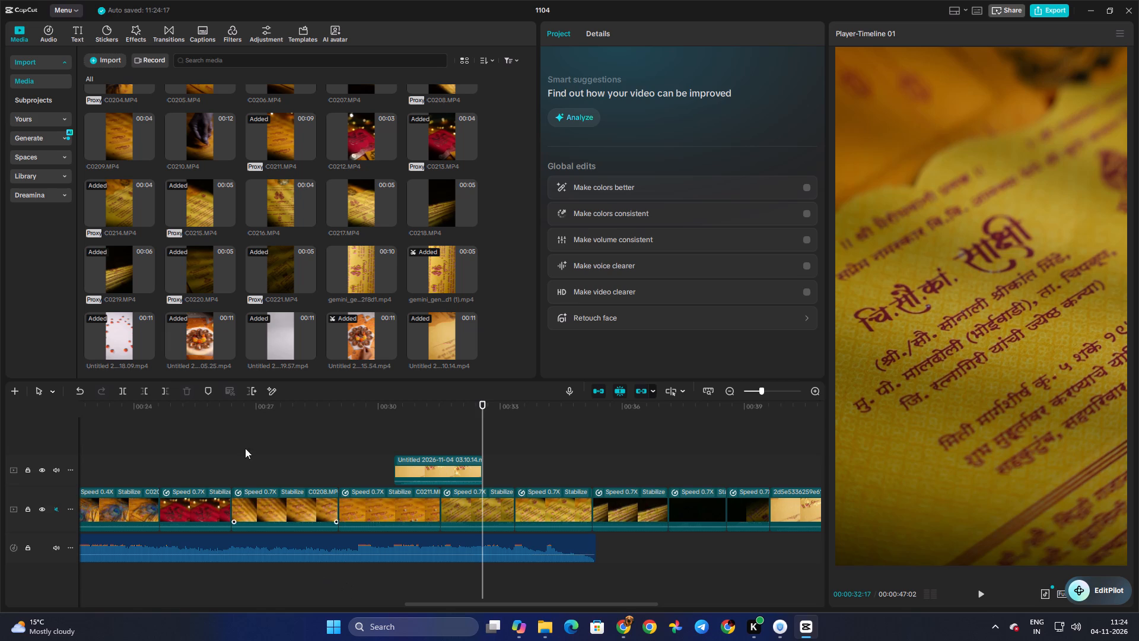
Play the edit from the very start to about 00:00:21, raising the system volume to maximum to hear the music.
{"action": "left_click", "coordinate": [238, 426]}
{"action": "left_click_drag", "start_coordinate": [238, 426], "coordinate": [0, 426]}
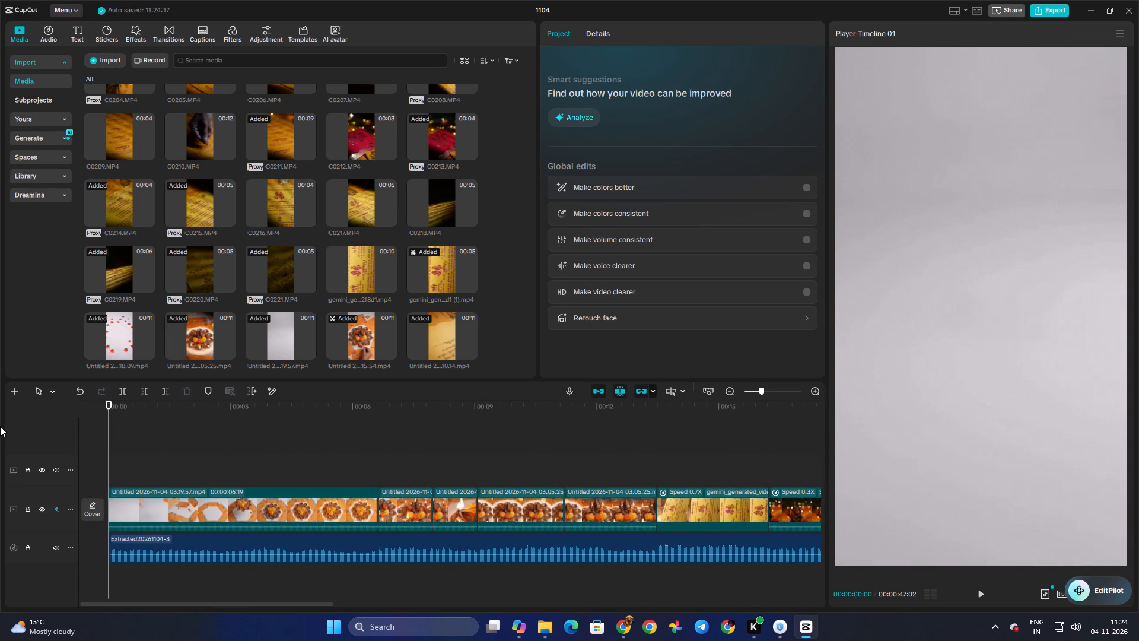
{"action": "key", "text": "space"}
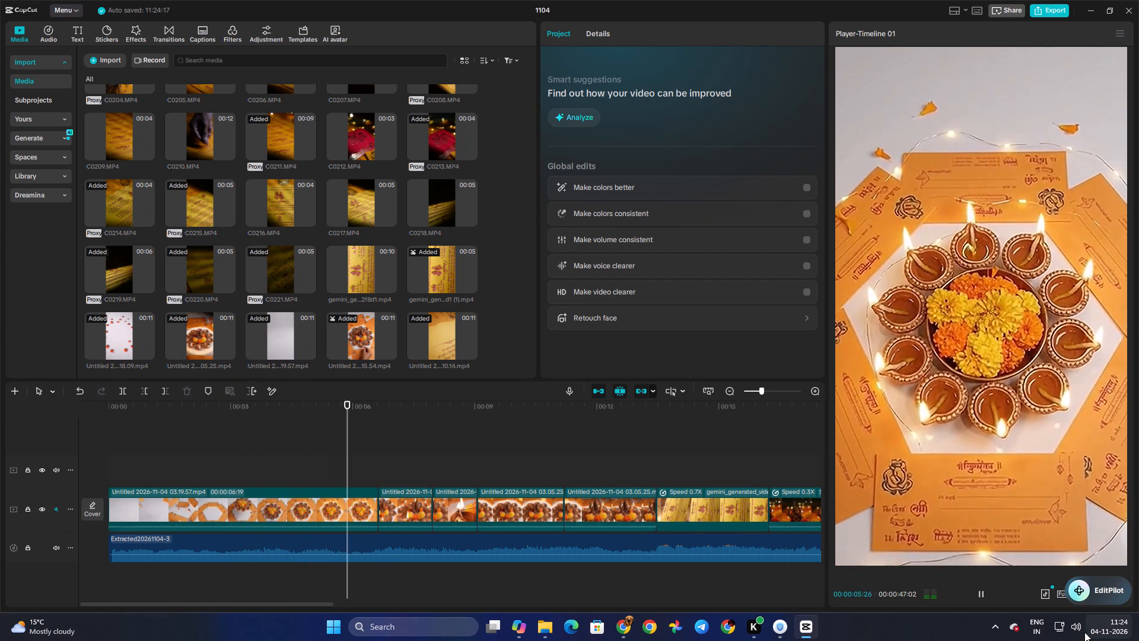
{"action": "left_click", "coordinate": [1083, 632]}
{"action": "left_click_drag", "start_coordinate": [1077, 559], "coordinate": [1105, 557]}
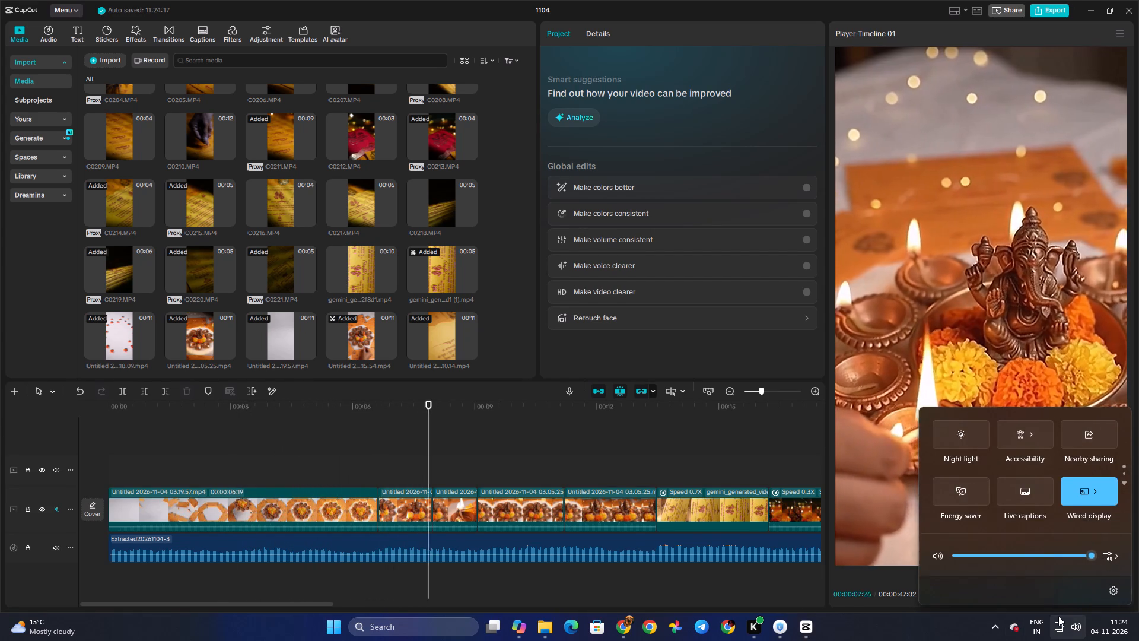
{"action": "left_click", "coordinate": [1073, 629]}
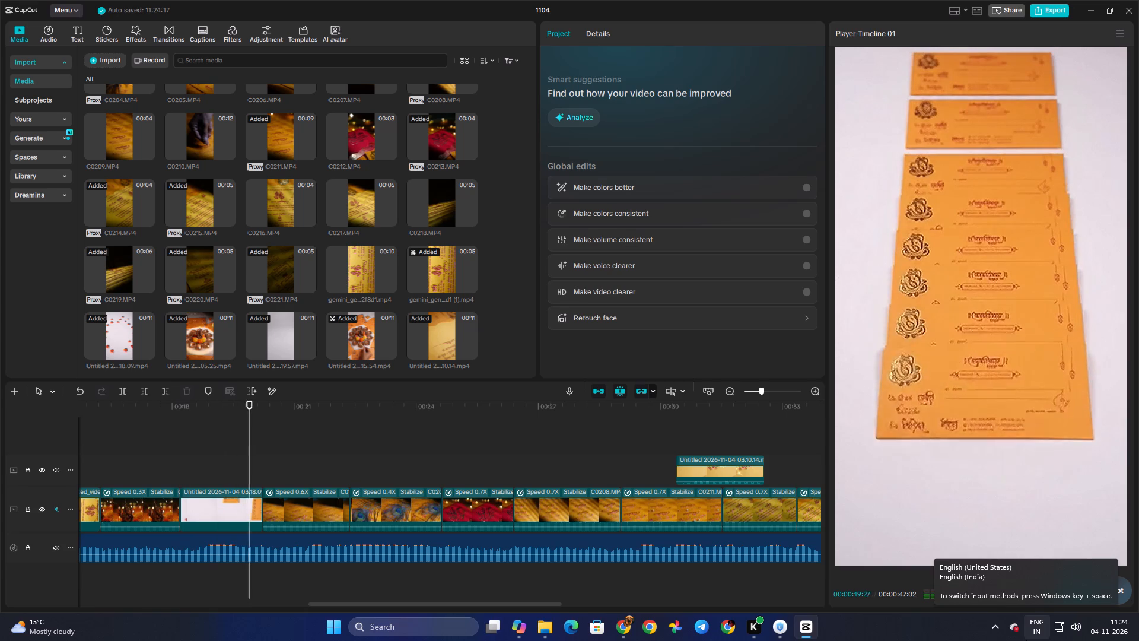
{"action": "key", "text": "space"}
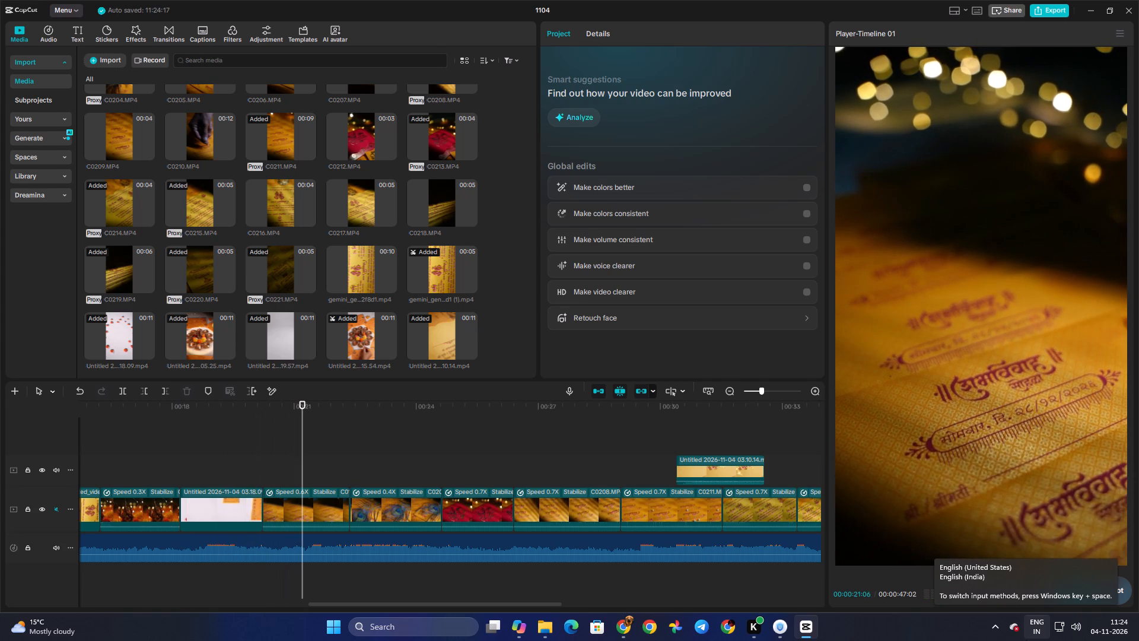
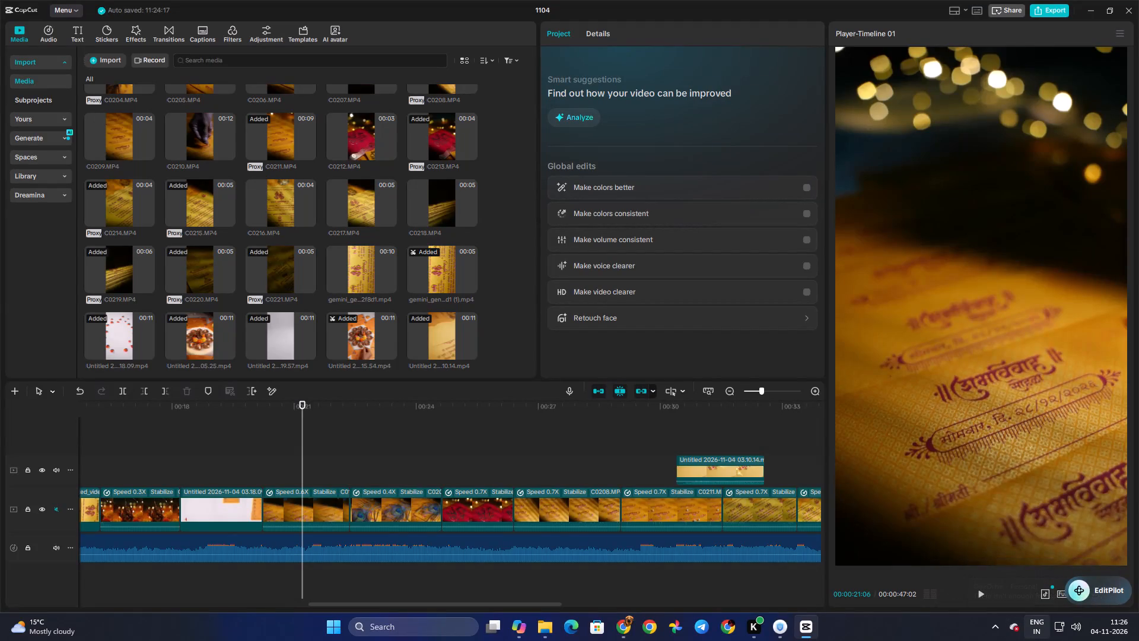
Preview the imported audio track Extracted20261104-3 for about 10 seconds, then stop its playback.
{"action": "left_click", "coordinate": [48, 33]}
{"action": "left_click", "coordinate": [29, 62]}
{"action": "left_click", "coordinate": [149, 83]}
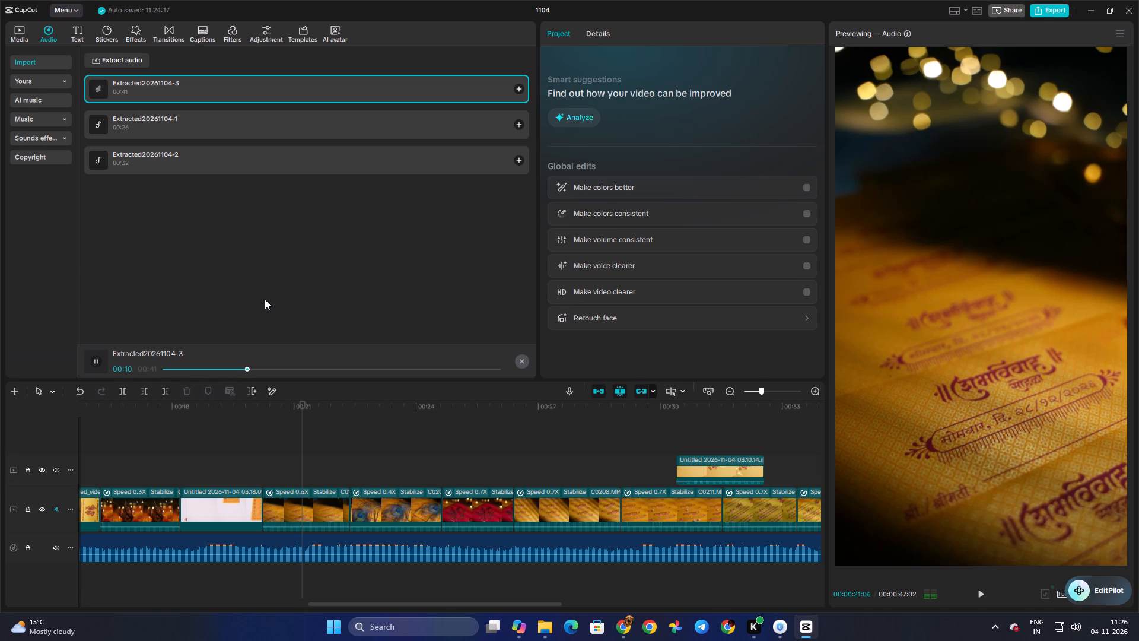
{"action": "key", "text": "space"}
{"action": "key", "text": "ctrl+minus"}
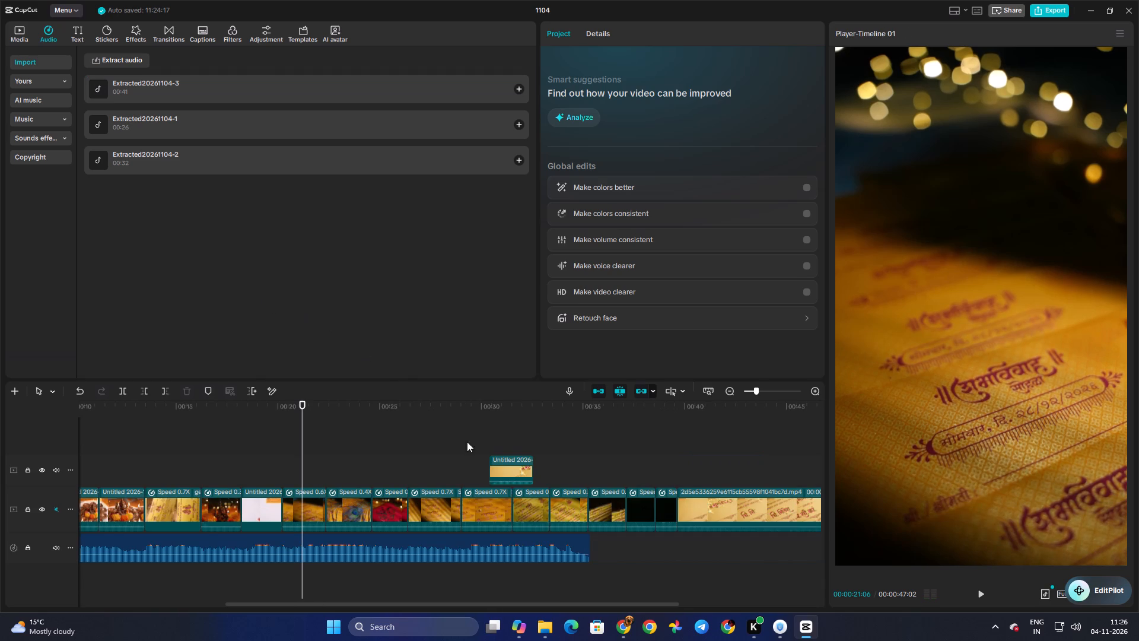
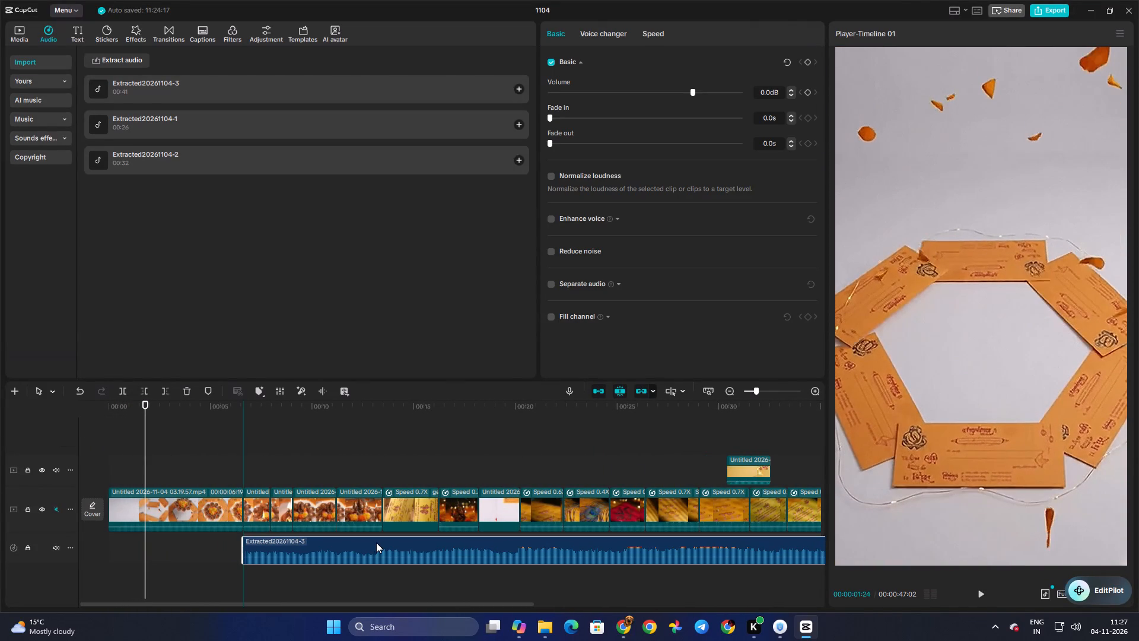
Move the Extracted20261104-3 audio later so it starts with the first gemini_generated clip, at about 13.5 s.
{"action": "left_click_drag", "start_coordinate": [376, 542], "coordinate": [515, 537]}
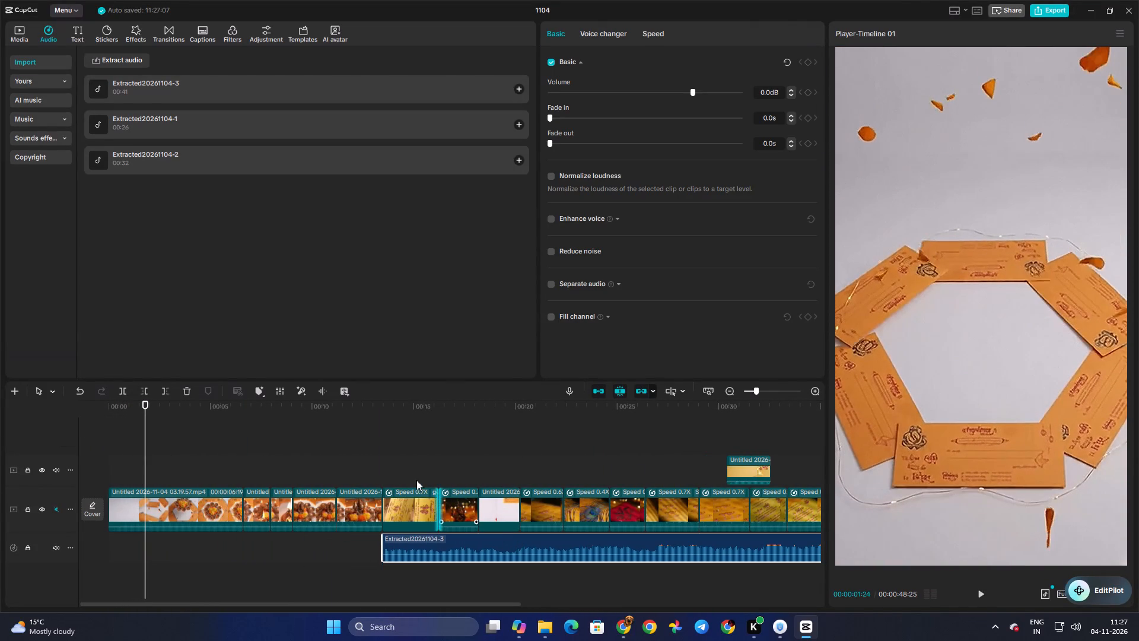
Play the end of the sequence and delete the final invitation-text clip, whose name begins with 2d5e, from the main track.
{"action": "left_click", "coordinate": [375, 463]}
{"action": "left_click_drag", "start_coordinate": [375, 463], "coordinate": [472, 469]}
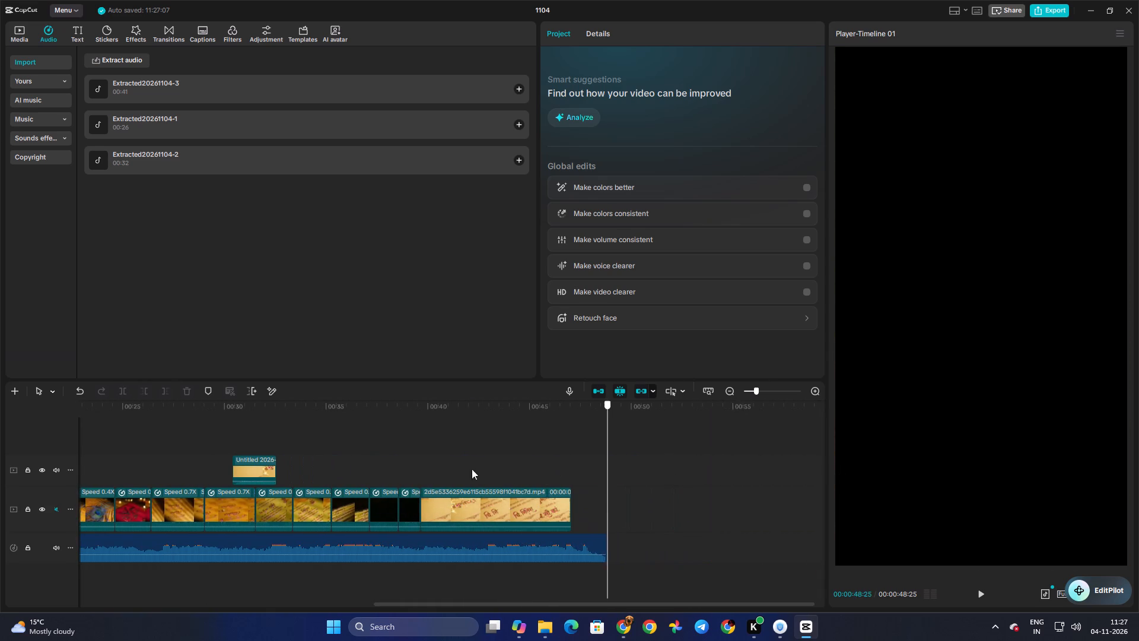
{"action": "left_click_drag", "start_coordinate": [472, 469], "coordinate": [423, 469]}
{"action": "key", "text": "space"}
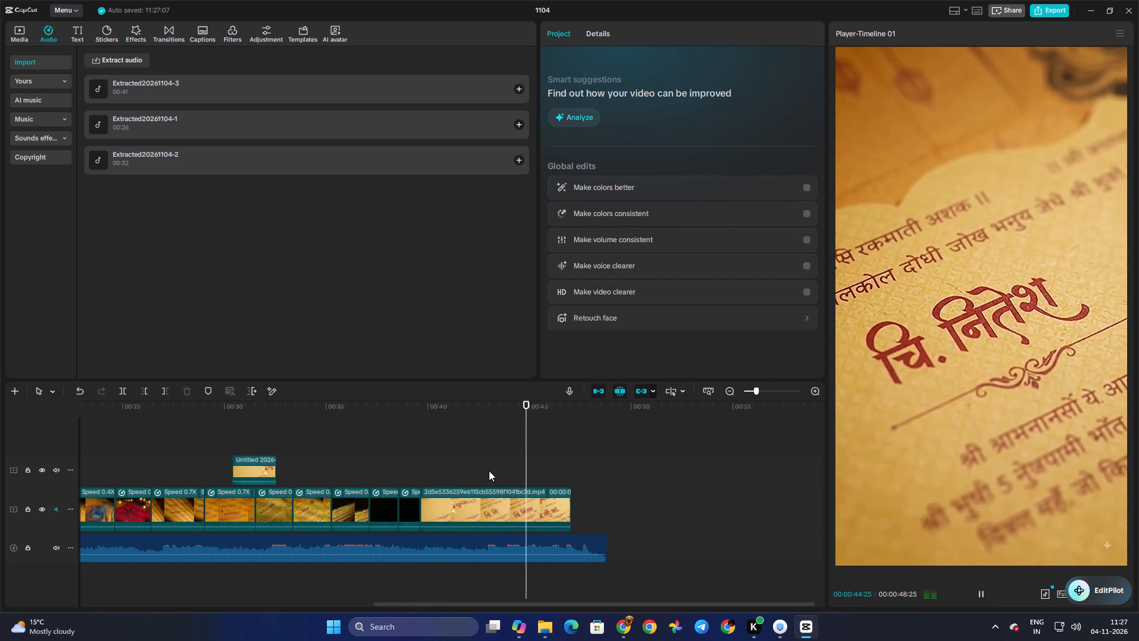
{"action": "key", "text": "space"}
{"action": "key", "text": "space"}
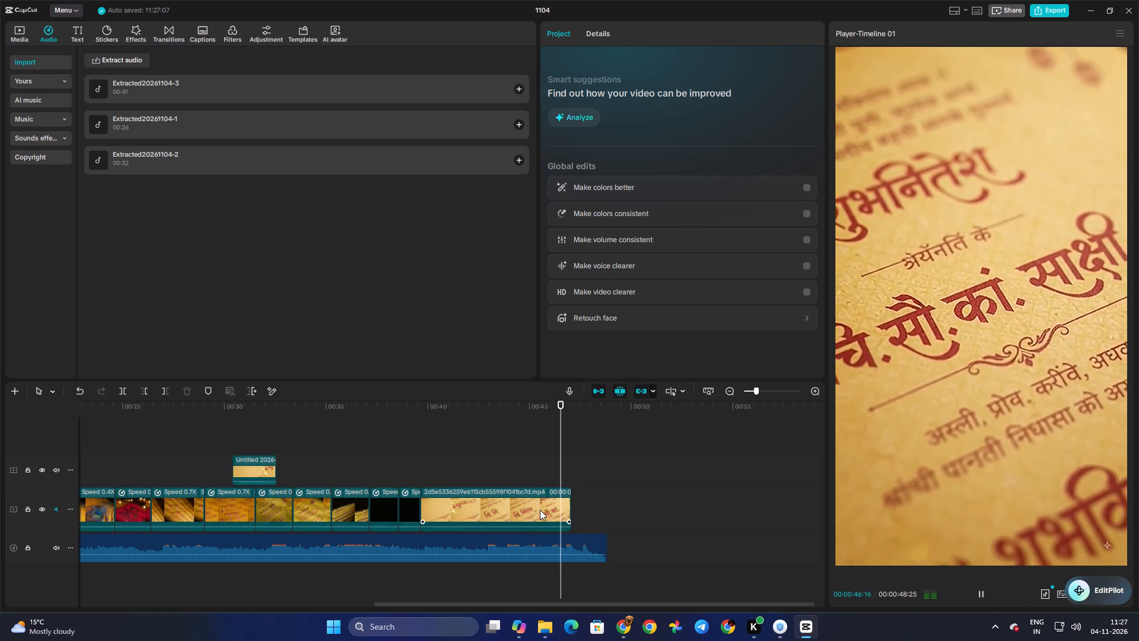
{"action": "key", "text": "space"}
{"action": "left_click", "coordinate": [541, 511]}
{"action": "key", "text": "Delete"}
Preview the Untitled clips ending 19.57, 15.54, 05.25 and 18.09 in the media library to check their sound against the opening shots.
{"action": "left_click", "coordinate": [435, 449]}
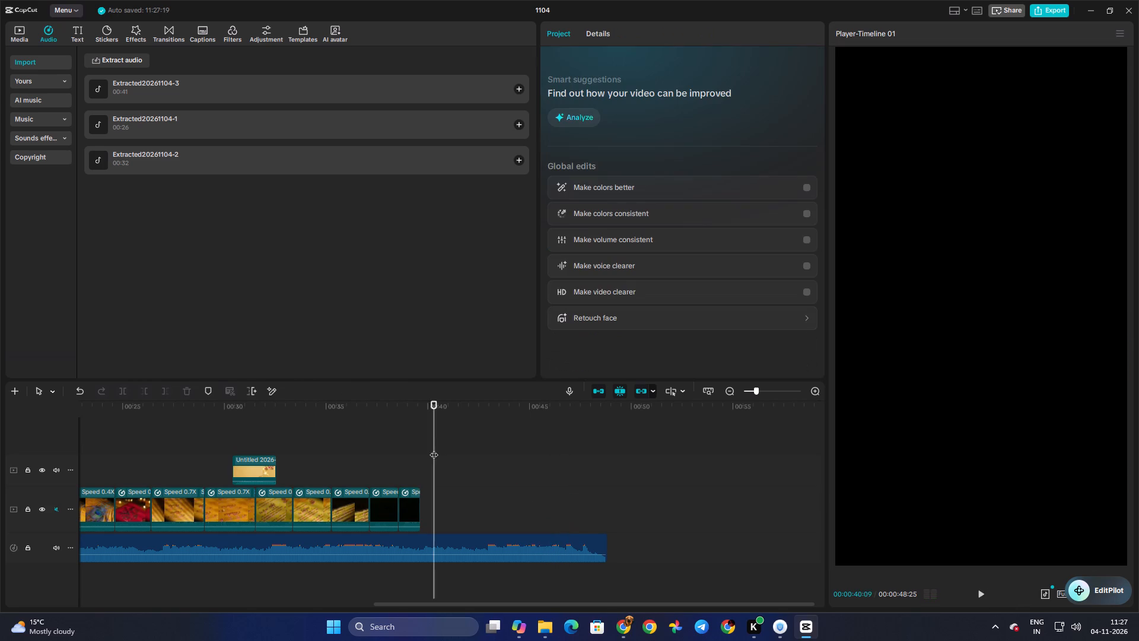
{"action": "left_click_drag", "start_coordinate": [434, 449], "coordinate": [114, 423]}
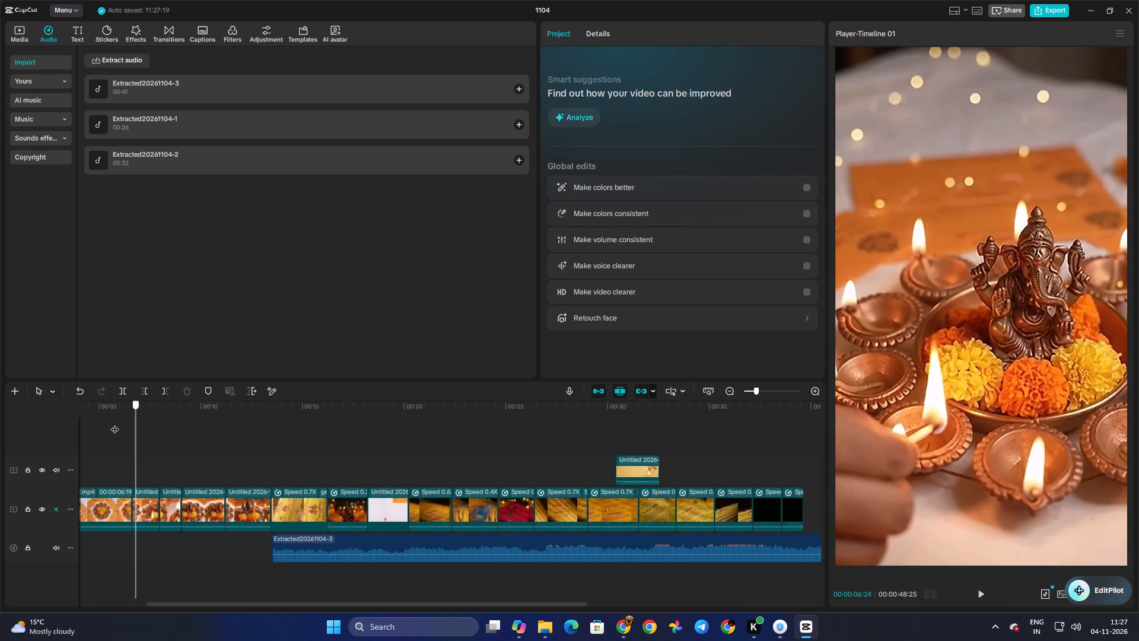
{"action": "left_click_drag", "start_coordinate": [114, 423], "coordinate": [53, 423]}
{"action": "left_click", "coordinate": [168, 500]}
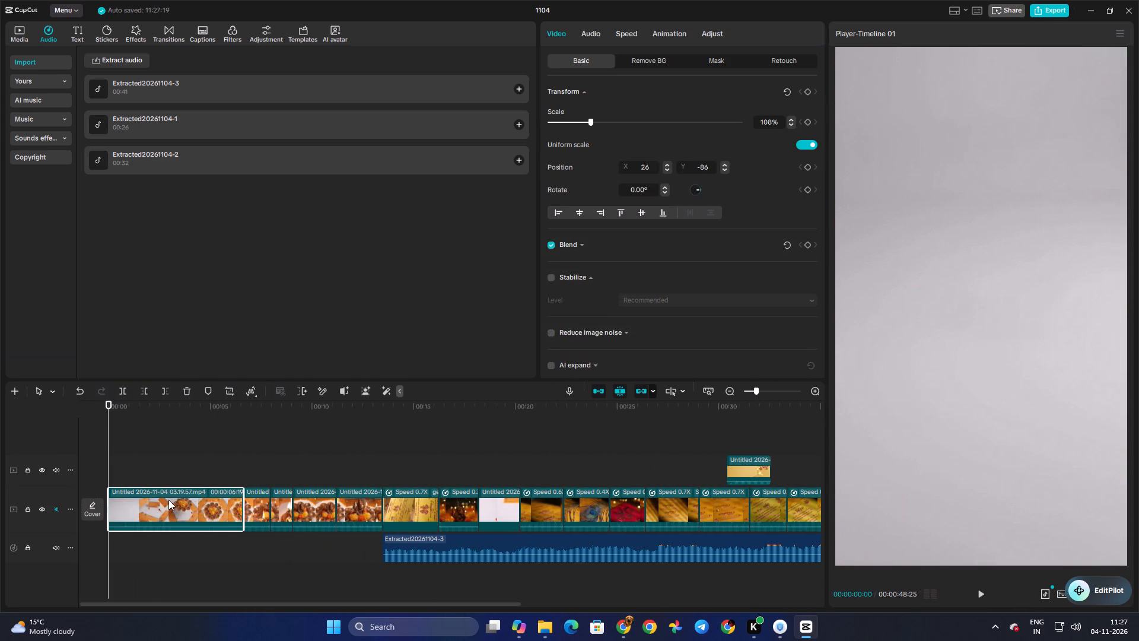
{"action": "left_click", "coordinate": [22, 40]}
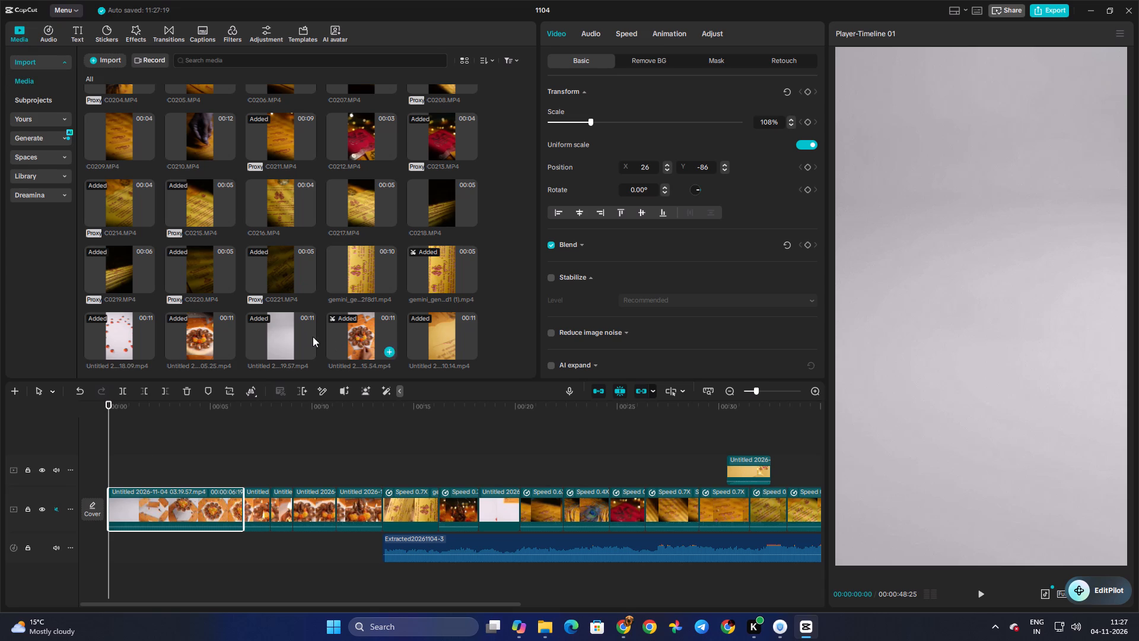
{"action": "left_click", "coordinate": [306, 335]}
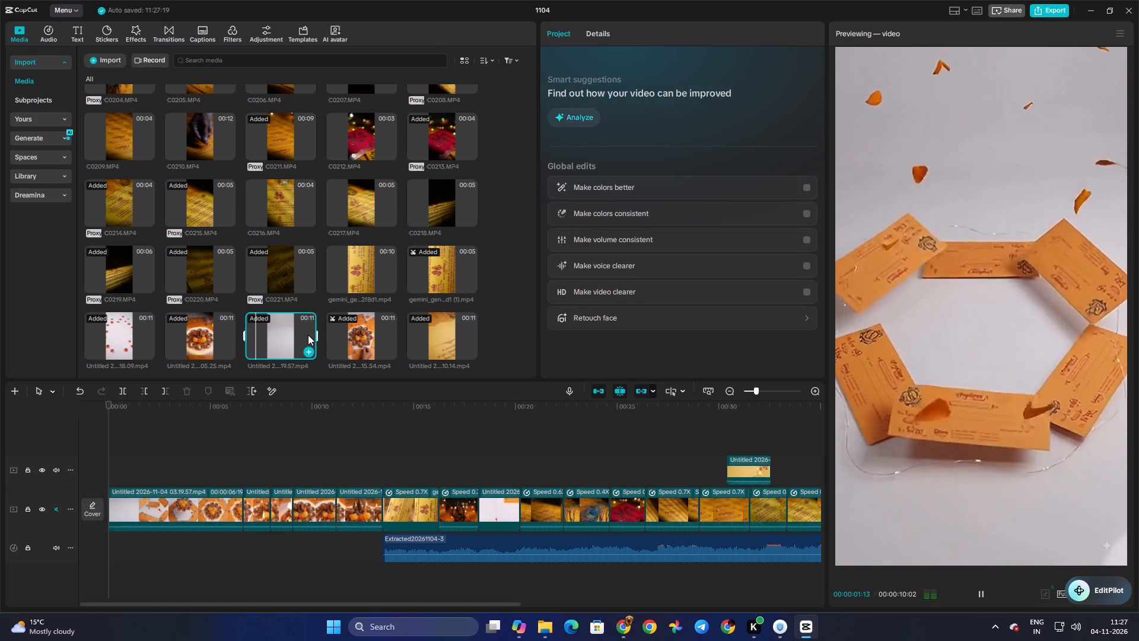
{"action": "left_click", "coordinate": [380, 335]}
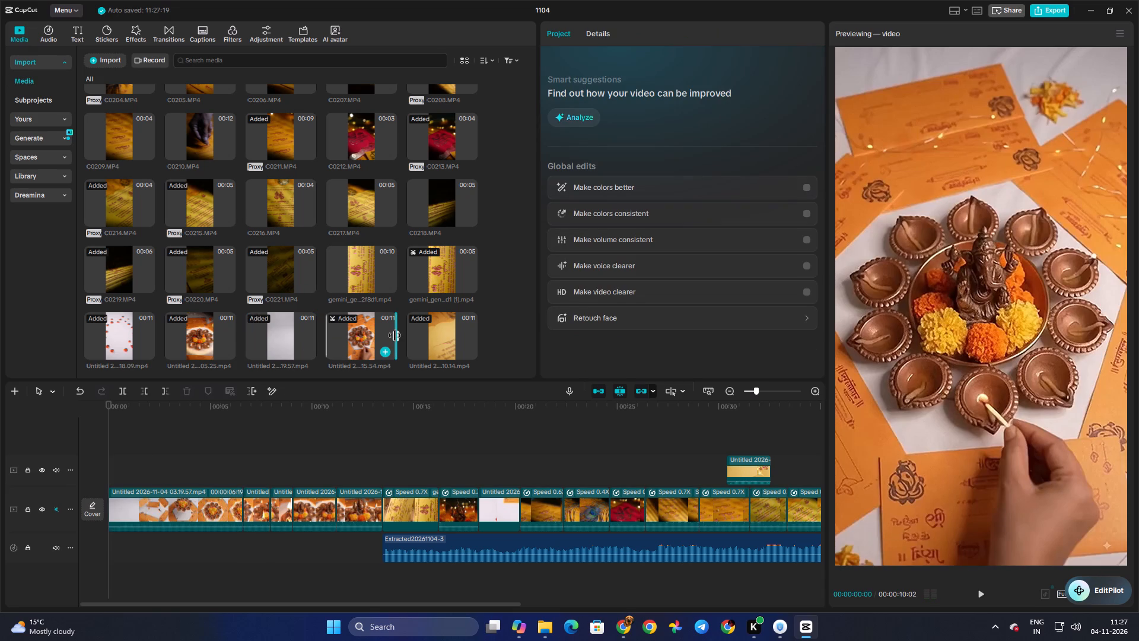
{"action": "left_click_drag", "start_coordinate": [394, 335], "coordinate": [260, 333]}
{"action": "left_click", "coordinate": [266, 335]}
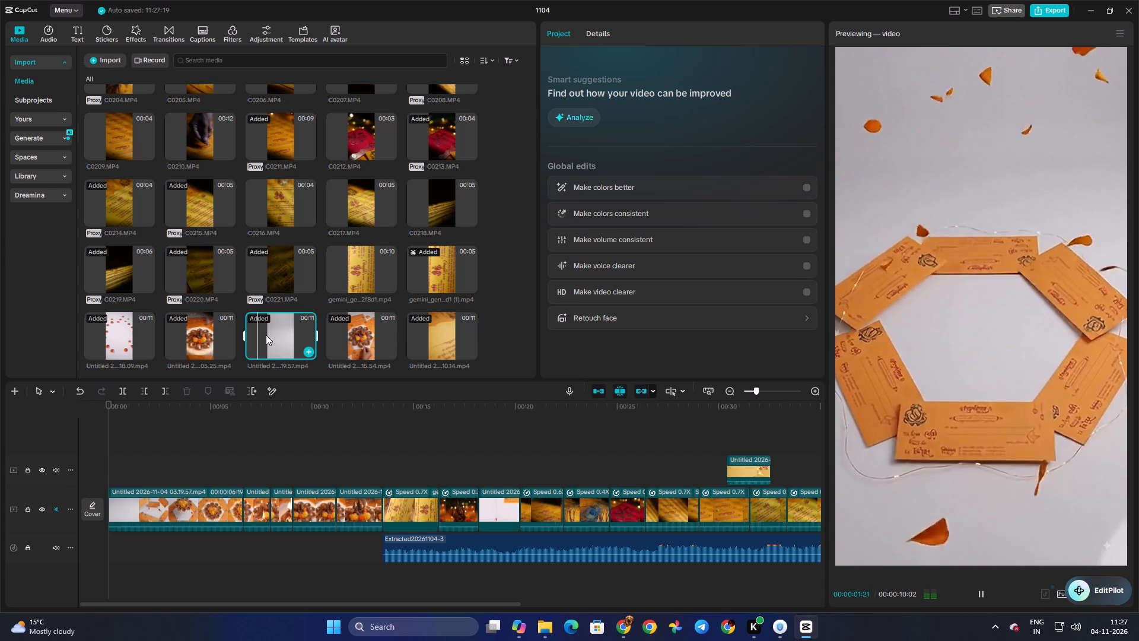
{"action": "left_click", "coordinate": [183, 335]}
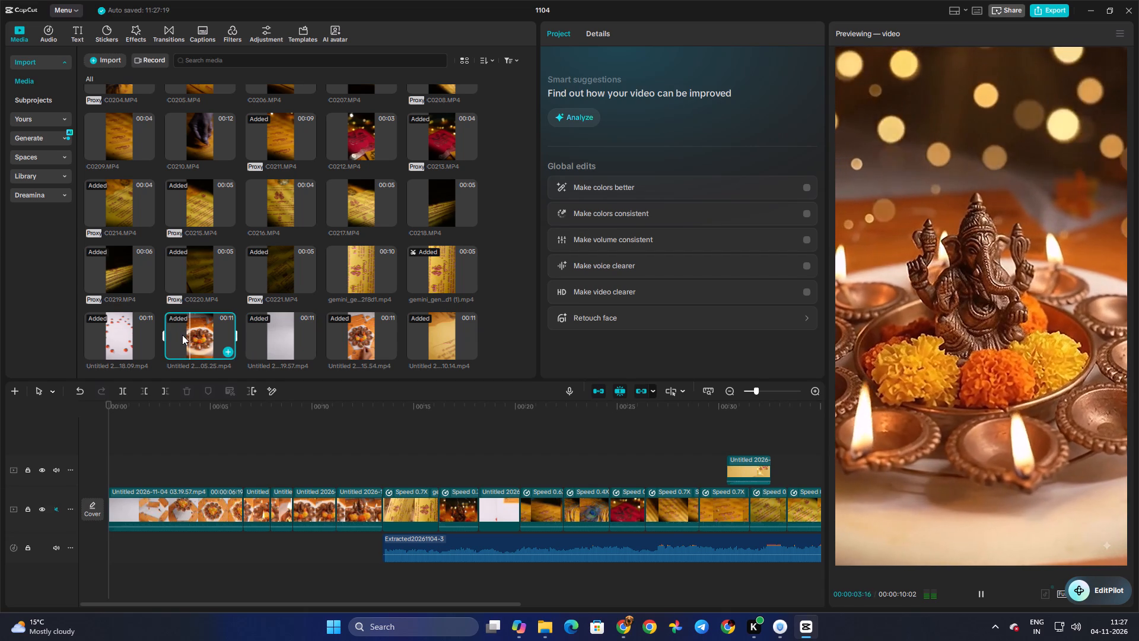
{"action": "left_click", "coordinate": [119, 335]}
{"action": "left_click", "coordinate": [263, 342]}
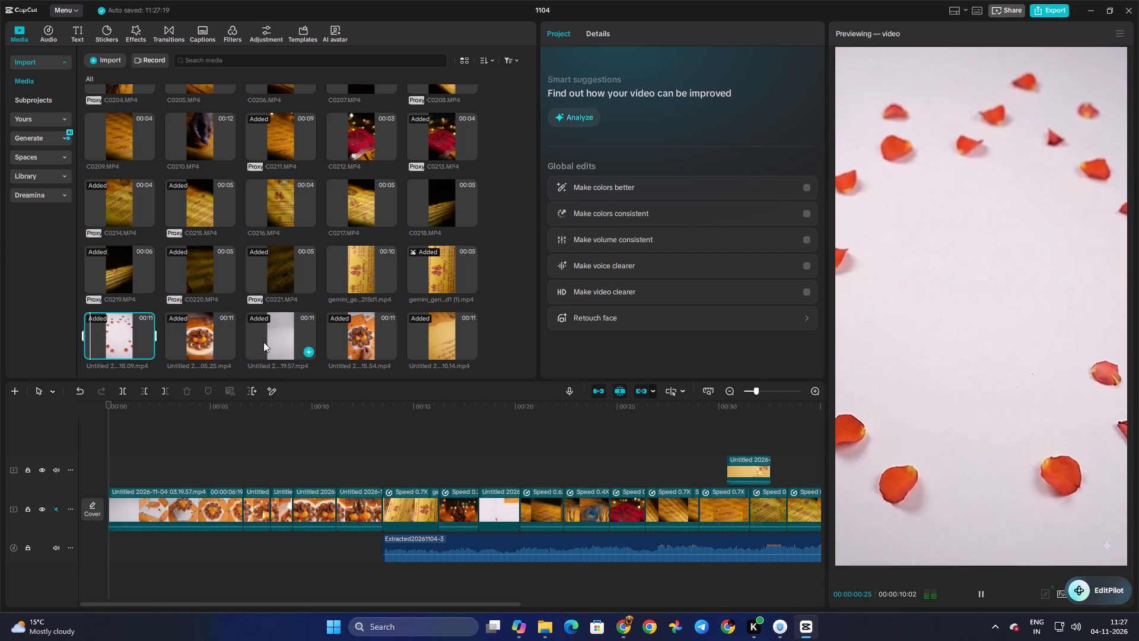
{"action": "left_click", "coordinate": [201, 335]}
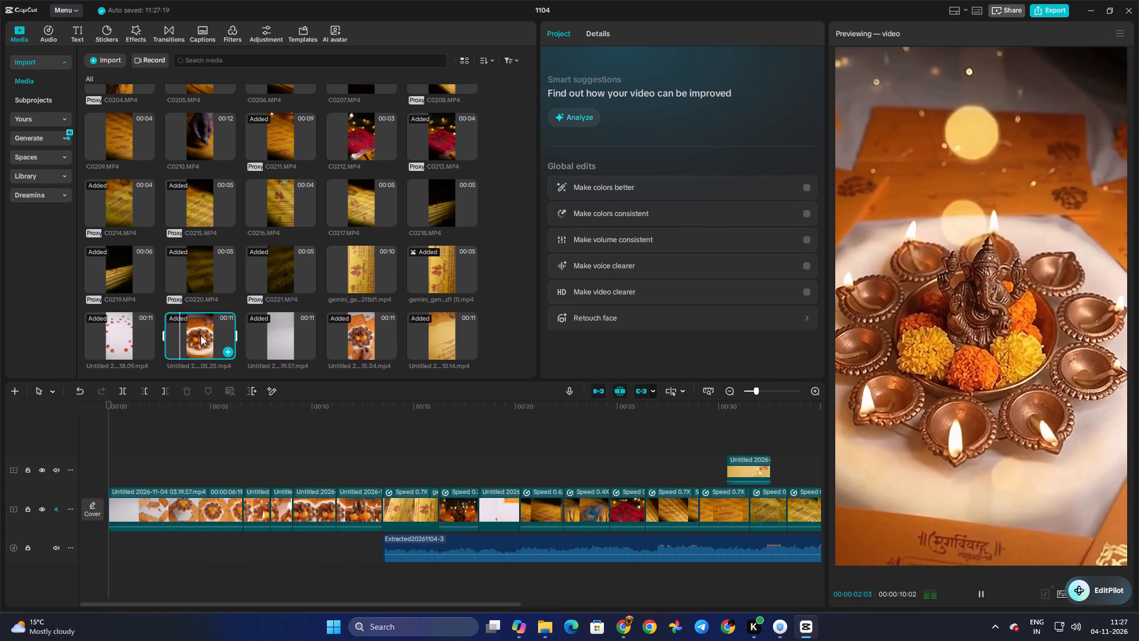
Place Untitled 2026-11-04 03.19.57.mp4 above the main track, extract its audio, and delete the duplicate video.
{"action": "left_click", "coordinate": [273, 334]}
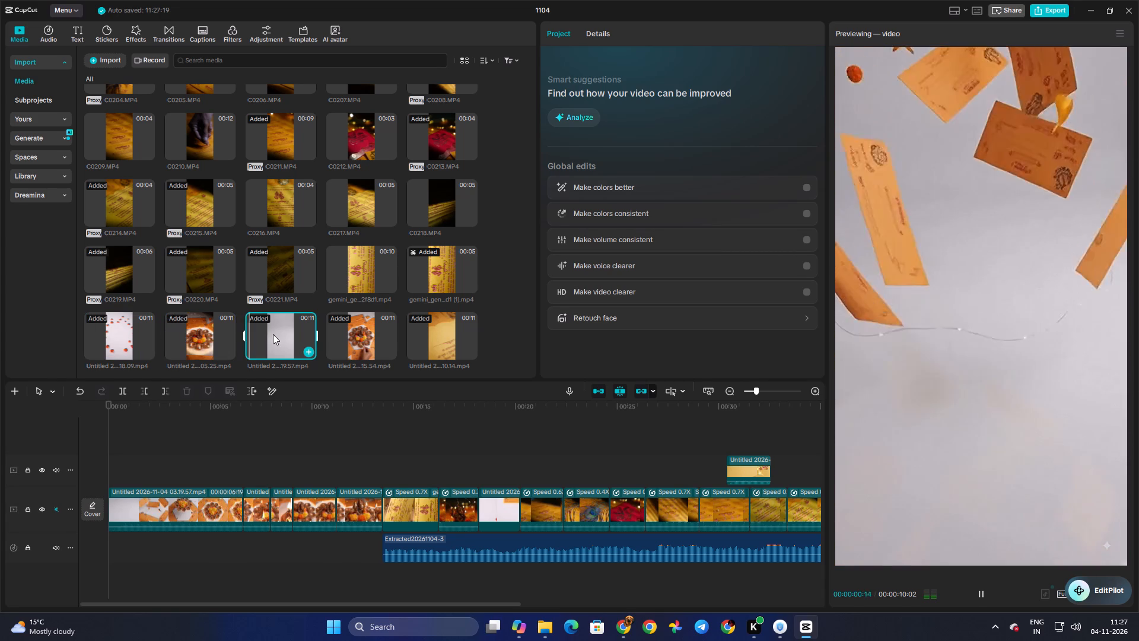
{"action": "left_click_drag", "start_coordinate": [273, 334], "coordinate": [261, 456]}
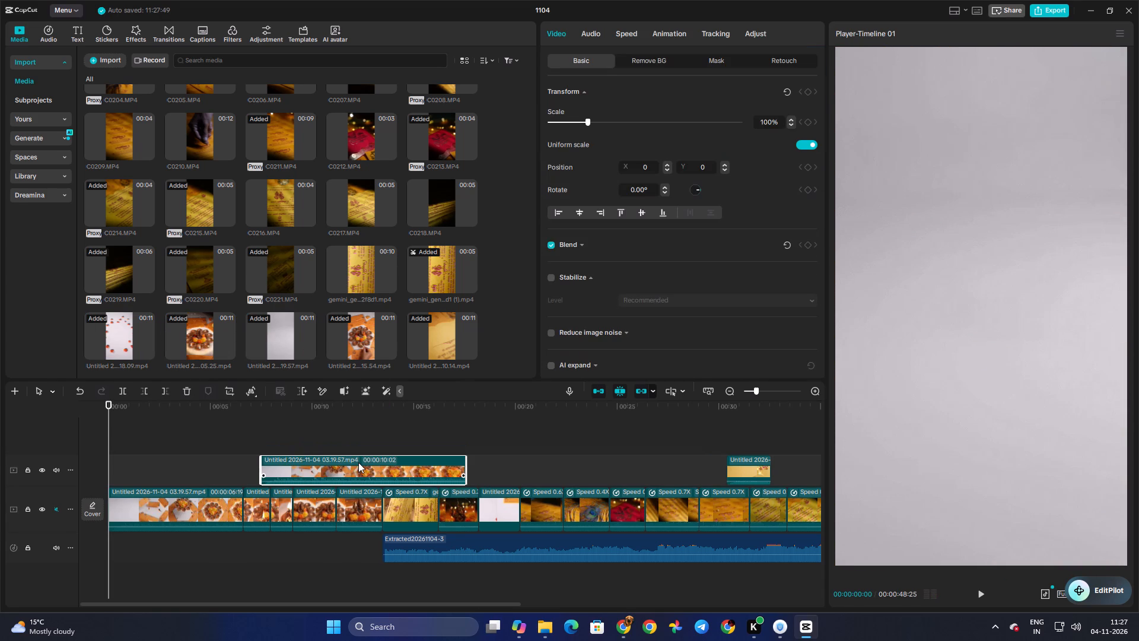
{"action": "right_click", "coordinate": [358, 462]}
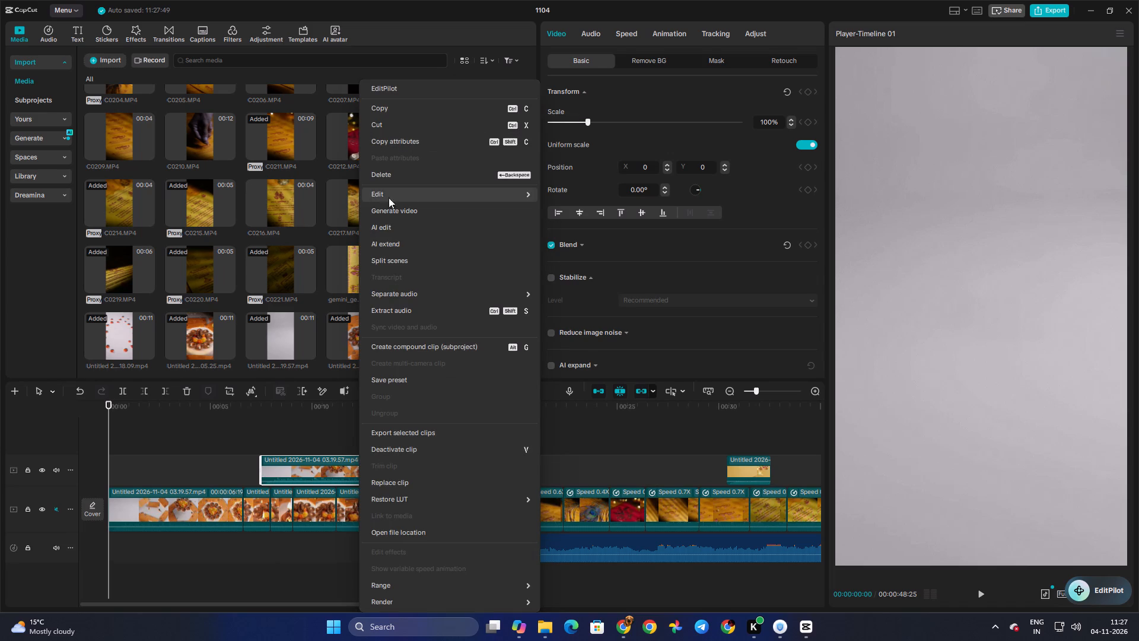
{"action": "left_click", "coordinate": [423, 309]}
{"action": "left_click", "coordinate": [372, 460]}
{"action": "key", "text": "Delete"}
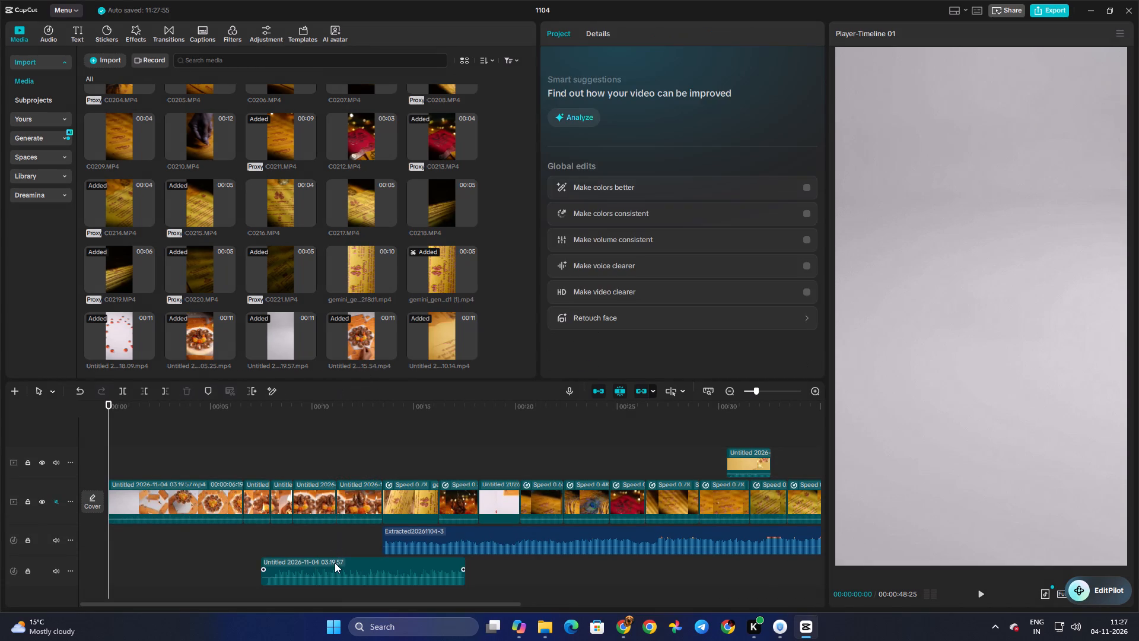
Align the extracted 03.19.57 audio with the start of the timeline, trimming a fraction of a second off its beginning.
{"action": "left_click_drag", "start_coordinate": [335, 563], "coordinate": [147, 536]}
{"action": "left_click", "coordinate": [162, 460]}
{"action": "left_click_drag", "start_coordinate": [160, 459], "coordinate": [131, 461]}
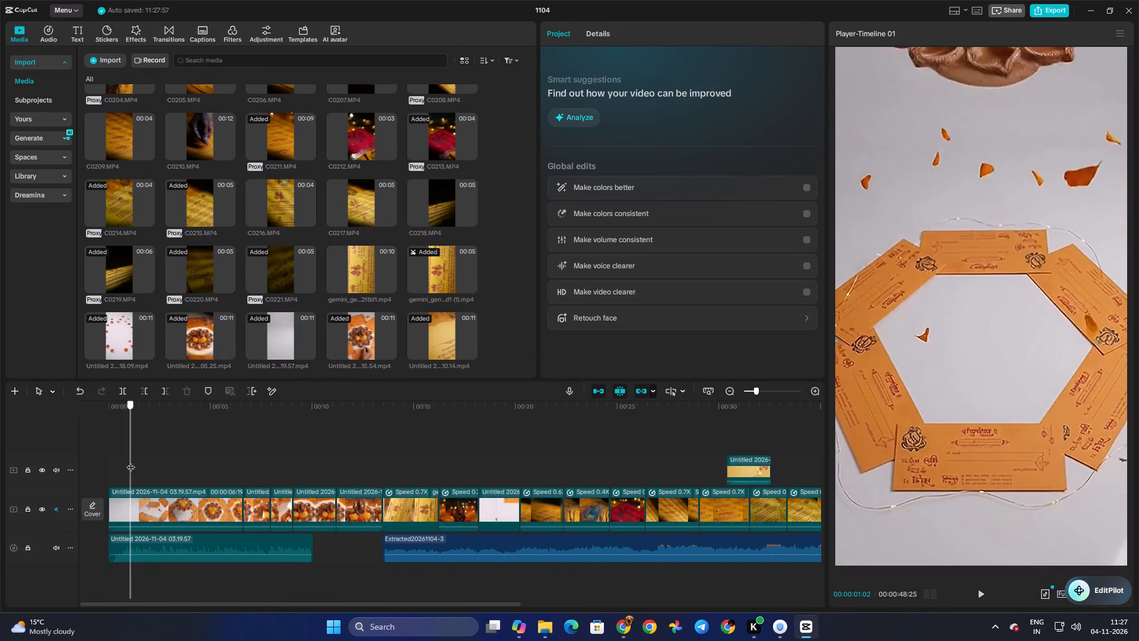
{"action": "left_click", "coordinate": [119, 551]}
{"action": "left_click_drag", "start_coordinate": [107, 541], "coordinate": [111, 541]}
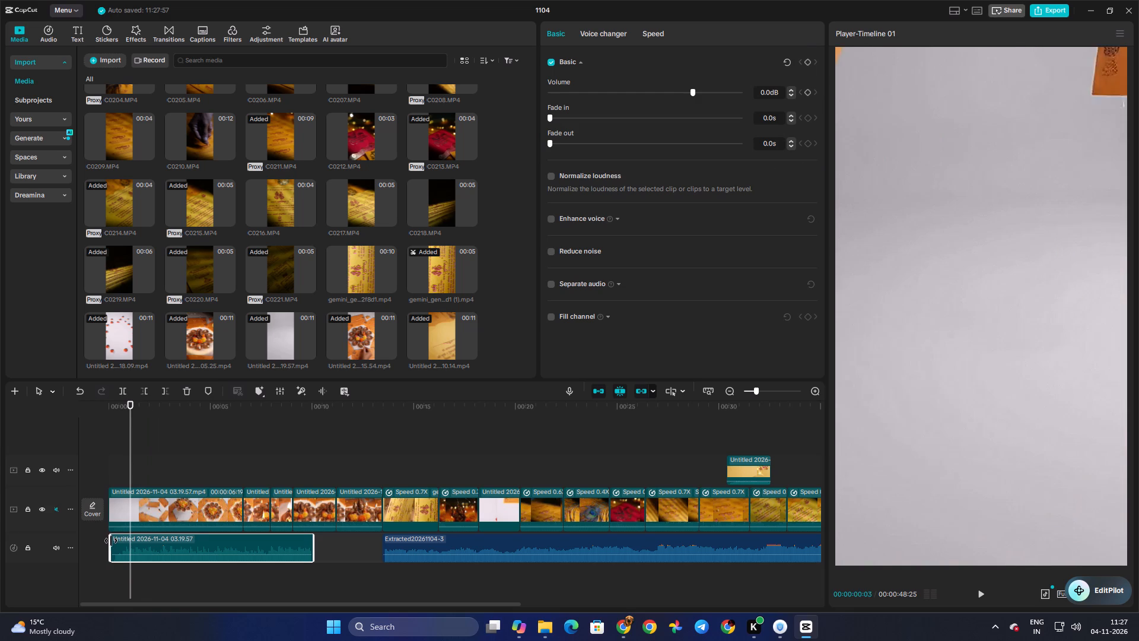
{"action": "left_click_drag", "start_coordinate": [111, 541], "coordinate": [116, 541]}
{"action": "left_click_drag", "start_coordinate": [148, 541], "coordinate": [120, 541]}
Play the opening clip with its extracted audio from the start, and replay the section from about 4 s to check the sync.
{"action": "left_click", "coordinate": [116, 461]}
{"action": "left_click_drag", "start_coordinate": [116, 461], "coordinate": [101, 461]}
{"action": "key", "text": "space"}
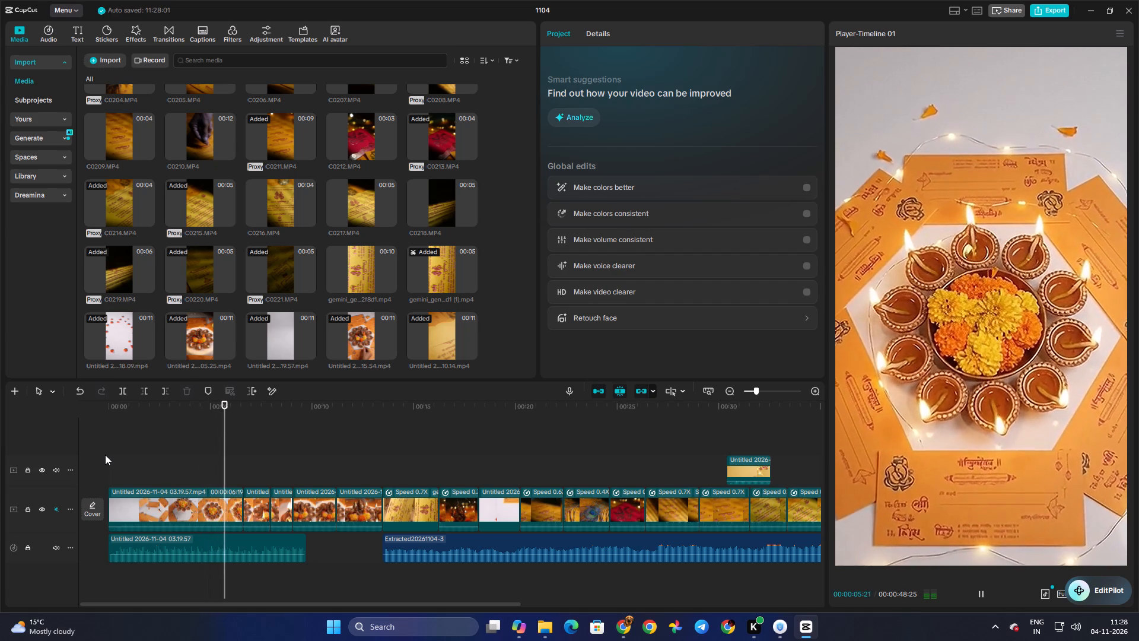
{"action": "key", "text": "space"}
{"action": "left_click", "coordinate": [214, 464]}
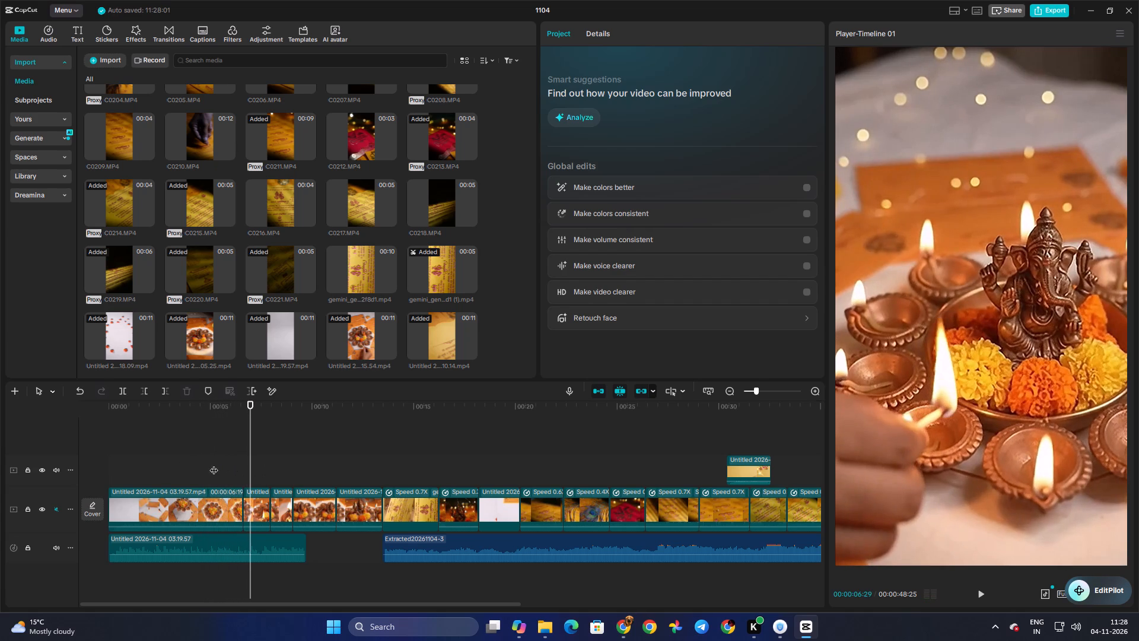
{"action": "left_click_drag", "start_coordinate": [214, 464], "coordinate": [182, 464]}
{"action": "key", "text": "space"}
{"action": "left_click", "coordinate": [182, 464]}
{"action": "key", "text": "space"}
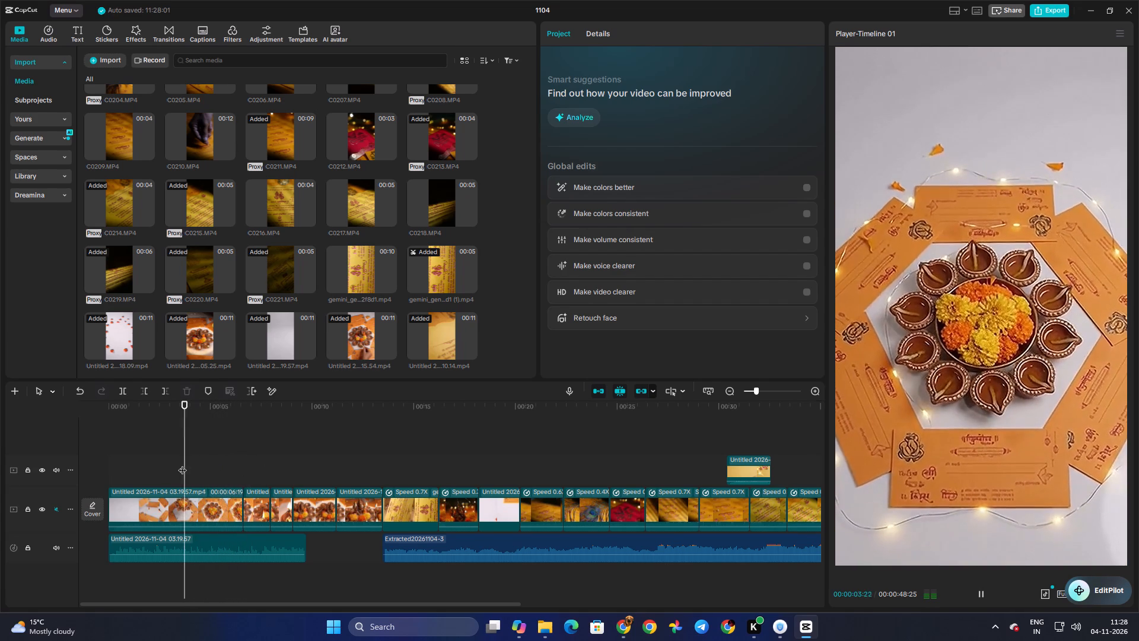
{"action": "key", "text": "space"}
{"action": "key", "text": "space"}
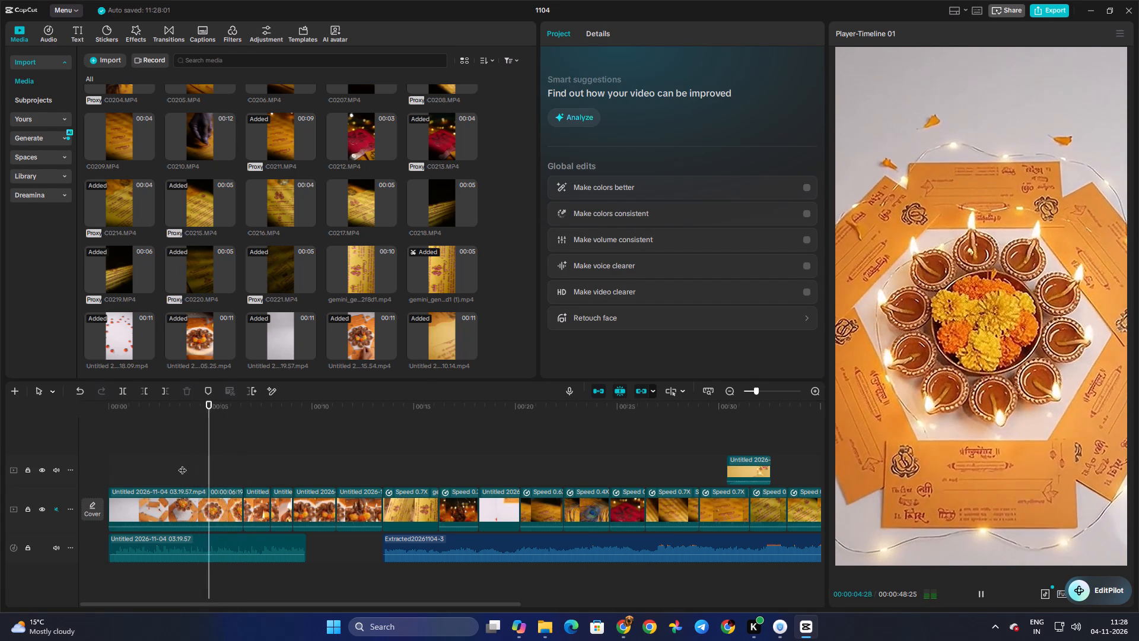
{"action": "key", "text": "space"}
Trim the end of the first main-track clip, 03.19.57.mp4, to a duration of 00:00:05:06.
{"action": "left_click", "coordinate": [223, 508]}
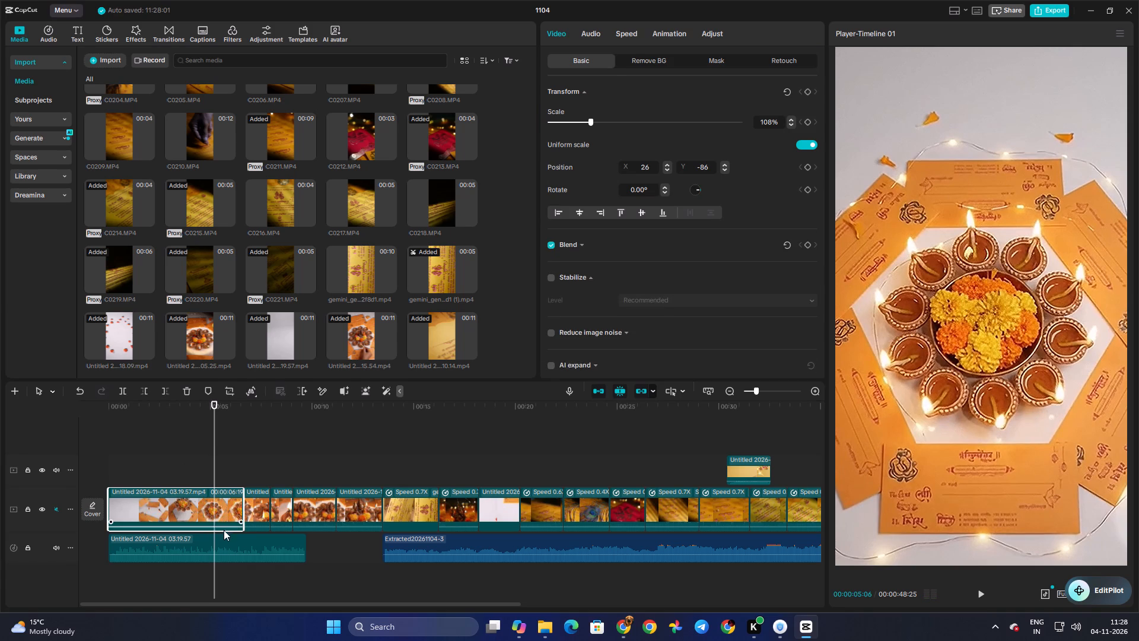
{"action": "left_click", "coordinate": [224, 540], "text": "ctrl"}
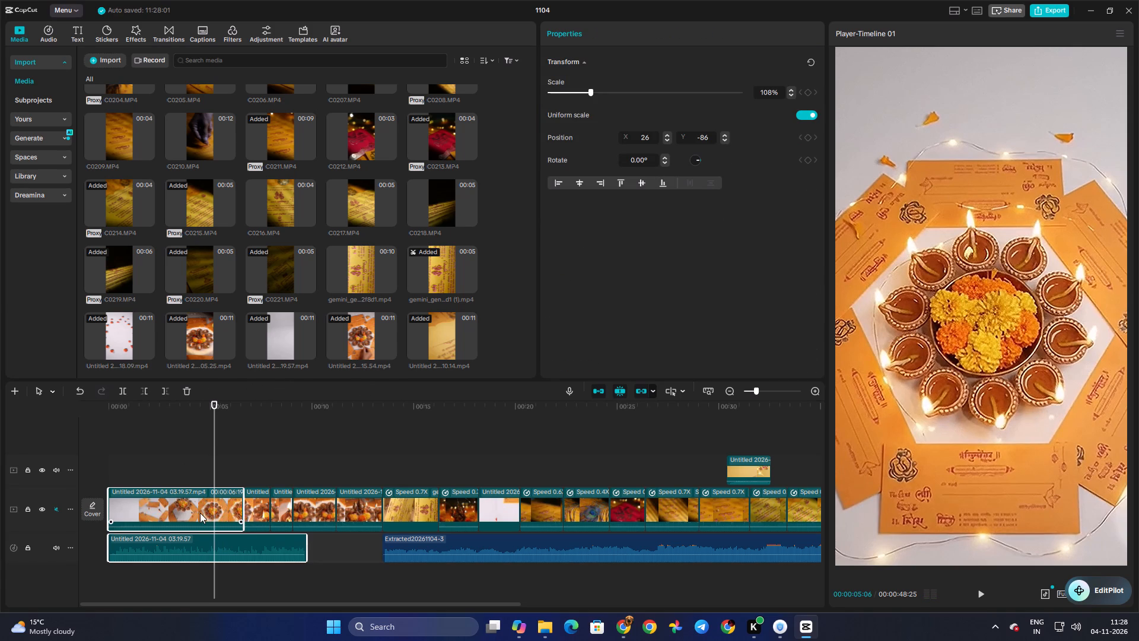
{"action": "left_click", "coordinate": [200, 513]}
{"action": "left_click_drag", "start_coordinate": [243, 509], "coordinate": [218, 509]}
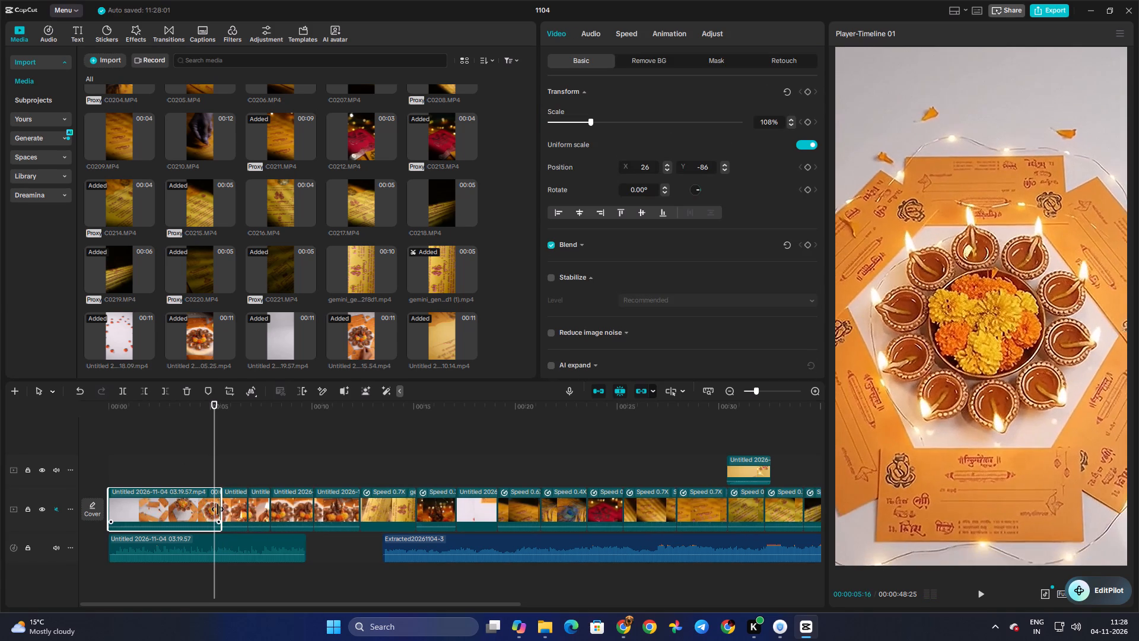
{"action": "left_click_drag", "start_coordinate": [218, 509], "coordinate": [214, 509]}
Play the opening shots across the new cut and preview the Untitled clip ending 15.54 to compare its audio.
{"action": "left_click", "coordinate": [187, 474]}
{"action": "key", "text": "space"}
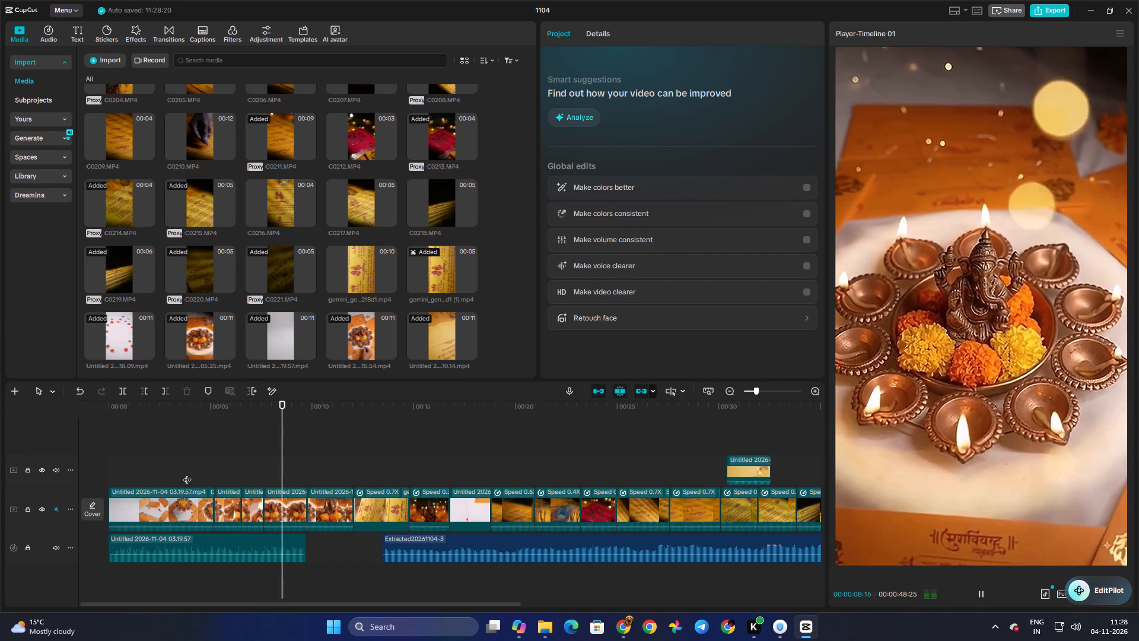
{"action": "key", "text": "space"}
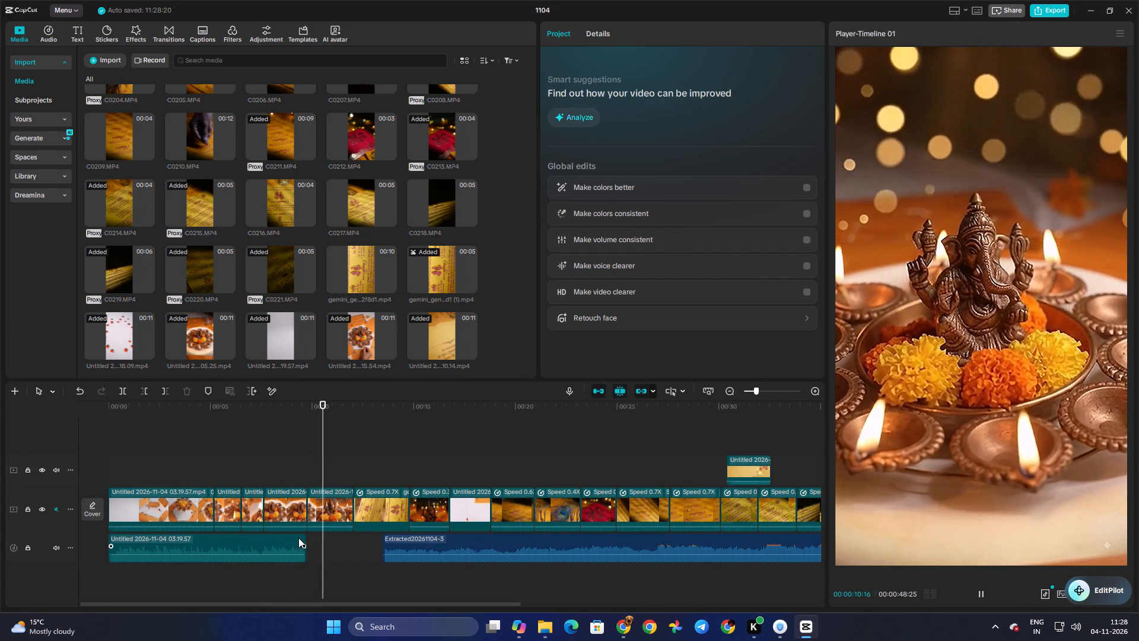
{"action": "left_click", "coordinate": [298, 538]}
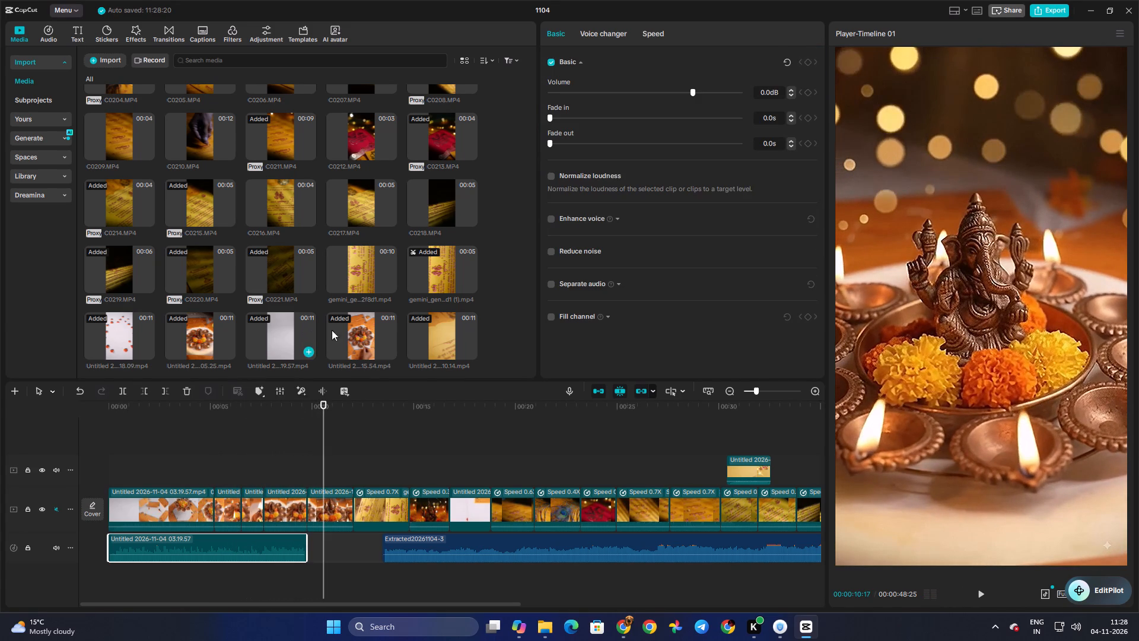
{"action": "left_click", "coordinate": [357, 329]}
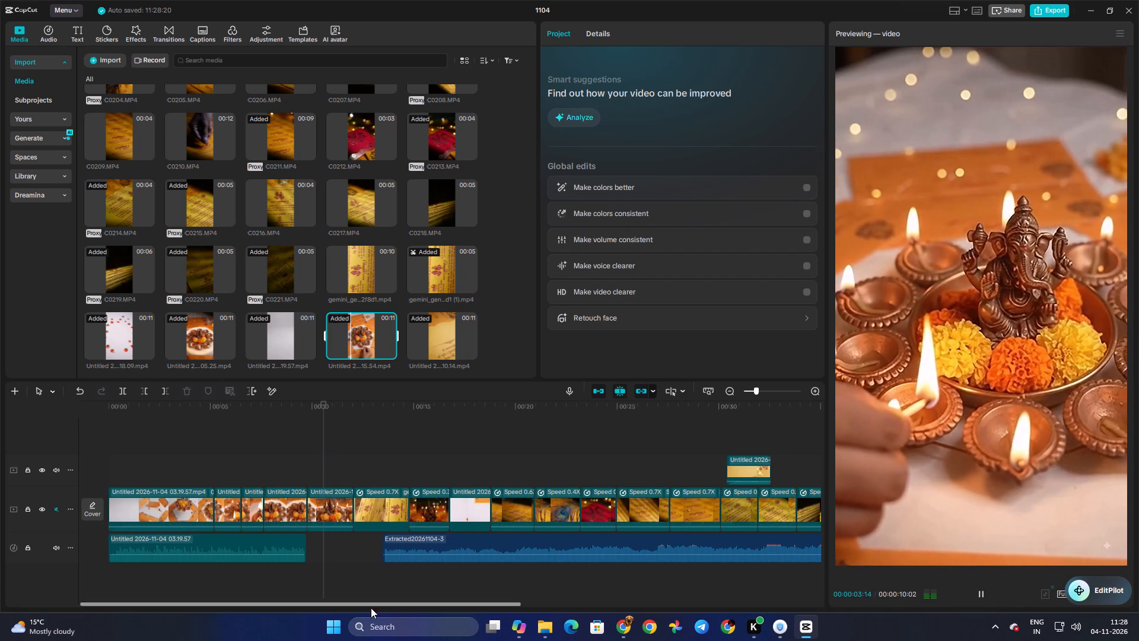
{"action": "left_click", "coordinate": [294, 543]}
{"action": "key", "text": "space"}
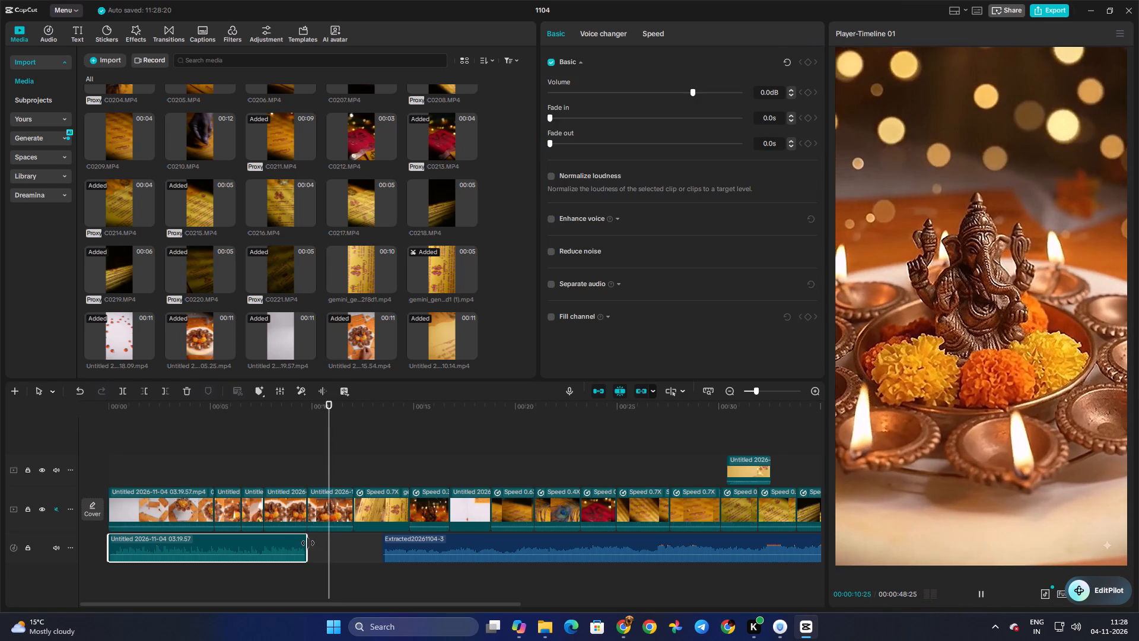
{"action": "key", "text": "space"}
Add a 0.6 s fade-out to the end of the extracted 03.19.57 audio.
{"action": "left_click_drag", "start_coordinate": [308, 543], "coordinate": [272, 545]}
{"action": "key", "text": "ctrl+equal"}
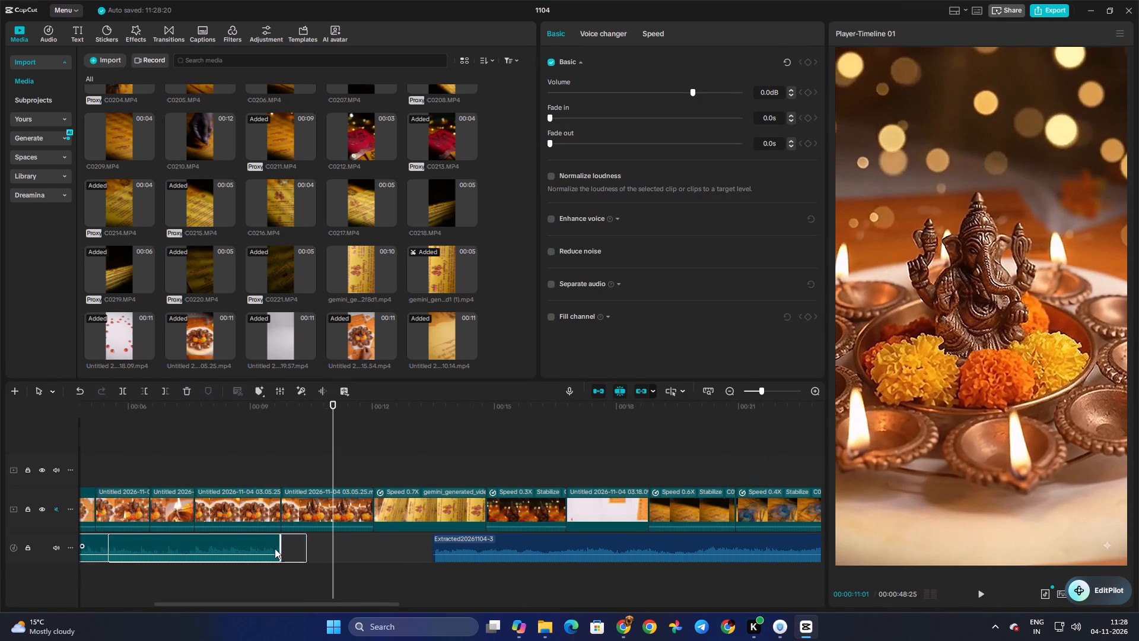
{"action": "left_click", "coordinate": [251, 458]}
{"action": "left_click_drag", "start_coordinate": [250, 457], "coordinate": [263, 481]}
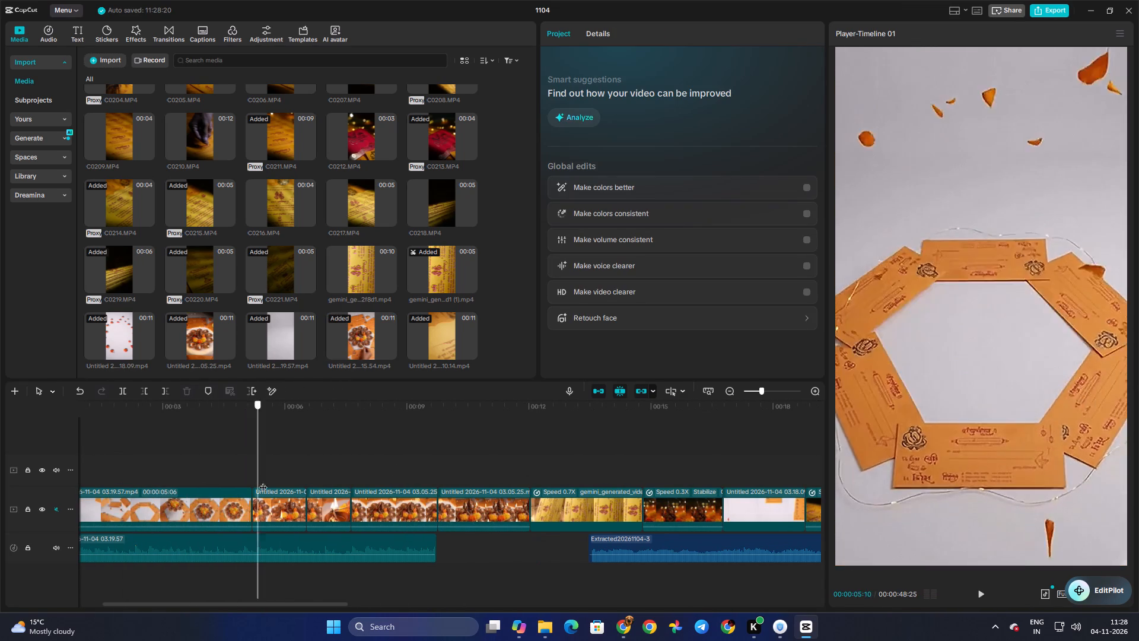
{"action": "left_click_drag", "start_coordinate": [263, 481], "coordinate": [284, 488]}
{"action": "left_click", "coordinate": [294, 529]}
{"action": "left_click", "coordinate": [436, 541]}
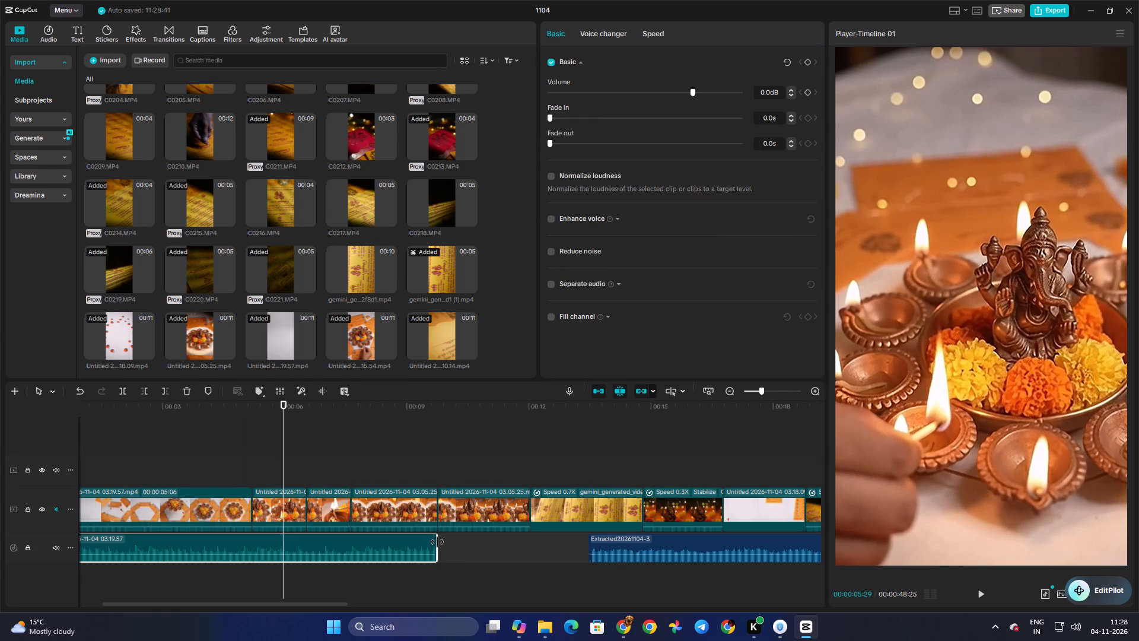
{"action": "left_click_drag", "start_coordinate": [435, 542], "coordinate": [410, 543]}
Trim the 03.19.57 audio at the 00:00:05:06 cut, then extend its end about half a second past that cut.
{"action": "double_click", "coordinate": [252, 460]}
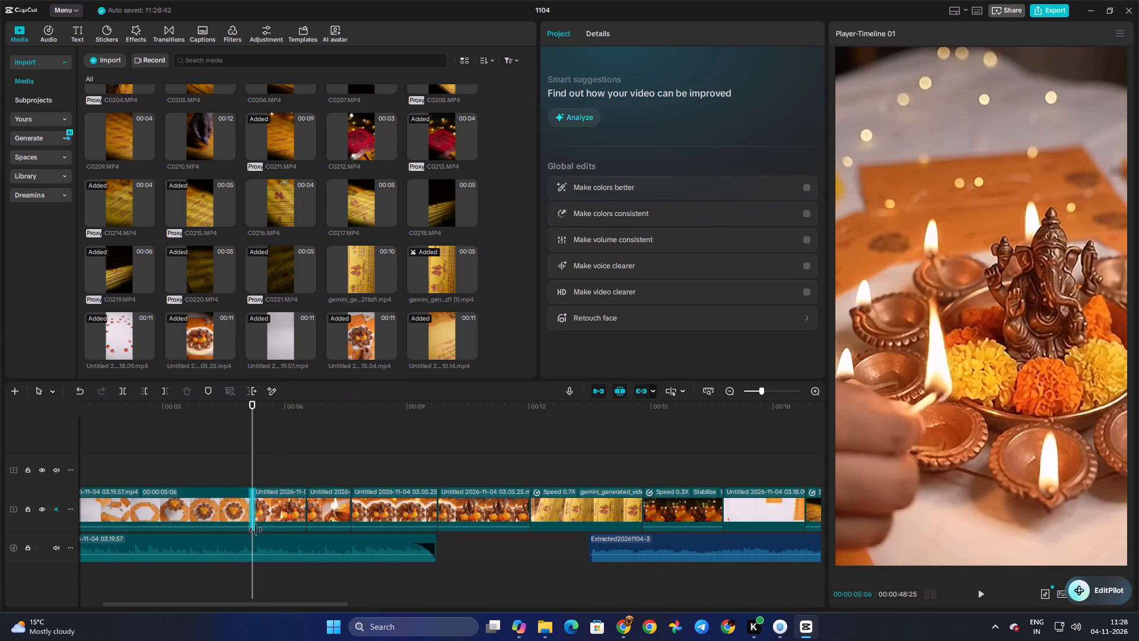
{"action": "left_click", "coordinate": [260, 544]}
{"action": "key", "text": "w"}
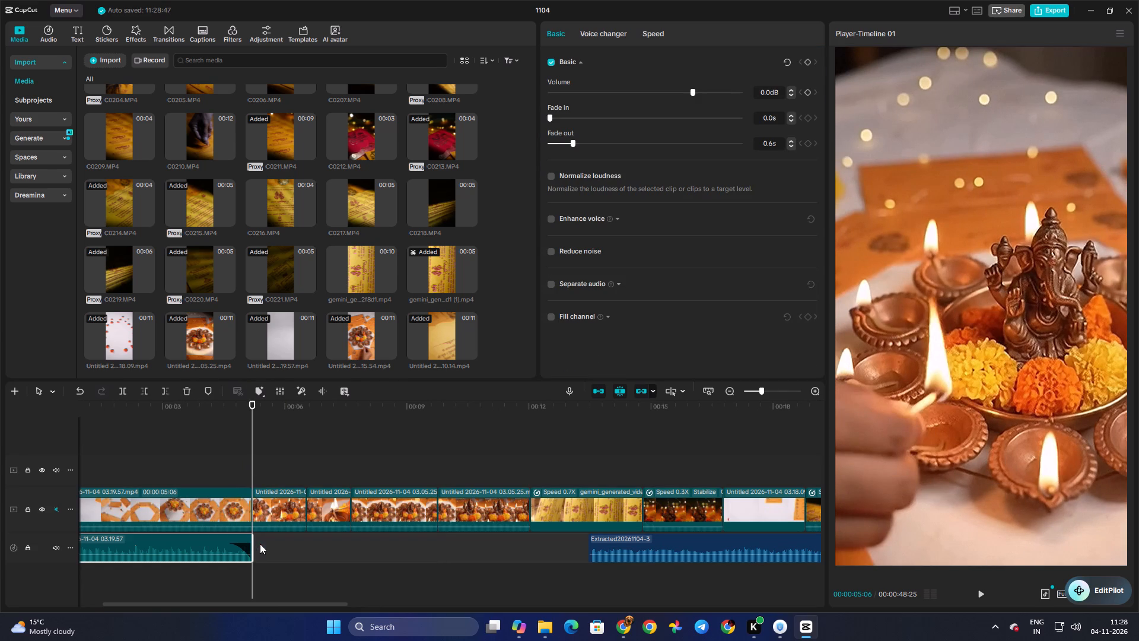
{"action": "left_click", "coordinate": [259, 545]}
{"action": "left_click", "coordinate": [250, 545]}
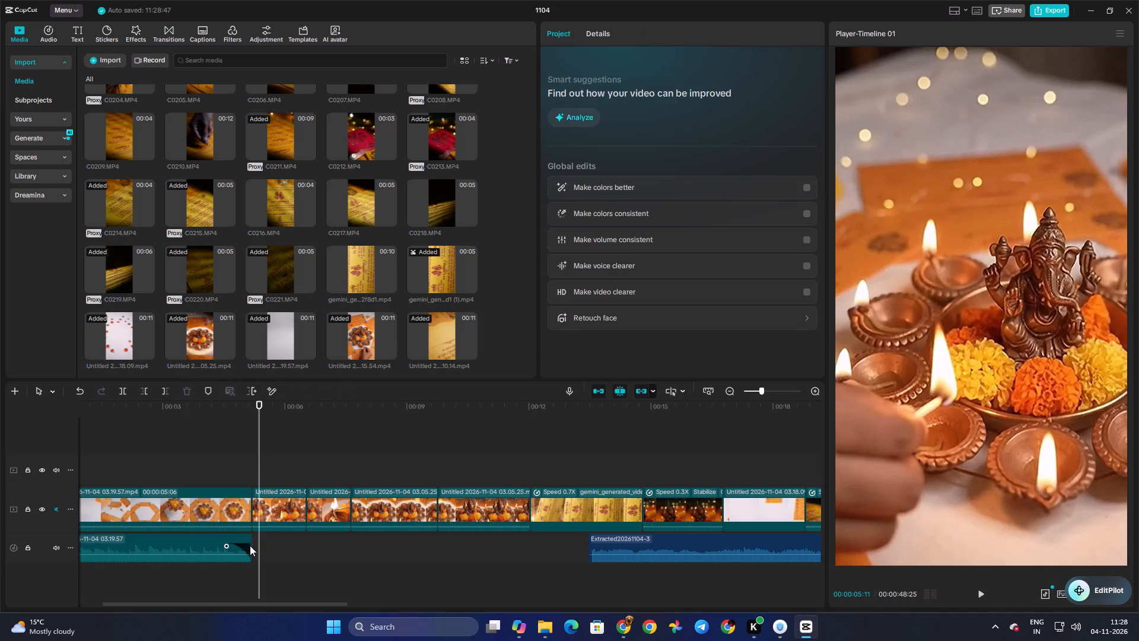
{"action": "left_click_drag", "start_coordinate": [253, 545], "coordinate": [270, 546]}
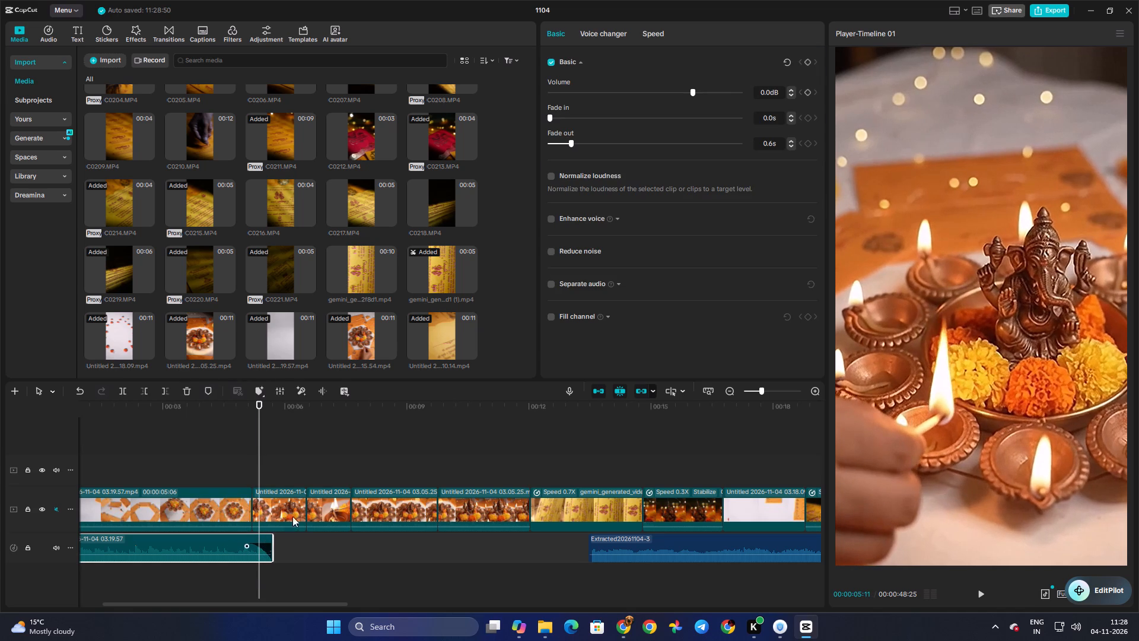
Place the Untitled clip ending 15.54 above the main track from about 5.7 s, extract its audio, and delete its video.
{"action": "left_click", "coordinate": [364, 340]}
{"action": "left_click_drag", "start_coordinate": [364, 340], "coordinate": [273, 458]}
{"action": "right_click", "coordinate": [332, 464]}
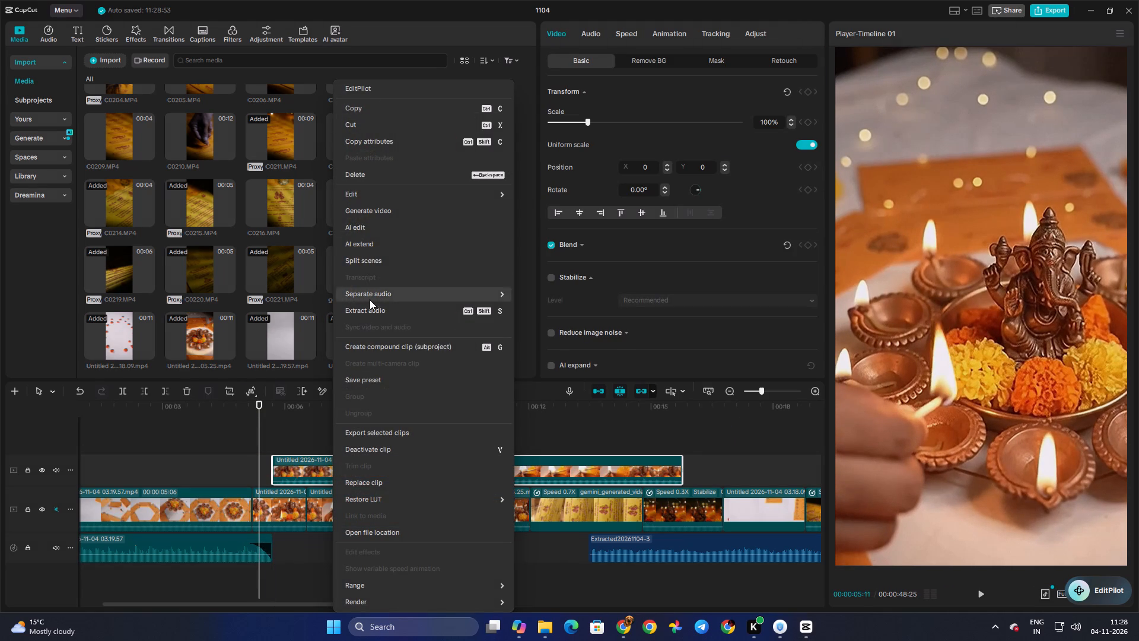
{"action": "left_click", "coordinate": [376, 310]}
{"action": "left_click", "coordinate": [348, 469]}
{"action": "key", "text": "Delete"}
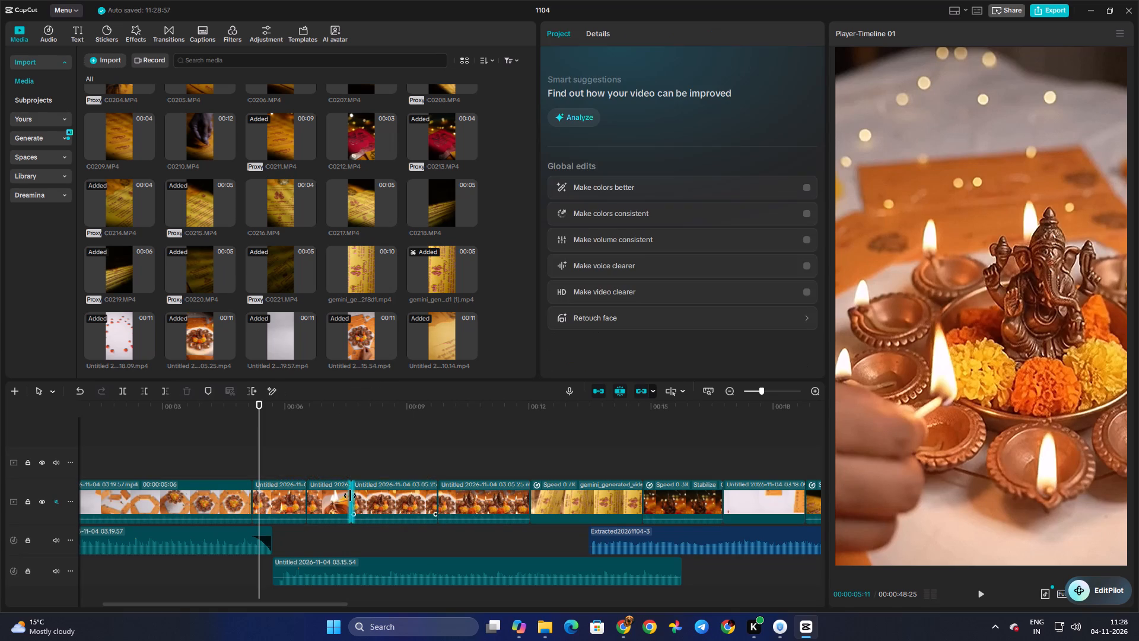
Move the extracted 03.15.54 audio to start at about 5 s, overlapping the fading end of the 03.19.57 audio.
{"action": "left_click_drag", "start_coordinate": [350, 568], "coordinate": [323, 573]}
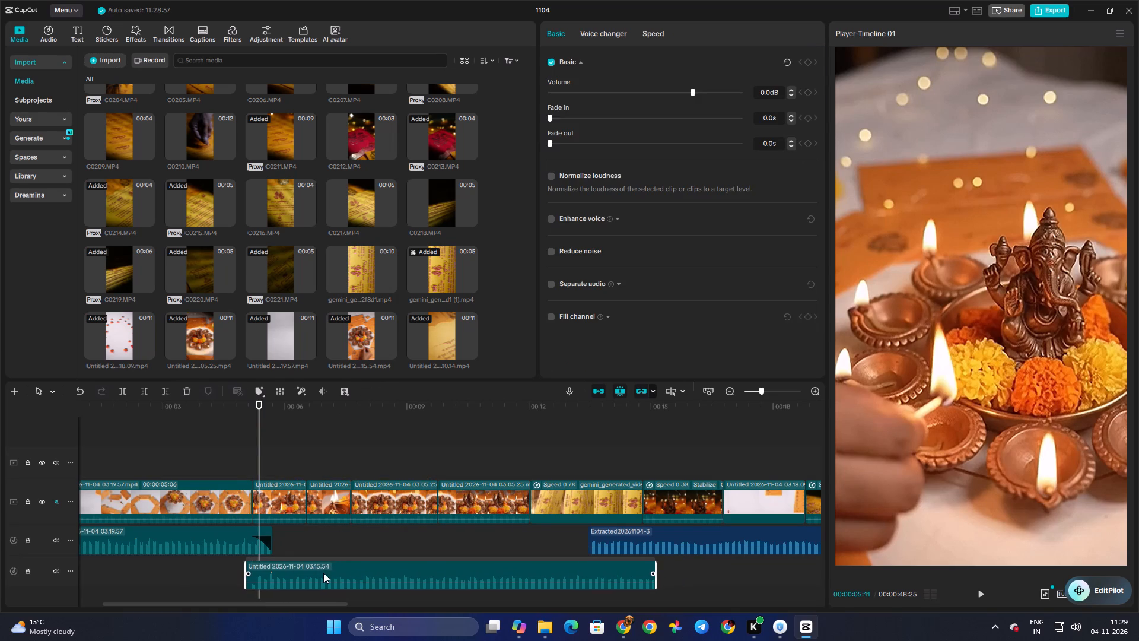
{"action": "left_click_drag", "start_coordinate": [323, 573], "coordinate": [321, 573]}
Play from about 4 s across the audio overlap and replay the passages up to about 16 s to check the sound.
{"action": "left_click", "coordinate": [221, 464]}
{"action": "key", "text": "space"}
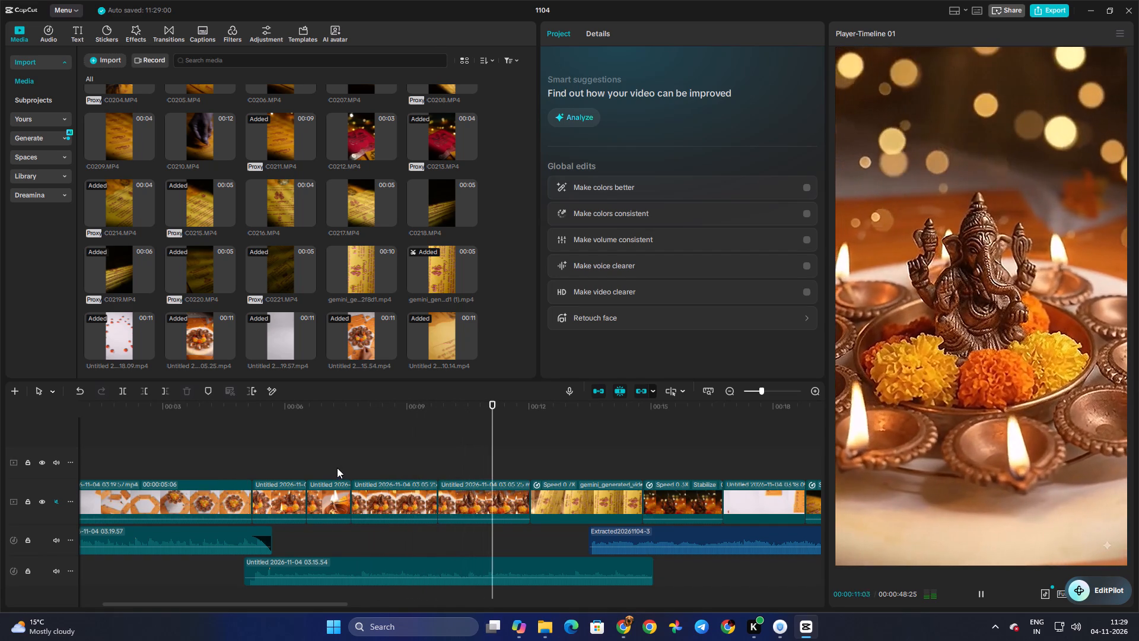
{"action": "left_click", "coordinate": [336, 467]}
{"action": "key", "text": "space"}
{"action": "key", "text": "space"}
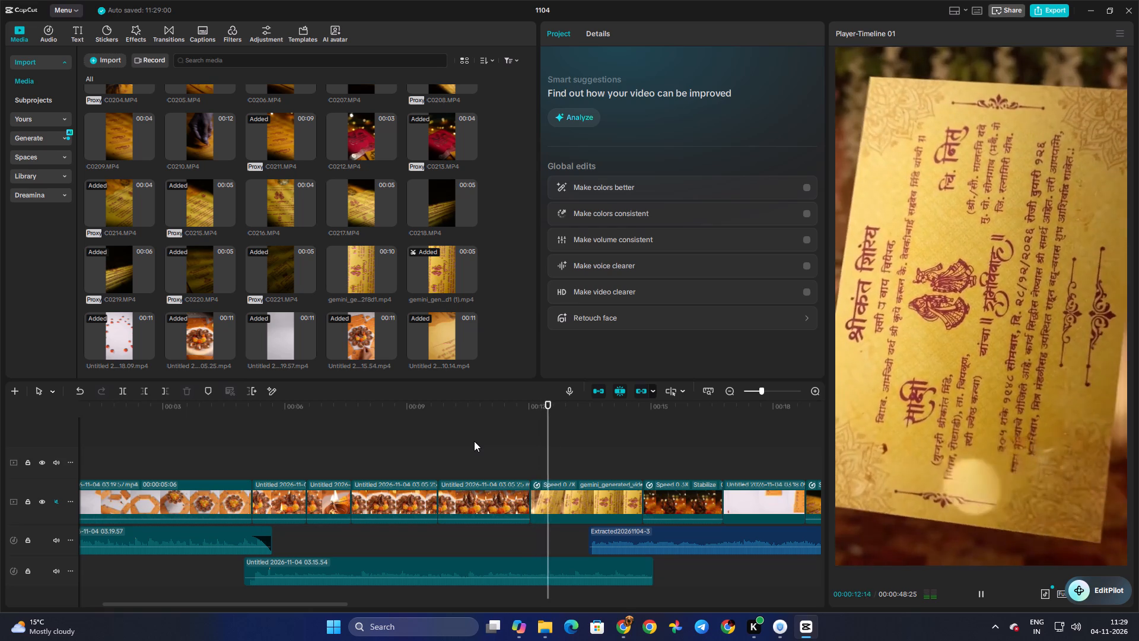
{"action": "left_click", "coordinate": [451, 433]}
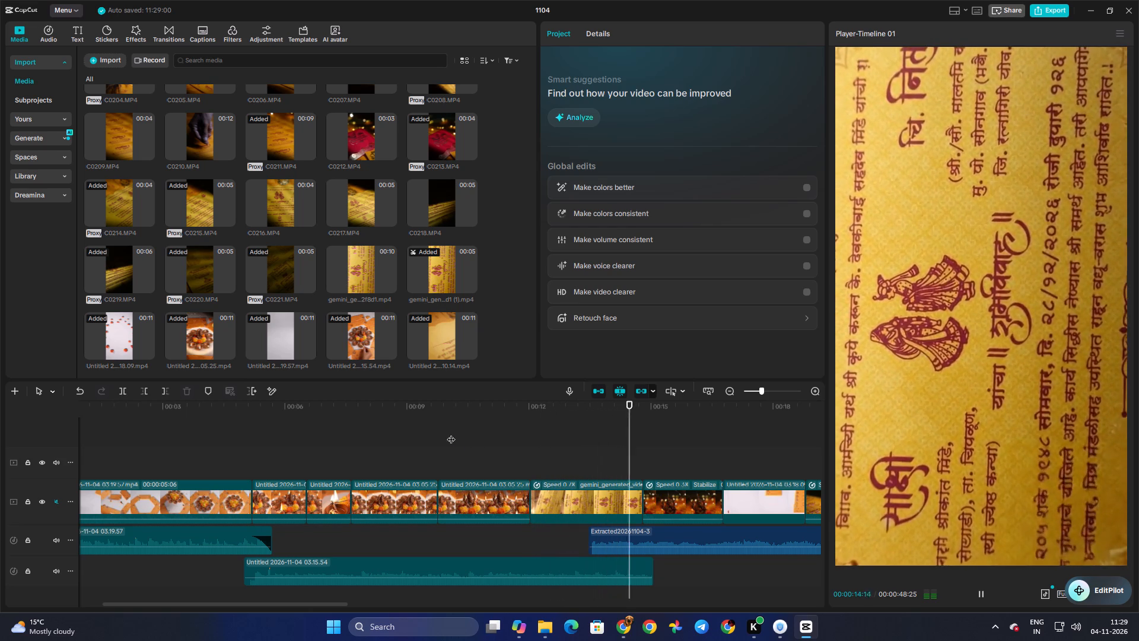
{"action": "left_click_drag", "start_coordinate": [451, 433], "coordinate": [381, 433]}
{"action": "key", "text": "space"}
{"action": "key", "text": "space"}
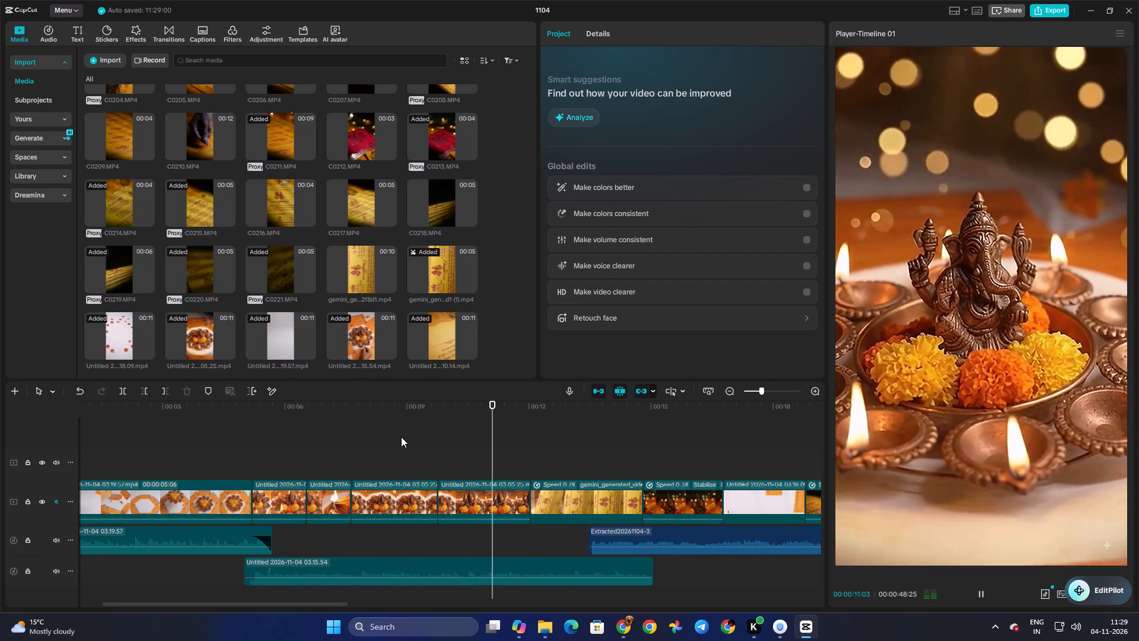
{"action": "key", "text": "space"}
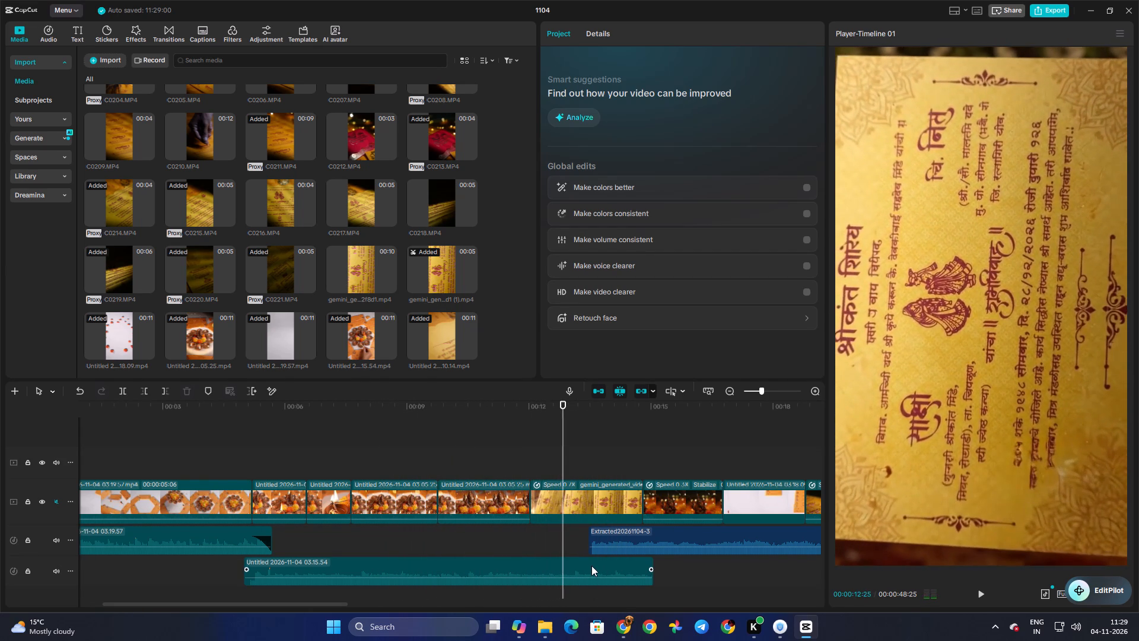
{"action": "key", "text": "space"}
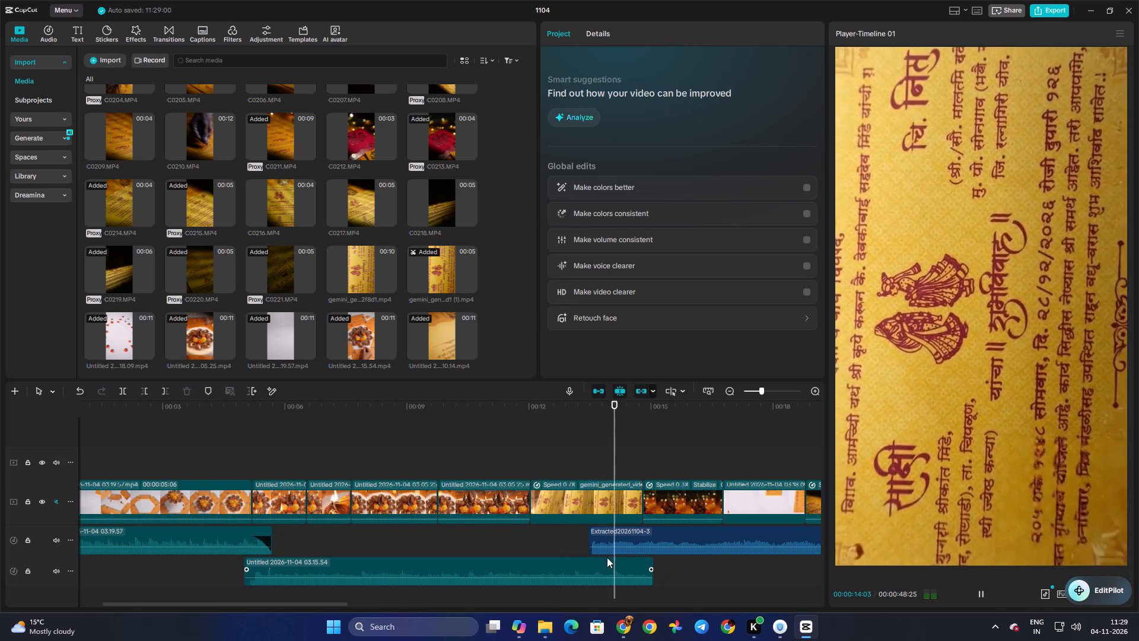
{"action": "key", "text": "space"}
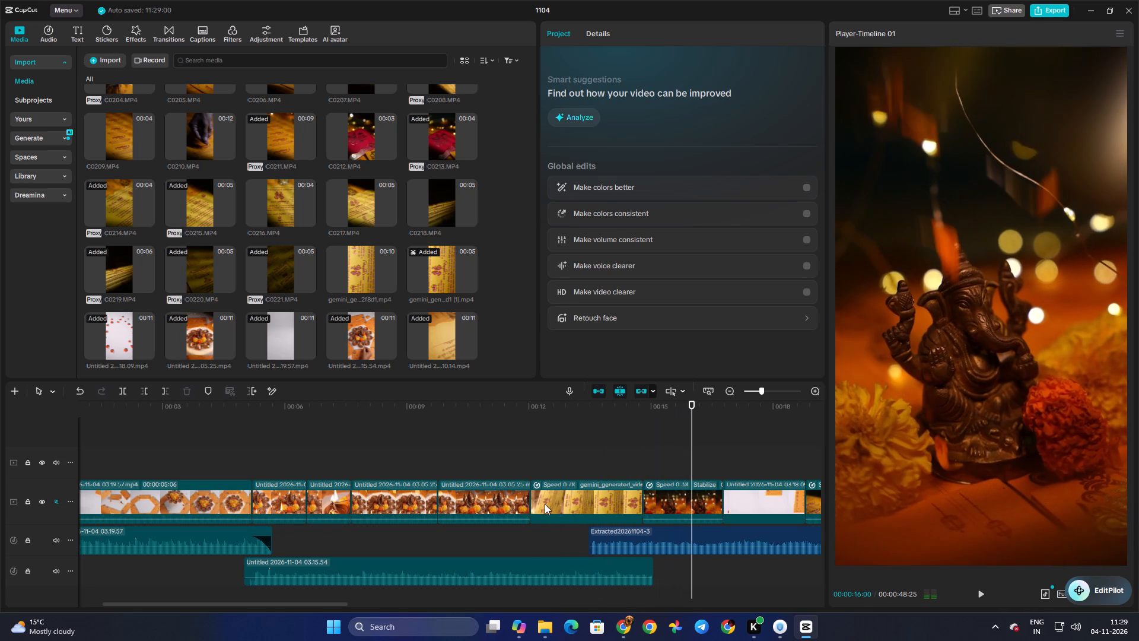
{"action": "left_click", "coordinate": [526, 468]}
{"action": "key", "text": "space"}
{"action": "key", "text": "space"}
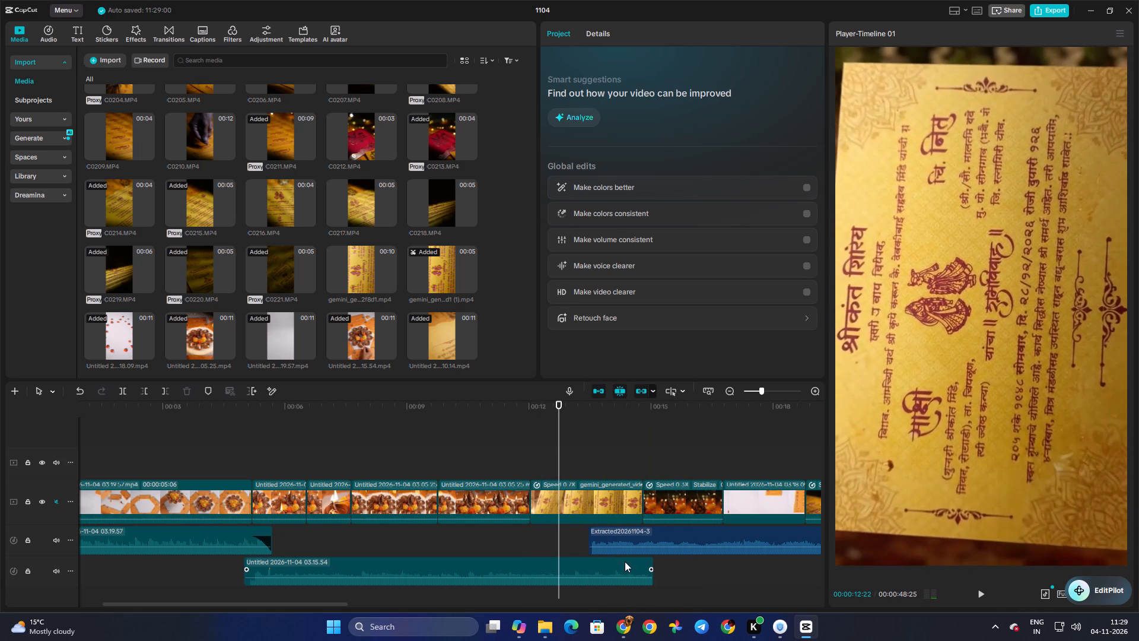
Enlarge the fifth main-track clip, the close Ganesha shot, to 107% and reposition it to X 72, Y -99.
{"action": "left_click", "coordinate": [485, 470]}
{"action": "left_click", "coordinate": [494, 496]}
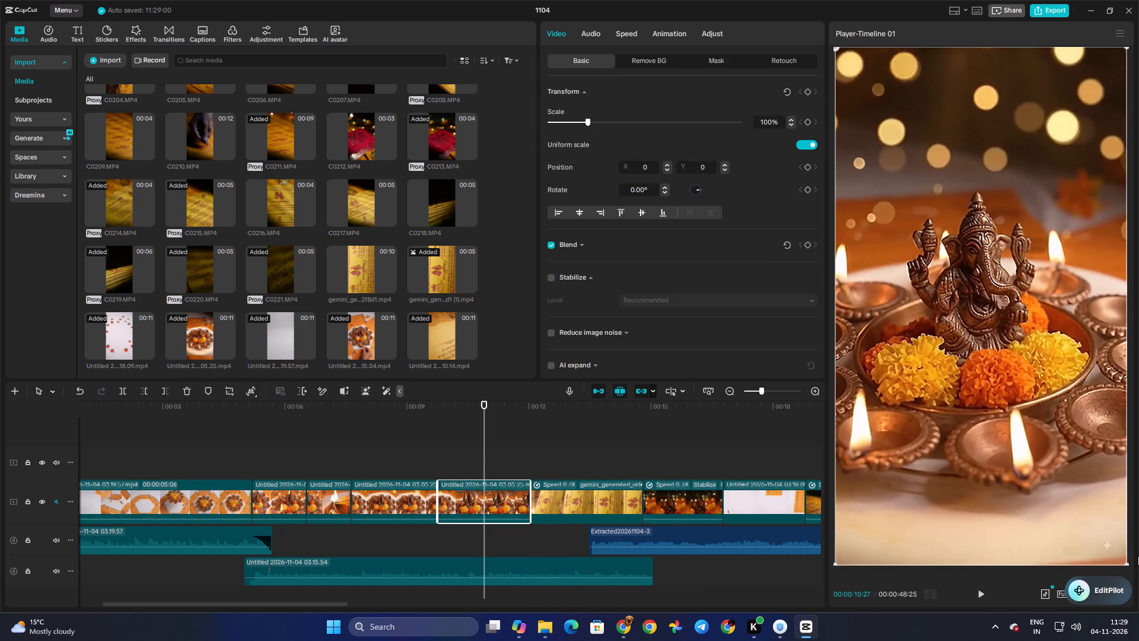
{"action": "left_click_drag", "start_coordinate": [1127, 561], "coordinate": [1138, 589]}
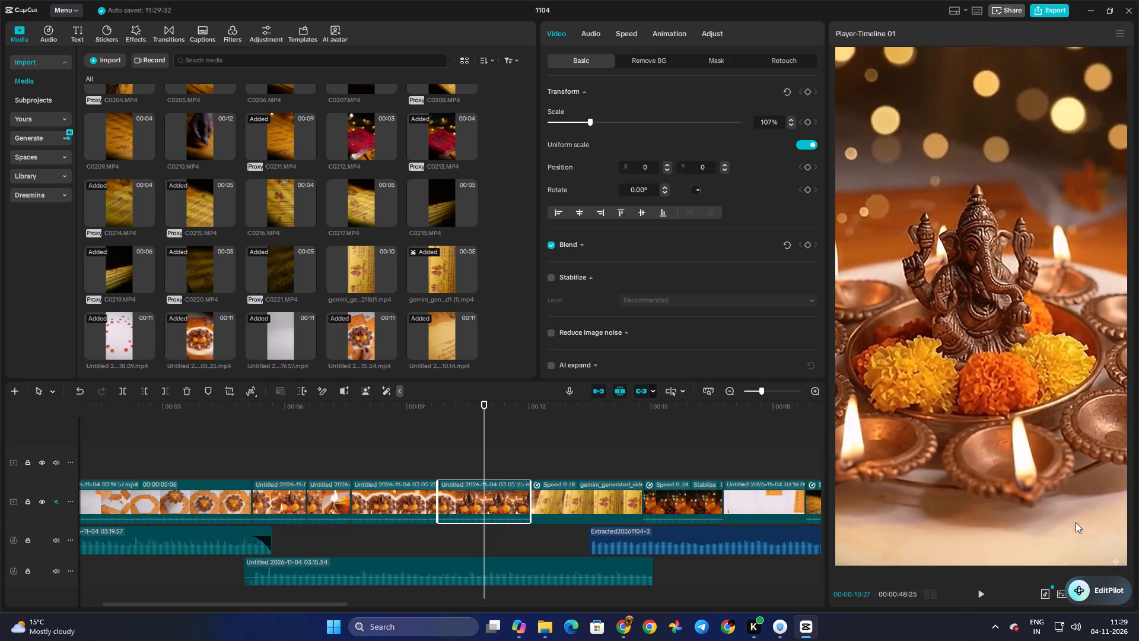
{"action": "left_click_drag", "start_coordinate": [1069, 515], "coordinate": [1075, 535]}
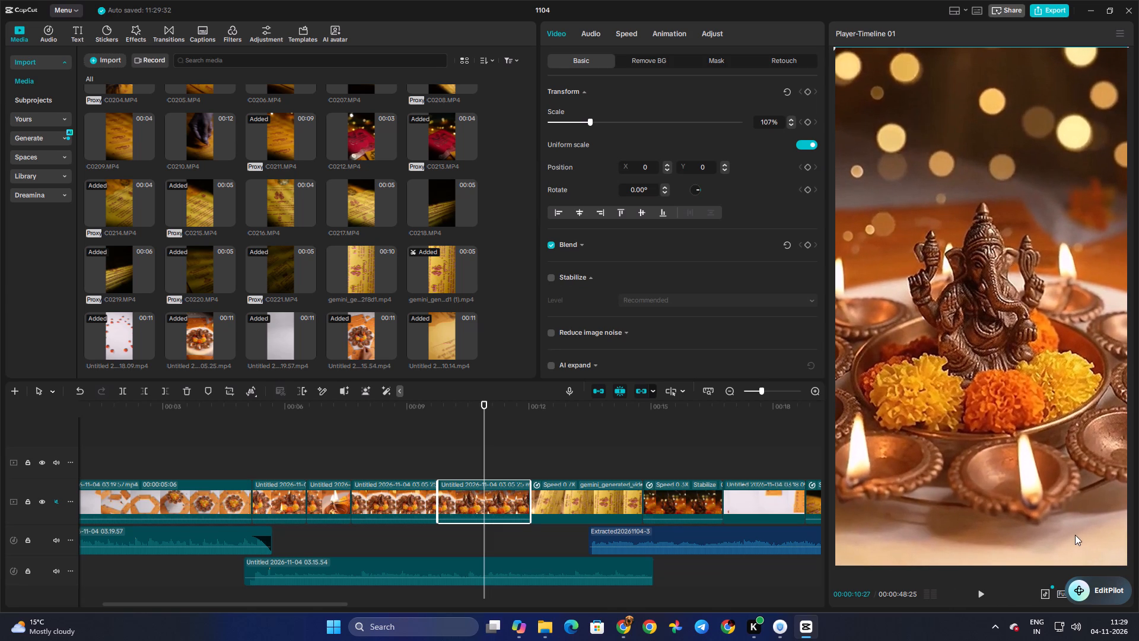
{"action": "left_click_drag", "start_coordinate": [1075, 535], "coordinate": [1075, 534]}
{"action": "left_click", "coordinate": [476, 448]}
{"action": "left_click_drag", "start_coordinate": [476, 448], "coordinate": [483, 450]}
{"action": "left_click", "coordinate": [487, 491]}
{"action": "left_click", "coordinate": [975, 353]}
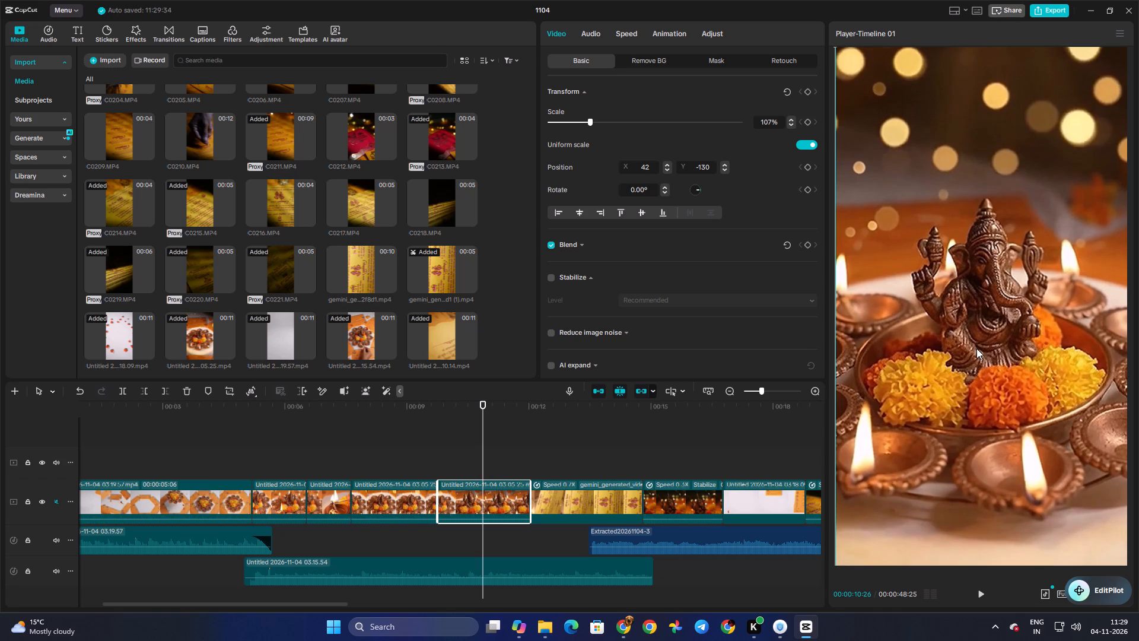
Play from about 6 s into the enlarged Ganesha shot and replay the cut before it to check the framing match.
{"action": "left_click", "coordinate": [485, 407]}
{"action": "left_click_drag", "start_coordinate": [485, 407], "coordinate": [300, 418]}
{"action": "key", "text": "space"}
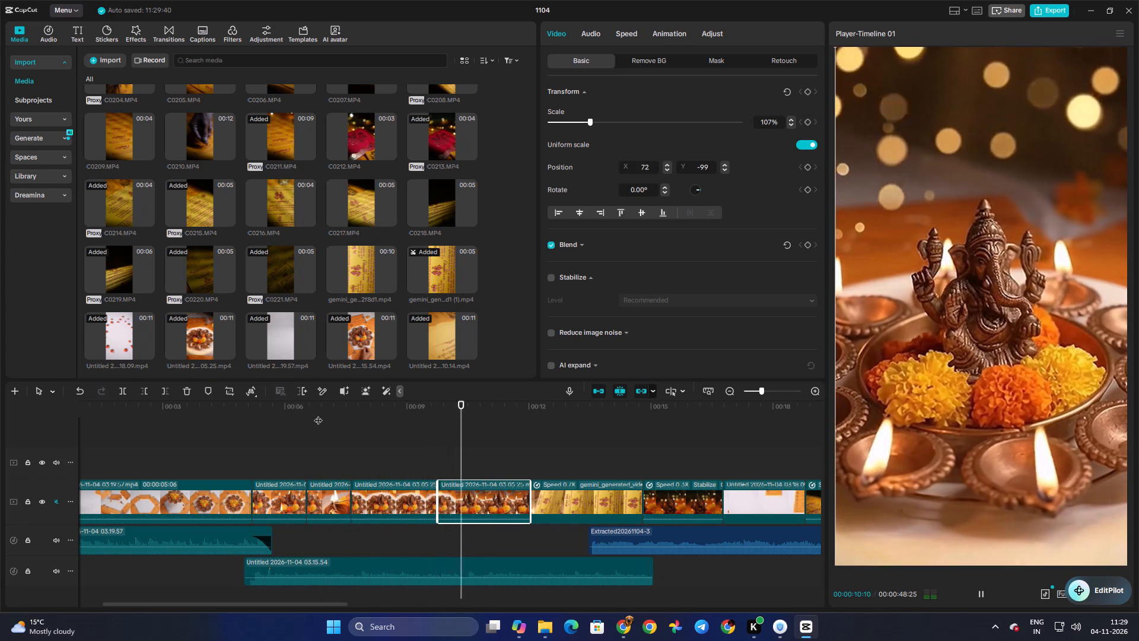
{"action": "left_click", "coordinate": [320, 457]}
{"action": "key", "text": "space"}
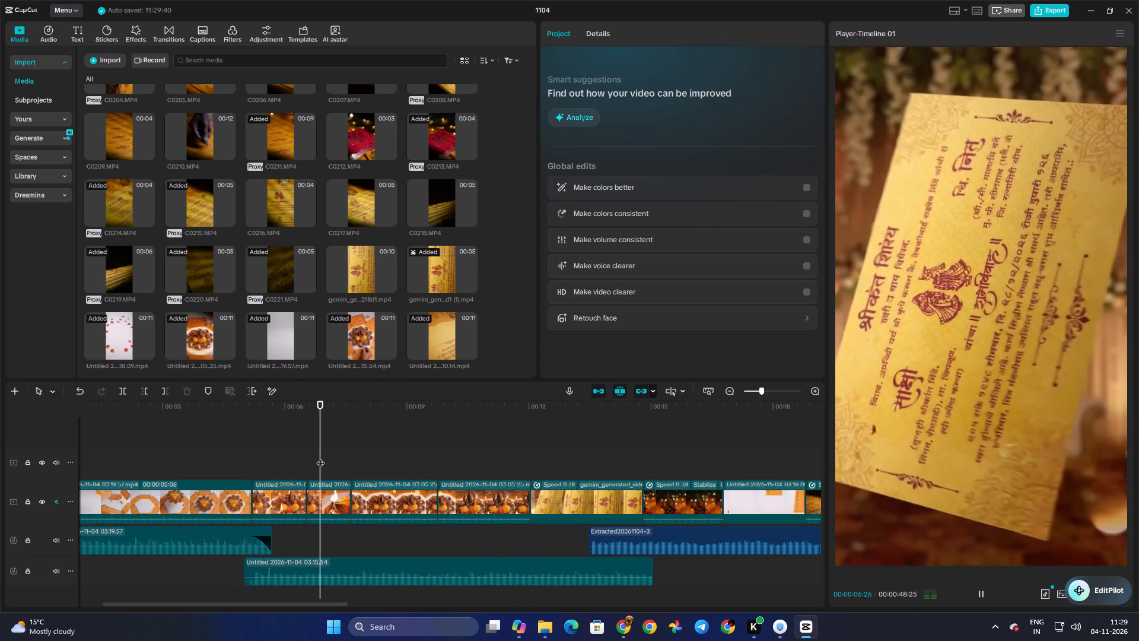
{"action": "key", "text": "space"}
{"action": "key", "text": "space"}
{"action": "key", "text": "space"}
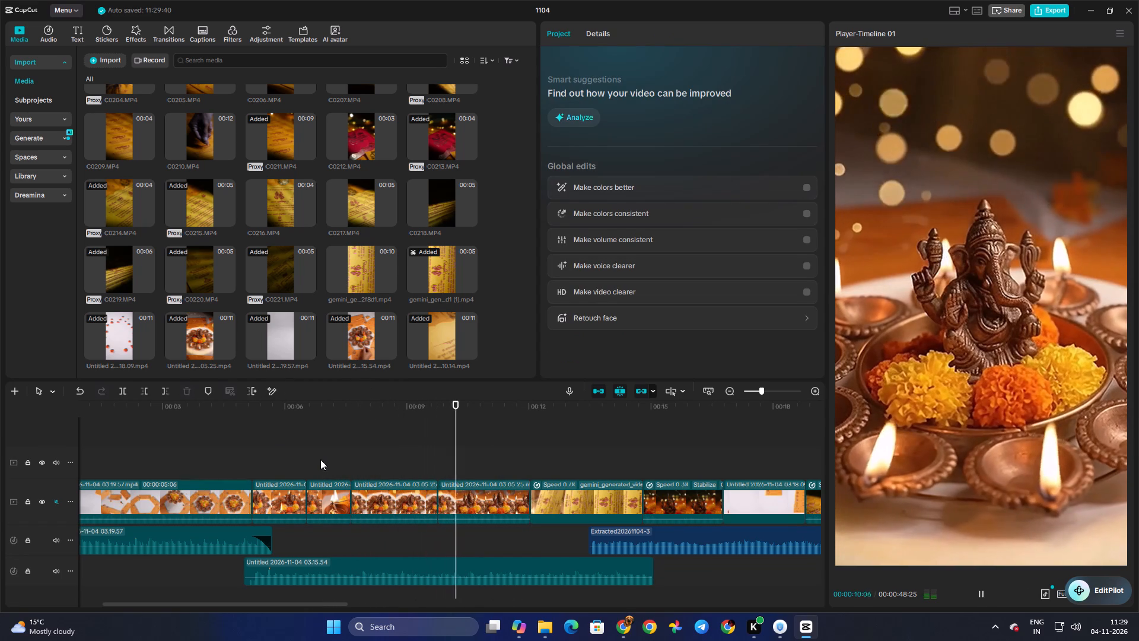
{"action": "key", "text": "space"}
{"action": "left_click", "coordinate": [422, 472]}
{"action": "key", "text": "space"}
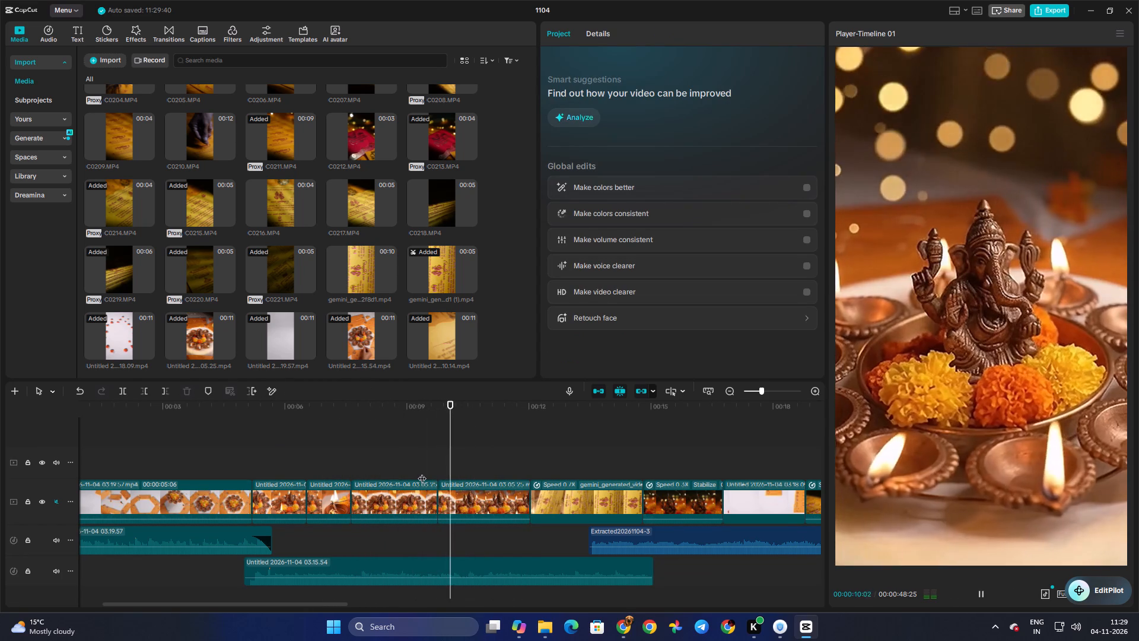
{"action": "left_click", "coordinate": [422, 472]}
Trim about 0.3 s off the start of the fourth main-track clip, the wider Ganesha shot, to 00:00:07:28.
{"action": "left_click", "coordinate": [364, 476]}
{"action": "left_click", "coordinate": [362, 501]}
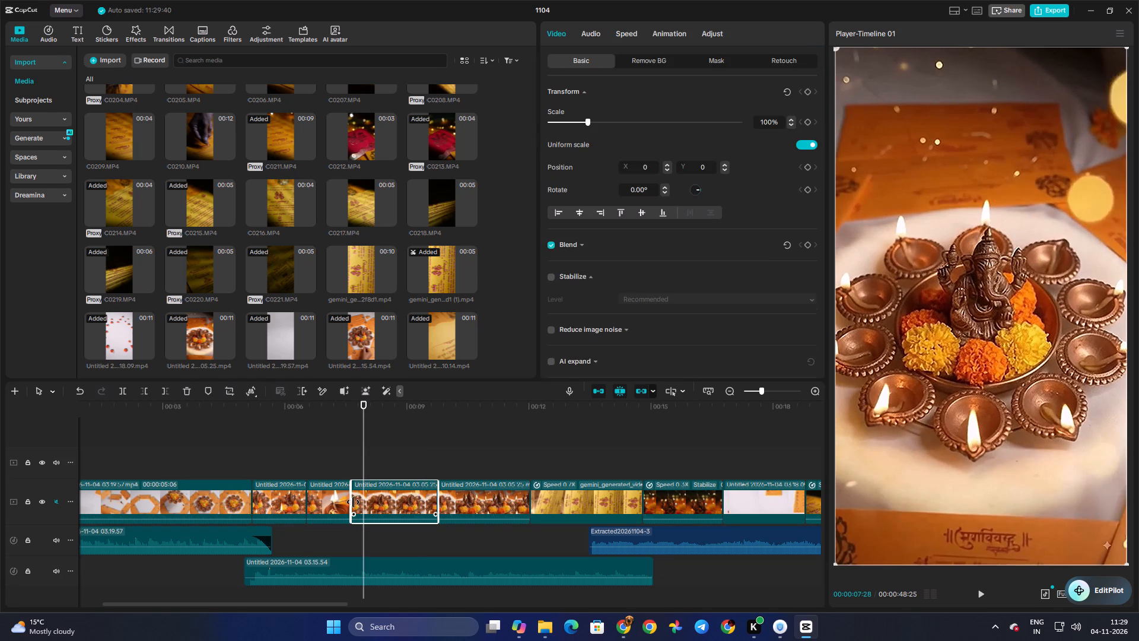
{"action": "left_click_drag", "start_coordinate": [349, 498], "coordinate": [359, 498]}
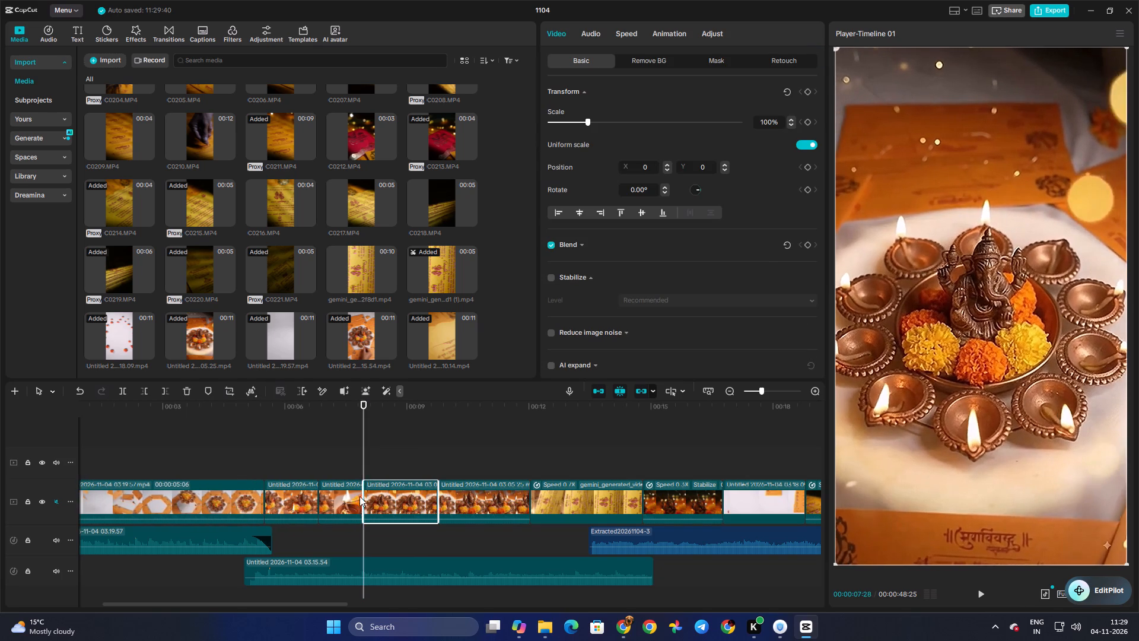
Play from about 7 s and replay the cut between the two Ganesha shots to check the trimmed timing.
{"action": "left_click", "coordinate": [336, 467]}
{"action": "key", "text": "space"}
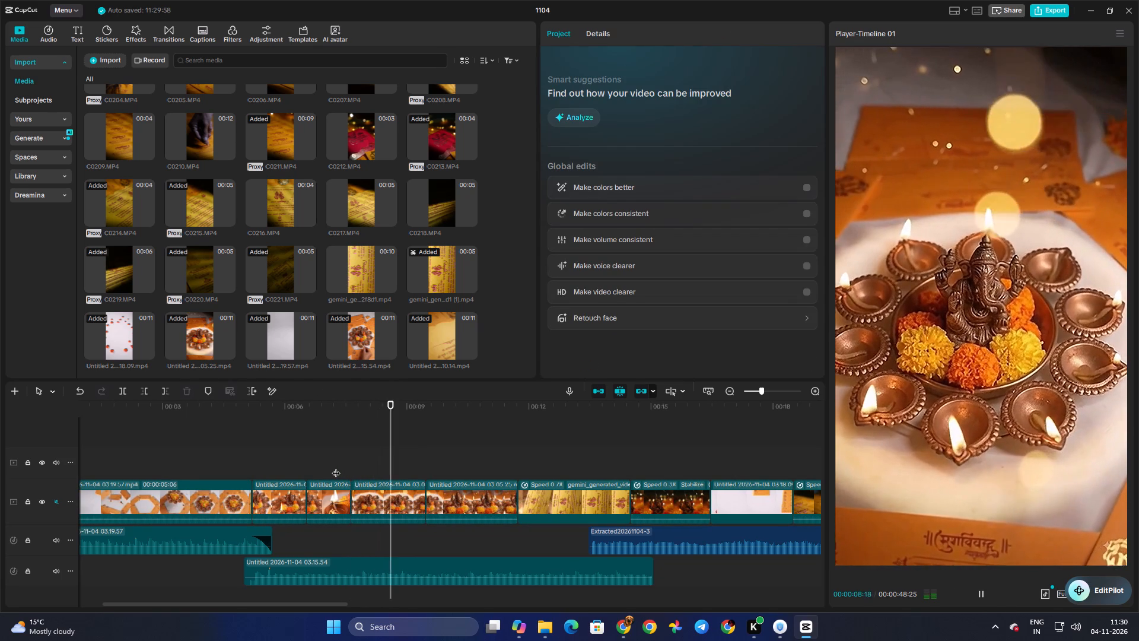
{"action": "left_click", "coordinate": [405, 475]}
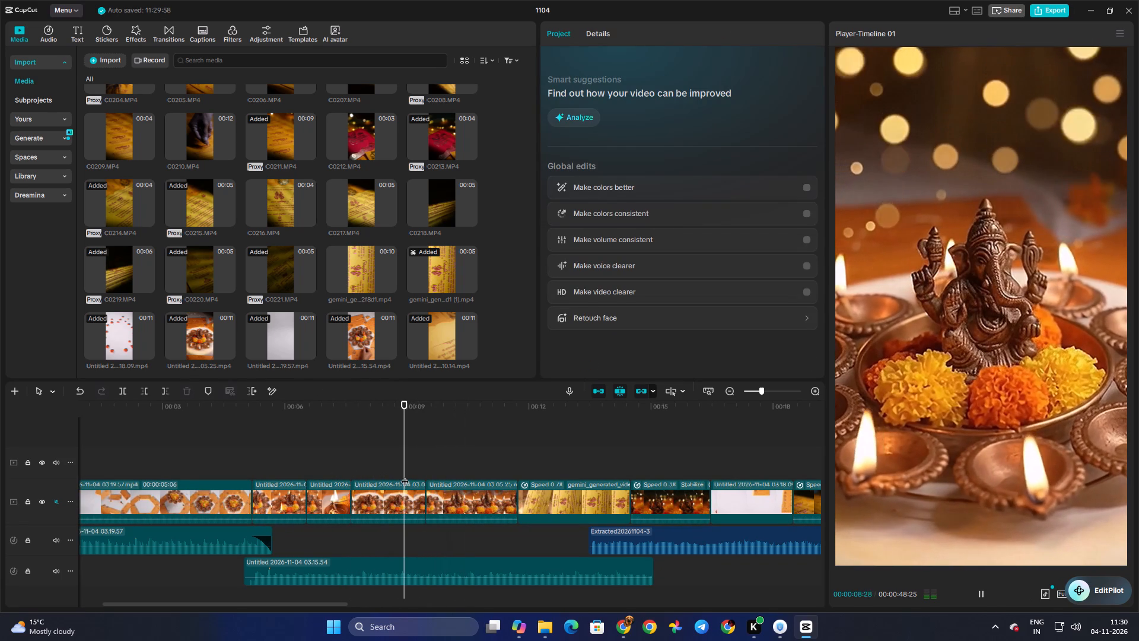
{"action": "key", "text": "space"}
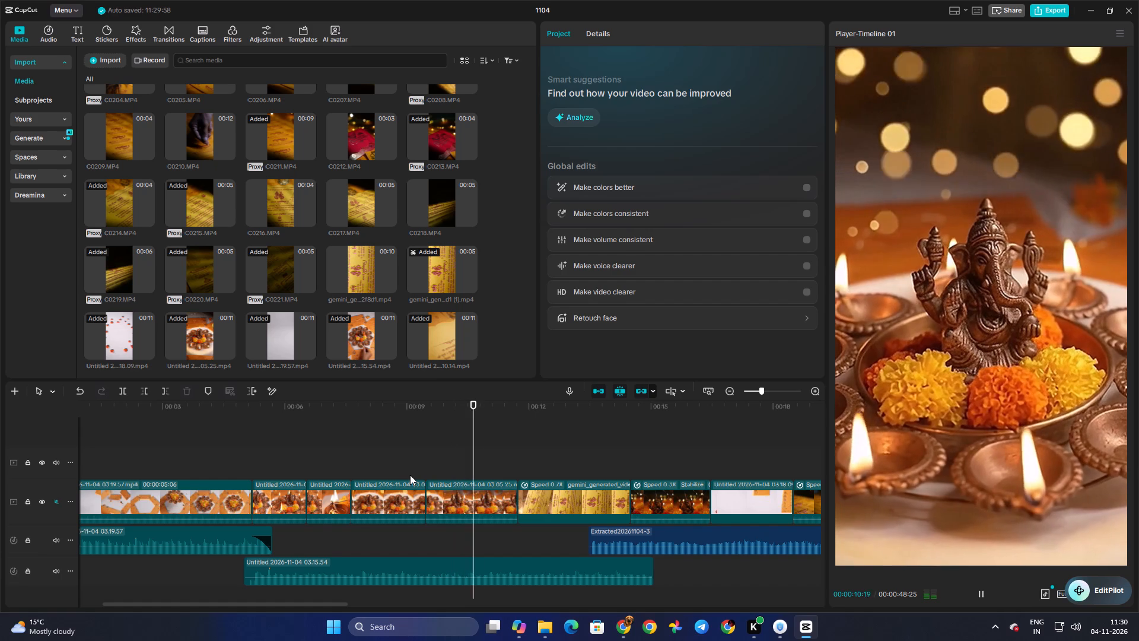
{"action": "left_click", "coordinate": [419, 471]}
{"action": "left_click_drag", "start_coordinate": [419, 471], "coordinate": [397, 471]}
{"action": "key", "text": "space"}
{"action": "key", "text": "space"}
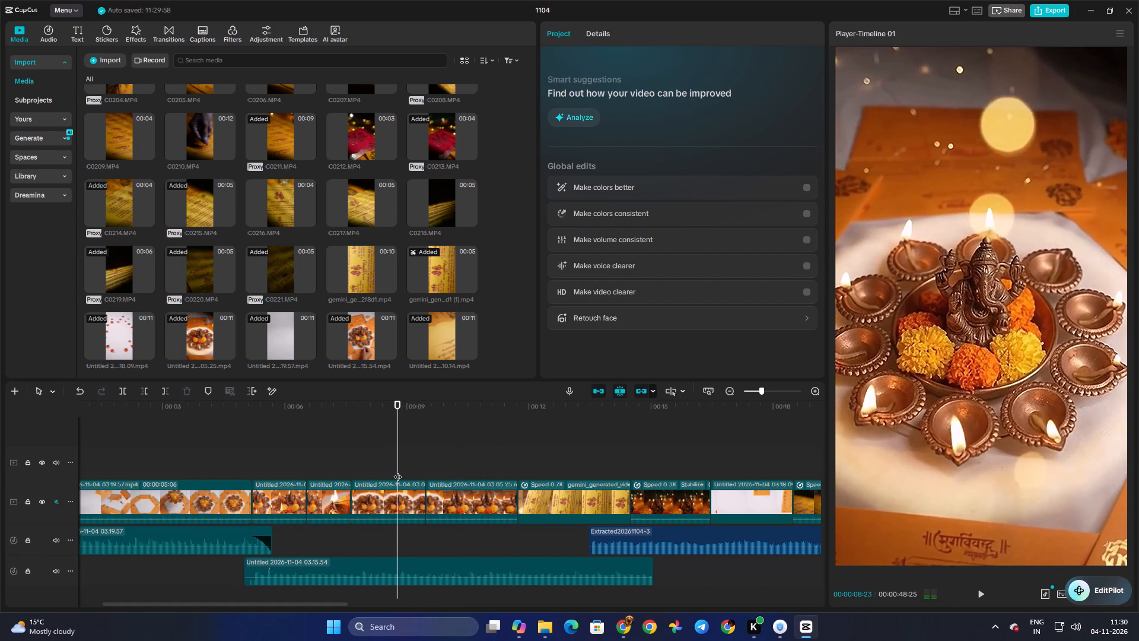
{"action": "key", "text": "space"}
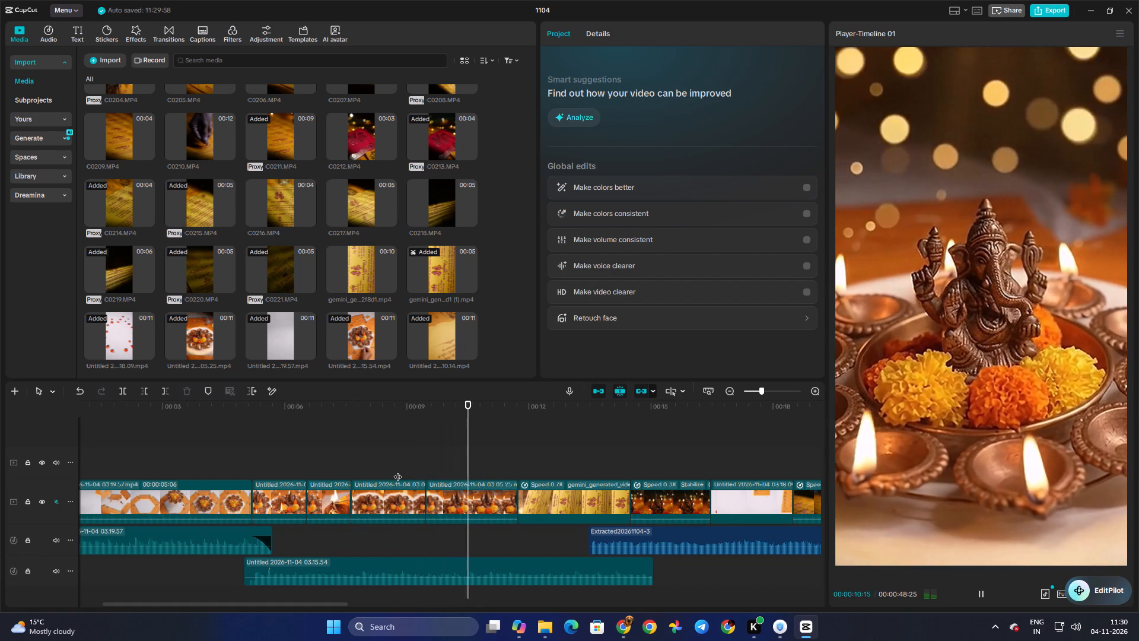
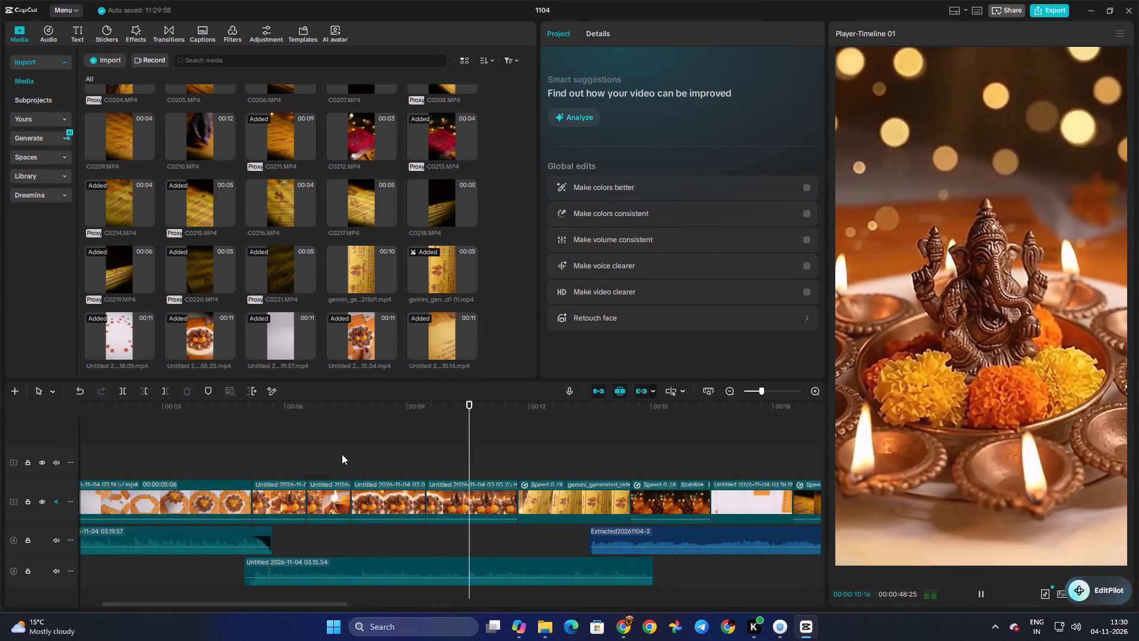
Replay the cut into the close Ganesha shot from about 9 s and examine the shot up to 11 s for a suitable end point.
{"action": "left_click", "coordinate": [460, 459]}
{"action": "key", "text": "space"}
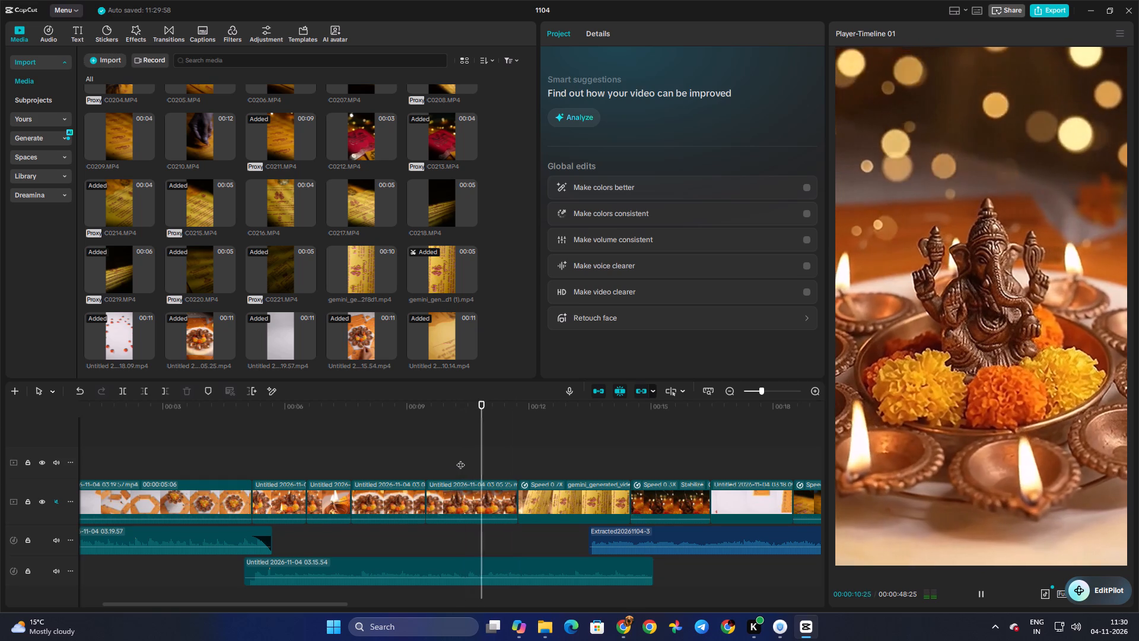
{"action": "left_click", "coordinate": [460, 459]}
{"action": "left_click_drag", "start_coordinate": [460, 459], "coordinate": [397, 461]}
{"action": "key", "text": "space"}
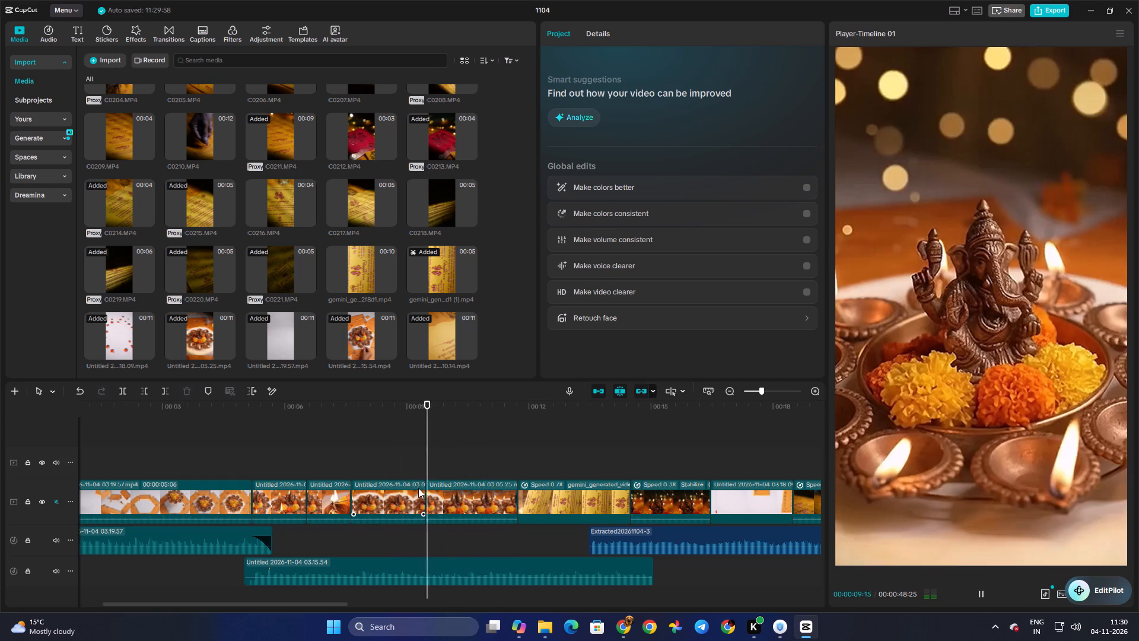
{"action": "key", "text": "space"}
{"action": "left_click", "coordinate": [466, 477]}
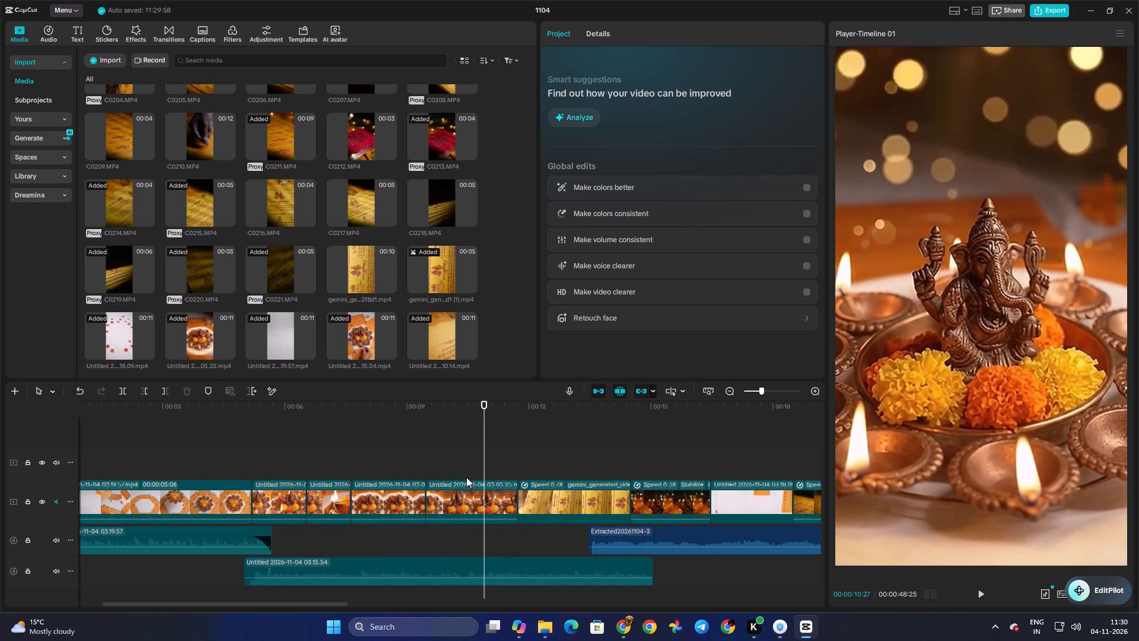
{"action": "key", "text": "space"}
{"action": "key", "text": "space"}
{"action": "left_click", "coordinate": [467, 462]}
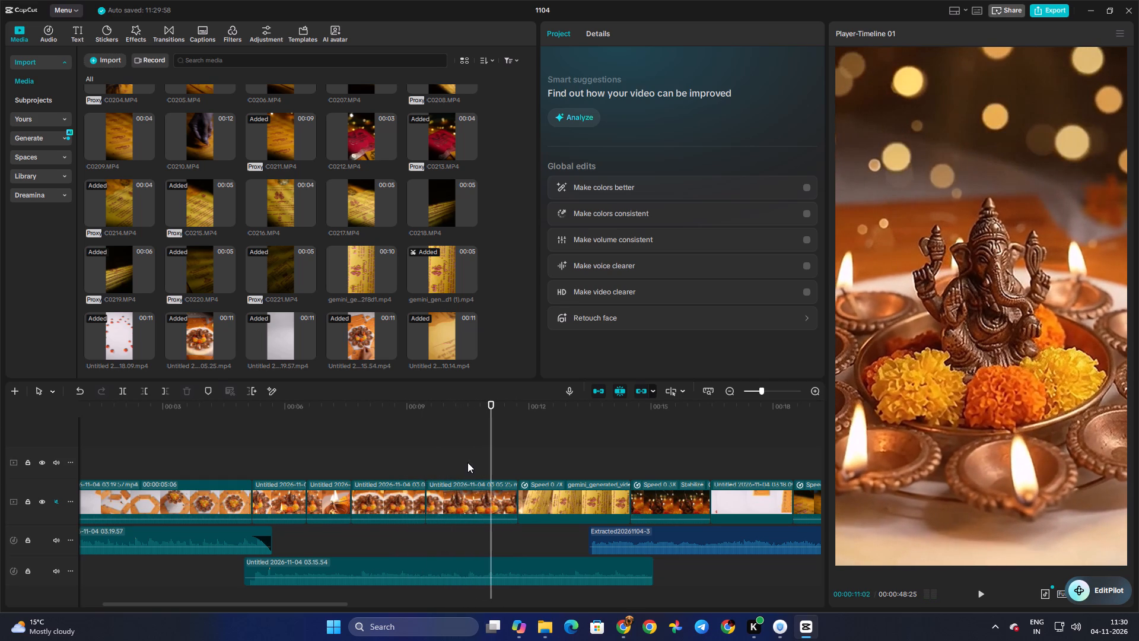
Trim about 1.2 s off the end of the fifth main-track clip, the close Ganesha shot, and play across its cut to the invitation card.
{"action": "left_click", "coordinate": [473, 509]}
{"action": "left_click_drag", "start_coordinate": [516, 501], "coordinate": [485, 506]}
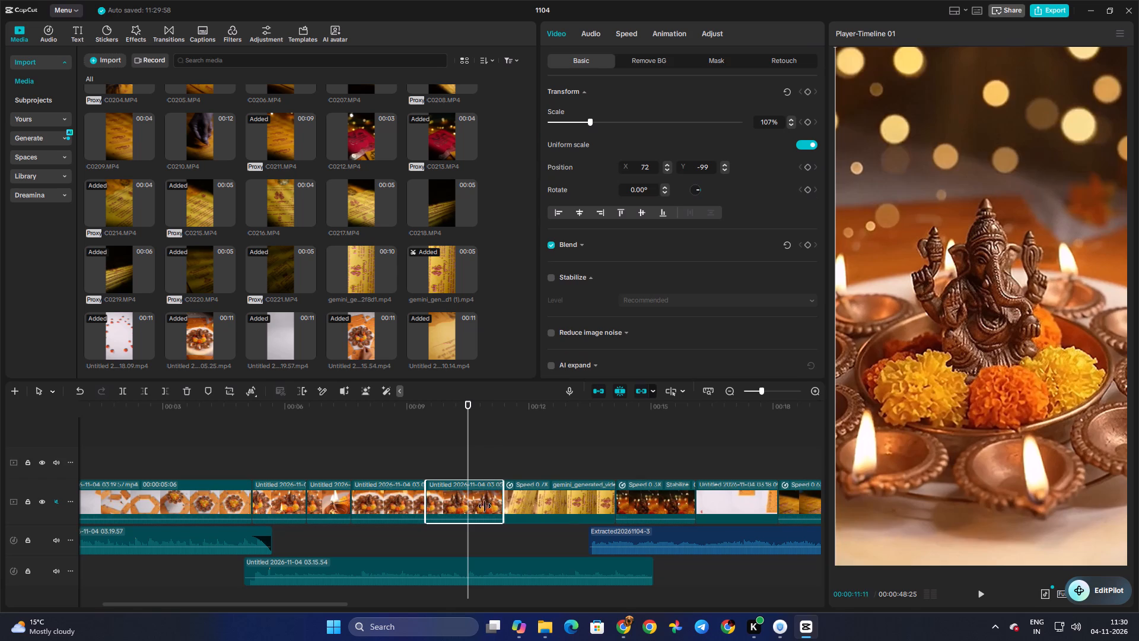
{"action": "left_click_drag", "start_coordinate": [485, 506], "coordinate": [468, 508]}
{"action": "left_click", "coordinate": [411, 461]}
{"action": "key", "text": "space"}
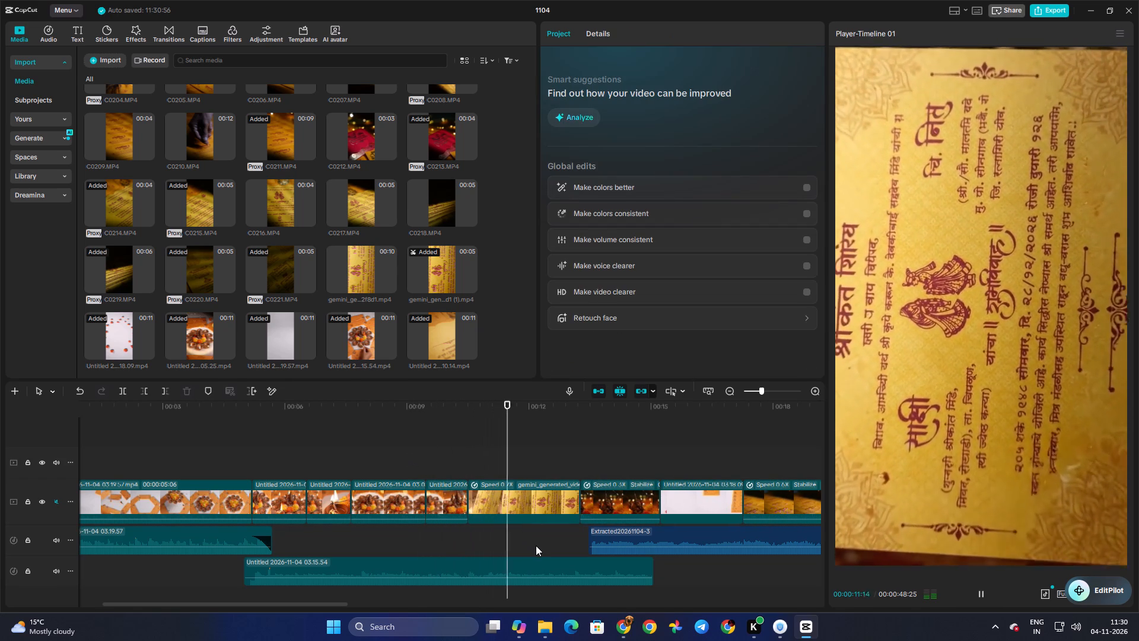
{"action": "key", "text": "space"}
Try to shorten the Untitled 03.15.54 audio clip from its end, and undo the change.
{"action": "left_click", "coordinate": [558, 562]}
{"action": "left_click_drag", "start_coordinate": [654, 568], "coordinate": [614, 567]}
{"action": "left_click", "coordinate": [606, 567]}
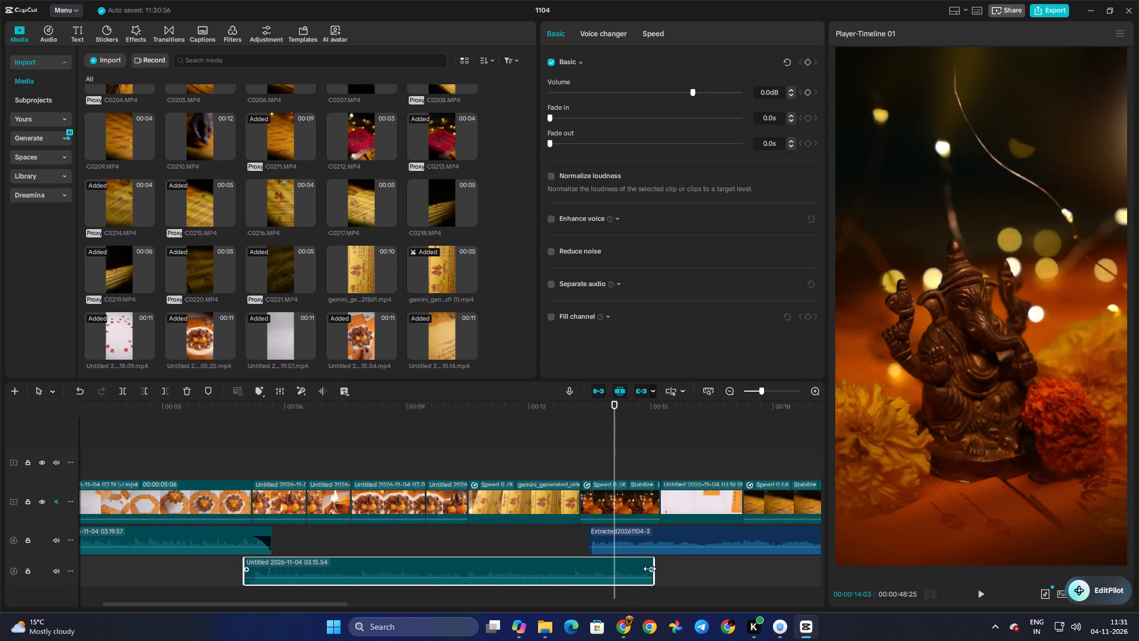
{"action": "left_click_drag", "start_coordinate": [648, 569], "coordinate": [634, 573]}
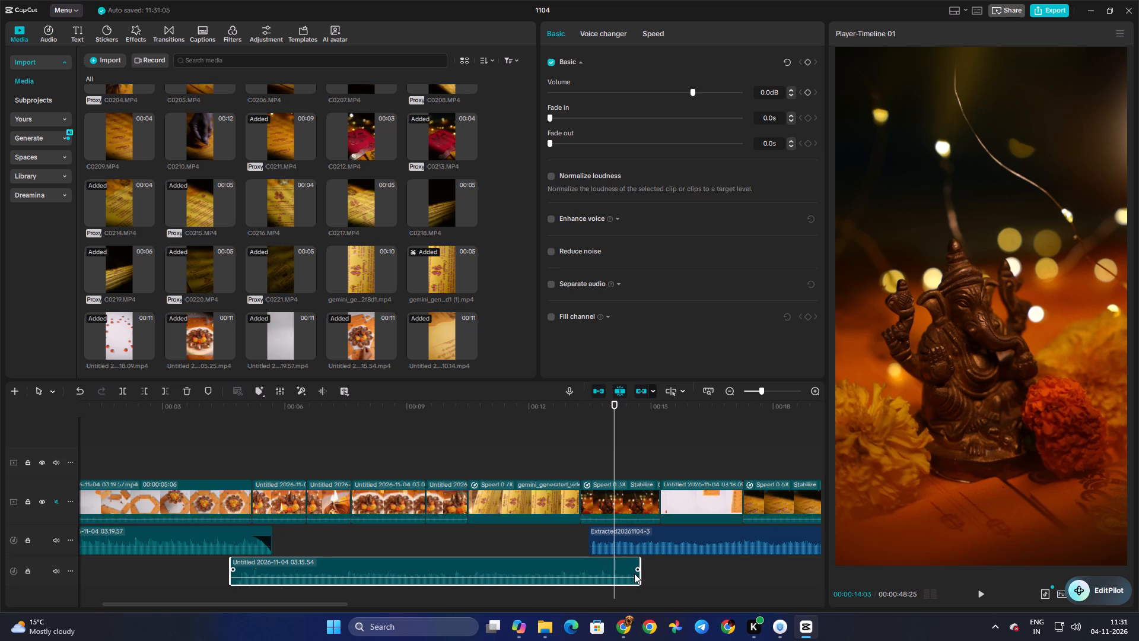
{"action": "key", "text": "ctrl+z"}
Split the Untitled 03.15.54 audio clip at 00:00:11:00, just after the invitation card appears, and delete the part after the split.
{"action": "left_click", "coordinate": [508, 540]}
{"action": "left_click_drag", "start_coordinate": [508, 540], "coordinate": [494, 540]}
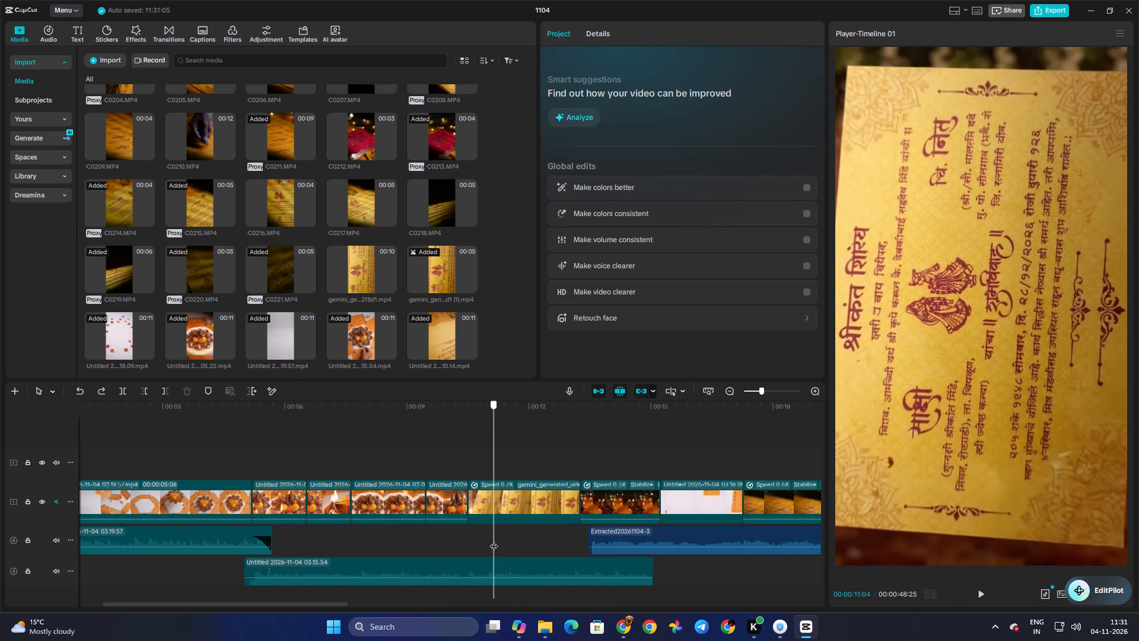
{"action": "left_click_drag", "start_coordinate": [494, 540], "coordinate": [489, 542]}
{"action": "left_click", "coordinate": [504, 568]}
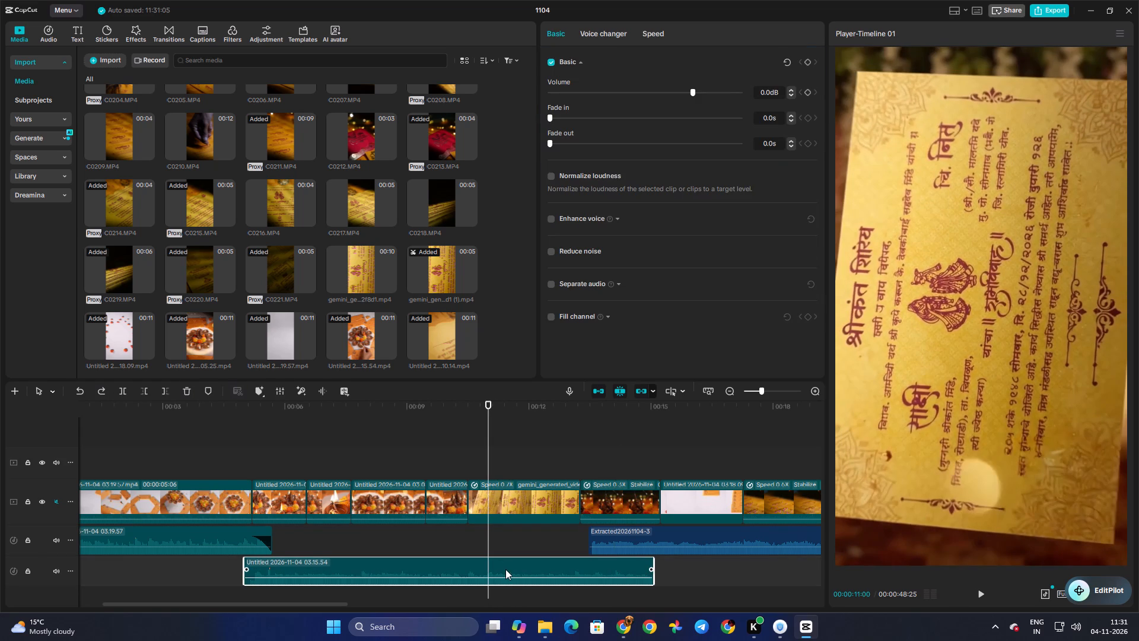
{"action": "key", "text": "ctrl+b"}
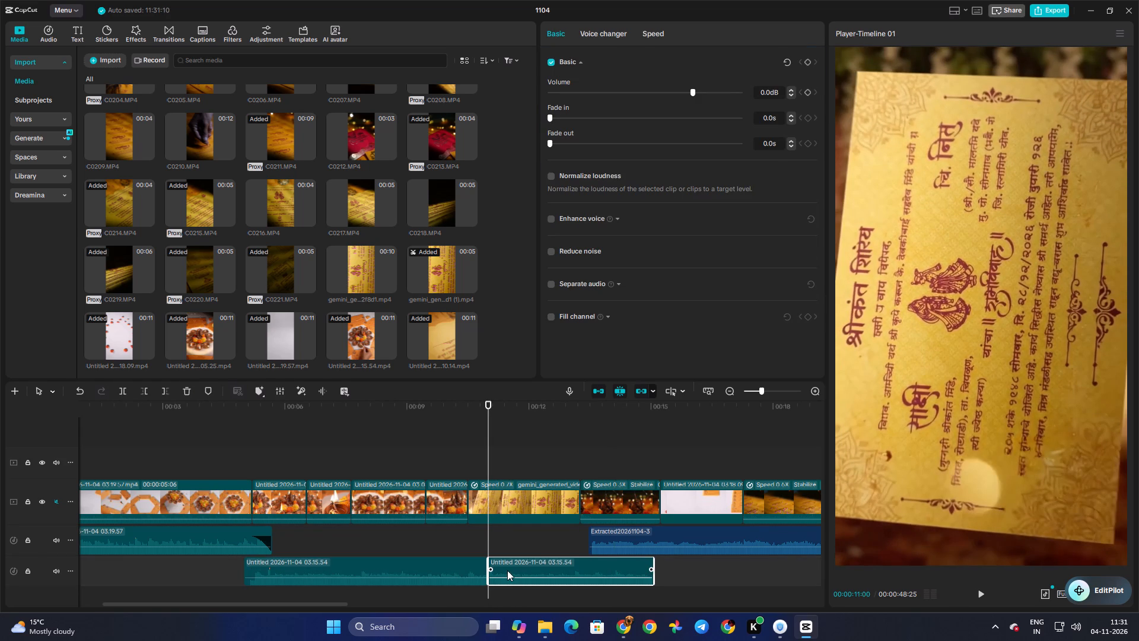
{"action": "key", "text": "Delete"}
Add a short fade-out to the remaining part of the Untitled 03.15.54 audio clip.
{"action": "left_click", "coordinate": [453, 568]}
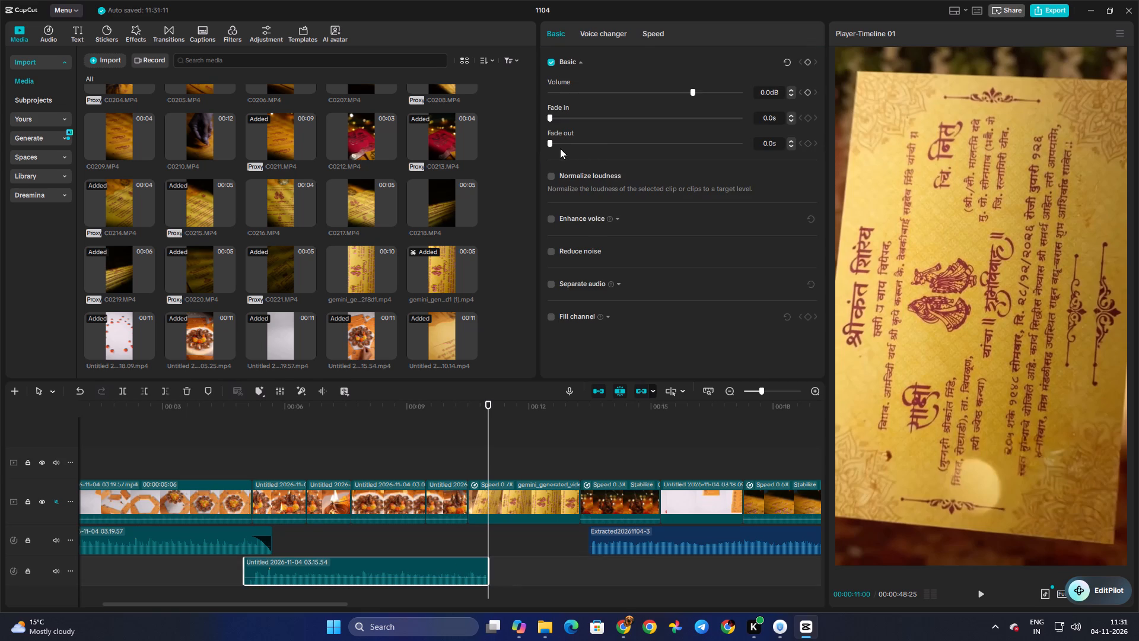
{"action": "double_click", "coordinate": [561, 148]}
{"action": "left_click_drag", "start_coordinate": [562, 148], "coordinate": [569, 151]}
{"action": "left_click_drag", "start_coordinate": [569, 151], "coordinate": [574, 153]}
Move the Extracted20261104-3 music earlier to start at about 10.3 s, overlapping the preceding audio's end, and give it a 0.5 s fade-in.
{"action": "left_click_drag", "start_coordinate": [649, 531], "coordinate": [540, 540]}
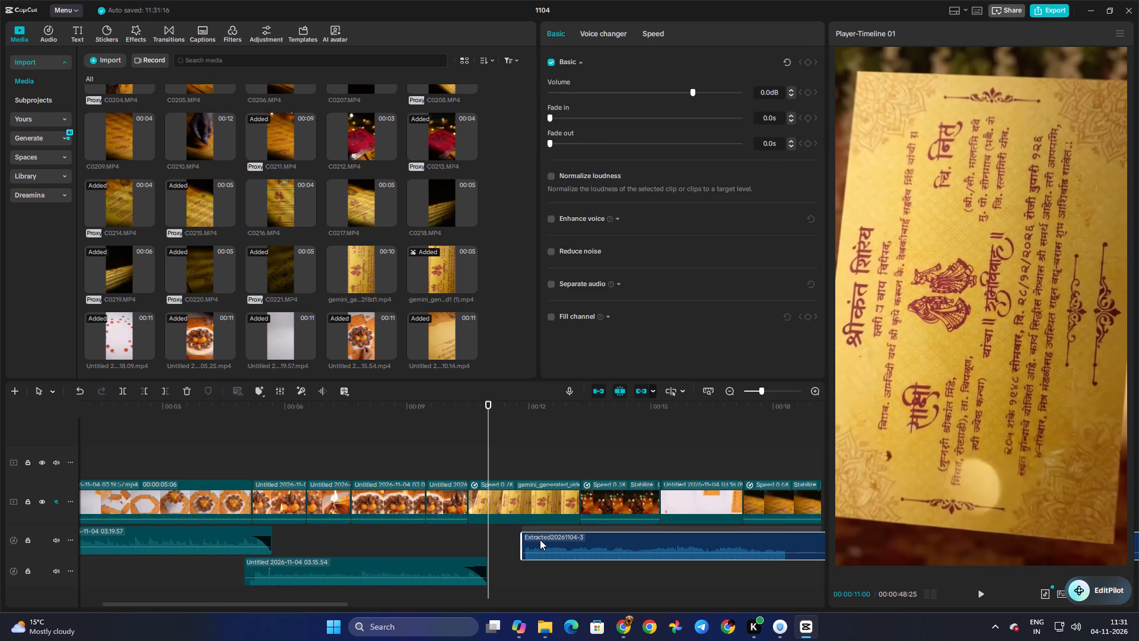
{"action": "left_click_drag", "start_coordinate": [540, 540], "coordinate": [514, 534]}
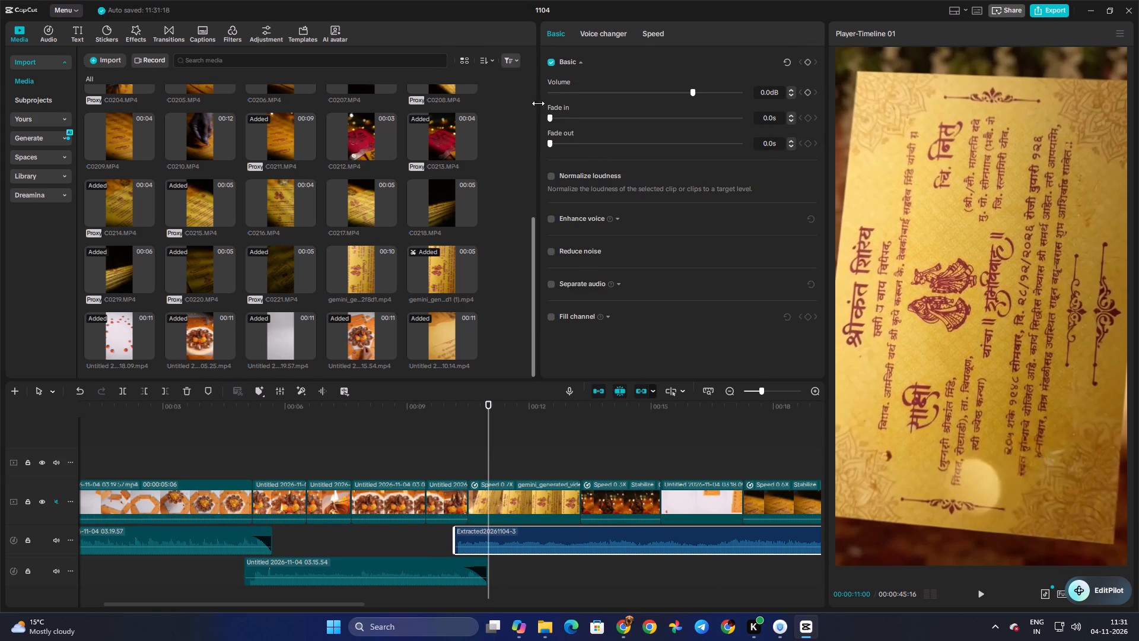
{"action": "triple_click", "coordinate": [559, 117]}
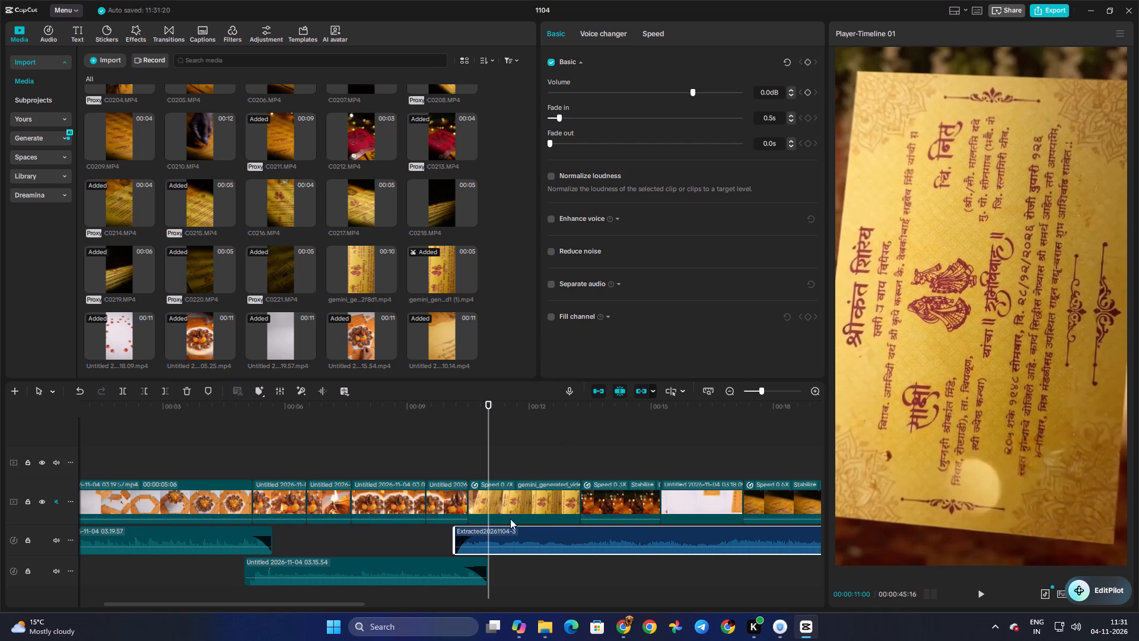
{"action": "left_click", "coordinate": [508, 535]}
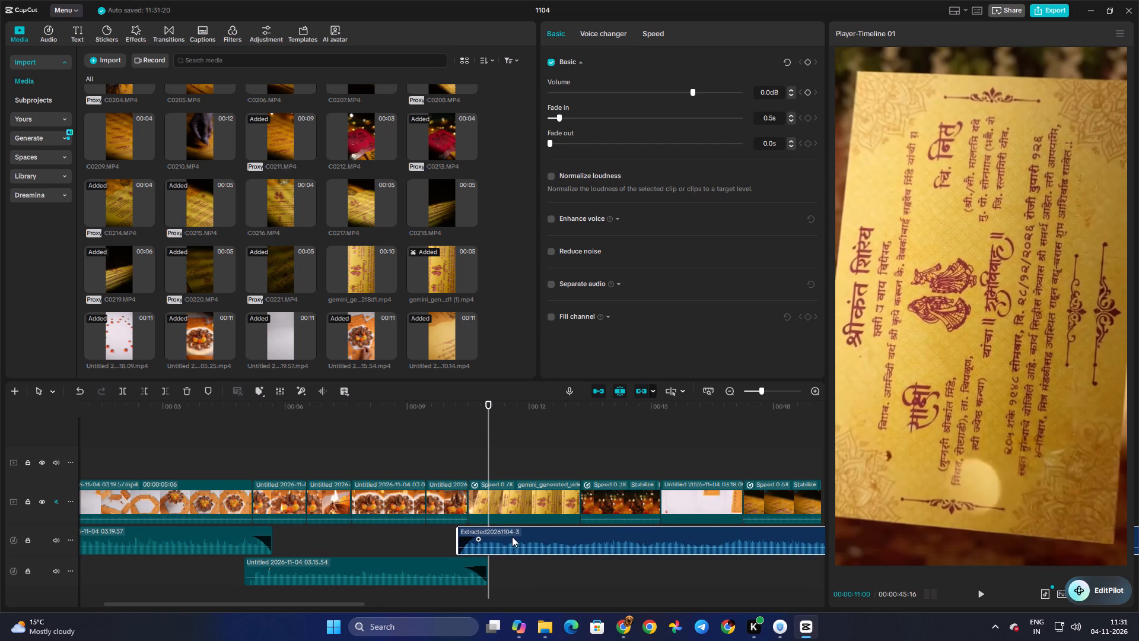
Play the audio crossover from about 10 s, and replay the video from the beginning to check the sound against the shots.
{"action": "left_click", "coordinate": [454, 466]}
{"action": "key", "text": "space"}
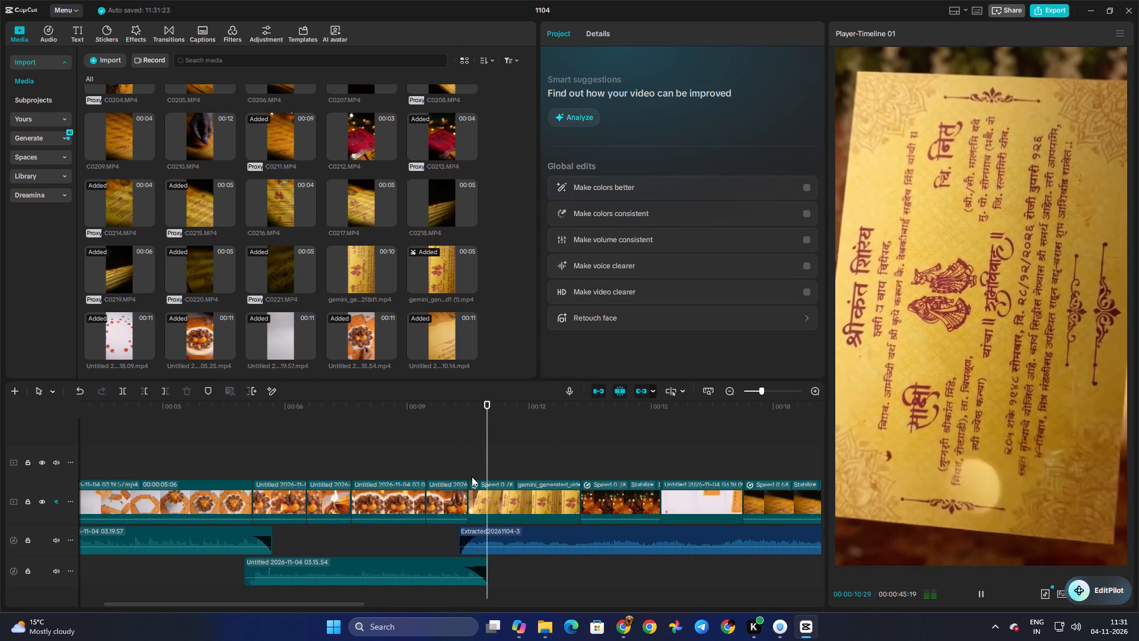
{"action": "left_click", "coordinate": [398, 449]}
{"action": "left_click_drag", "start_coordinate": [398, 449], "coordinate": [2, 448]}
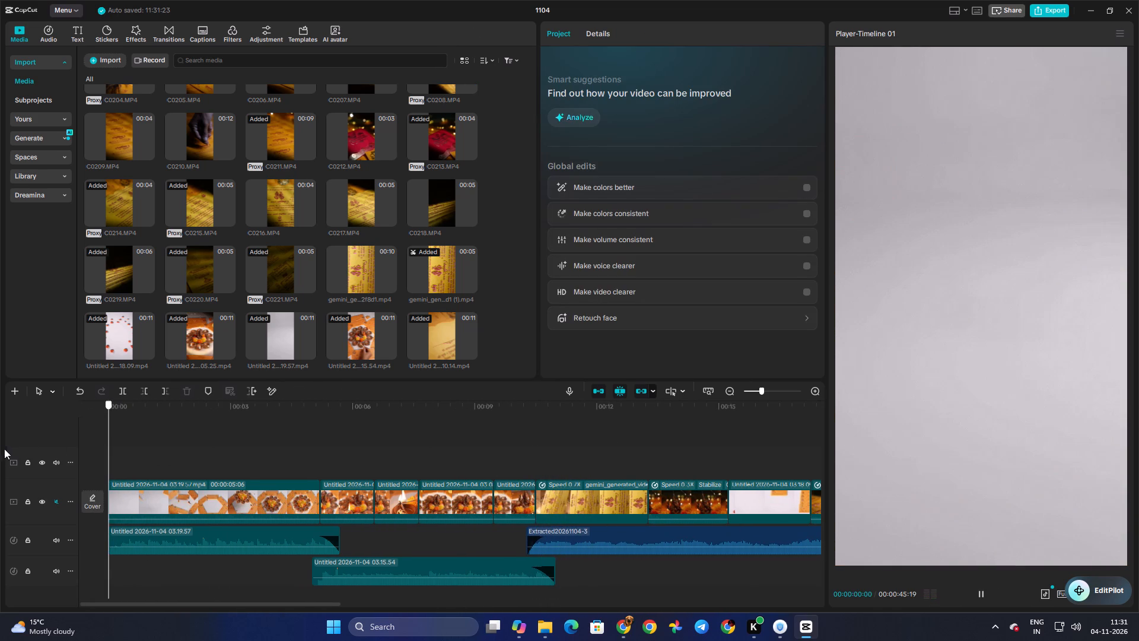
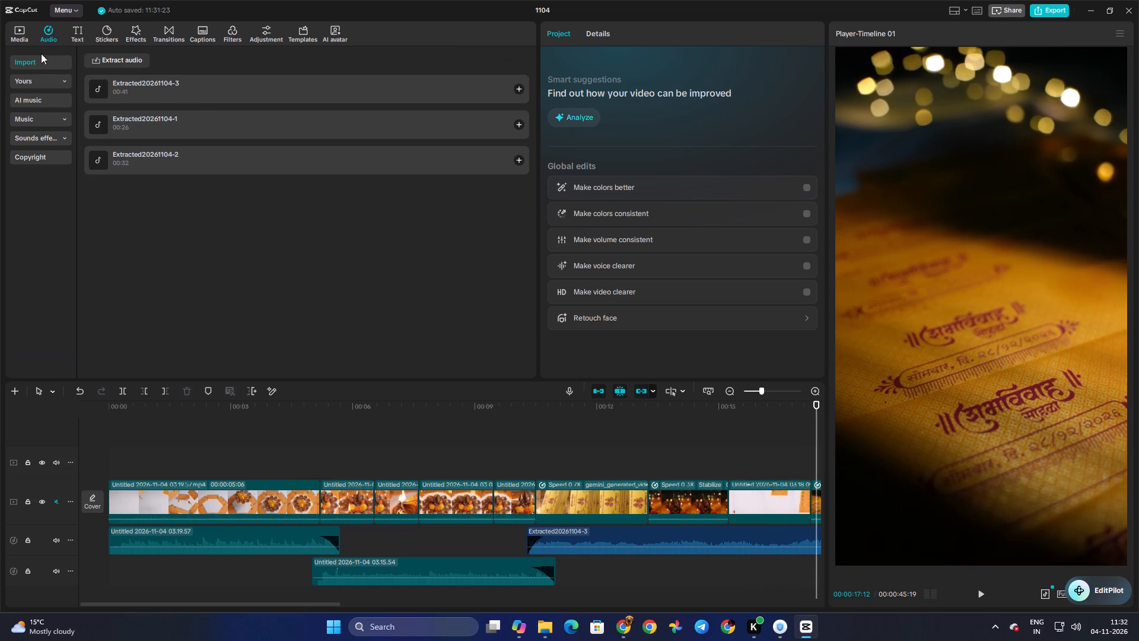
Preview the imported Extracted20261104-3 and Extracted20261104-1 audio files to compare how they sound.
{"action": "left_click", "coordinate": [172, 95]}
{"action": "left_click", "coordinate": [182, 117]}
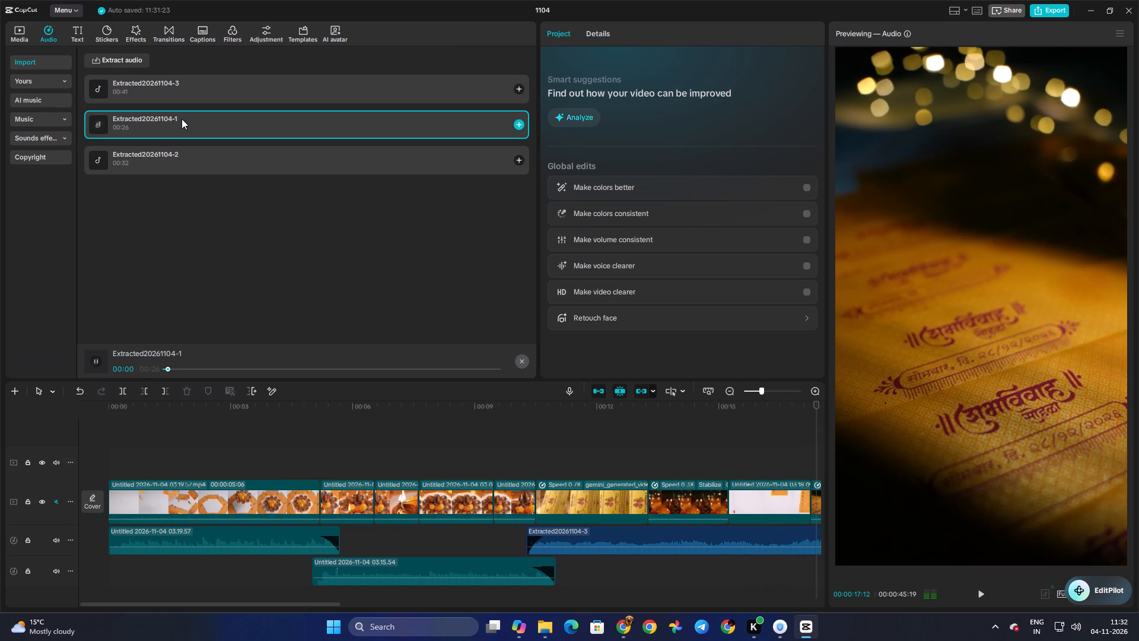
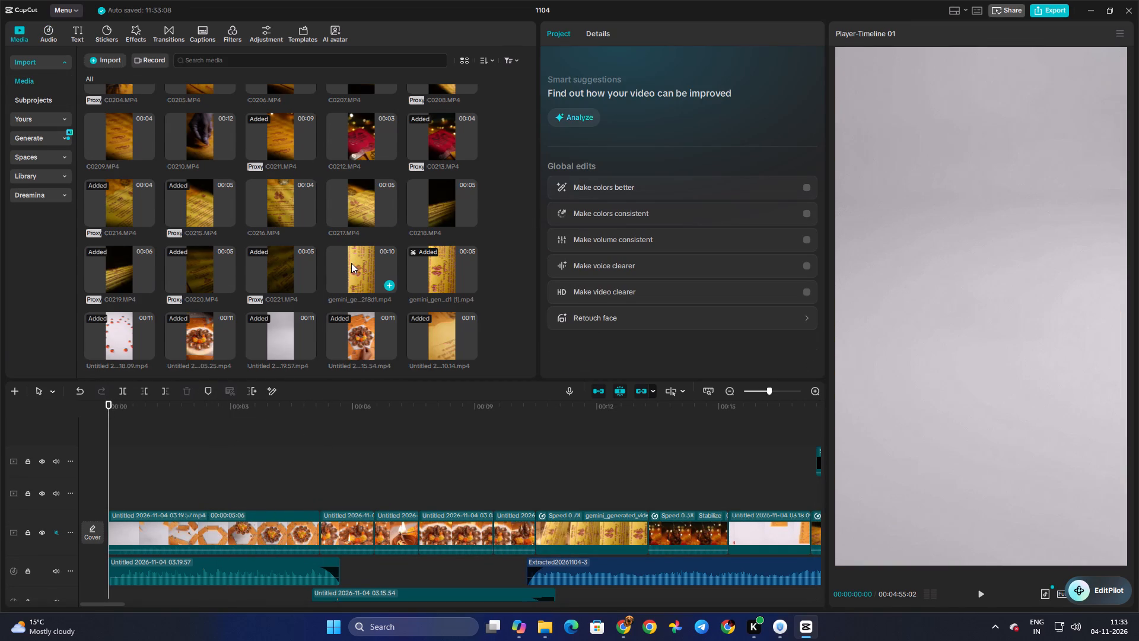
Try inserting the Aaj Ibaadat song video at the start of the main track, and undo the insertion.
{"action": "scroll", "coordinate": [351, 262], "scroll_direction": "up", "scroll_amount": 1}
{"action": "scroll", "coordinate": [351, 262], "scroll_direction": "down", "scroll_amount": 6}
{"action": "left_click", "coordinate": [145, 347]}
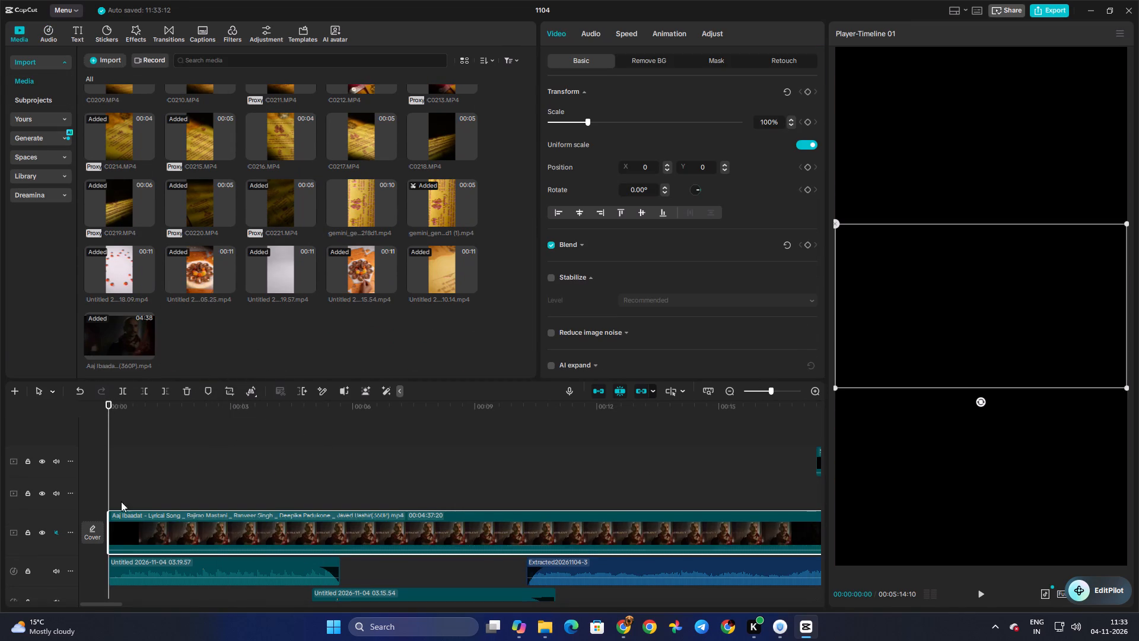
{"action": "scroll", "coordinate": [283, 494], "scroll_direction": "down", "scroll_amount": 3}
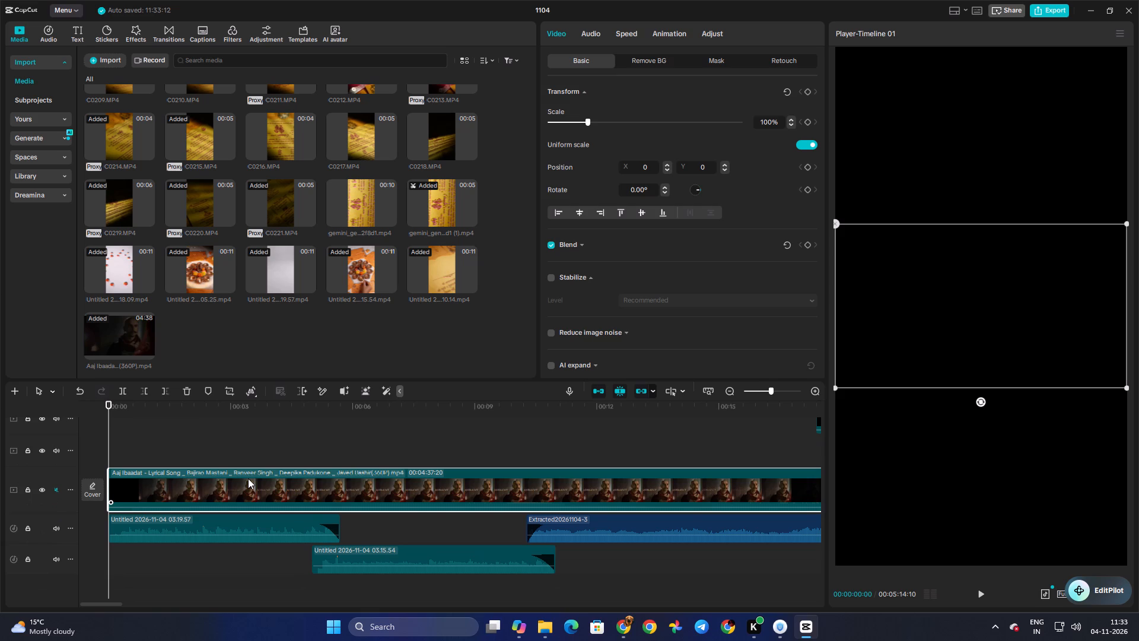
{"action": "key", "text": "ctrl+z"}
Place the Aaj Ibaadat song video on an overlay track above the main clips, starting at 00:00.
{"action": "left_click_drag", "start_coordinate": [117, 338], "coordinate": [164, 461]}
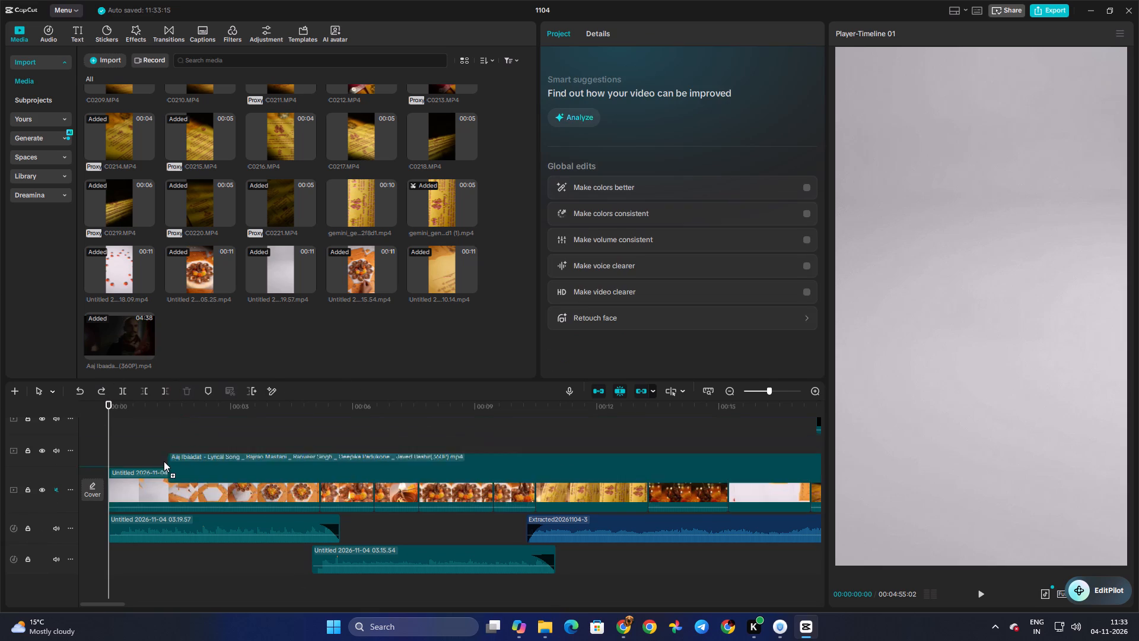
{"action": "left_click_drag", "start_coordinate": [164, 461], "coordinate": [157, 451]}
{"action": "left_click", "coordinate": [201, 458]}
{"action": "right_click", "coordinate": [214, 445]}
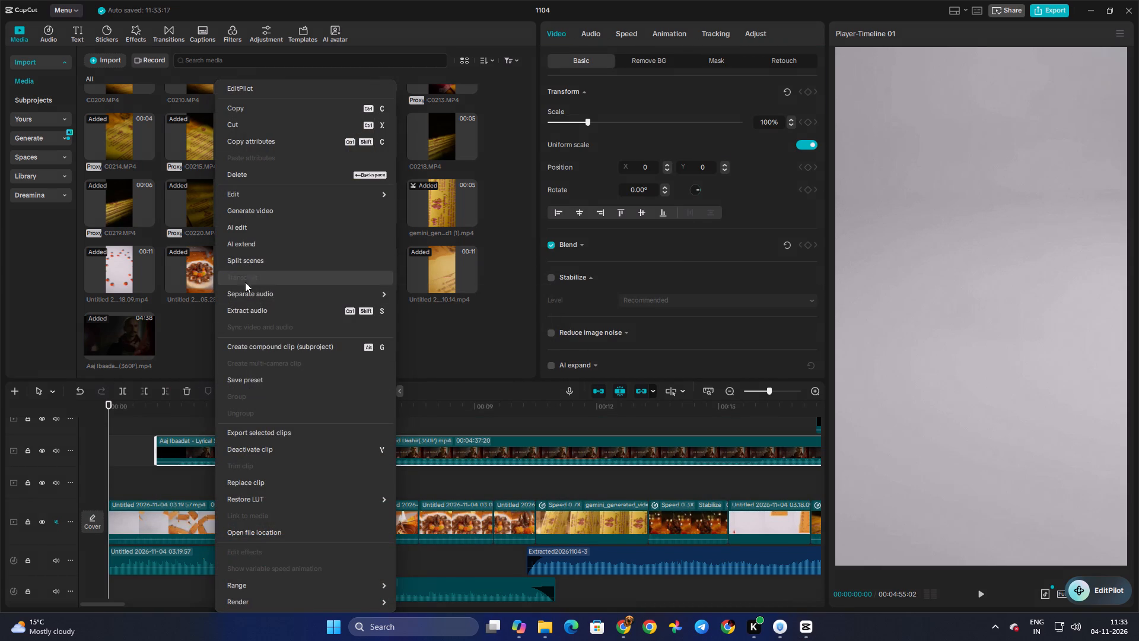
{"action": "left_click", "coordinate": [162, 442]}
{"action": "left_click_drag", "start_coordinate": [167, 445], "coordinate": [144, 448]}
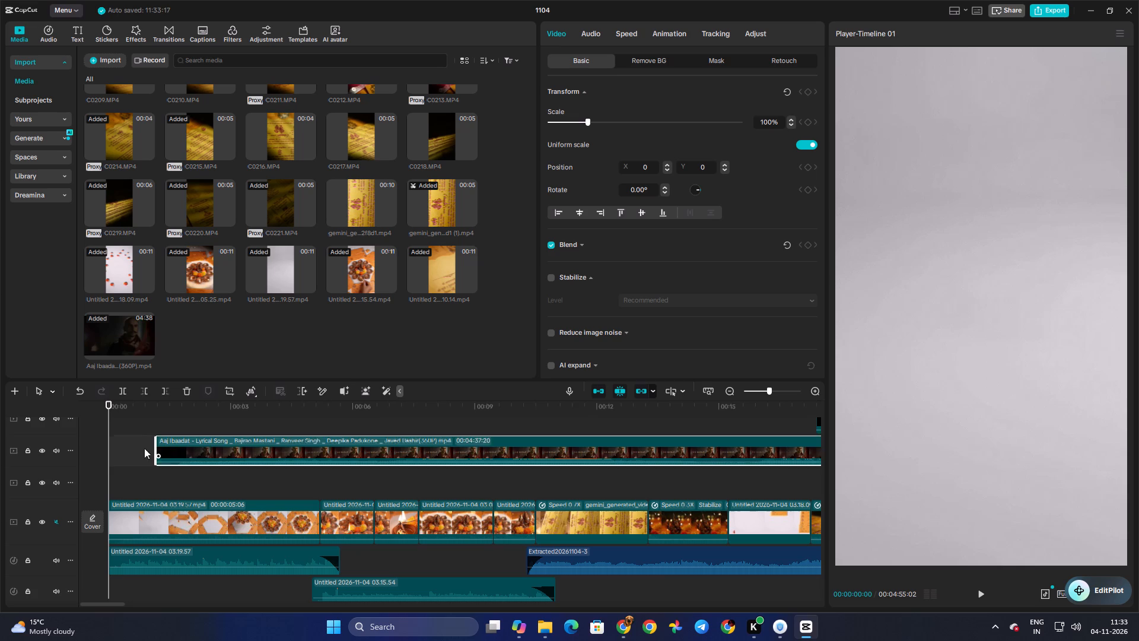
{"action": "left_click_drag", "start_coordinate": [144, 448], "coordinate": [90, 451]}
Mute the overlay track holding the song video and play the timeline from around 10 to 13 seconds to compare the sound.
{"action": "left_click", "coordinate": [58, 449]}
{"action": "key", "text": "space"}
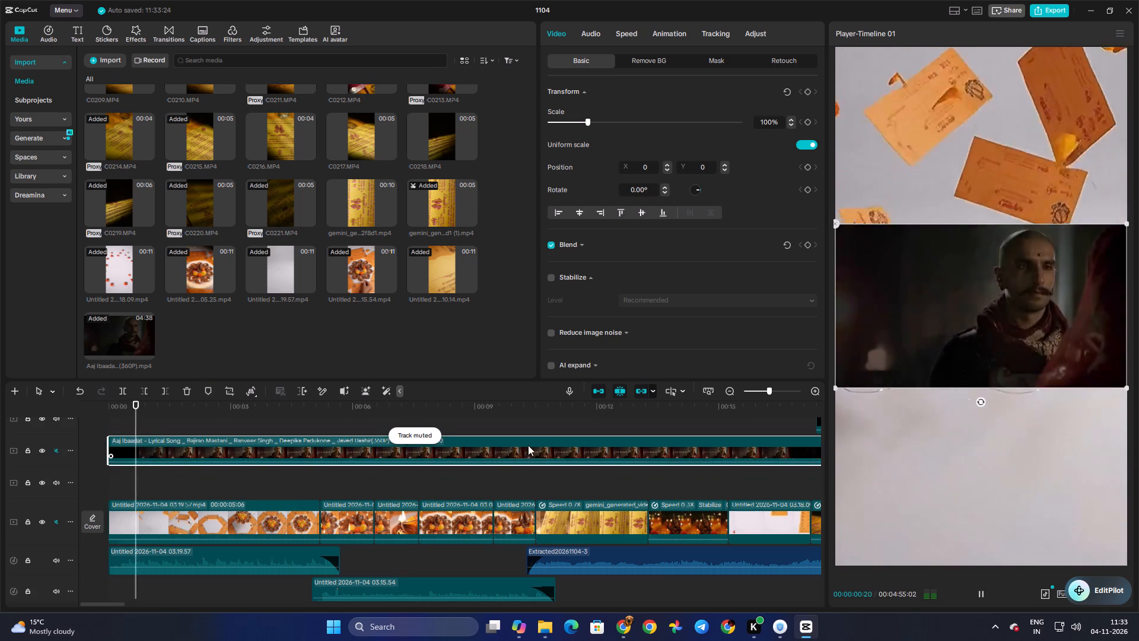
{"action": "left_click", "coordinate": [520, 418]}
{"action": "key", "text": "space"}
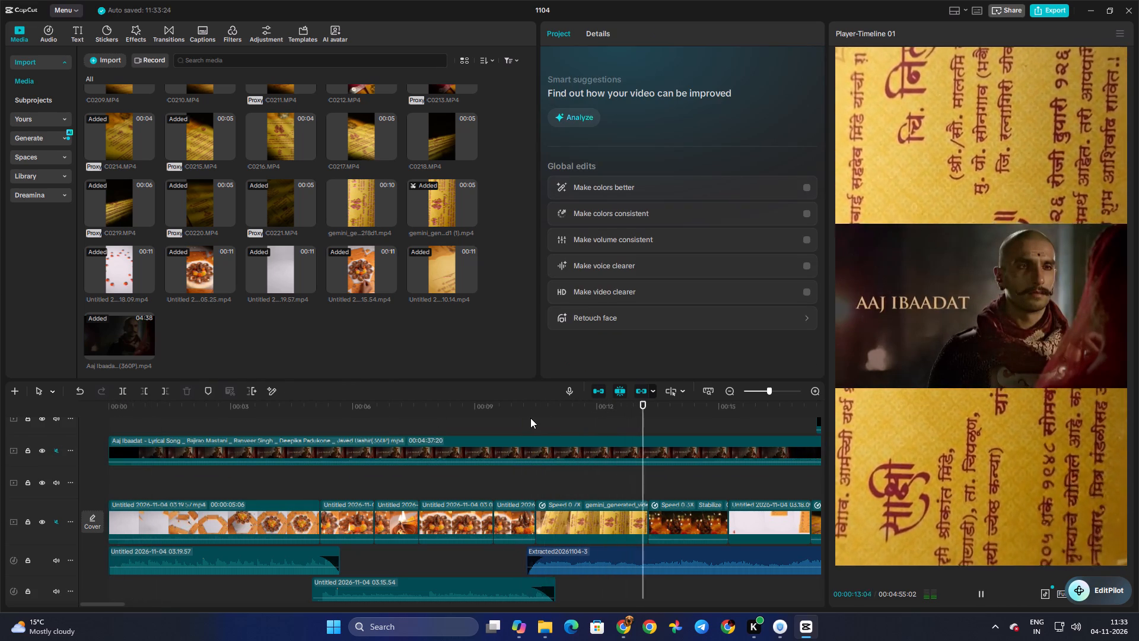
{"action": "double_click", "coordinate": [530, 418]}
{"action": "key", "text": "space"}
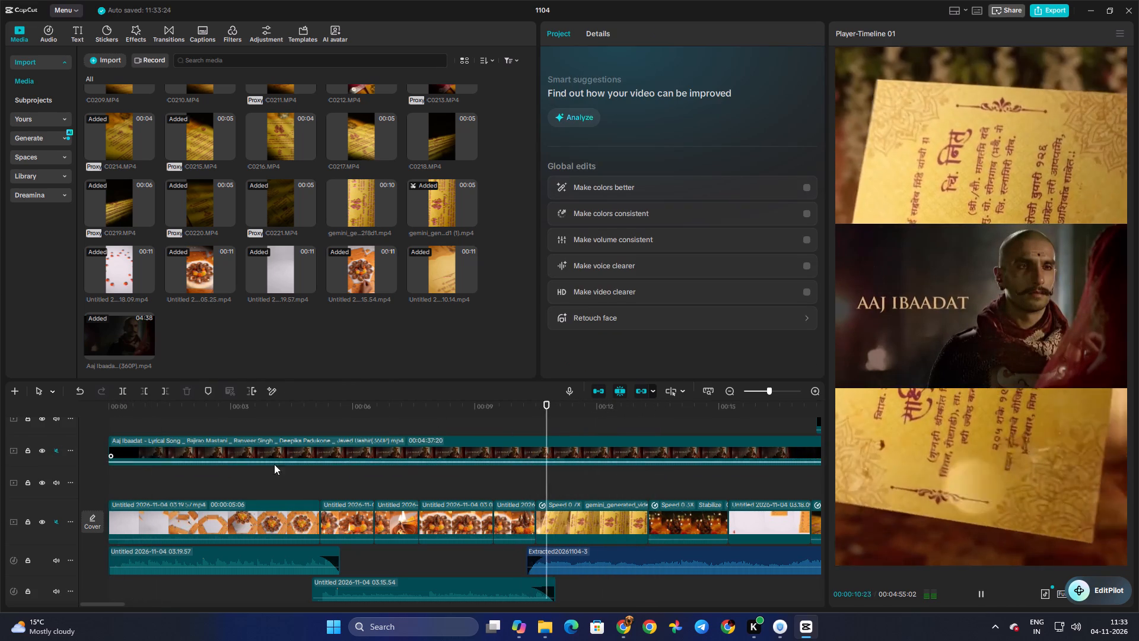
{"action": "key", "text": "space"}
Mute the audio track containing Extracted20261104-3, unmute the song video's overlay track, and play the result.
{"action": "left_click", "coordinate": [55, 557]}
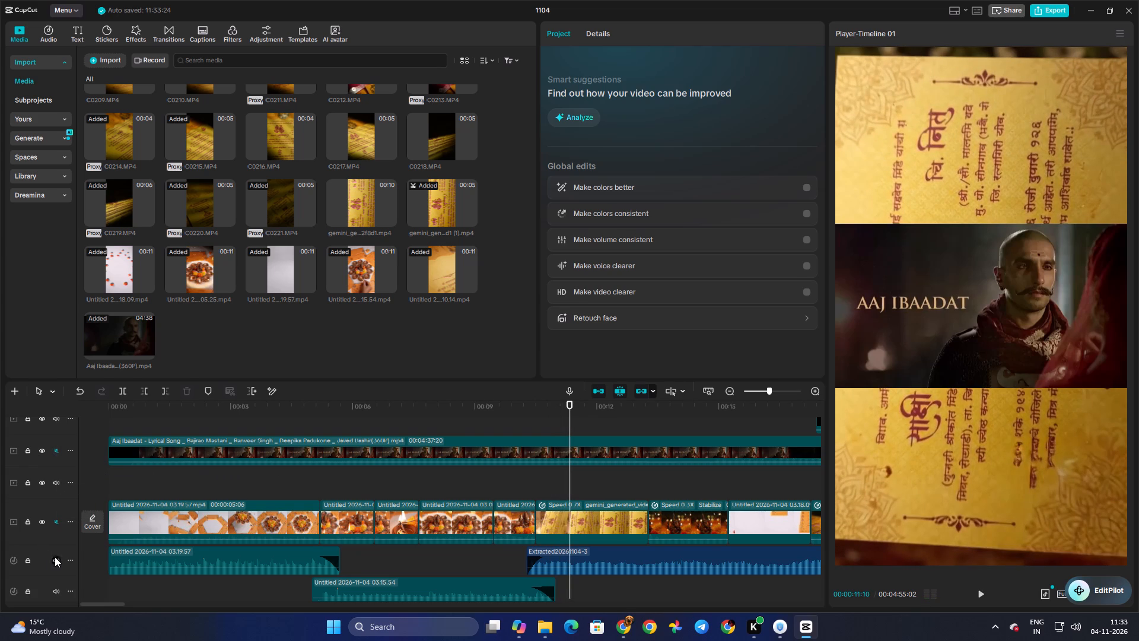
{"action": "left_click", "coordinate": [57, 452]}
{"action": "key", "text": "space"}
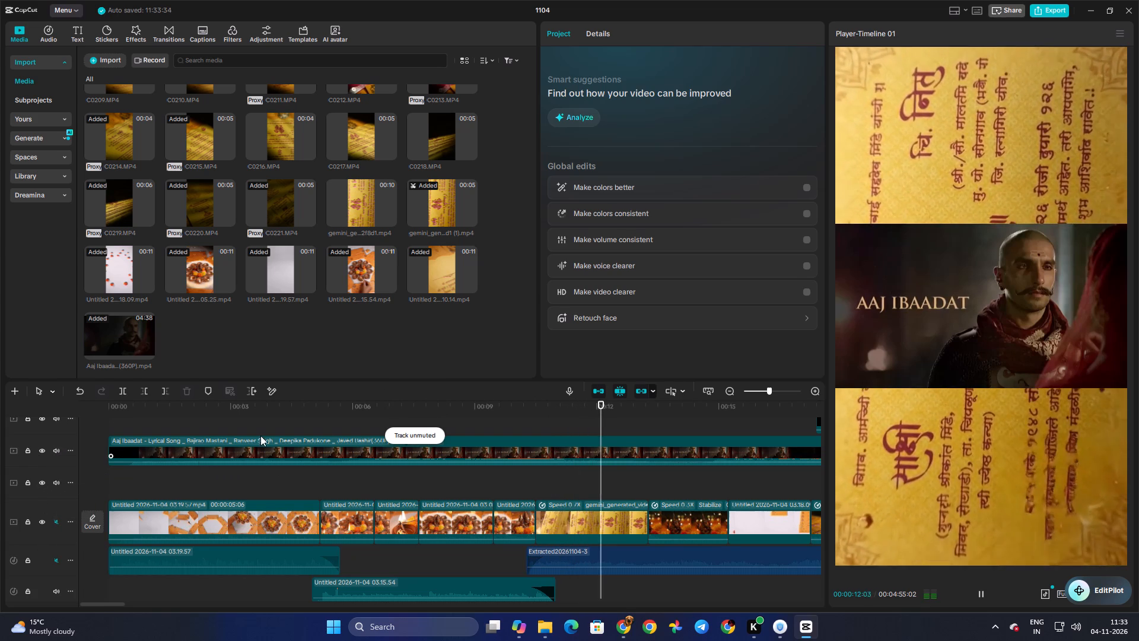
{"action": "key", "text": "space"}
Extract the audio from the Aaj Ibaadat song video that starts at 00:00.
{"action": "left_click", "coordinate": [323, 455]}
{"action": "right_click", "coordinate": [324, 455]}
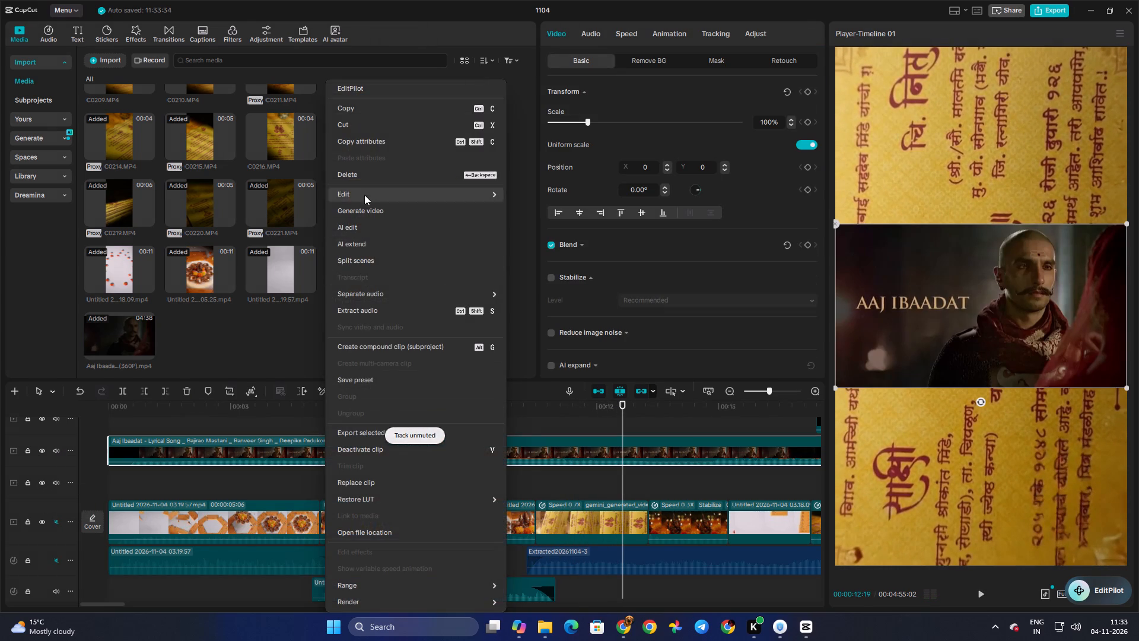
{"action": "left_click", "coordinate": [380, 308]}
{"action": "scroll", "coordinate": [451, 431], "scroll_direction": "down", "scroll_amount": 1}
{"action": "scroll", "coordinate": [451, 431], "scroll_direction": "up", "scroll_amount": 2}
Delete the Aaj Ibaadat video clip starting at 00:00 from the overlay track, keeping its extracted audio.
{"action": "left_click", "coordinate": [450, 441]}
{"action": "left_click", "coordinate": [454, 433]}
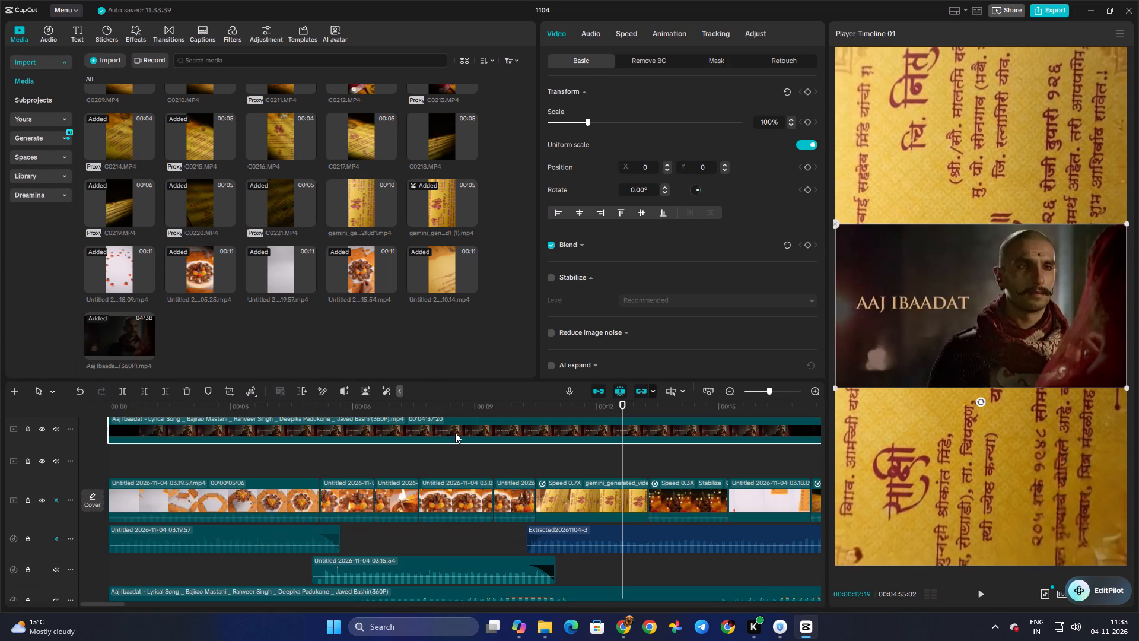
{"action": "key", "text": "Delete"}
Play the mix from about 8 seconds and mute the audio track holding the Untitled 2026-11-04 03.15.54 clip.
{"action": "left_click", "coordinate": [447, 494]}
{"action": "key", "text": "space"}
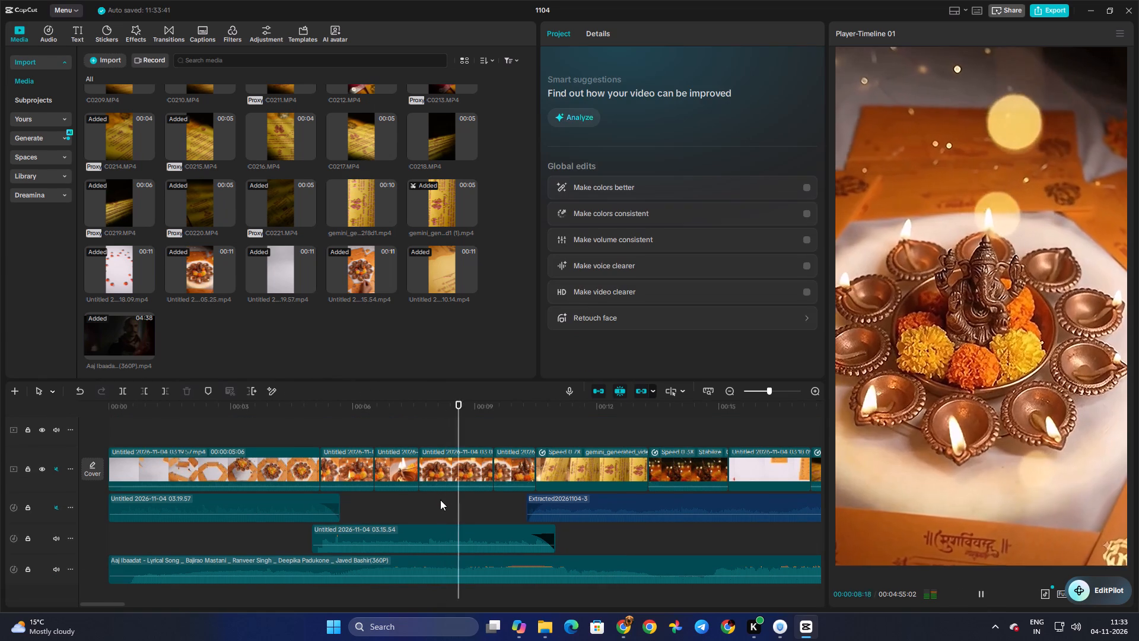
{"action": "key", "text": "space"}
{"action": "left_click", "coordinate": [54, 538]}
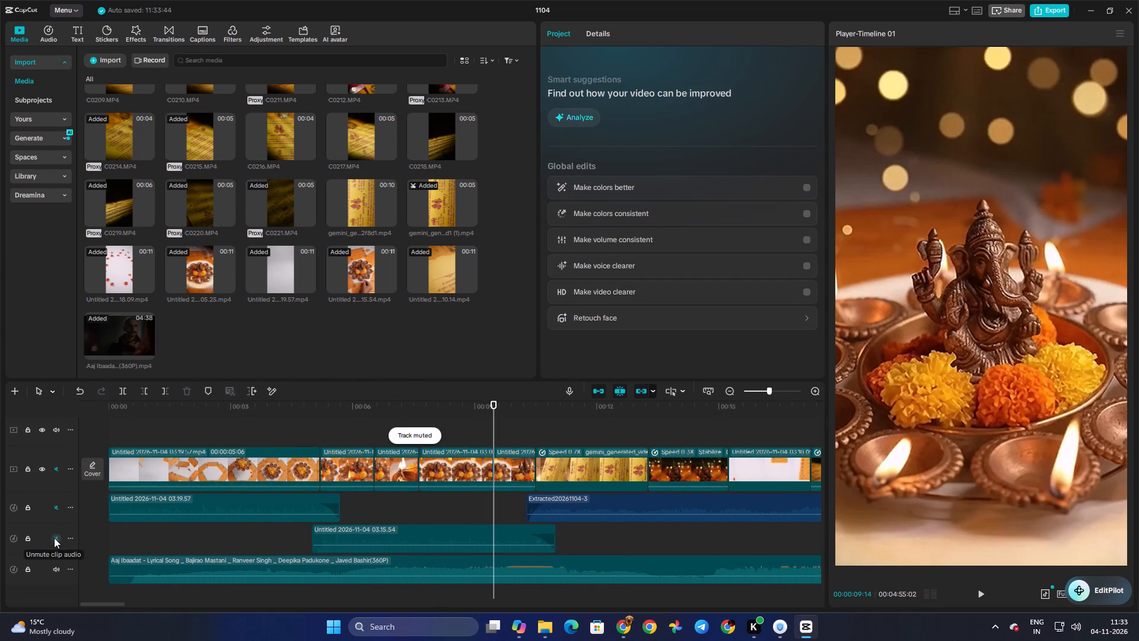
Play the extracted song audio against the shots and past the end of the main video to judge how it fits.
{"action": "key", "text": "space"}
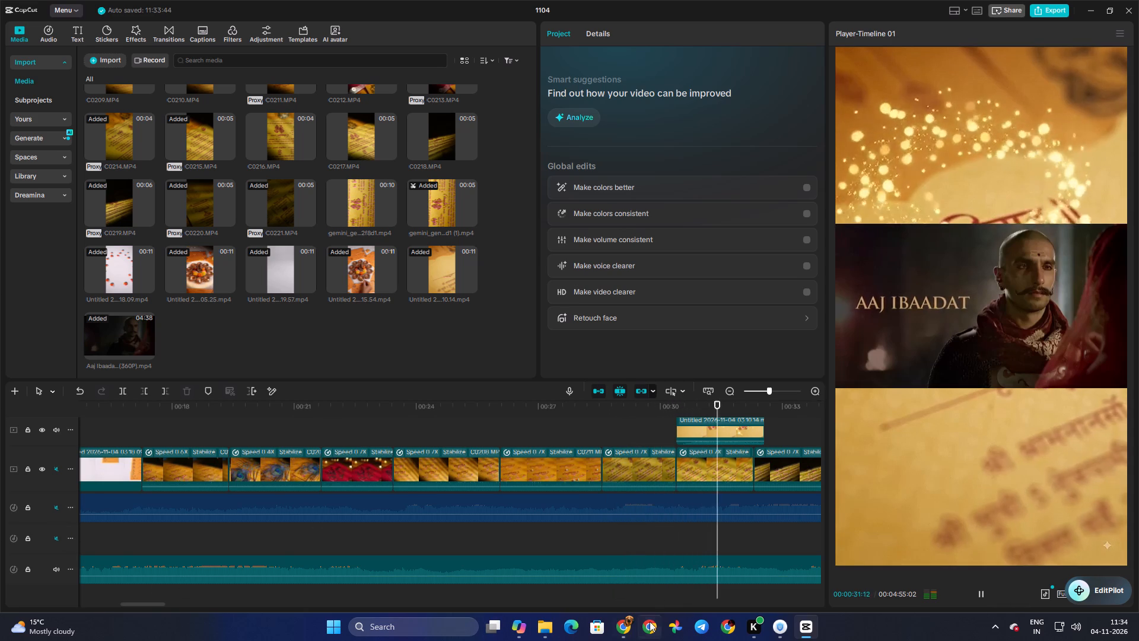
{"action": "left_click", "coordinate": [398, 525]}
{"action": "key", "text": "space"}
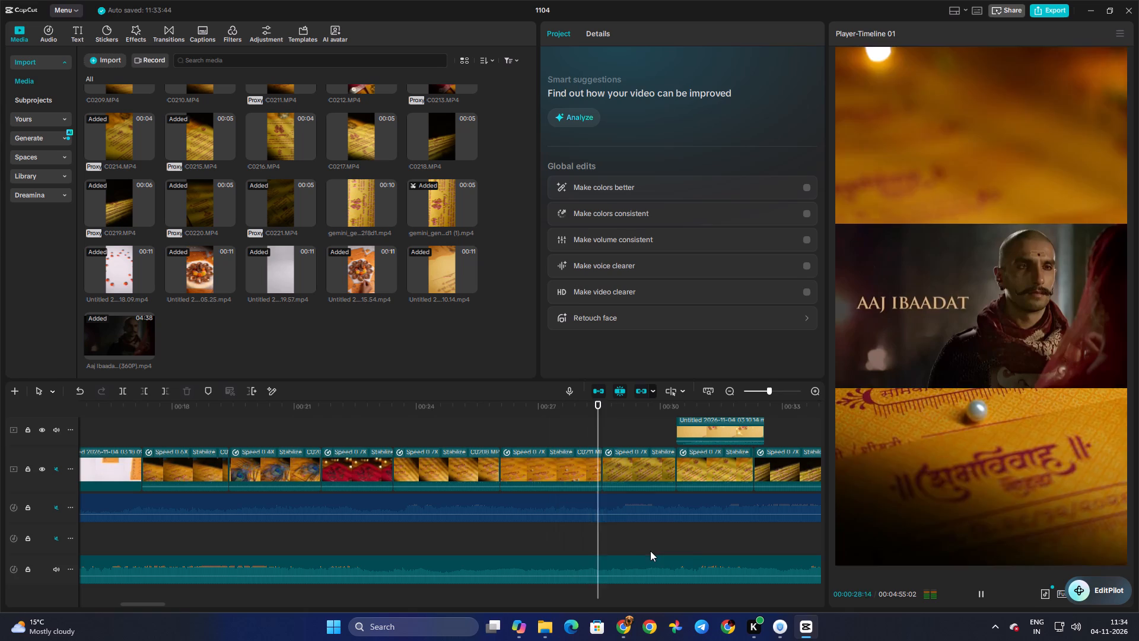
{"action": "left_click", "coordinate": [705, 545]}
{"action": "left_click_drag", "start_coordinate": [705, 545], "coordinate": [707, 556]}
{"action": "key", "text": "space"}
{"action": "key", "text": "space"}
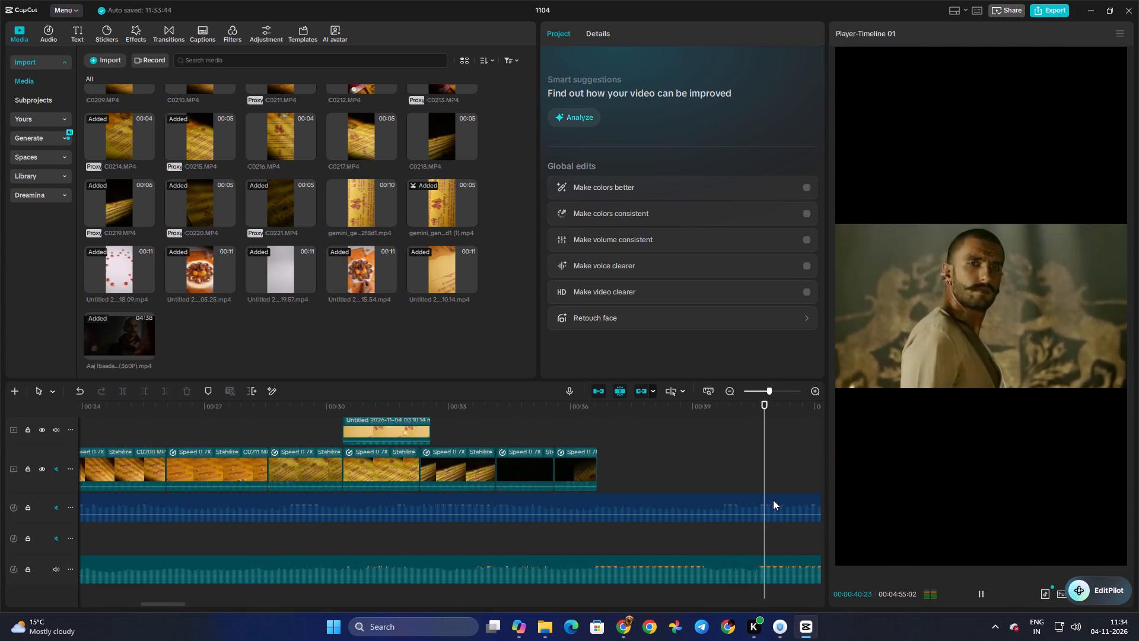
{"action": "left_click", "coordinate": [777, 545]}
{"action": "left_click_drag", "start_coordinate": [777, 545], "coordinate": [849, 547]}
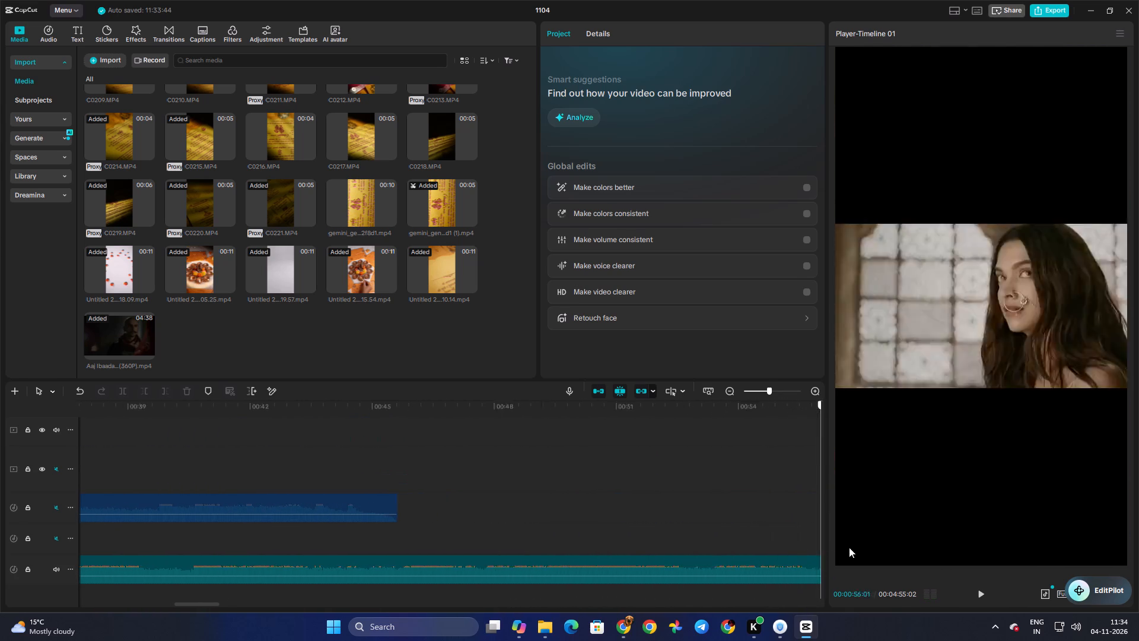
Replay the song audio between about 00:47 and 00:57 to locate a suitable cut point.
{"action": "left_click_drag", "start_coordinate": [849, 547], "coordinate": [186, 546]}
{"action": "key", "text": "space"}
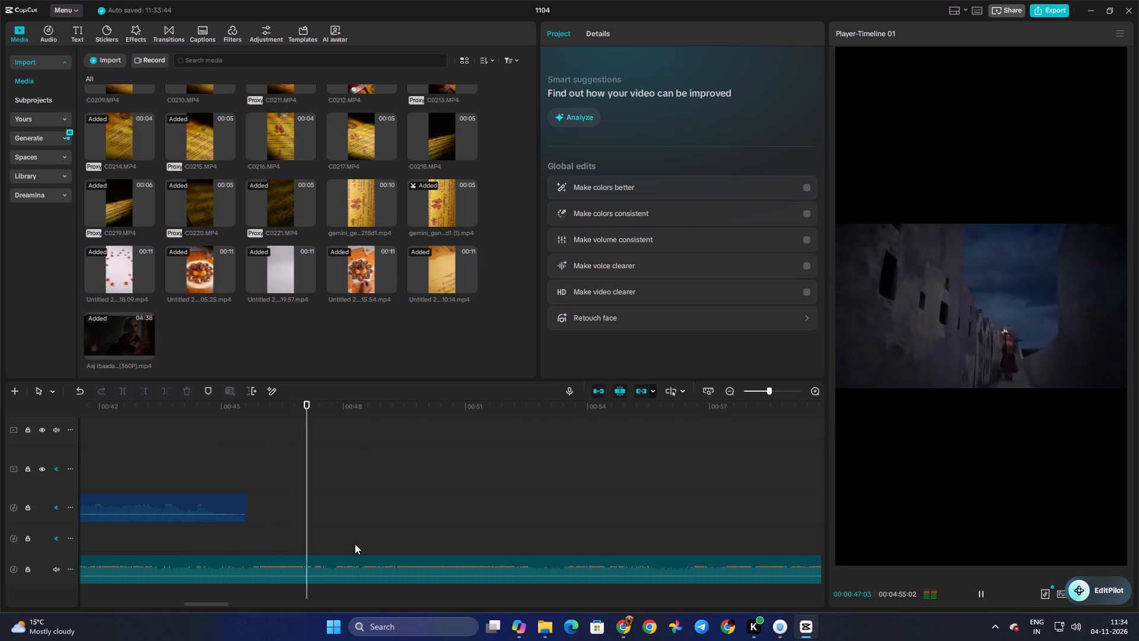
{"action": "left_click", "coordinate": [437, 542]}
{"action": "key", "text": "space"}
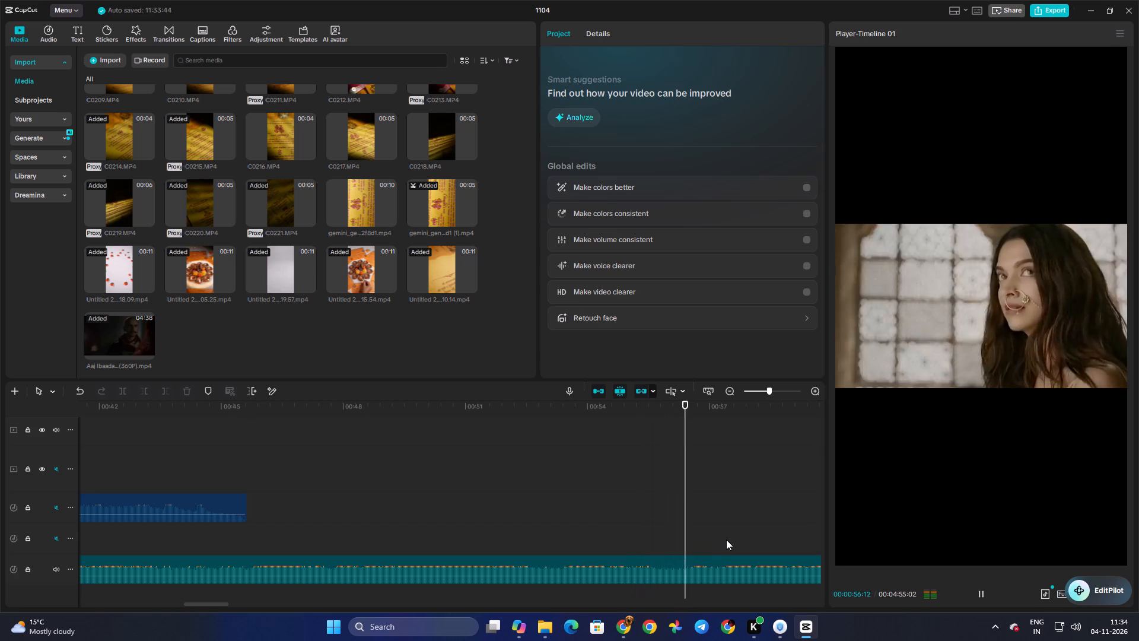
{"action": "left_click", "coordinate": [687, 537]}
{"action": "key", "text": "space"}
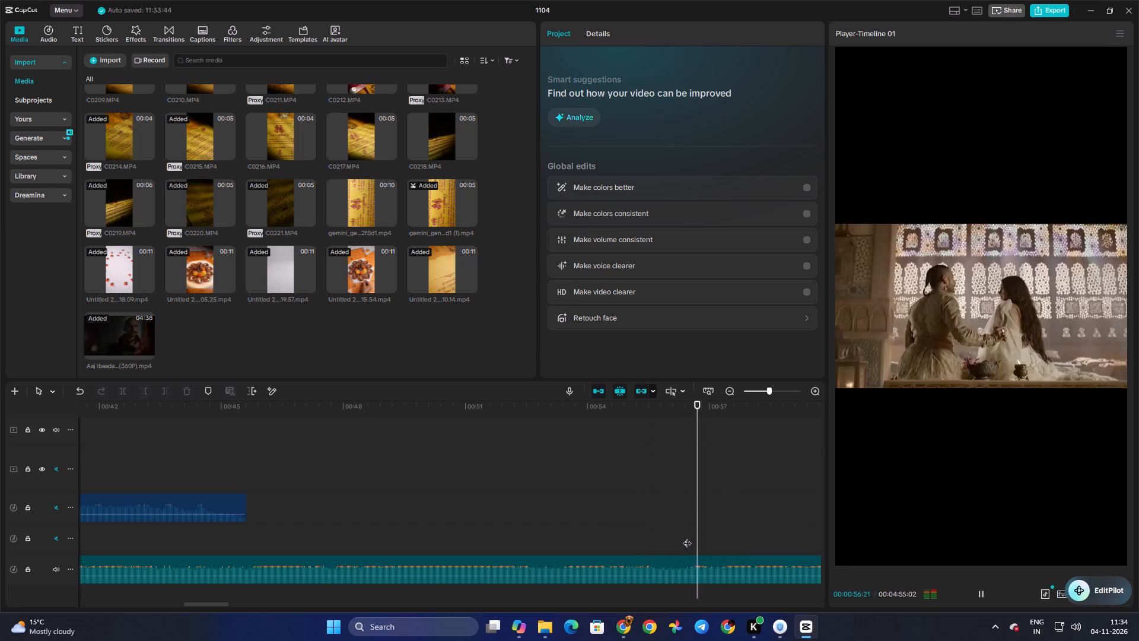
{"action": "left_click", "coordinate": [687, 537]}
{"action": "left_click_drag", "start_coordinate": [687, 537], "coordinate": [634, 537]}
{"action": "key", "text": "space"}
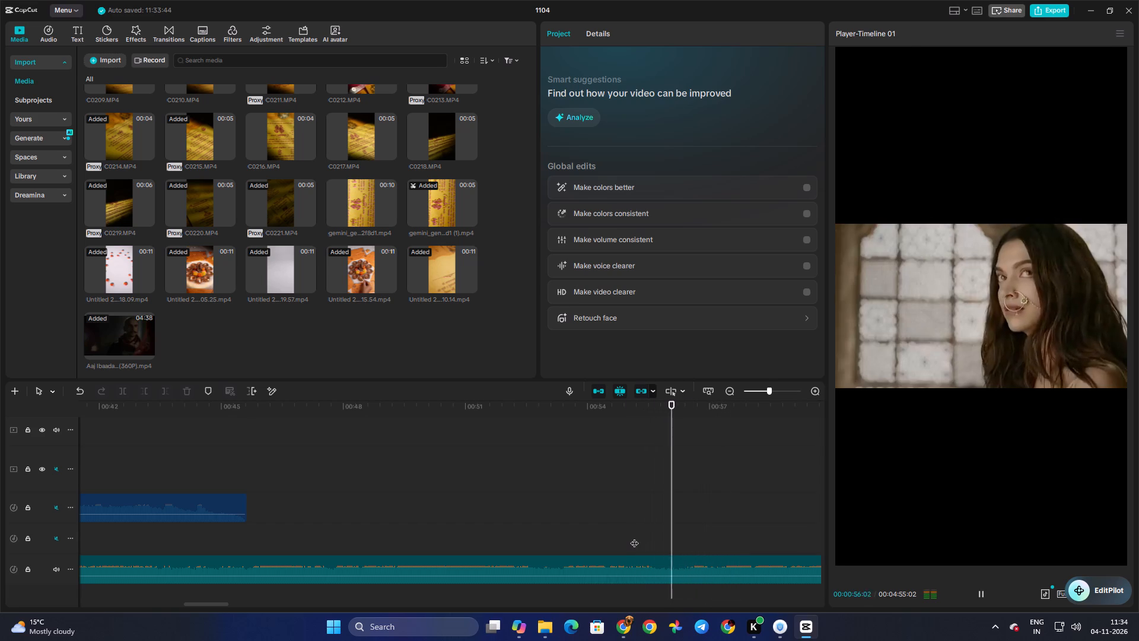
{"action": "key", "text": "space"}
{"action": "key", "text": "space"}
{"action": "key", "text": "space"}
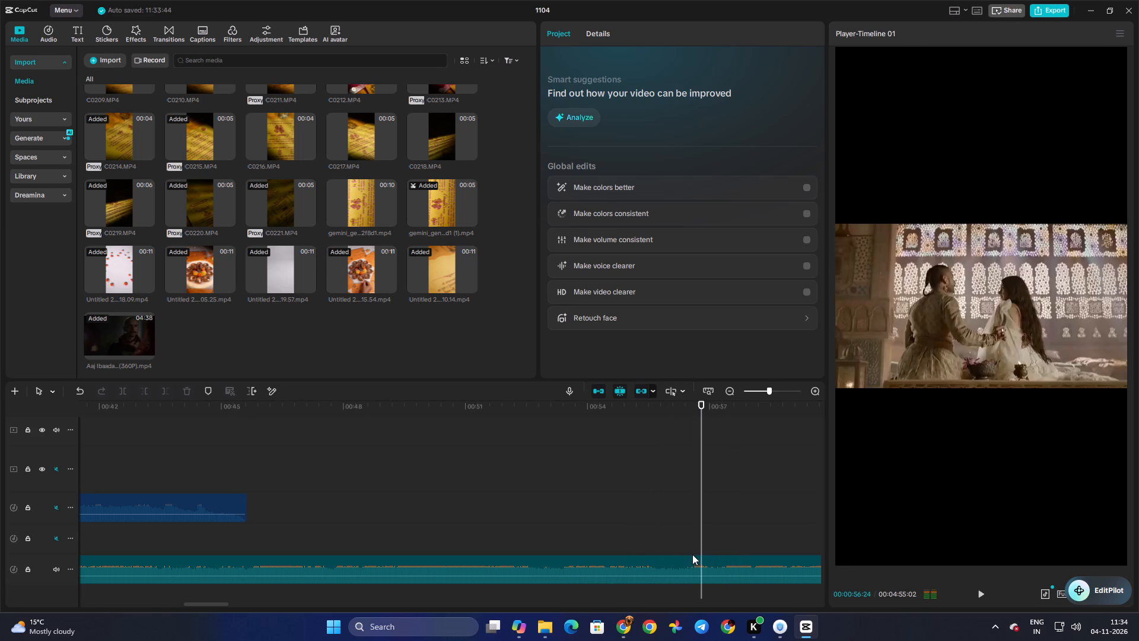
Split the extracted Aaj Ibaadat audio at about 00:00:56:16.
{"action": "double_click", "coordinate": [693, 545]}
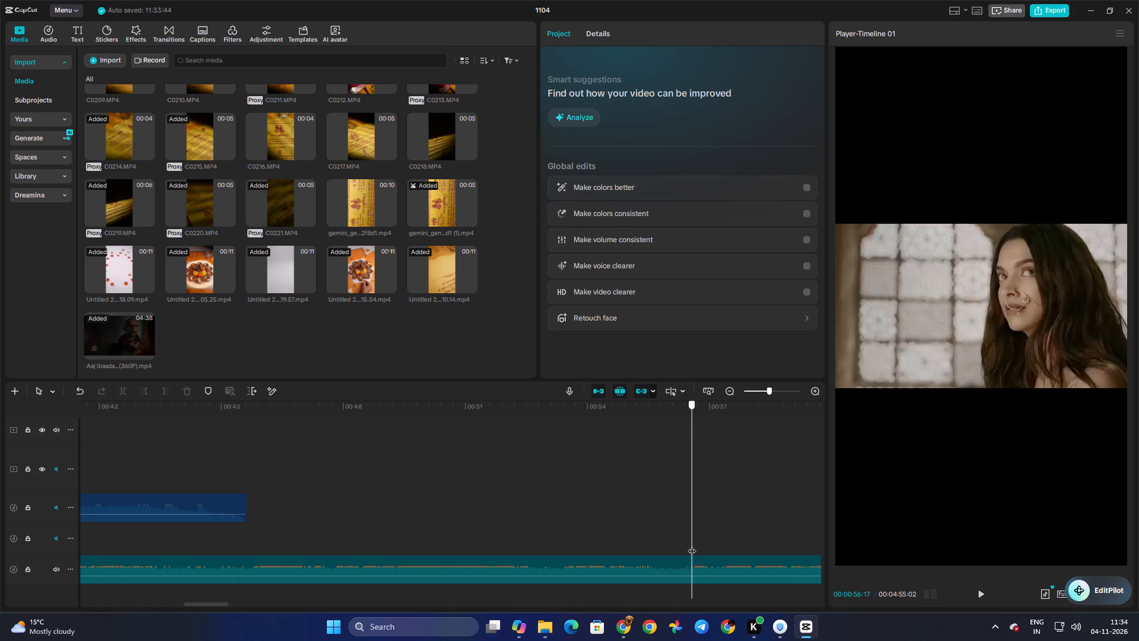
{"action": "left_click", "coordinate": [692, 561]}
{"action": "key", "text": "ctrl+b"}
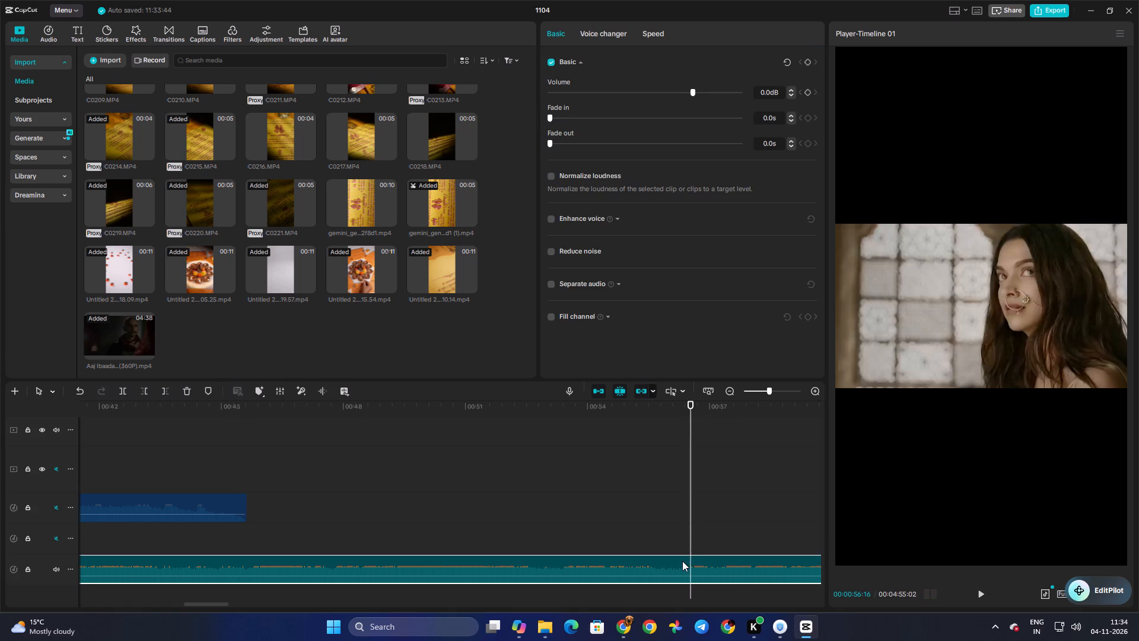
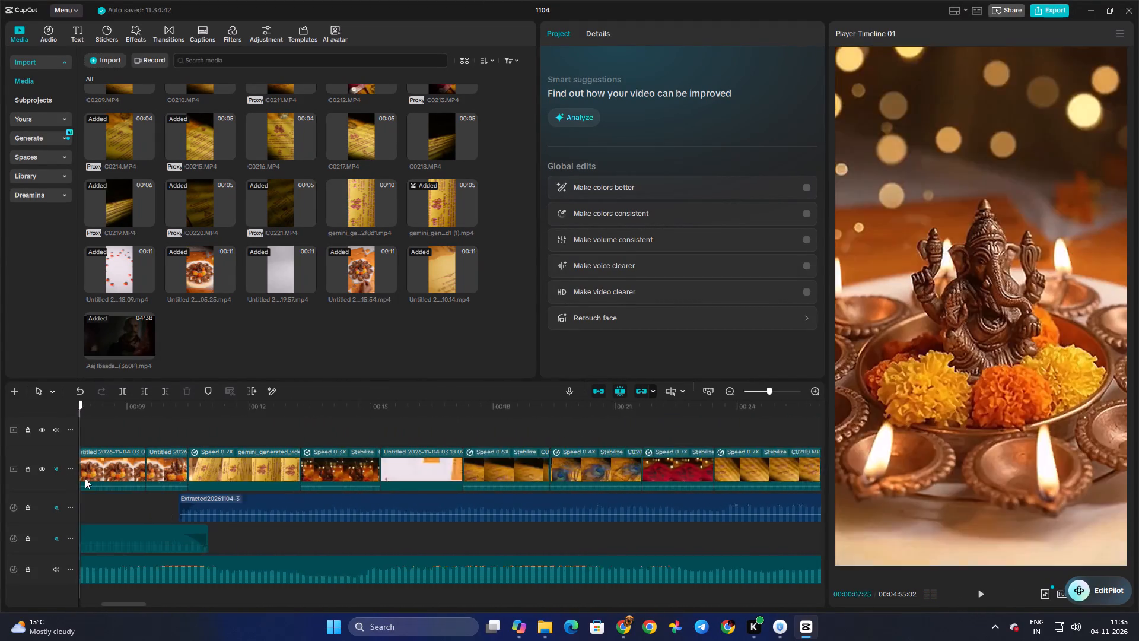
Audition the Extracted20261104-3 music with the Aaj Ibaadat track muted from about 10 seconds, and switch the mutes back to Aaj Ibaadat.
{"action": "left_click_drag", "start_coordinate": [85, 478], "coordinate": [312, 502]}
{"action": "left_click", "coordinate": [56, 569]}
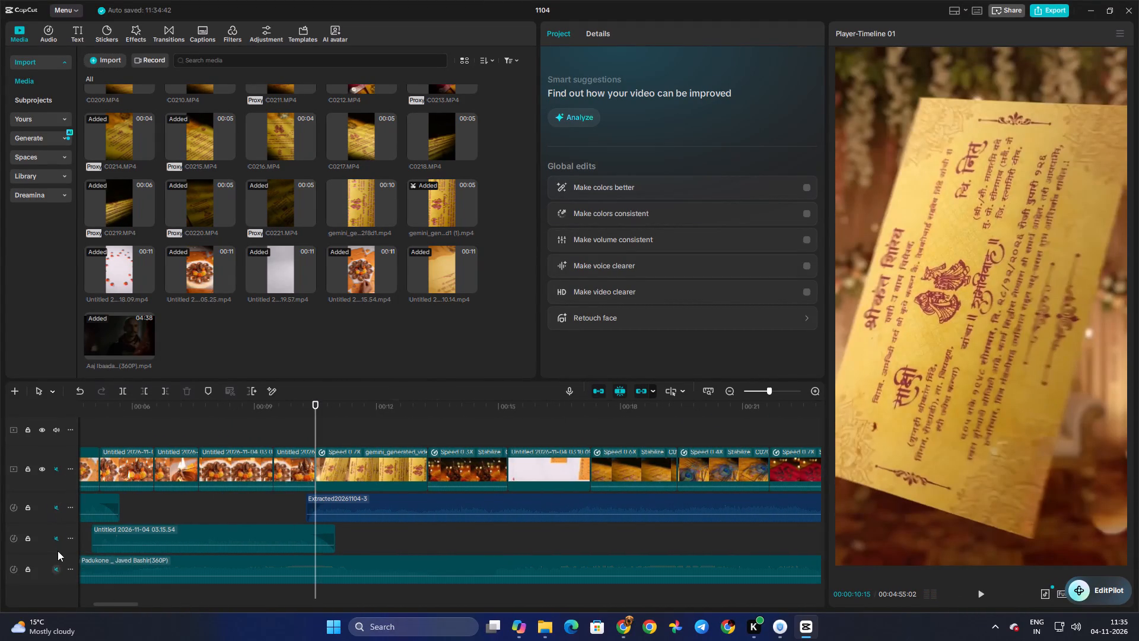
{"action": "left_click", "coordinate": [60, 512]}
{"action": "key", "text": "space"}
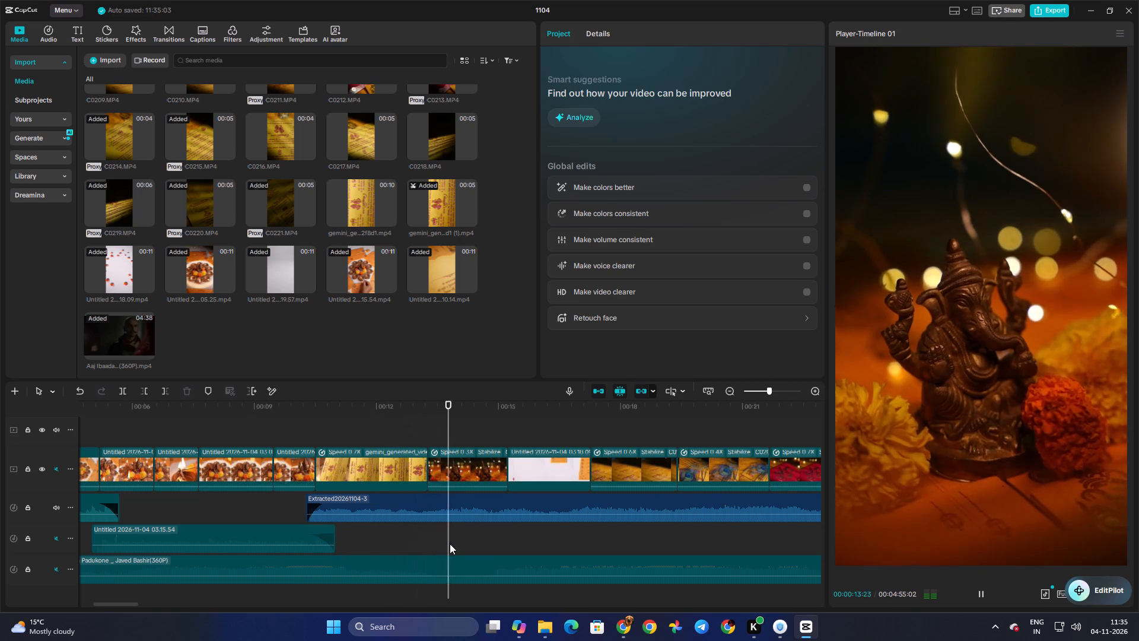
{"action": "left_click", "coordinate": [450, 542]}
{"action": "left_click_drag", "start_coordinate": [450, 542], "coordinate": [427, 542]}
{"action": "key", "text": "space"}
{"action": "key", "text": "space"}
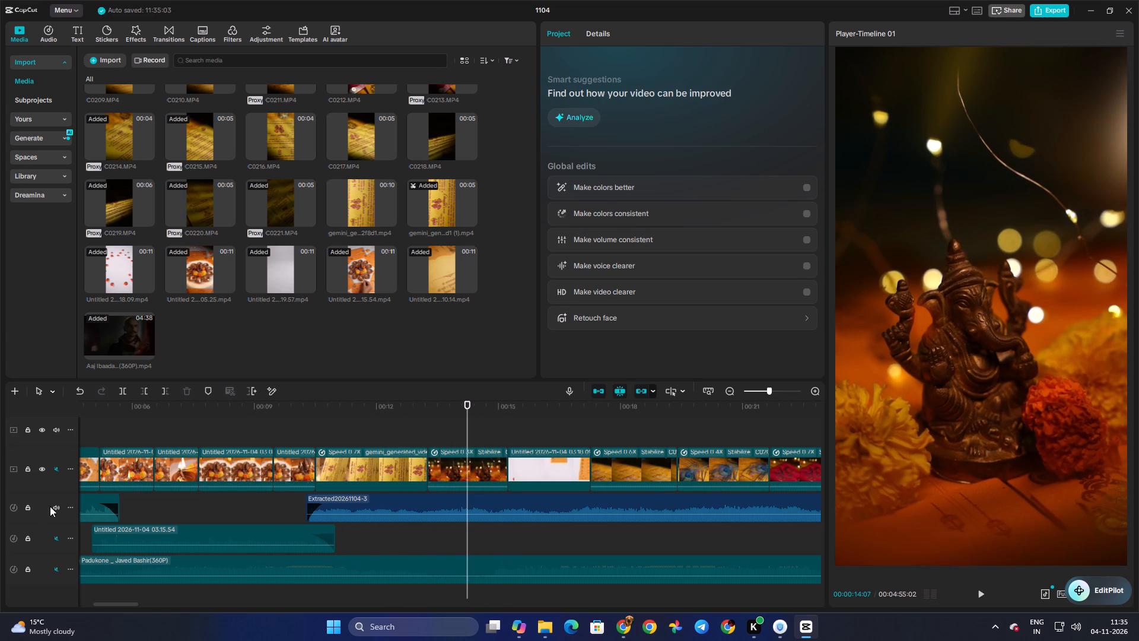
{"action": "left_click", "coordinate": [54, 507]}
{"action": "key", "text": "space"}
{"action": "key", "text": "space"}
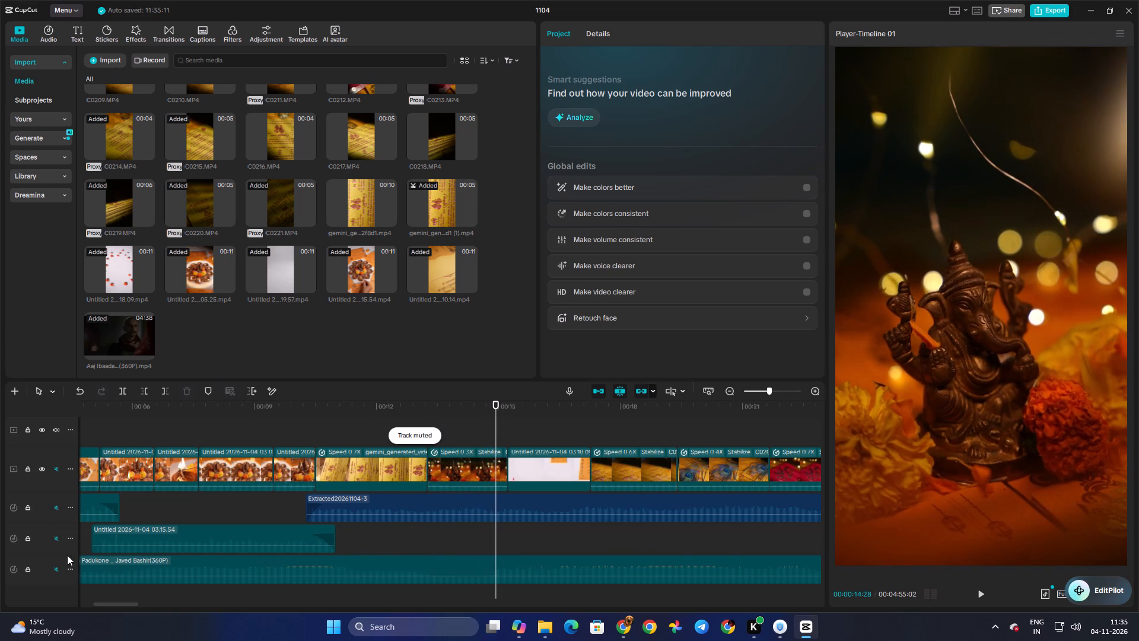
{"action": "left_click", "coordinate": [59, 567]}
Split the Aaj Ibaadat audio at about 00:00:14:27 and delete the part before the cut.
{"action": "key", "text": "space"}
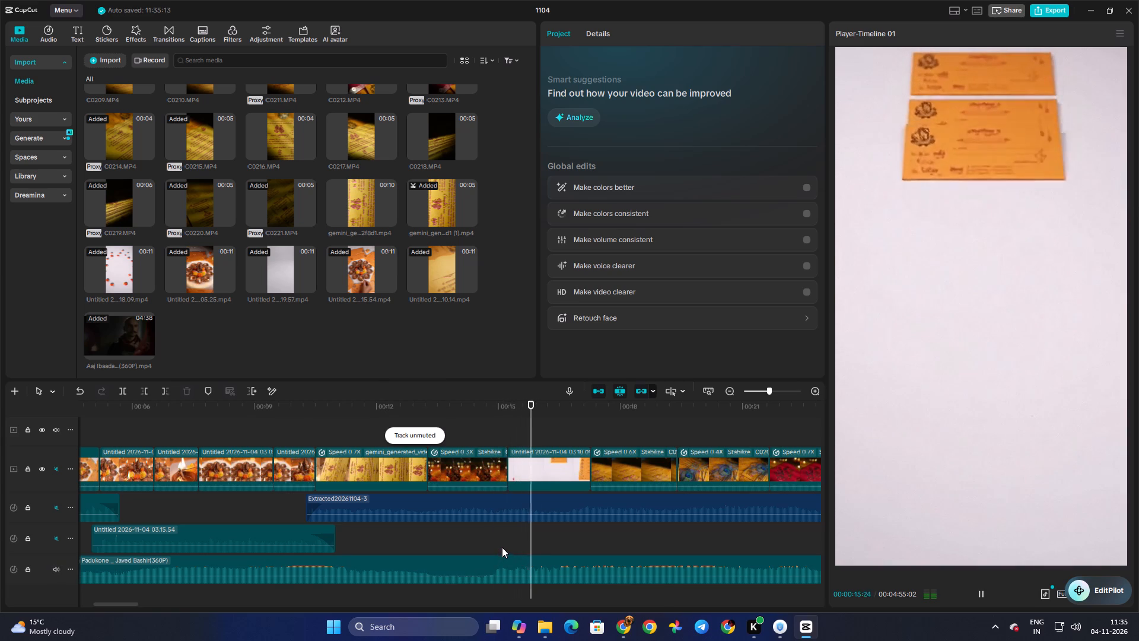
{"action": "left_click", "coordinate": [502, 547]}
{"action": "left_click_drag", "start_coordinate": [502, 547], "coordinate": [494, 547]}
{"action": "left_click", "coordinate": [494, 561]}
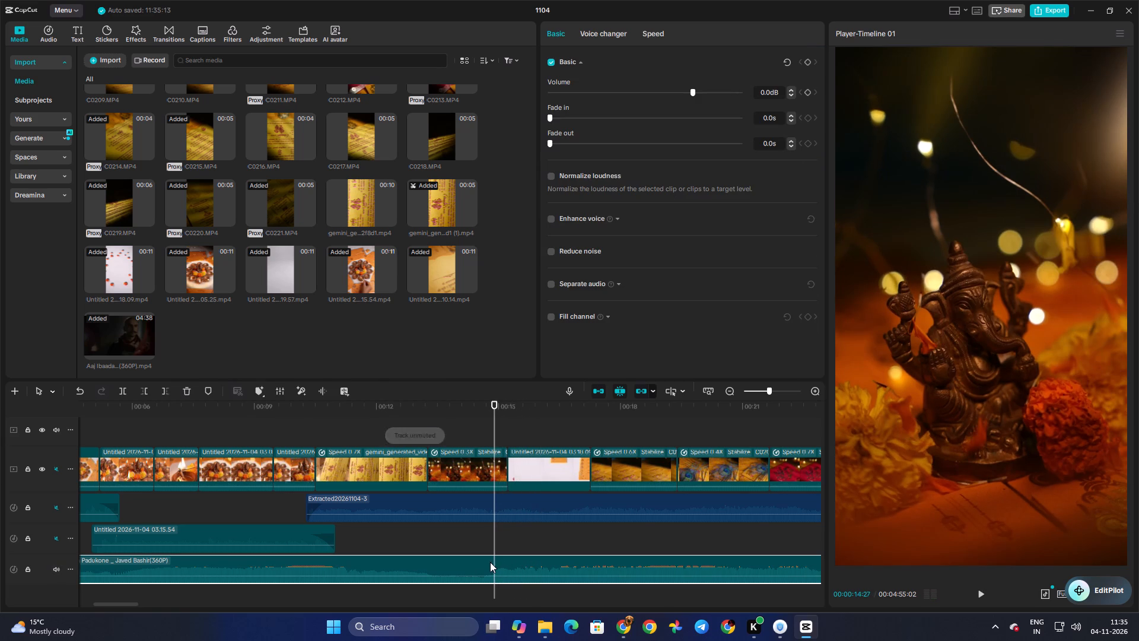
{"action": "key", "text": "ctrl+b"}
{"action": "left_click", "coordinate": [463, 561]}
{"action": "key", "text": "Delete"}
Move the remaining Aaj Ibaadat audio earlier to about 5 seconds, play it against the shots, and shift it to the timeline start.
{"action": "left_click_drag", "start_coordinate": [529, 560], "coordinate": [139, 573]}
{"action": "left_click", "coordinate": [207, 513]}
{"action": "key", "text": "space"}
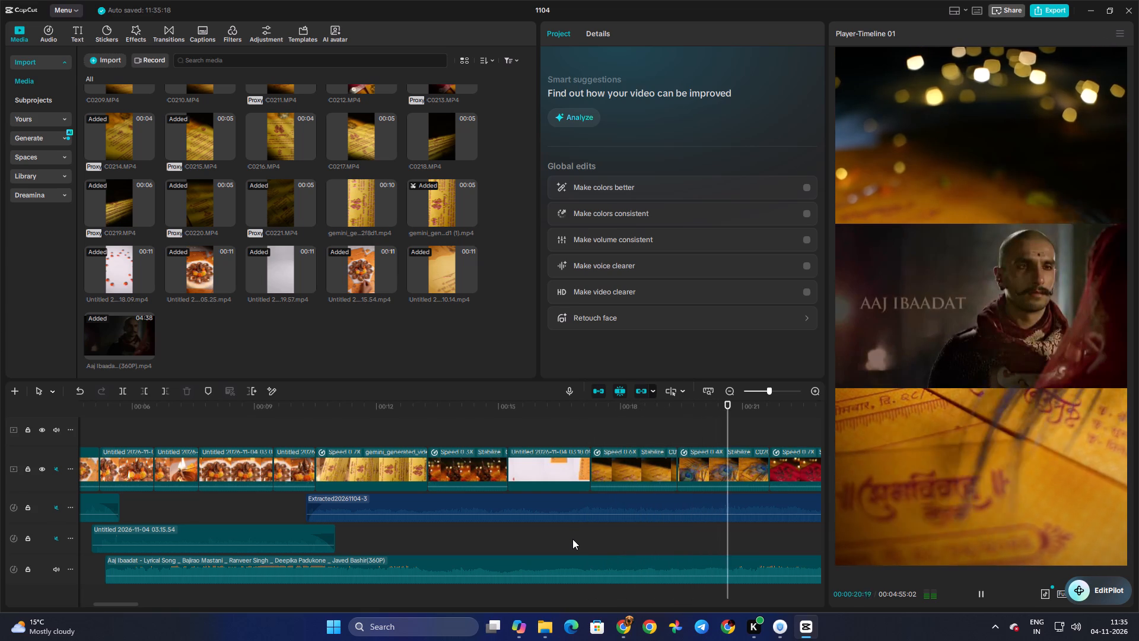
{"action": "key", "text": "space"}
{"action": "left_click_drag", "start_coordinate": [741, 569], "coordinate": [604, 580]}
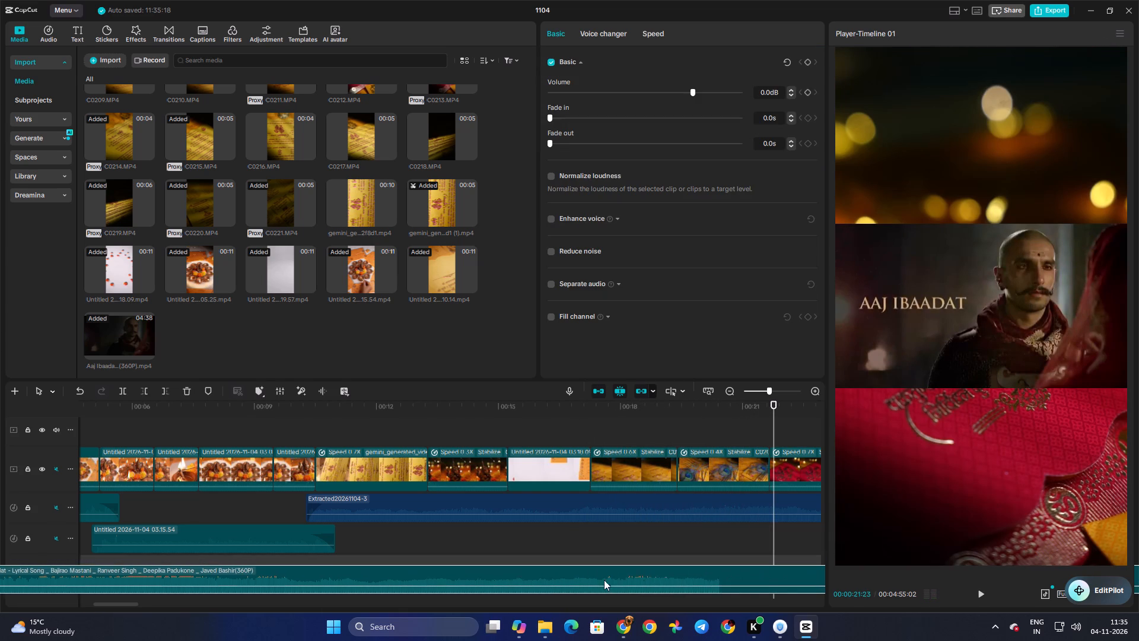
{"action": "left_click_drag", "start_coordinate": [604, 580], "coordinate": [330, 580]}
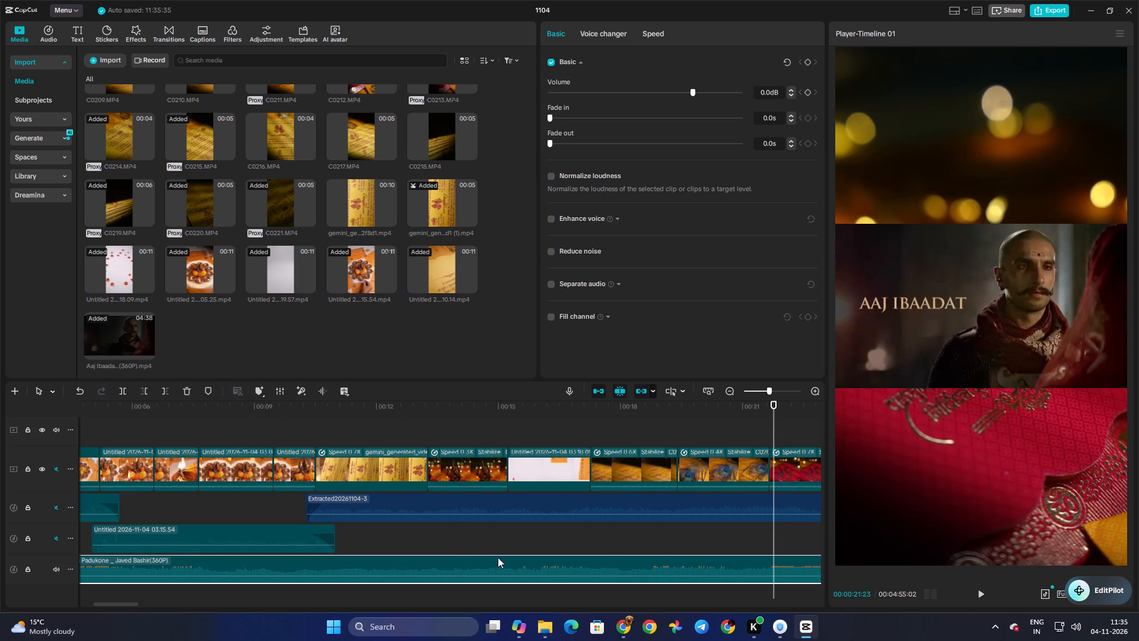
Split the Aaj Ibaadat audio at 00:00:14:04 and delete the part before the cut.
{"action": "left_click", "coordinate": [463, 543]}
{"action": "left_click", "coordinate": [463, 561]}
{"action": "key", "text": "ctrl+b"}
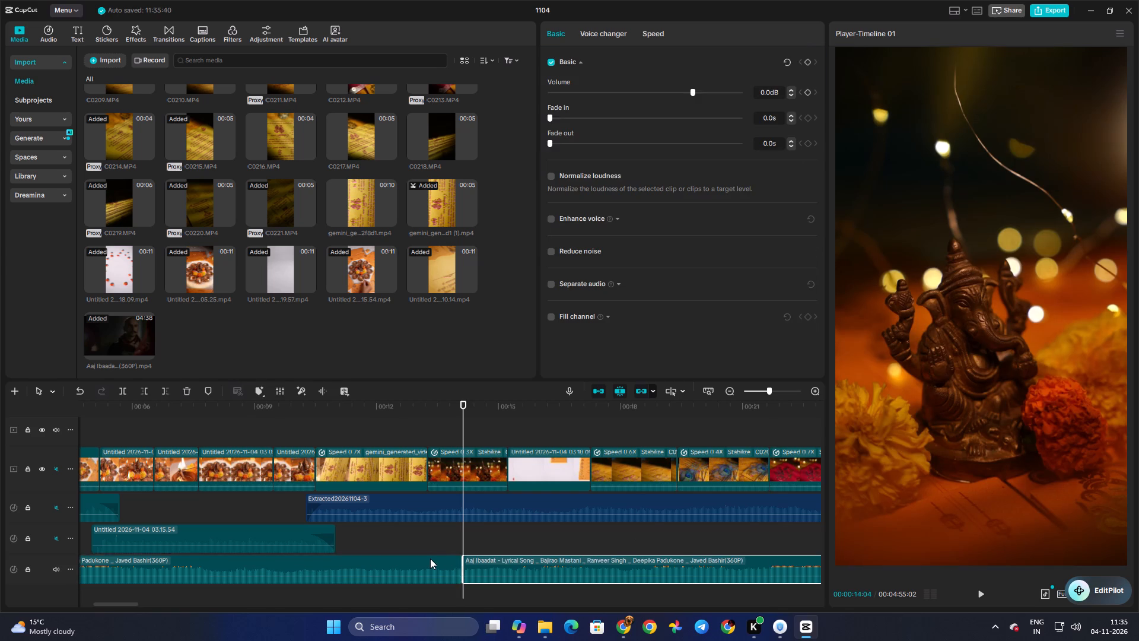
{"action": "left_click", "coordinate": [430, 559]}
{"action": "key", "text": "Delete"}
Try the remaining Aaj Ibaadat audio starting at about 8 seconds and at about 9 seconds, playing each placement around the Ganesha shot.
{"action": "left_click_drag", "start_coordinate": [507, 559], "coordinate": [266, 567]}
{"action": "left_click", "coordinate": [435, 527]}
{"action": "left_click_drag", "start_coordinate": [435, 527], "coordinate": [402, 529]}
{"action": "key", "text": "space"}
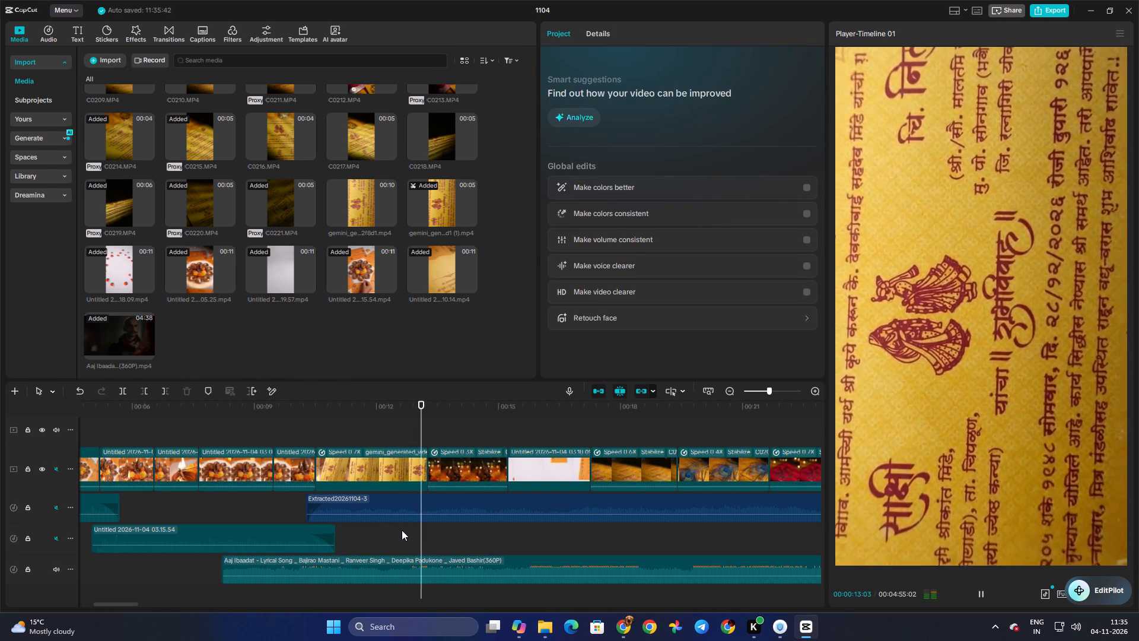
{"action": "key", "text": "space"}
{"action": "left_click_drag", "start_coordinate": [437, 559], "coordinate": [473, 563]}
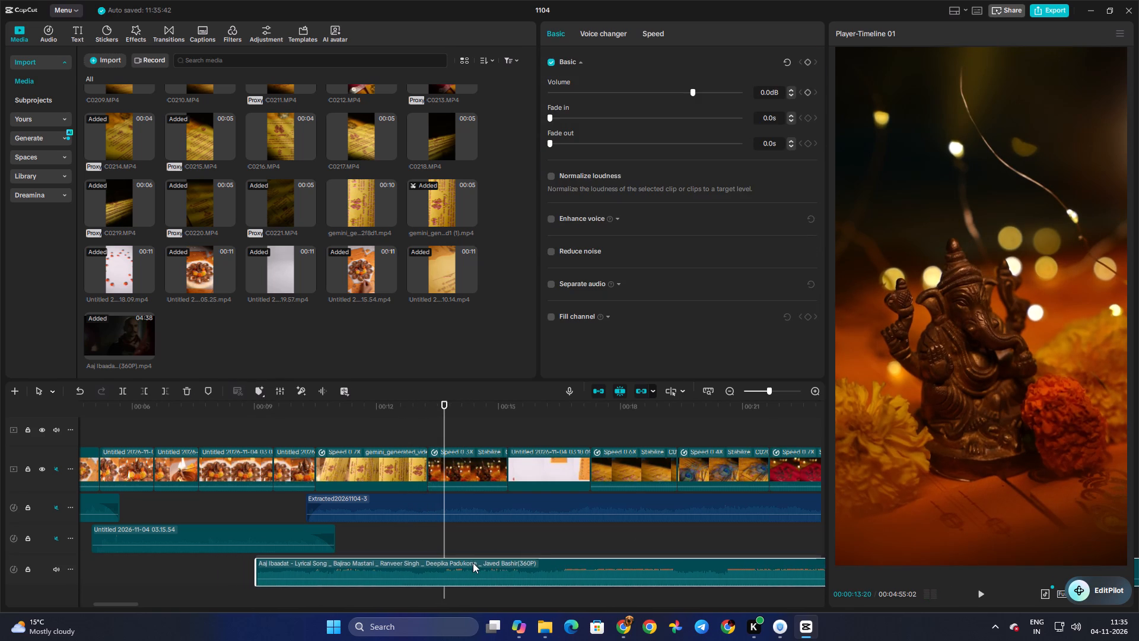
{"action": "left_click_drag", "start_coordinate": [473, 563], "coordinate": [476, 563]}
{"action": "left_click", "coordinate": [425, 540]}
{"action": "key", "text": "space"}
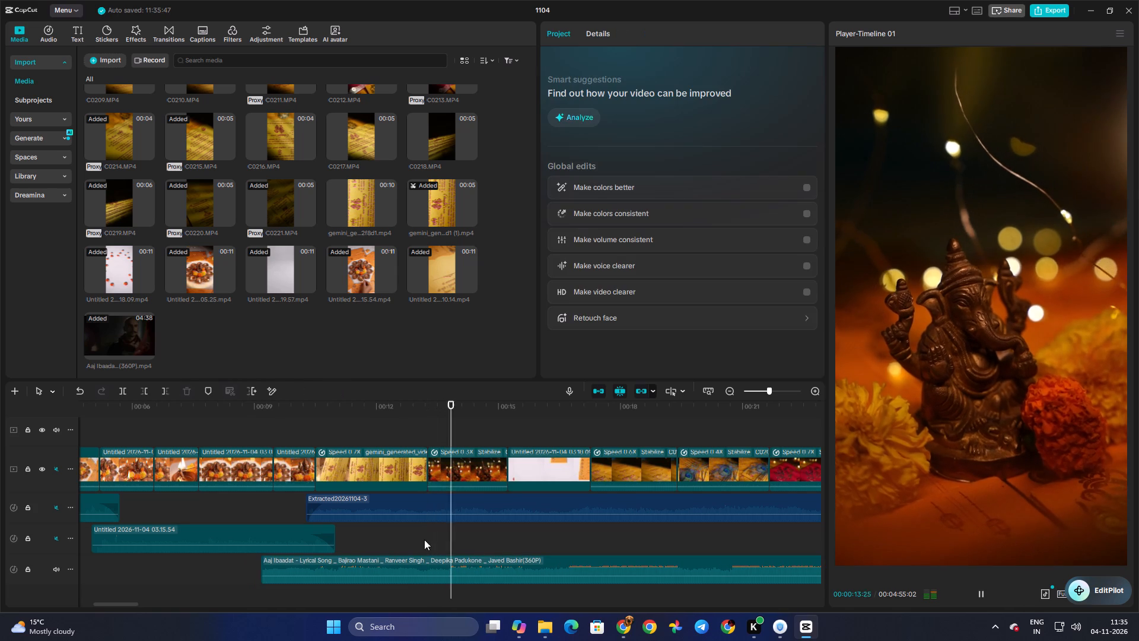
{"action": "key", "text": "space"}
Replay the Aaj Ibaadat audio from about 11.5 seconds and again from about 9 seconds to judge its alignment with the shots.
{"action": "left_click", "coordinate": [426, 541]}
{"action": "left_click_drag", "start_coordinate": [426, 541], "coordinate": [359, 541]}
{"action": "key", "text": "space"}
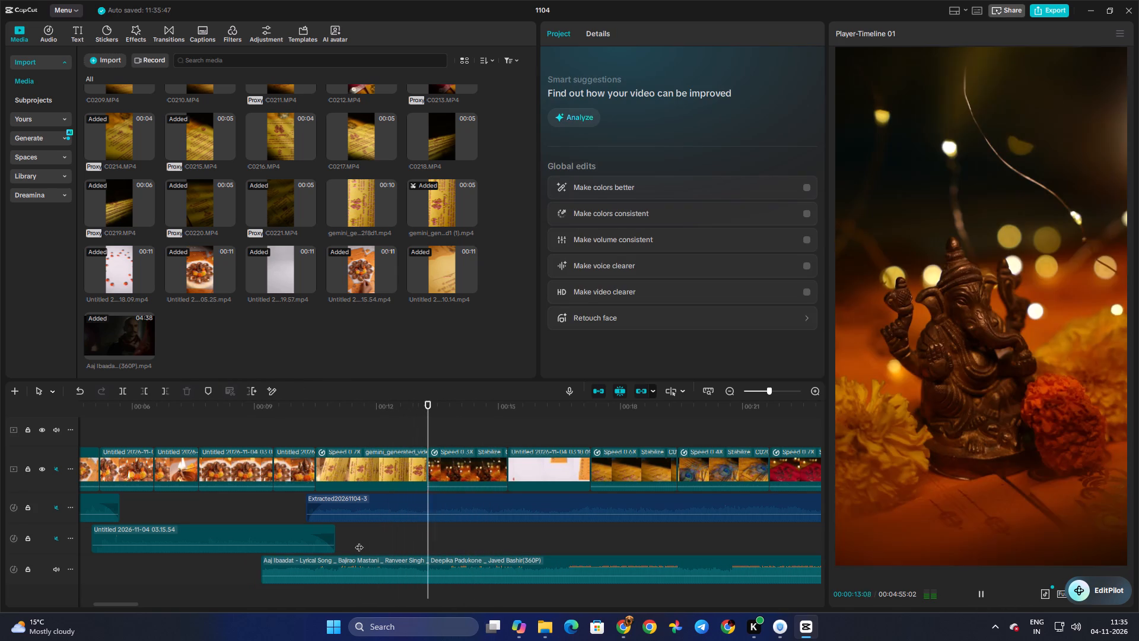
{"action": "left_click", "coordinate": [359, 541]}
{"action": "left_click_drag", "start_coordinate": [359, 541], "coordinate": [309, 545]}
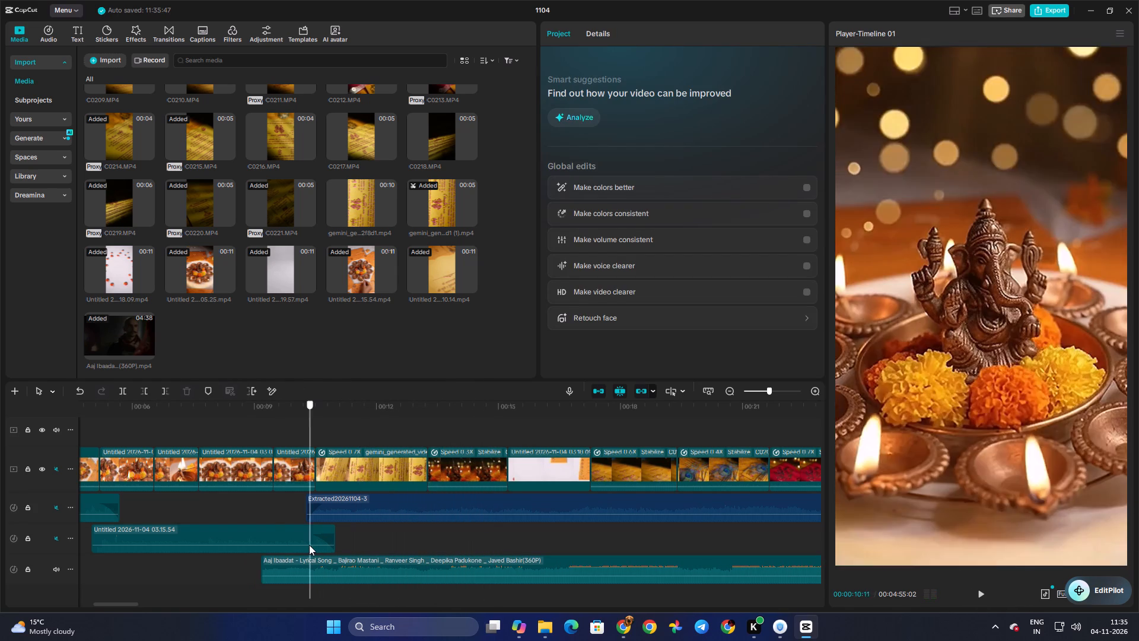
{"action": "left_click_drag", "start_coordinate": [309, 545], "coordinate": [268, 545]}
{"action": "key", "text": "space"}
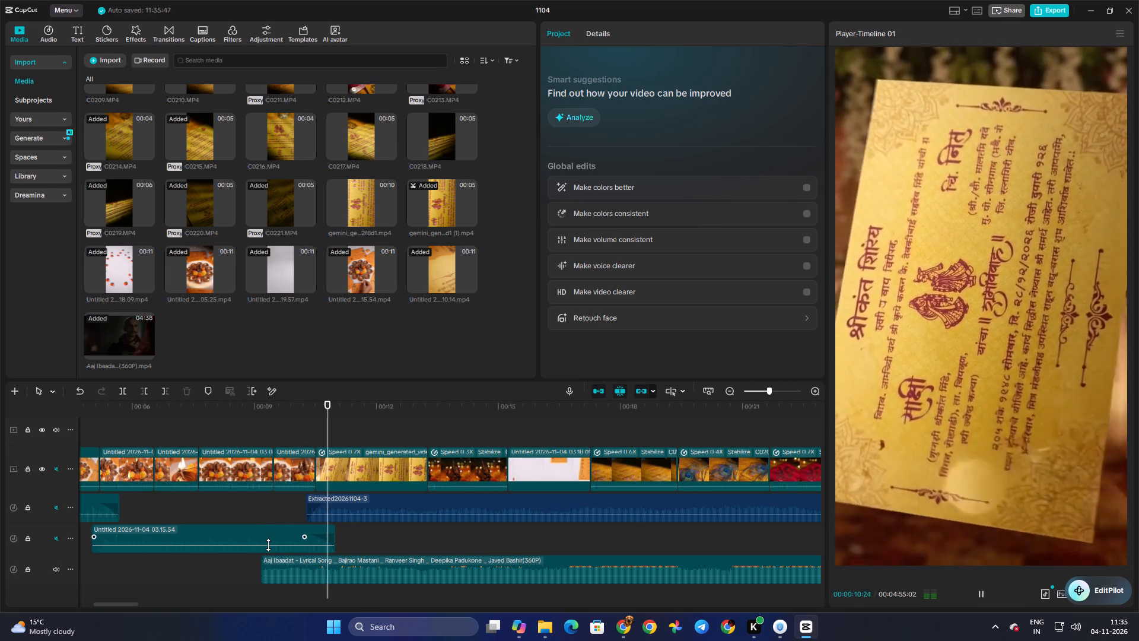
{"action": "key", "text": "space"}
Move the Aaj Ibaadat audio to start at about 12 seconds, fine-tuning its position by playing it against the shots to about 22 seconds.
{"action": "left_click_drag", "start_coordinate": [385, 566], "coordinate": [520, 566]}
{"action": "left_click", "coordinate": [425, 540]}
{"action": "key", "text": "space"}
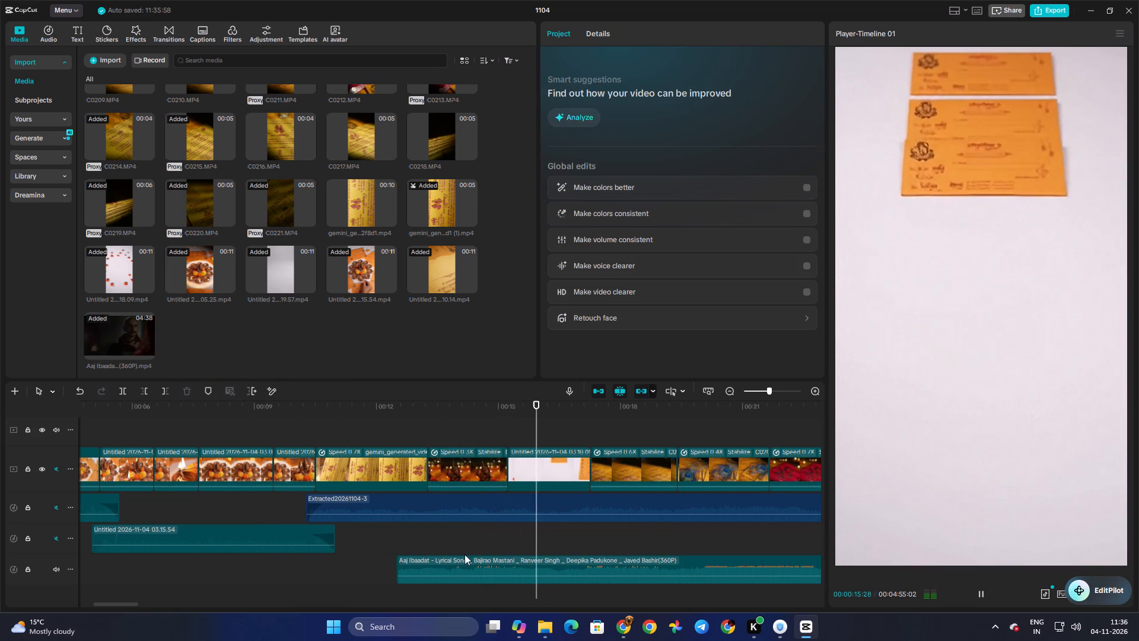
{"action": "key", "text": "space"}
{"action": "left_click_drag", "start_coordinate": [495, 564], "coordinate": [483, 564]}
{"action": "left_click", "coordinate": [418, 538]}
{"action": "key", "text": "space"}
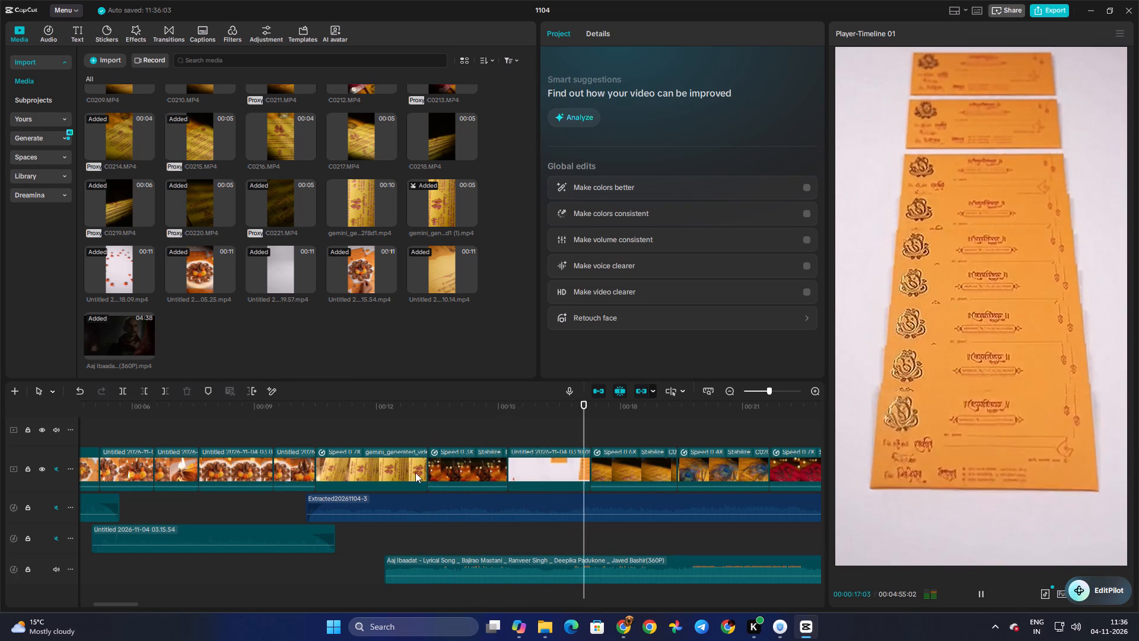
{"action": "key", "text": "space"}
{"action": "key", "text": "space"}
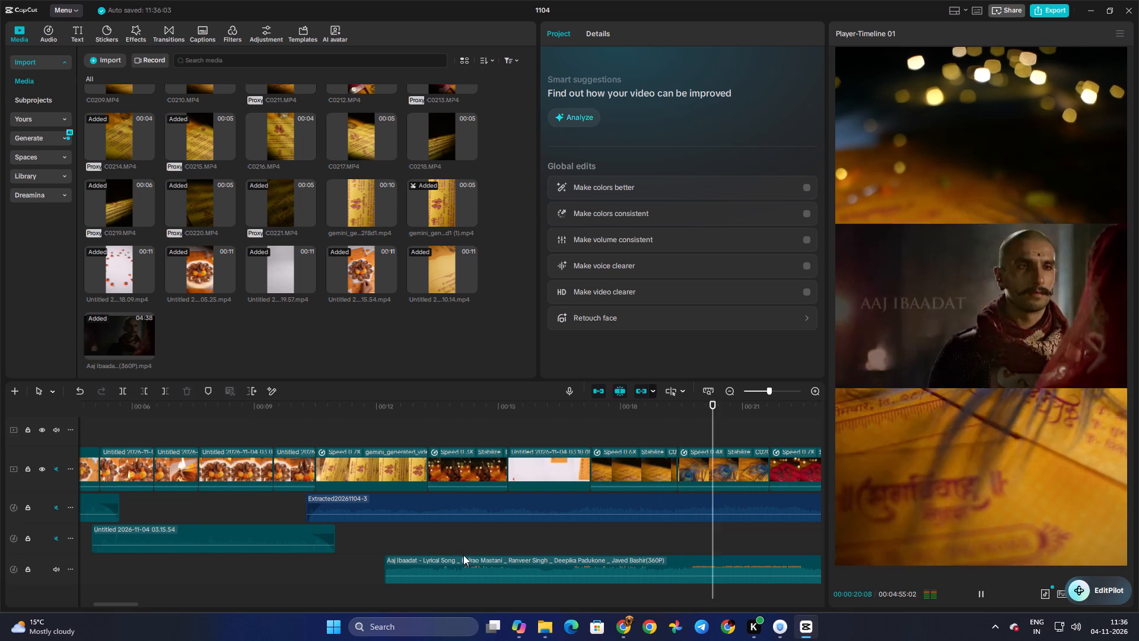
{"action": "key", "text": "space"}
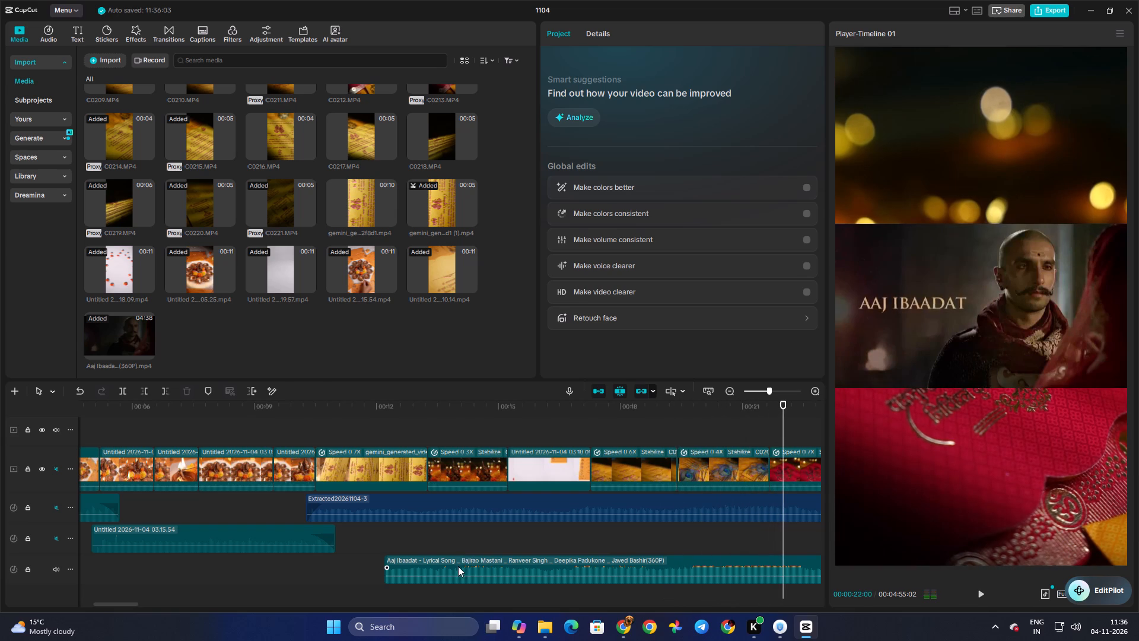
Extend the start of the Aaj Ibaadat audio clip back to the beginning of the timeline.
{"action": "left_click", "coordinate": [458, 566]}
{"action": "left_click_drag", "start_coordinate": [384, 564], "coordinate": [339, 564]}
{"action": "left_click", "coordinate": [387, 561]}
{"action": "left_click_drag", "start_coordinate": [387, 561], "coordinate": [43, 562]}
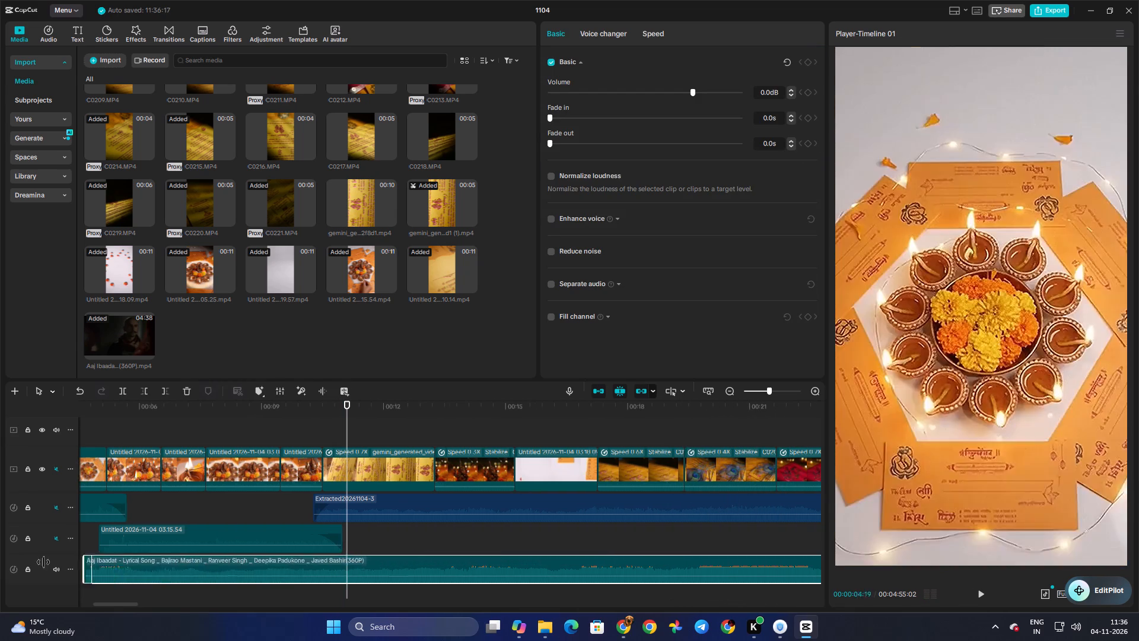
{"action": "left_click_drag", "start_coordinate": [43, 562], "coordinate": [0, 558]}
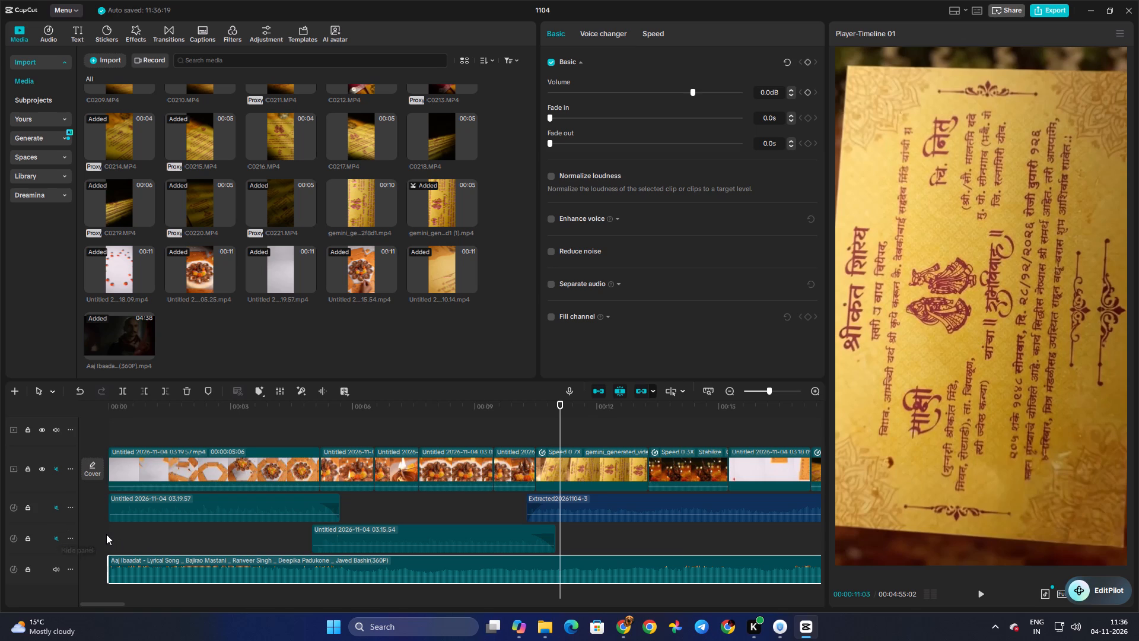
Play from the start and unmute the audio tracks holding the Untitled 2026-11-04 03.19.57 and Untitled 2026-11-04 03.15.54 clips.
{"action": "left_click", "coordinate": [106, 534]}
{"action": "left_click", "coordinate": [113, 537]}
{"action": "key", "text": "space"}
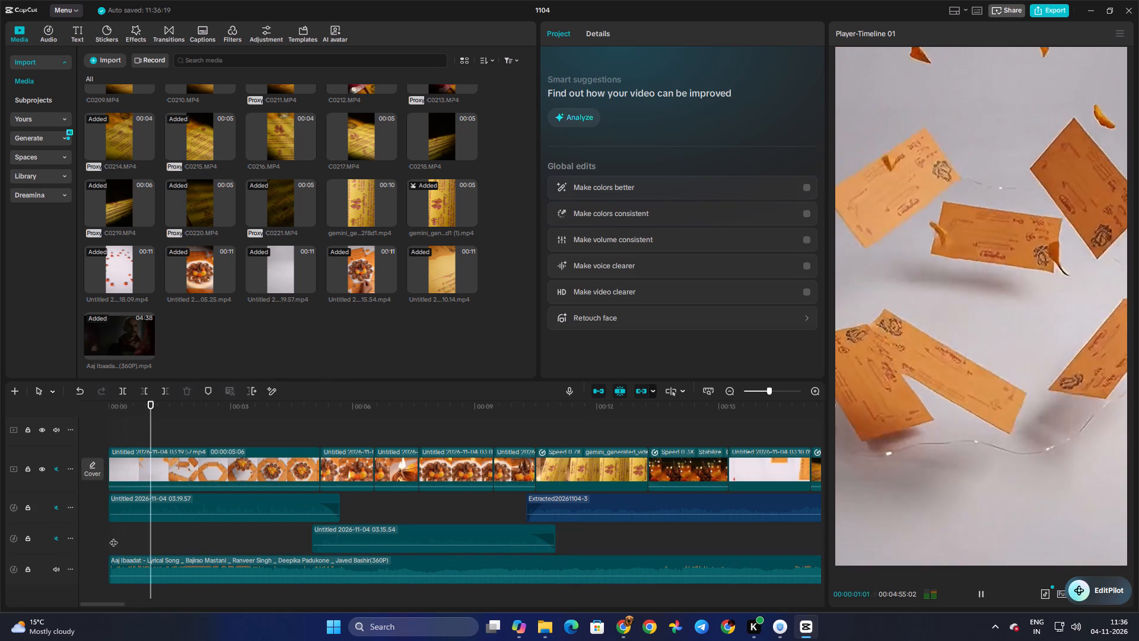
{"action": "left_click", "coordinate": [56, 506]}
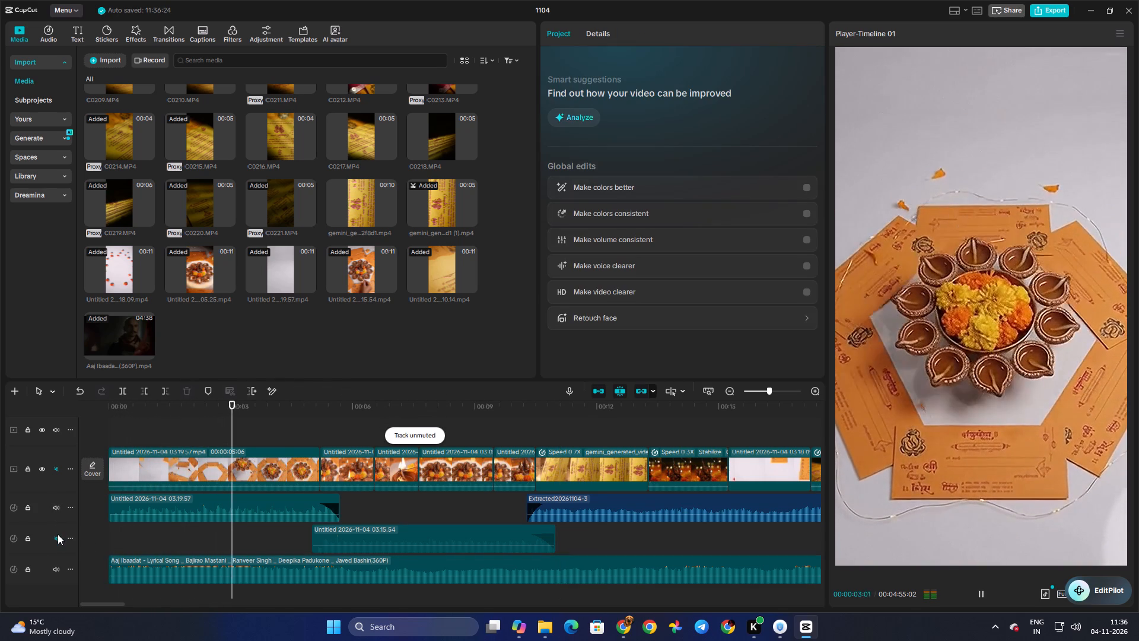
{"action": "left_click", "coordinate": [58, 534]}
{"action": "key", "text": "space"}
Set the fade-out of the Untitled 2026-11-04 03.19.57 and 03.15.54 audio clips to 0.1 s each.
{"action": "left_click", "coordinate": [228, 515]}
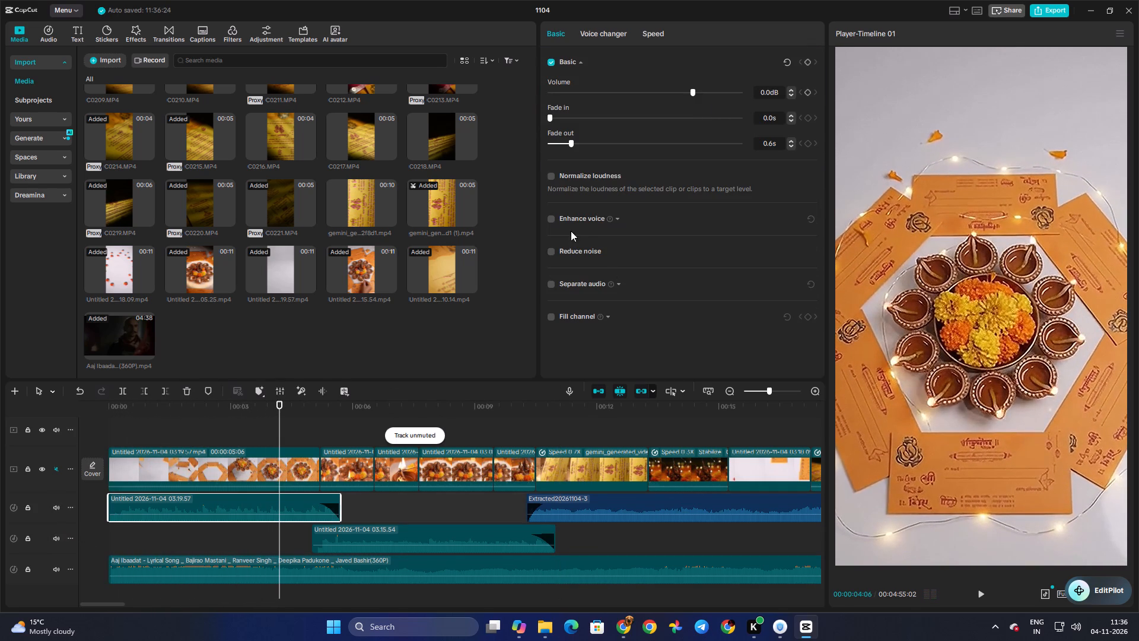
{"action": "left_click", "coordinate": [556, 142]}
{"action": "left_click", "coordinate": [555, 142]}
{"action": "left_click", "coordinate": [553, 145]}
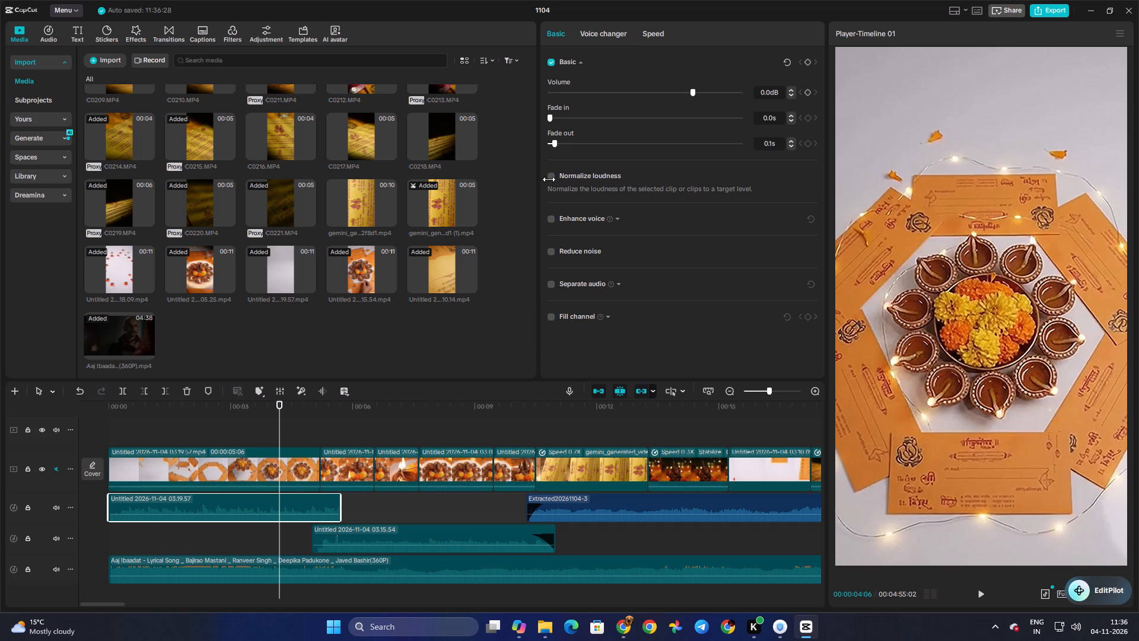
{"action": "left_click", "coordinate": [394, 531]}
{"action": "left_click", "coordinate": [553, 144]}
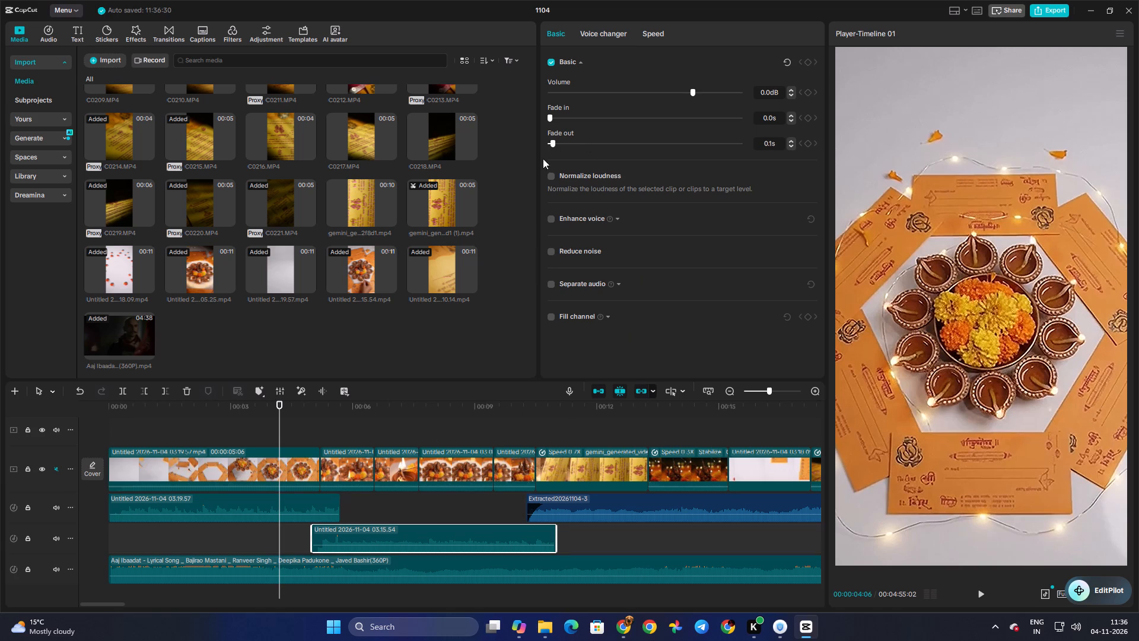
Play the mix from the start to about 15 seconds and delete the Untitled 2026-11-04 03.19.57 audio clip.
{"action": "left_click", "coordinate": [160, 534]}
{"action": "left_click_drag", "start_coordinate": [158, 534], "coordinate": [100, 534]}
{"action": "key", "text": "space"}
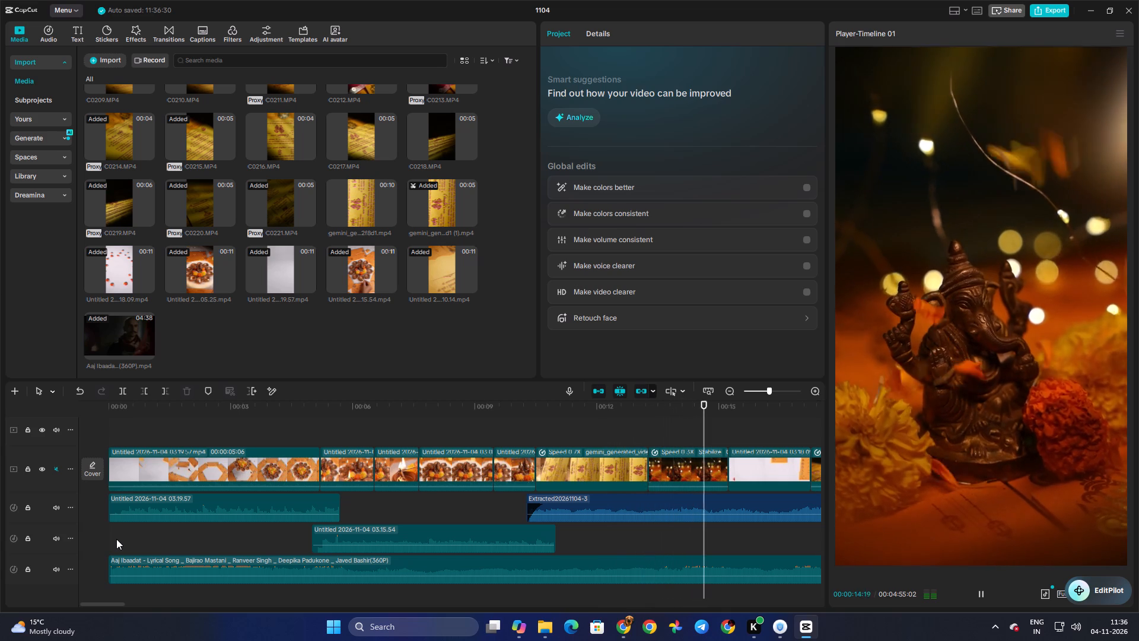
{"action": "key", "text": "space"}
{"action": "left_click", "coordinate": [249, 503]}
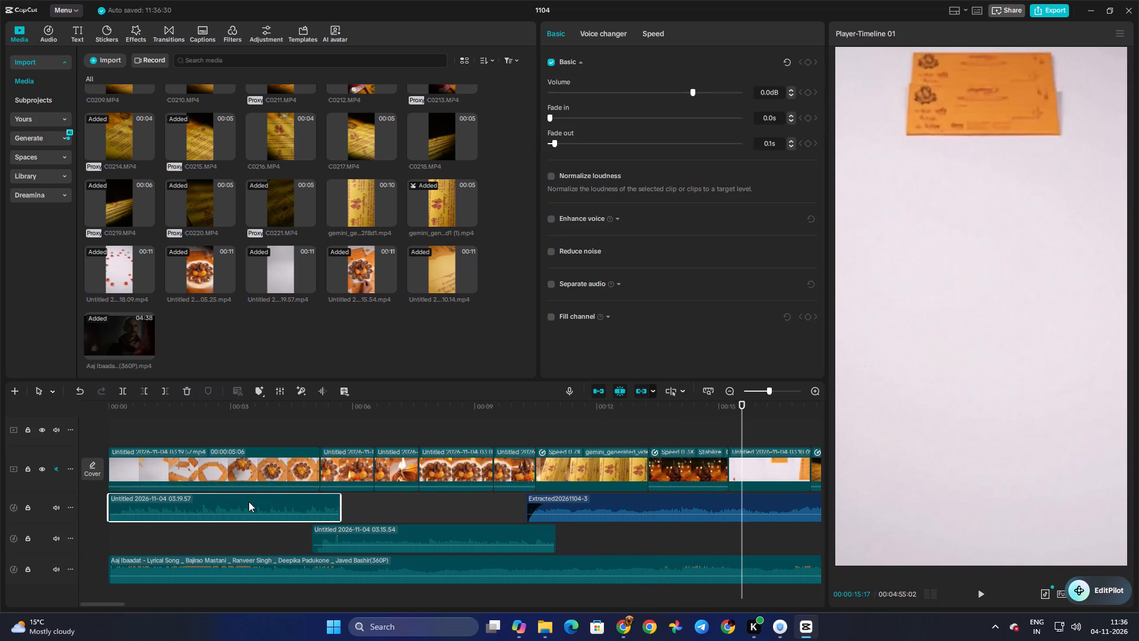
{"action": "key", "text": "Delete"}
Play the mix from the start to about 17 seconds and replay the change from the Ganesha shot to the envelope shot.
{"action": "left_click", "coordinate": [357, 509]}
{"action": "left_click_drag", "start_coordinate": [357, 509], "coordinate": [39, 521]}
{"action": "key", "text": "space"}
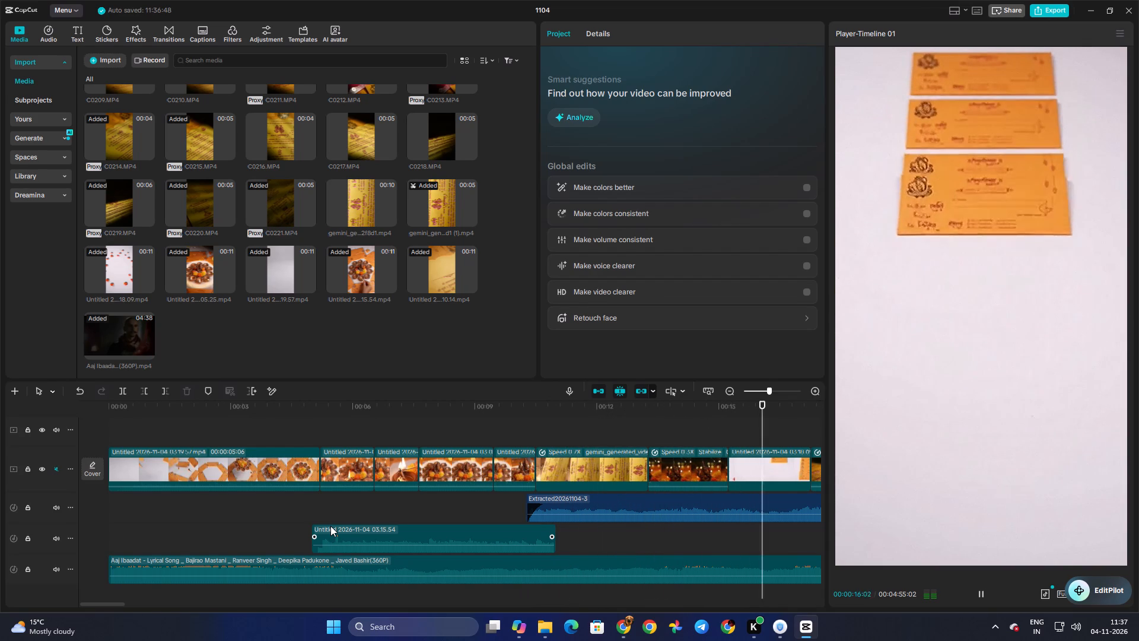
{"action": "key", "text": "space"}
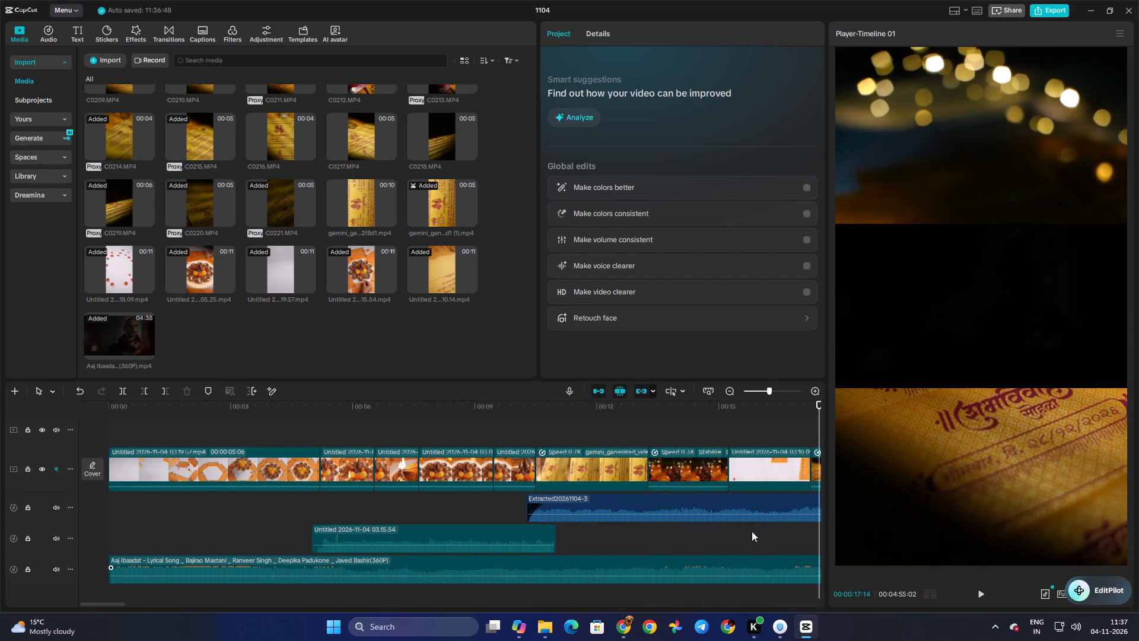
{"action": "left_click", "coordinate": [689, 432]}
{"action": "key", "text": "space"}
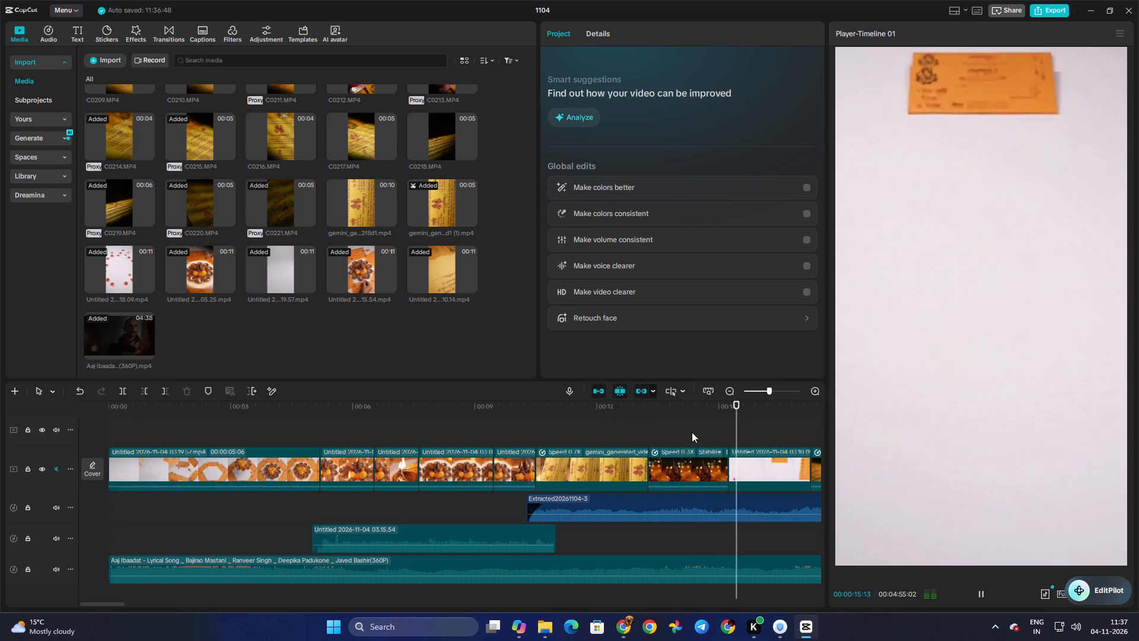
Position the playhead at the start of the envelope shot, 00:00:15:07, and search the sound effects for "papper slide".
{"action": "left_click", "coordinate": [727, 424]}
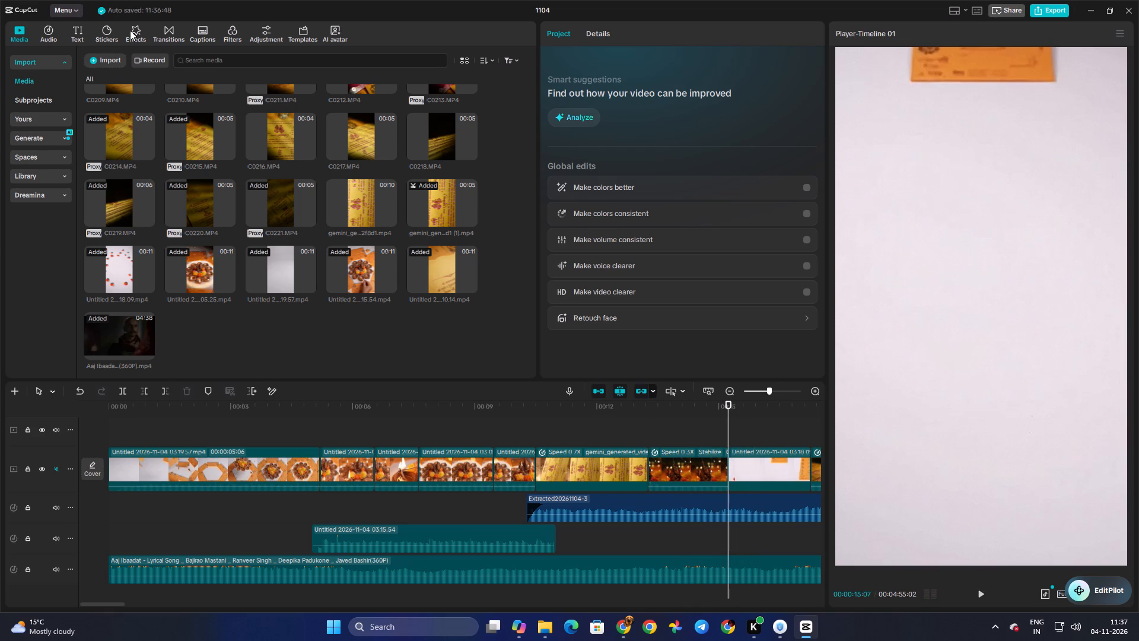
{"action": "left_click", "coordinate": [49, 31]}
{"action": "left_click", "coordinate": [41, 99]}
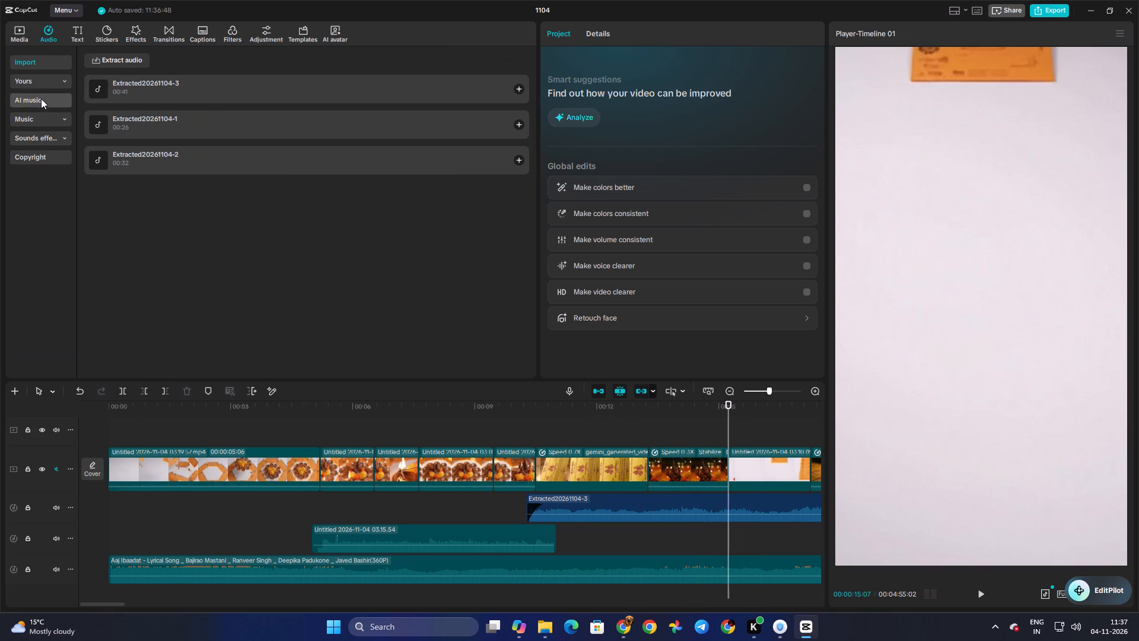
{"action": "left_click", "coordinate": [40, 134]}
{"action": "left_click", "coordinate": [40, 118]}
{"action": "left_click", "coordinate": [38, 115]}
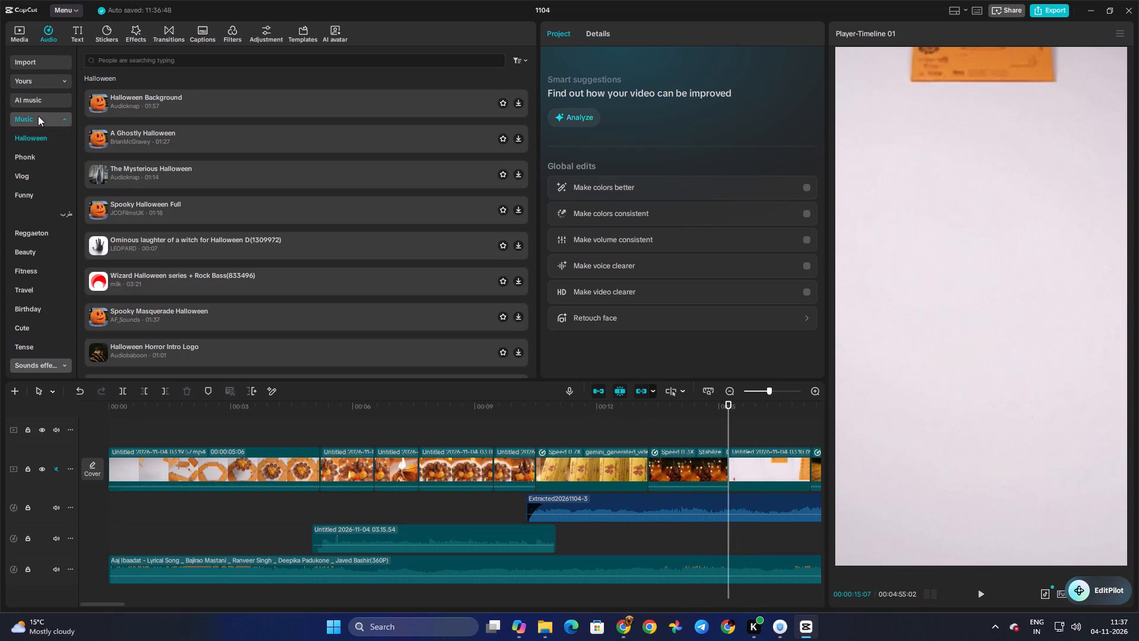
{"action": "left_click", "coordinate": [39, 137]}
{"action": "left_click", "coordinate": [137, 59]}
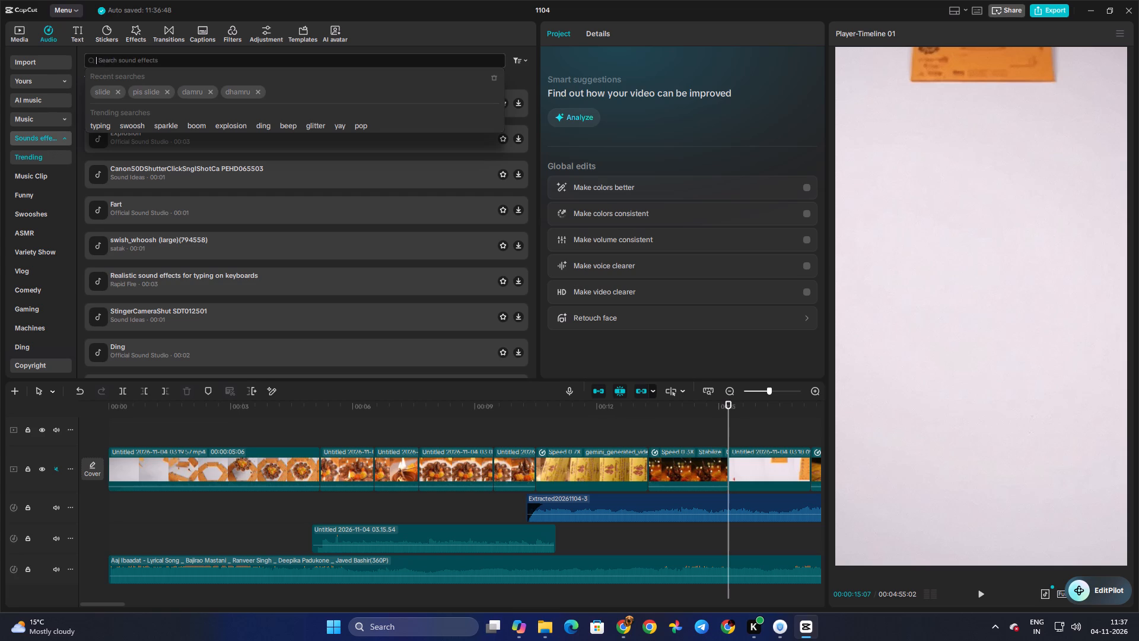
{"action": "type", "text": "pa"}
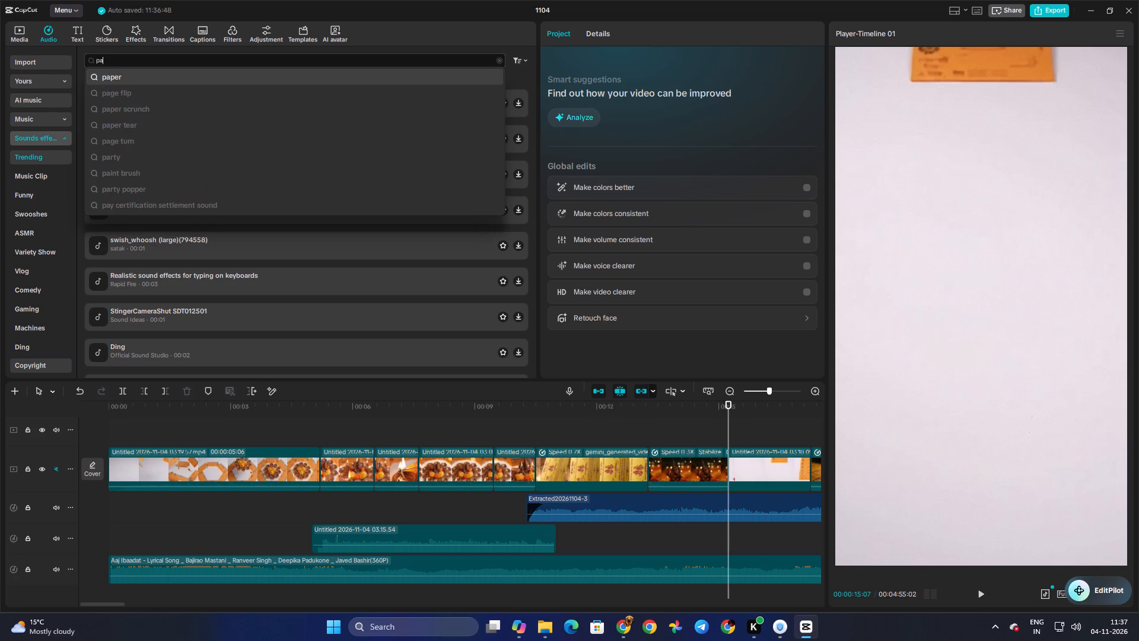
{"action": "type", "text": "pp"}
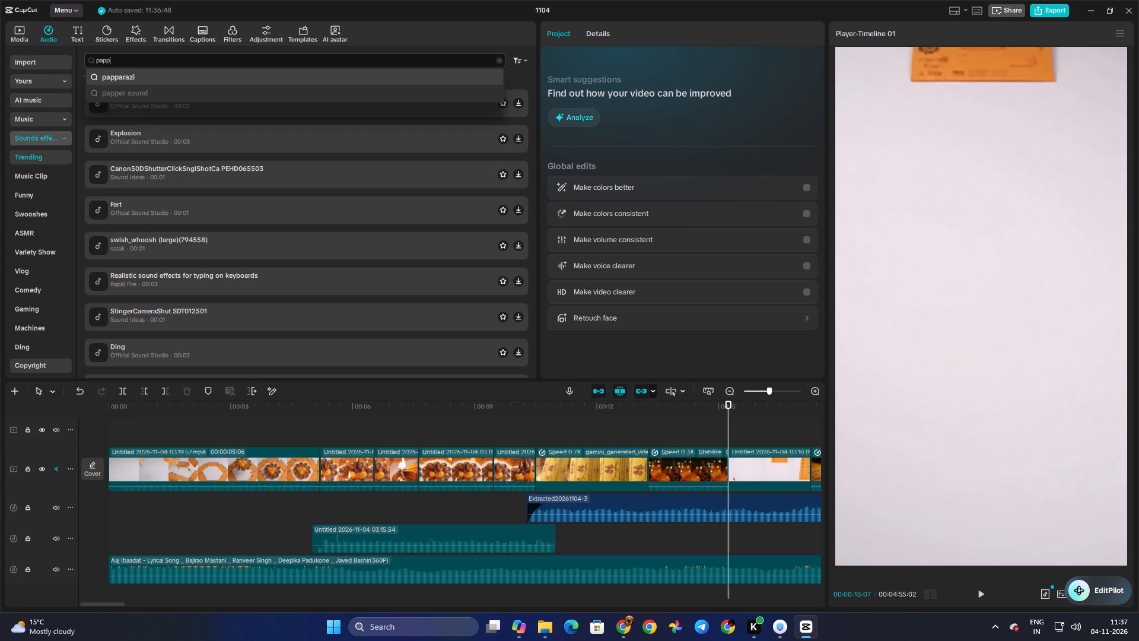
{"action": "type", "text": "er sl"}
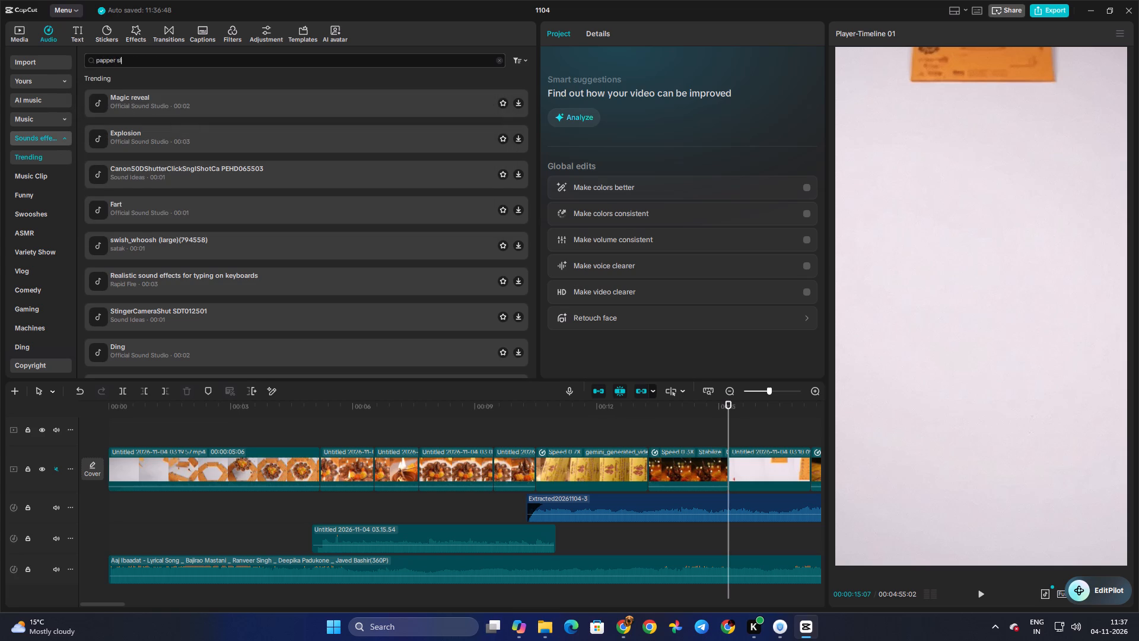
{"action": "key", "text": "i"}
{"action": "type", "text": "de"}
{"action": "key", "text": "Return"}
Audition the first sound effects in the results, including Slide the plastic case on the table(1005316) and Put glass, cup, slide on desk 5.
{"action": "left_click", "coordinate": [130, 80]}
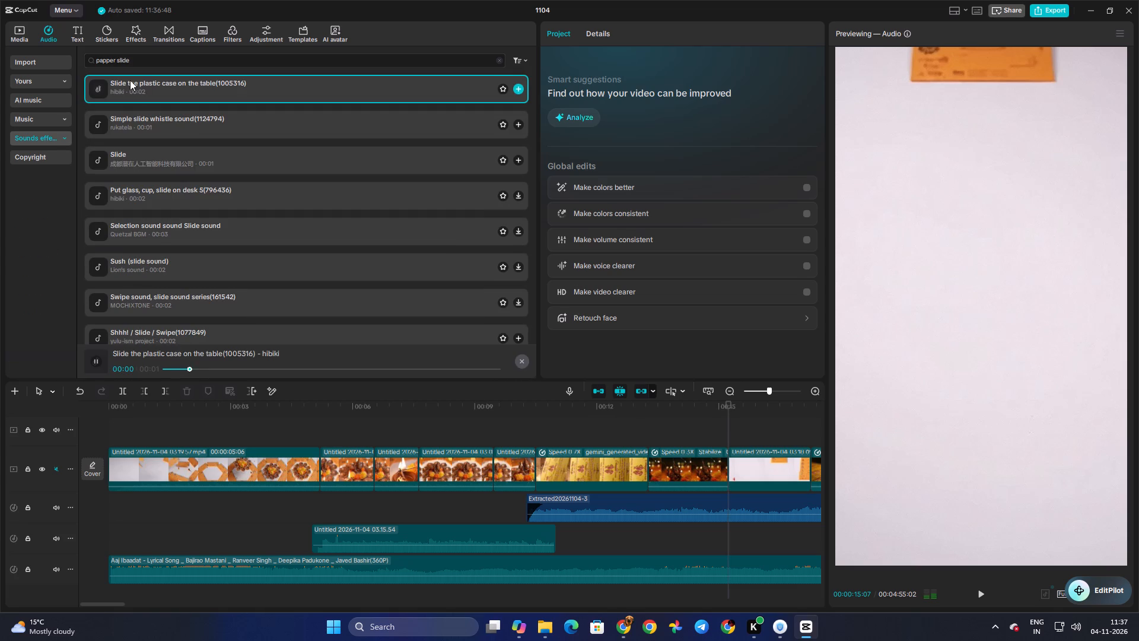
{"action": "left_click", "coordinate": [150, 117]}
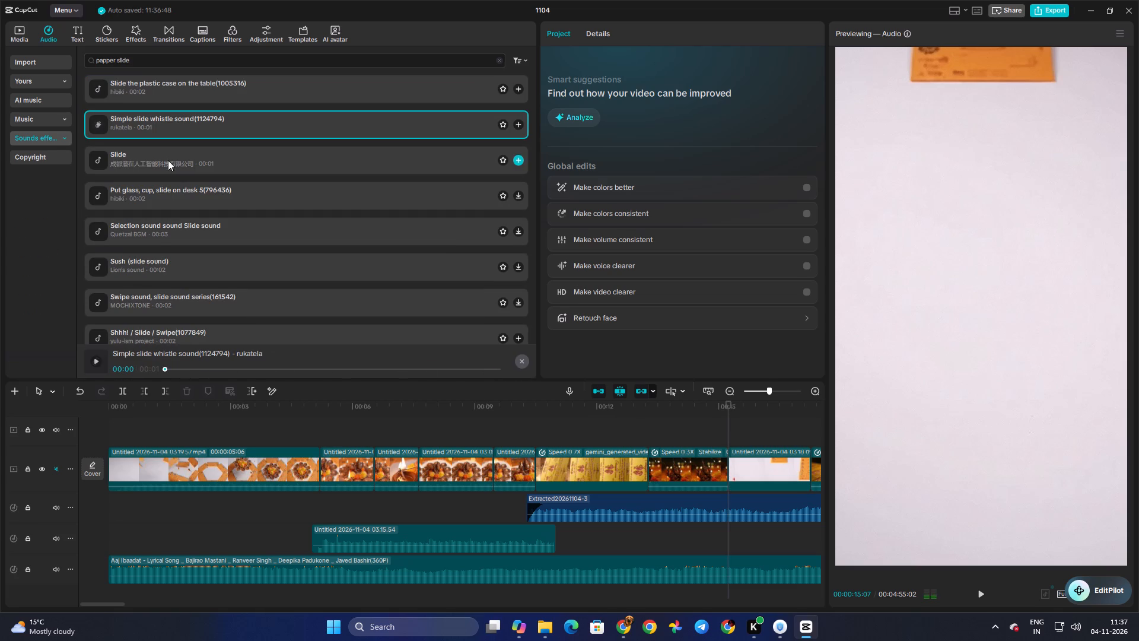
{"action": "left_click", "coordinate": [168, 160]}
{"action": "left_click", "coordinate": [176, 193]}
{"action": "left_click", "coordinate": [189, 227]}
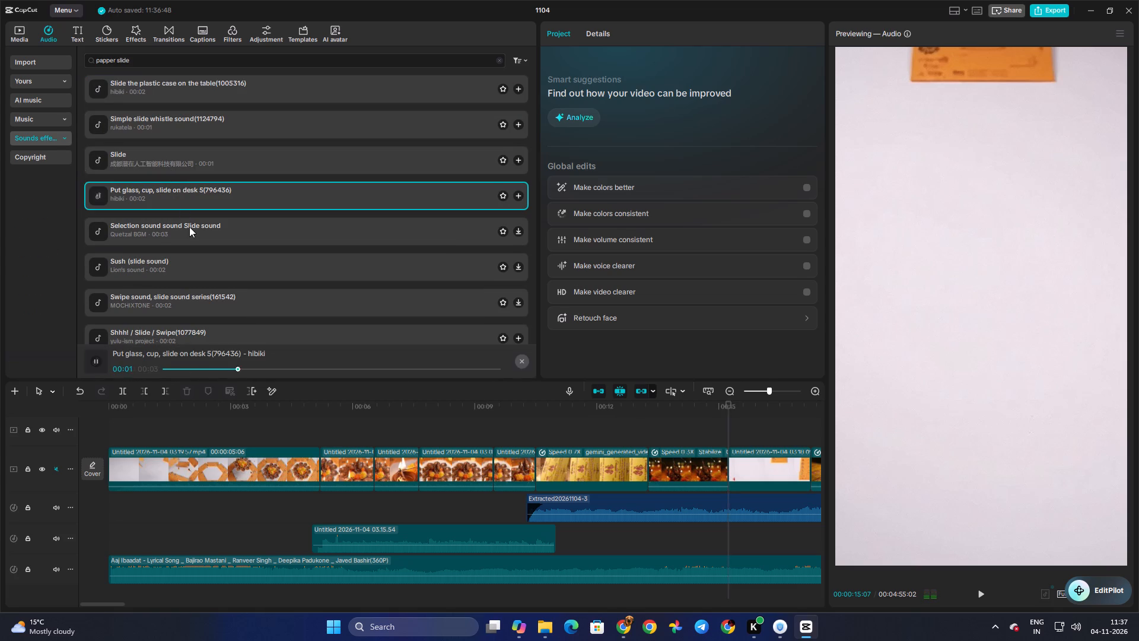
{"action": "left_click", "coordinate": [186, 87]}
{"action": "key", "text": "space"}
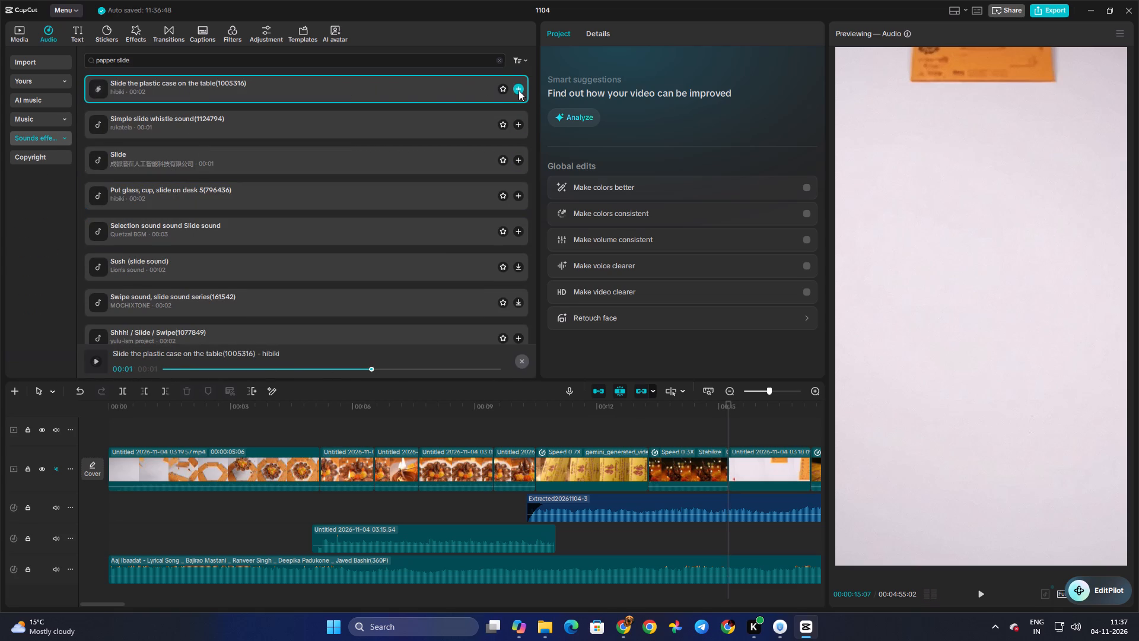
{"action": "left_click", "coordinate": [526, 87]}
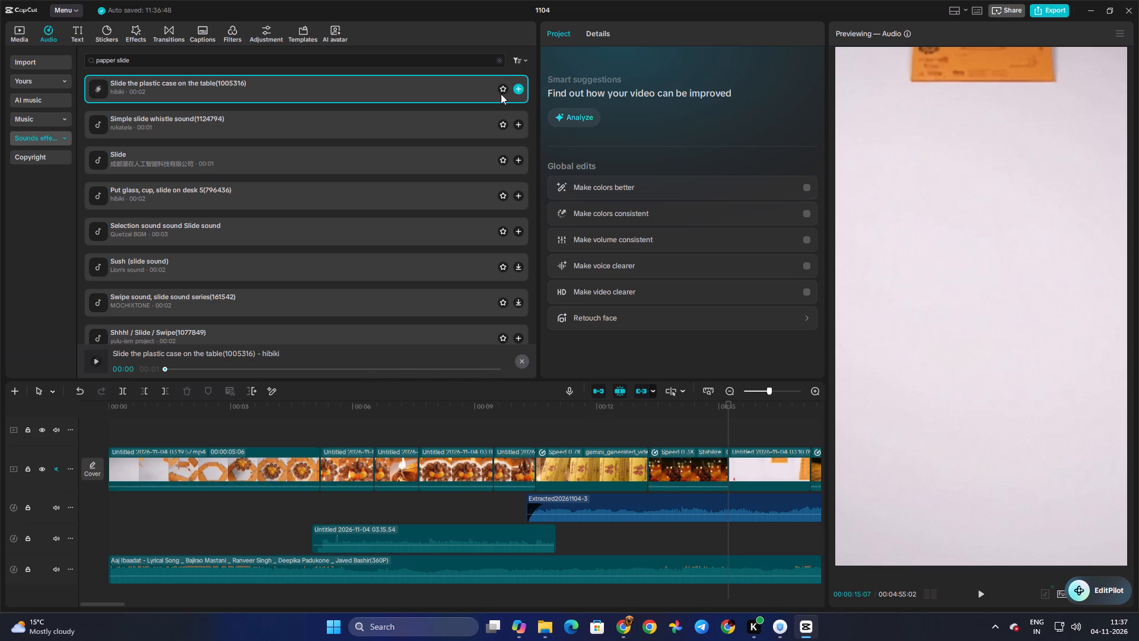
Search the sound effects for "pappers slide" and for "pappers slides".
{"action": "left_click", "coordinate": [114, 59]}
{"action": "key", "text": "s"}
{"action": "key", "text": "Return"}
{"action": "left_click", "coordinate": [135, 55]}
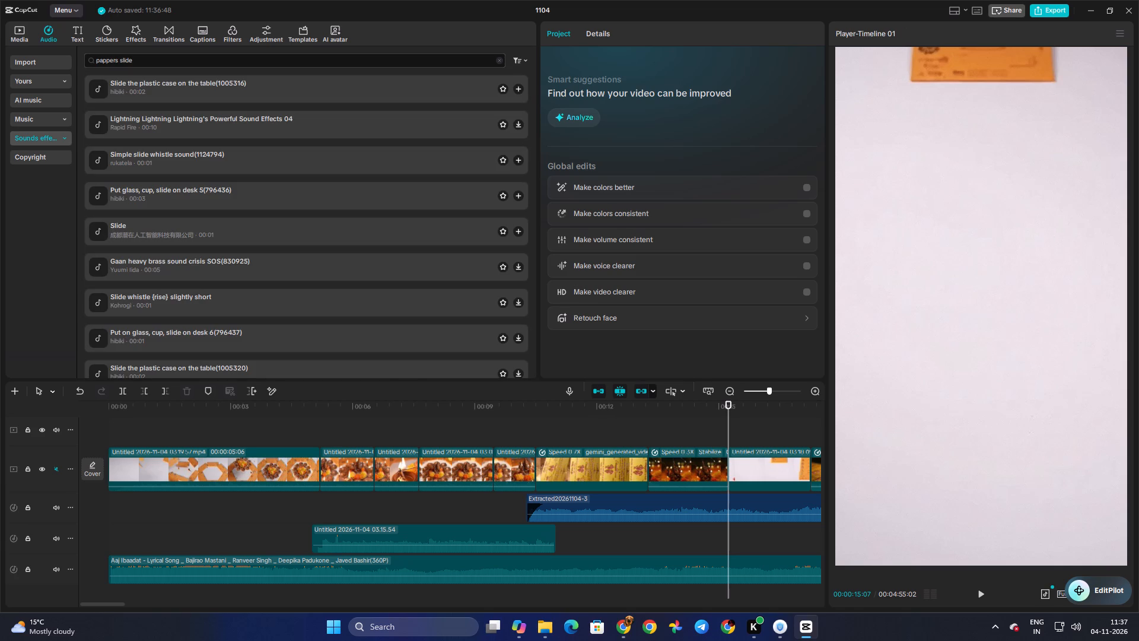
{"action": "key", "text": "s"}
{"action": "key", "text": "Return"}
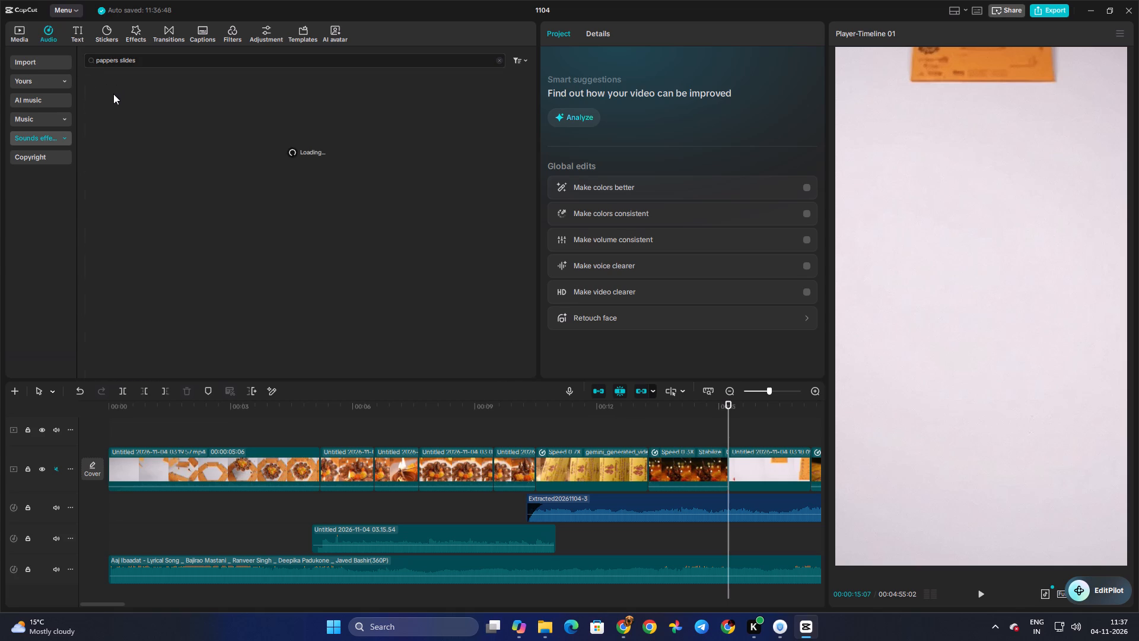
Audition the sound effects from Camera burst mode shutter sound through Suspenseful horror ambient and look through the rest of the results.
{"action": "left_click", "coordinate": [100, 91]}
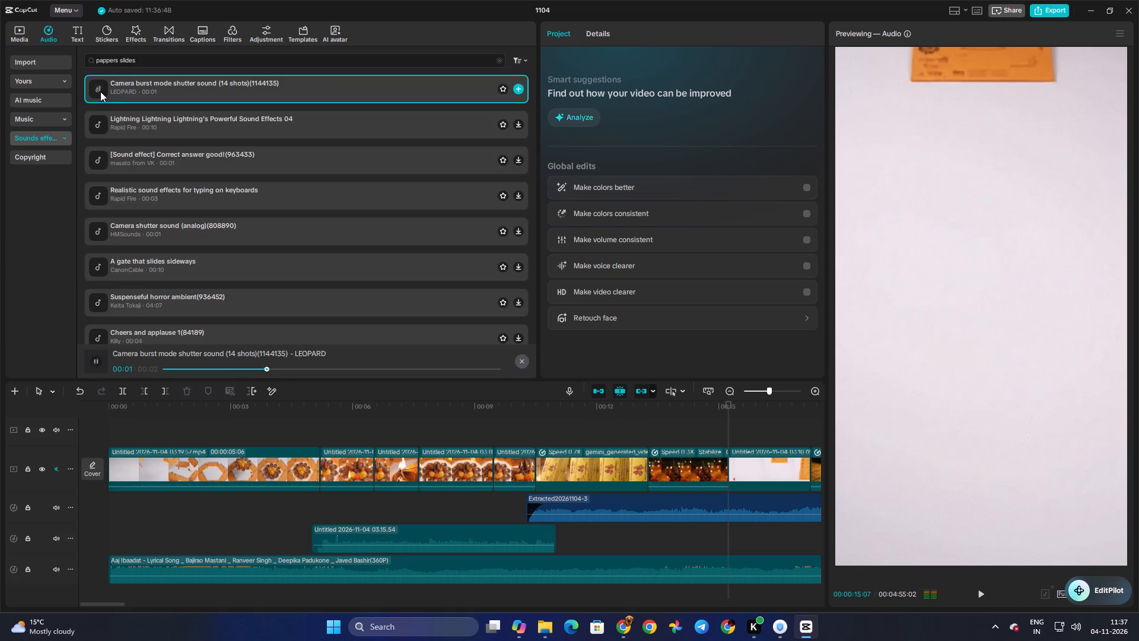
{"action": "left_click", "coordinate": [120, 115]}
{"action": "left_click", "coordinate": [133, 161]}
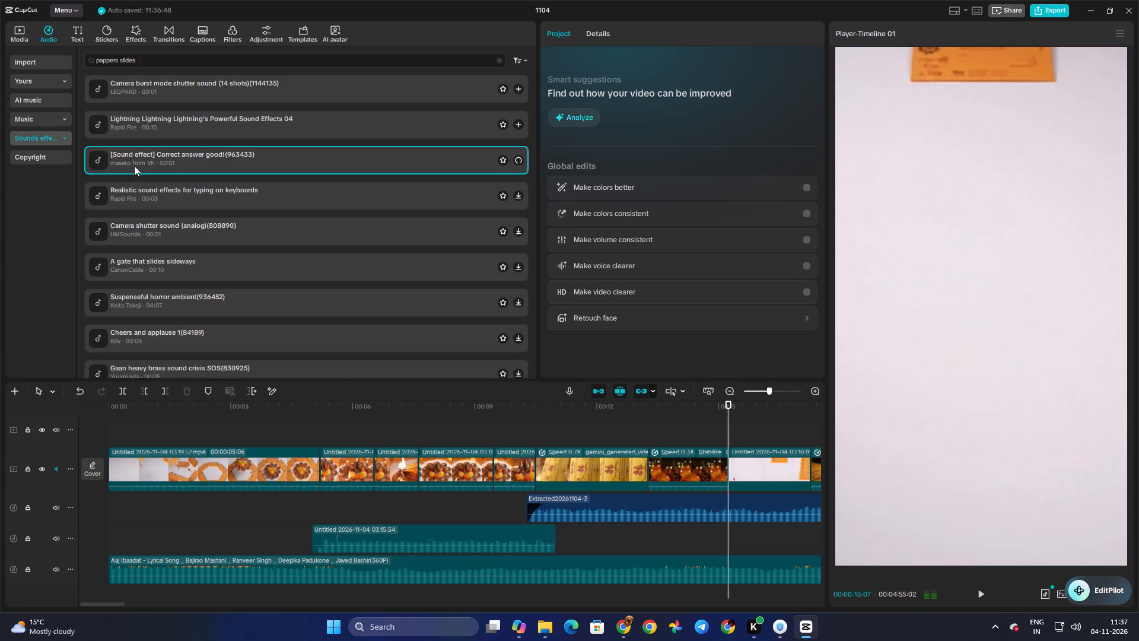
{"action": "left_click", "coordinate": [142, 195]}
{"action": "left_click", "coordinate": [147, 239]}
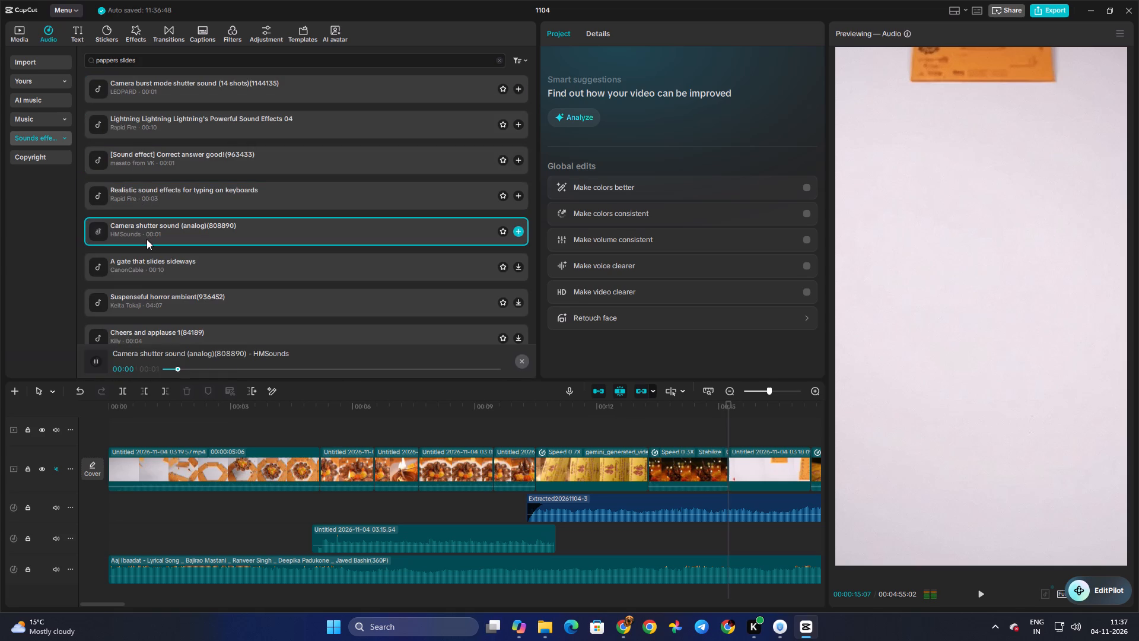
{"action": "left_click", "coordinate": [152, 269]}
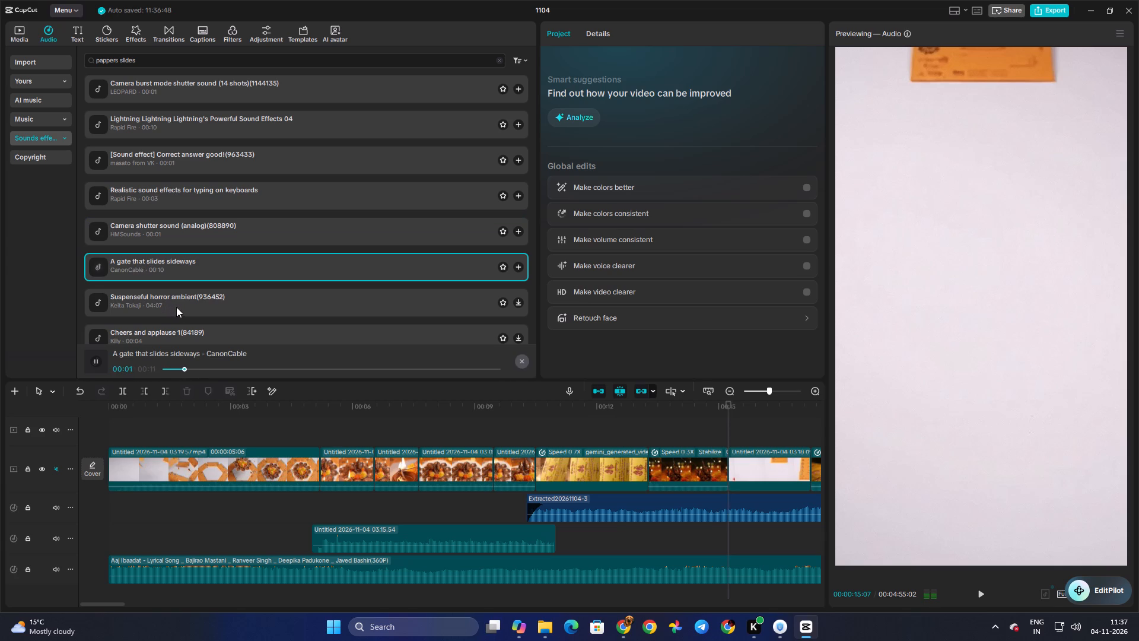
{"action": "left_click", "coordinate": [176, 307]}
{"action": "scroll", "coordinate": [239, 287], "scroll_direction": "down", "scroll_amount": 1}
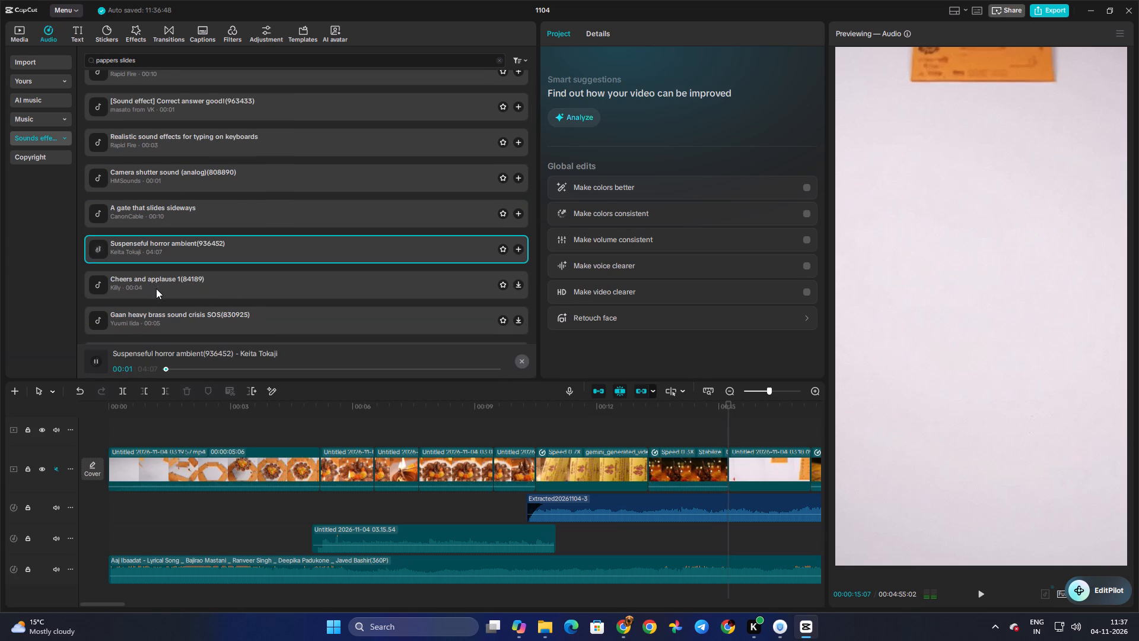
{"action": "scroll", "coordinate": [157, 288], "scroll_direction": "down", "scroll_amount": 4}
{"action": "scroll", "coordinate": [173, 272], "scroll_direction": "up", "scroll_amount": 2}
{"action": "scroll", "coordinate": [173, 272], "scroll_direction": "down", "scroll_amount": 1}
{"action": "scroll", "coordinate": [173, 270], "scroll_direction": "up", "scroll_amount": 2}
{"action": "scroll", "coordinate": [135, 103], "scroll_direction": "up", "scroll_amount": 4}
{"action": "left_click", "coordinate": [141, 94]}
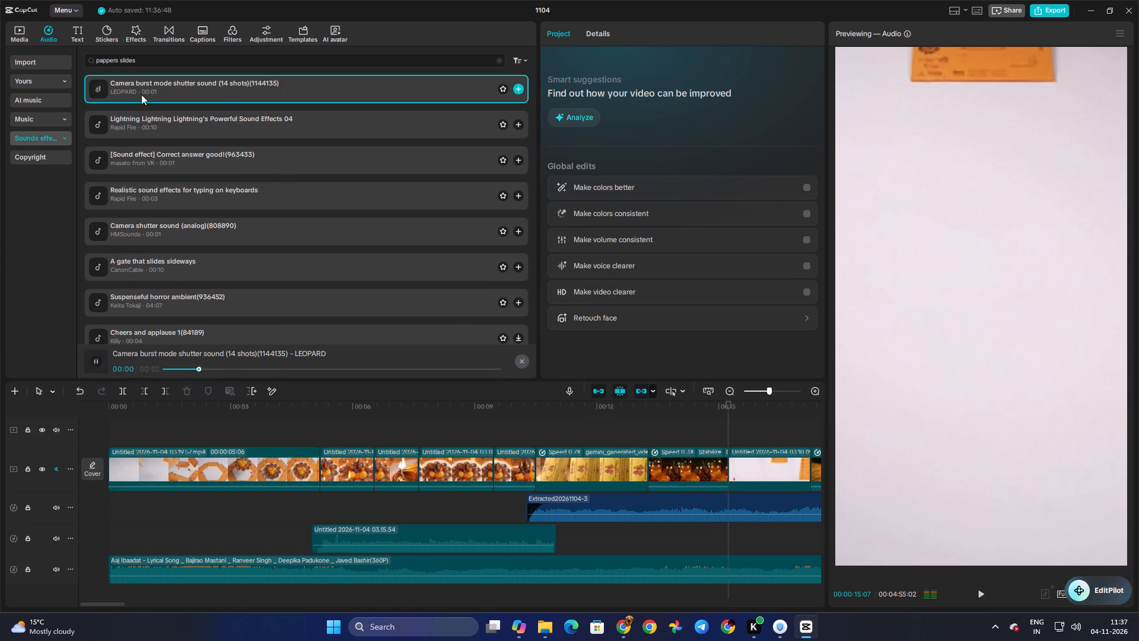
Search the sound effects for "papper slides" and audition A gate that slides sideways and Strings jingle that slides down.
{"action": "left_click", "coordinate": [191, 65]}
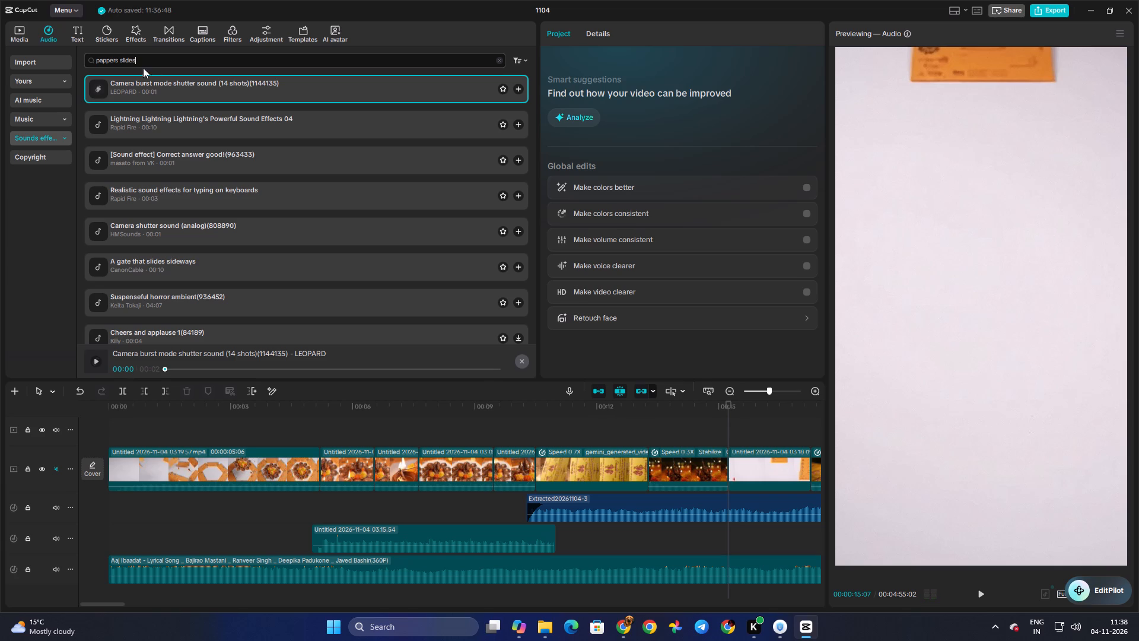
{"action": "left_click", "coordinate": [121, 57]}
{"action": "left_click", "coordinate": [117, 57]}
{"action": "key", "text": "BackSpace"}
{"action": "key", "text": "Return"}
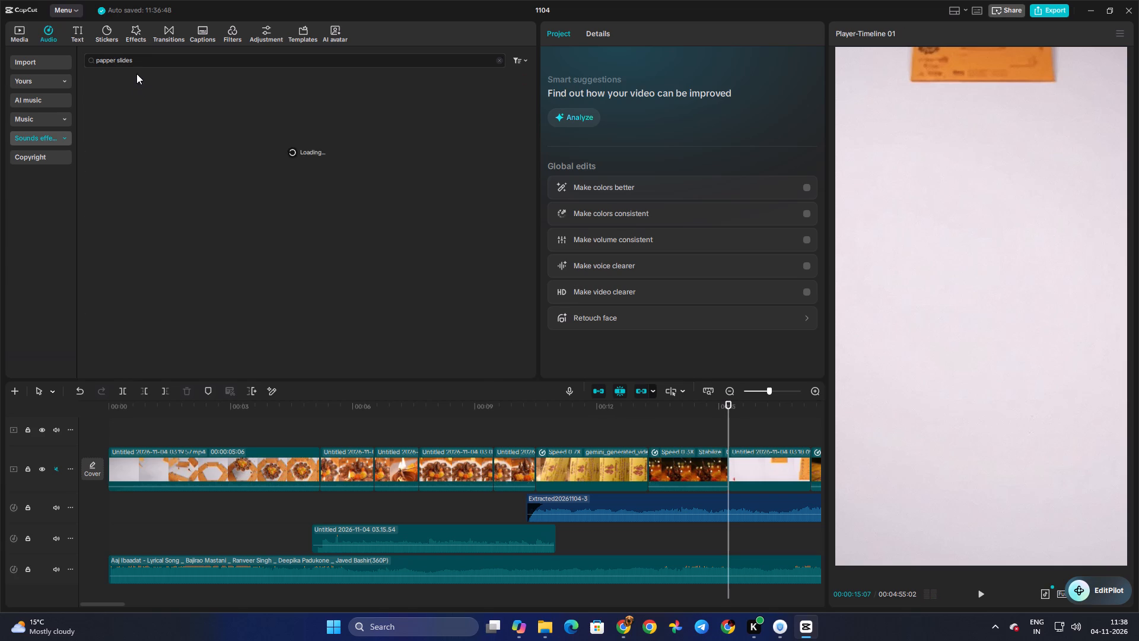
{"action": "left_click", "coordinate": [139, 84]}
{"action": "left_click", "coordinate": [133, 120]}
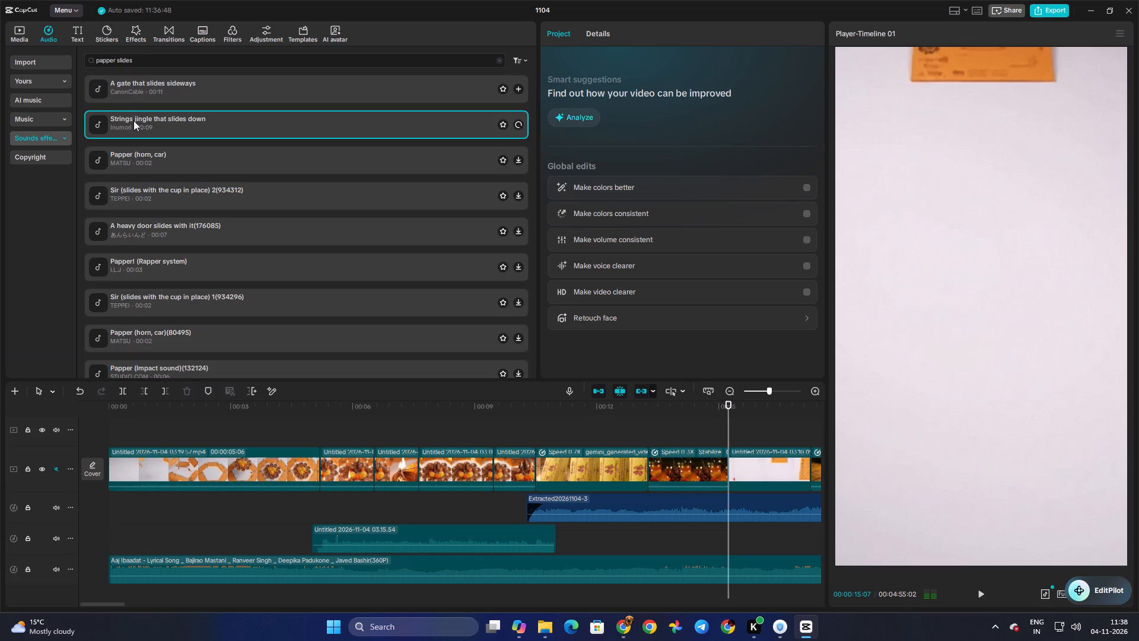
Search for "papper slide", place Slide the plastic case on the table(1005316) at the envelope shot's start, about 00:00:15:07, and play it.
{"action": "left_click", "coordinate": [140, 63]}
{"action": "key", "text": "BackSpace"}
{"action": "key", "text": "Return"}
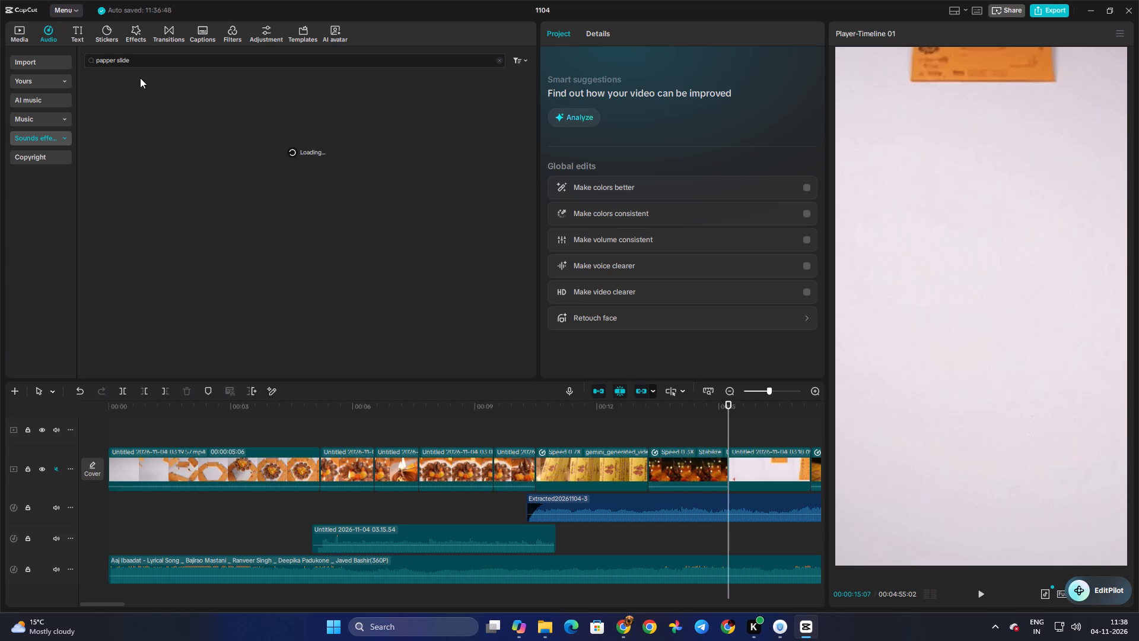
{"action": "left_click", "coordinate": [118, 88]}
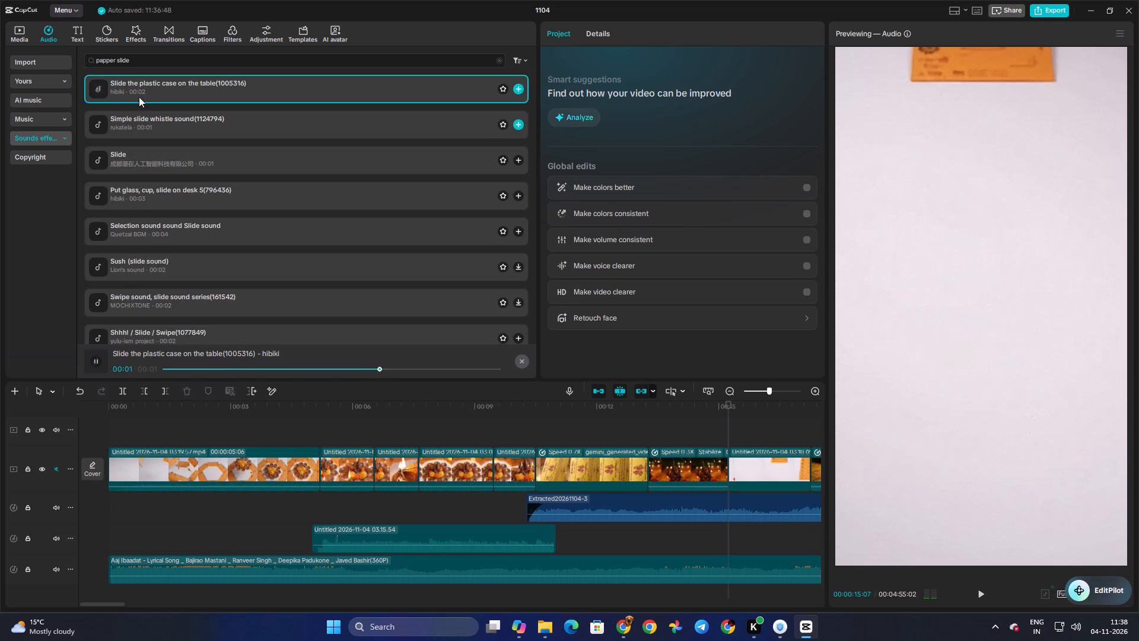
{"action": "left_click_drag", "start_coordinate": [151, 78], "coordinate": [635, 473]}
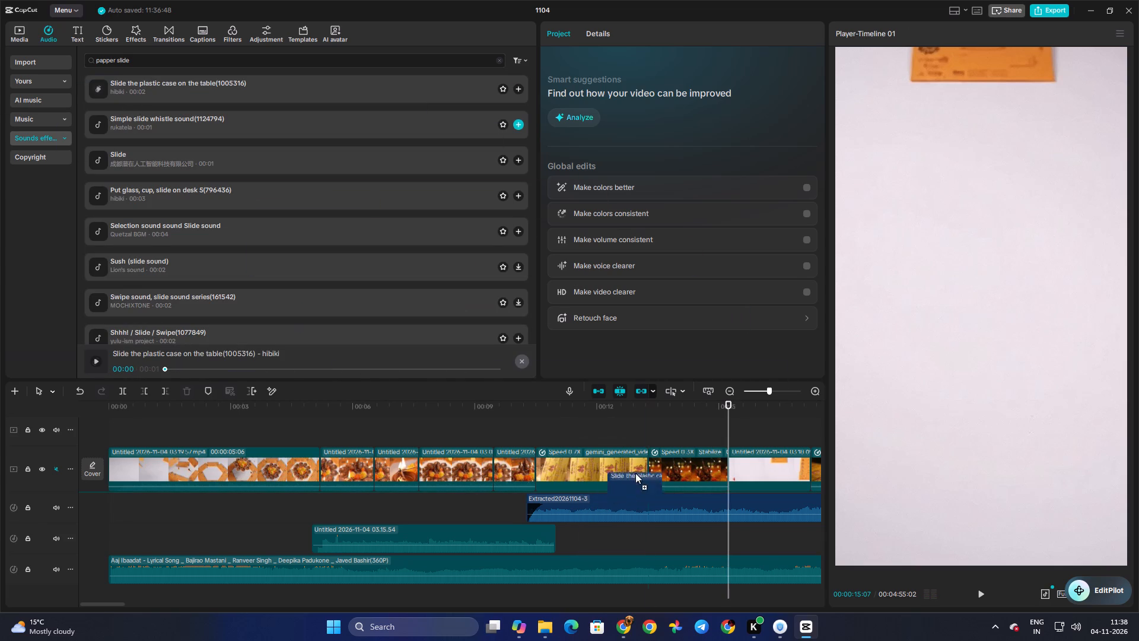
{"action": "left_click_drag", "start_coordinate": [635, 473], "coordinate": [725, 540]}
{"action": "key", "text": "space"}
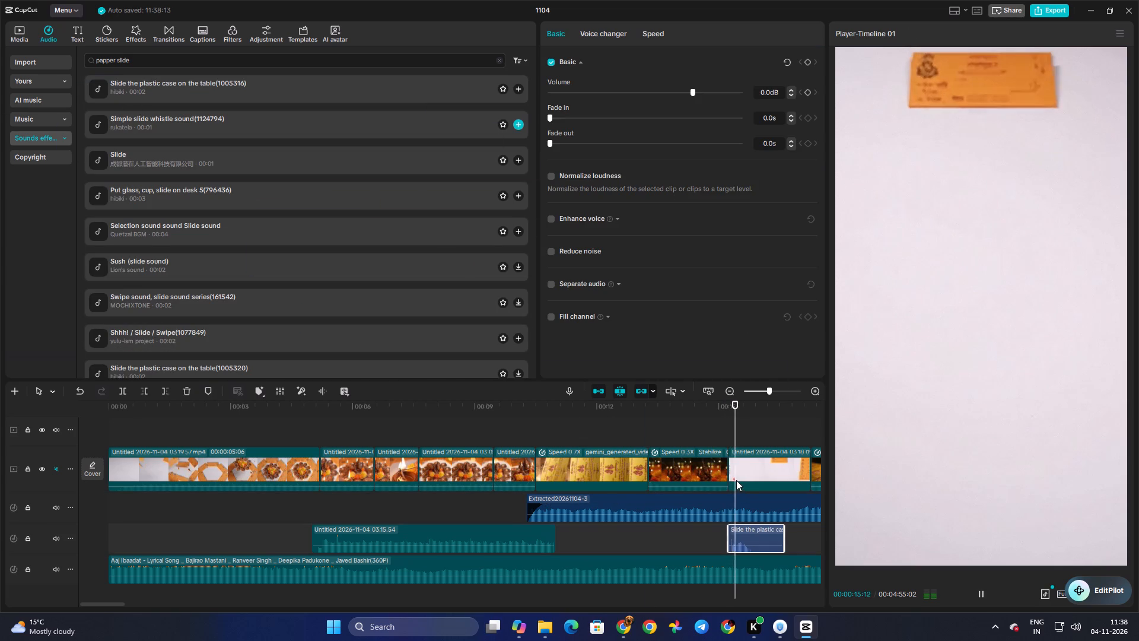
{"action": "key", "text": "space"}
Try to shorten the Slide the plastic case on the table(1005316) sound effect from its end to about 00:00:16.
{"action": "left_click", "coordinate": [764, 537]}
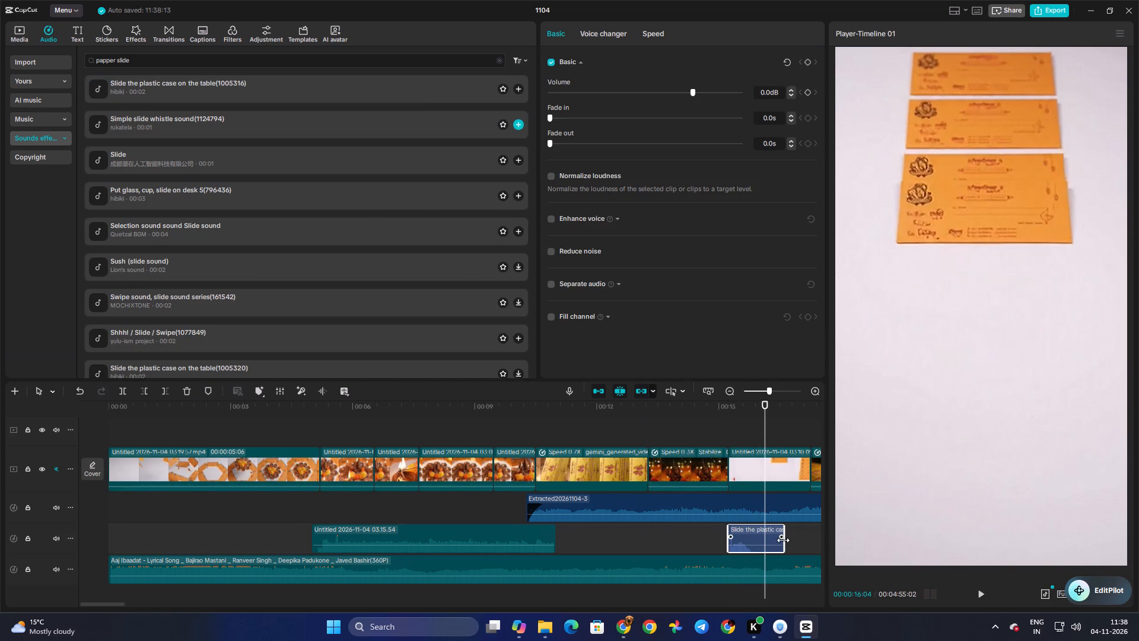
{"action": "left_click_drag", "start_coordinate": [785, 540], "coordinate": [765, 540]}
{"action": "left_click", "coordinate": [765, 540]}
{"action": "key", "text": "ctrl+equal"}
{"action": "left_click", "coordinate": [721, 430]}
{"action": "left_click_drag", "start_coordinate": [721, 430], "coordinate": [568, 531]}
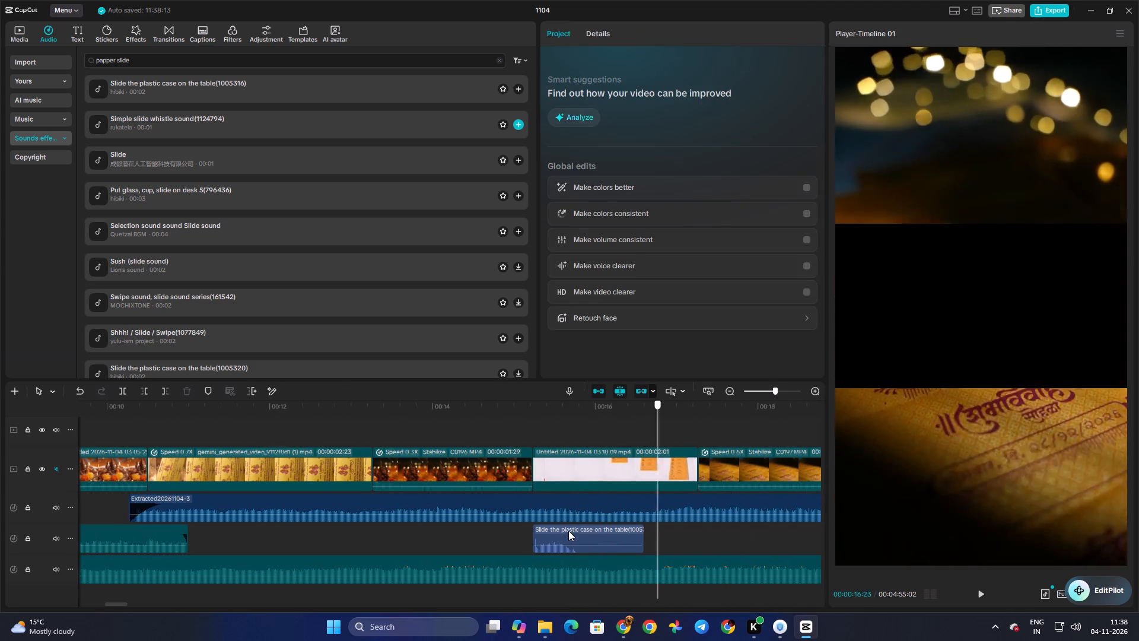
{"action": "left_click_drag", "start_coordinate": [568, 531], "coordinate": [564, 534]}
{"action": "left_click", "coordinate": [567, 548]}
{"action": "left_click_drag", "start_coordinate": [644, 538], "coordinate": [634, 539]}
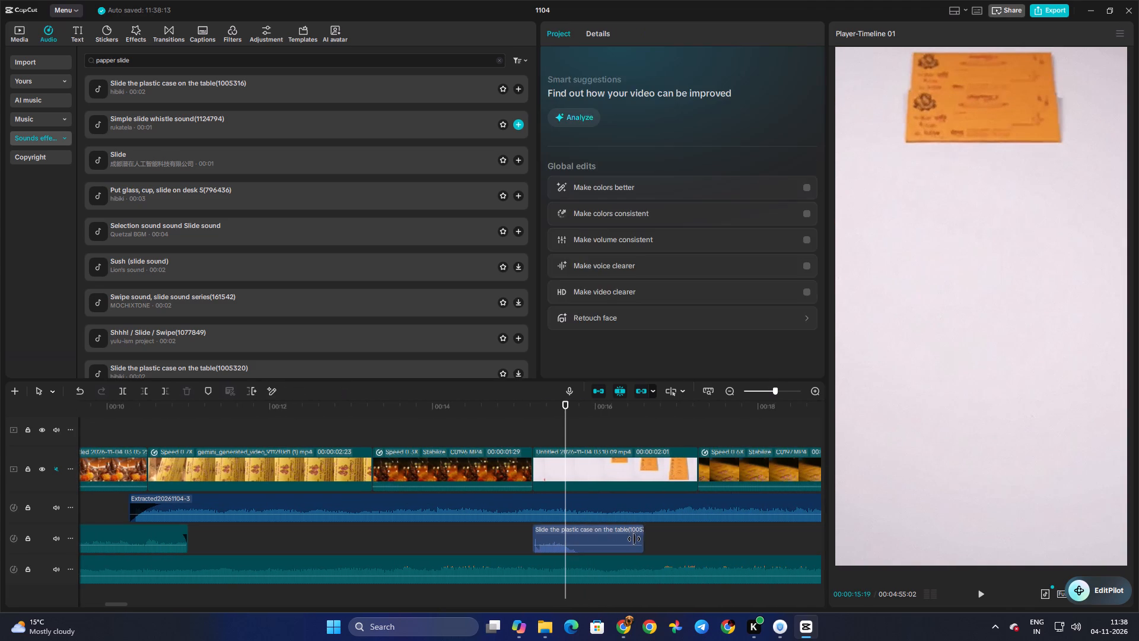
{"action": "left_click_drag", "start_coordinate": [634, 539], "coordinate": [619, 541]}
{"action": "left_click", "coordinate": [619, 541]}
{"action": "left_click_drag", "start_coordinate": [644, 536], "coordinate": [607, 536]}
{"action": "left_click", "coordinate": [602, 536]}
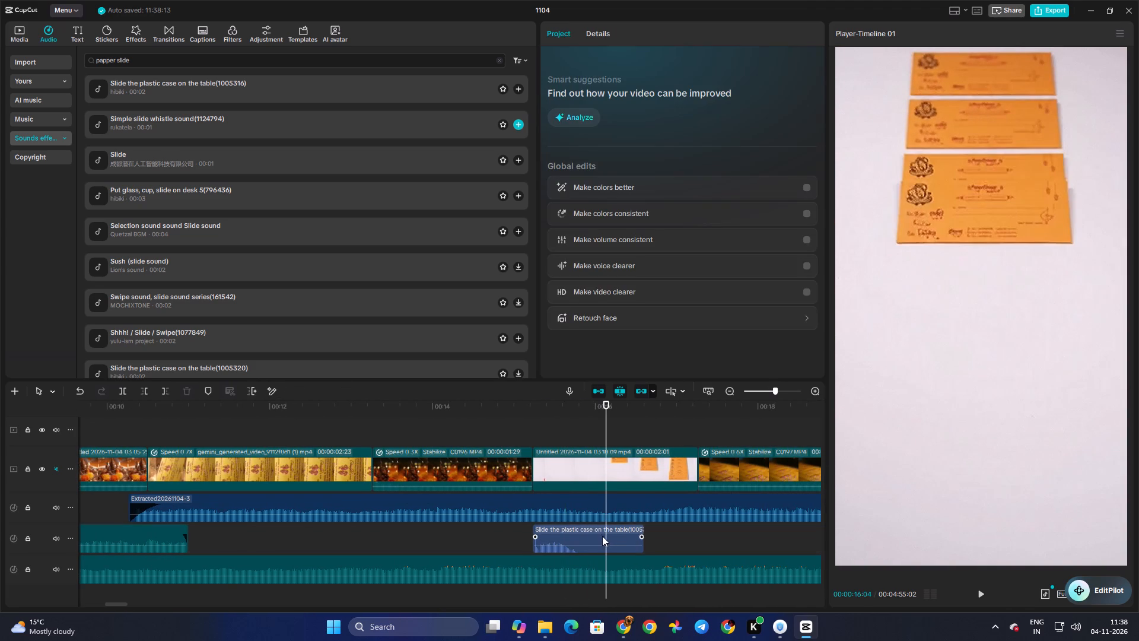
Trim off the part of the Slide the plastic case sound effect after 00:00:15:22, and play it from the envelope shot's start.
{"action": "left_click", "coordinate": [562, 437]}
{"action": "left_click_drag", "start_coordinate": [562, 437], "coordinate": [574, 440]}
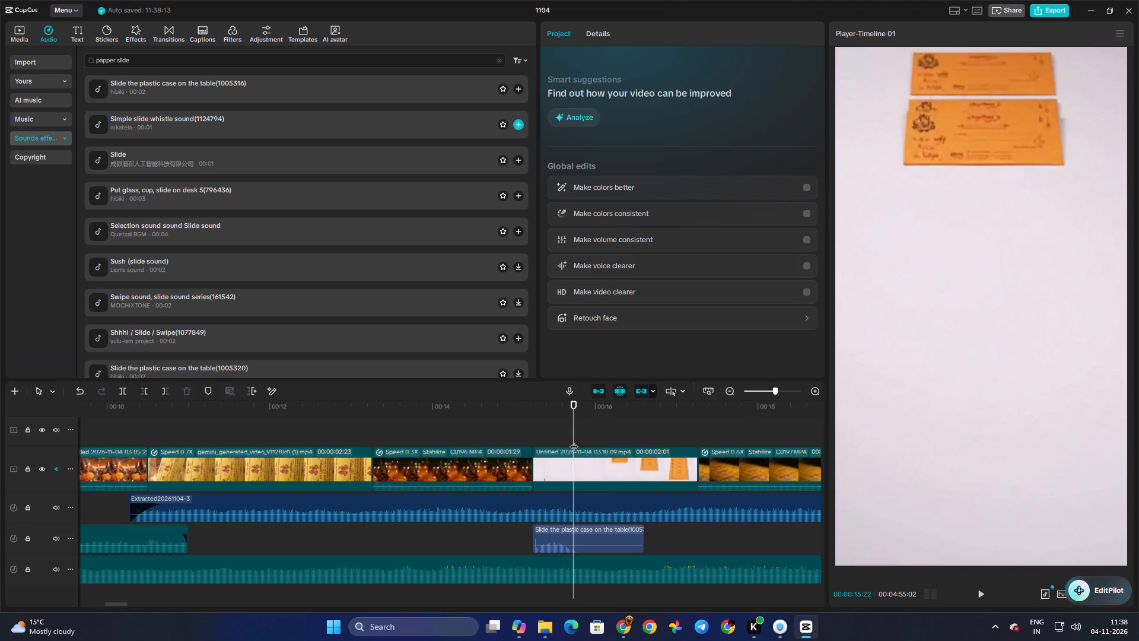
{"action": "key", "text": "w"}
{"action": "key", "text": "ctrl+z"}
{"action": "left_click", "coordinate": [607, 537]}
{"action": "key", "text": "w"}
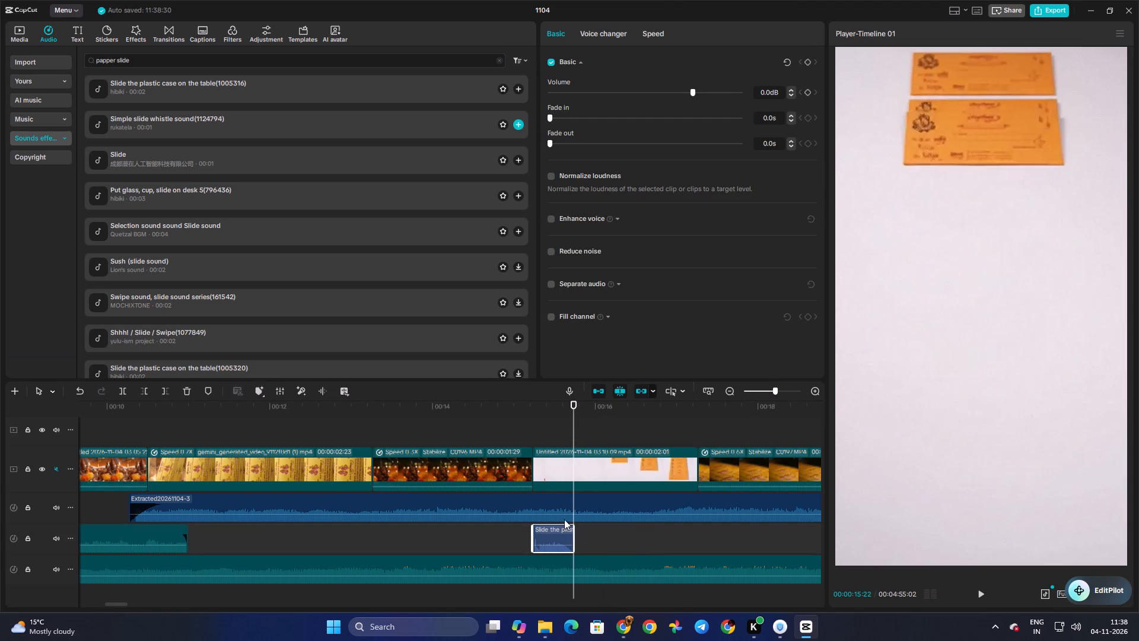
{"action": "left_click", "coordinate": [533, 436]}
{"action": "key", "text": "space"}
{"action": "key", "text": "space"}
Create a second timeline, Timeline 02, and copy the trimmed Slide the plastic case sound effect to its start.
{"action": "left_click", "coordinate": [553, 540]}
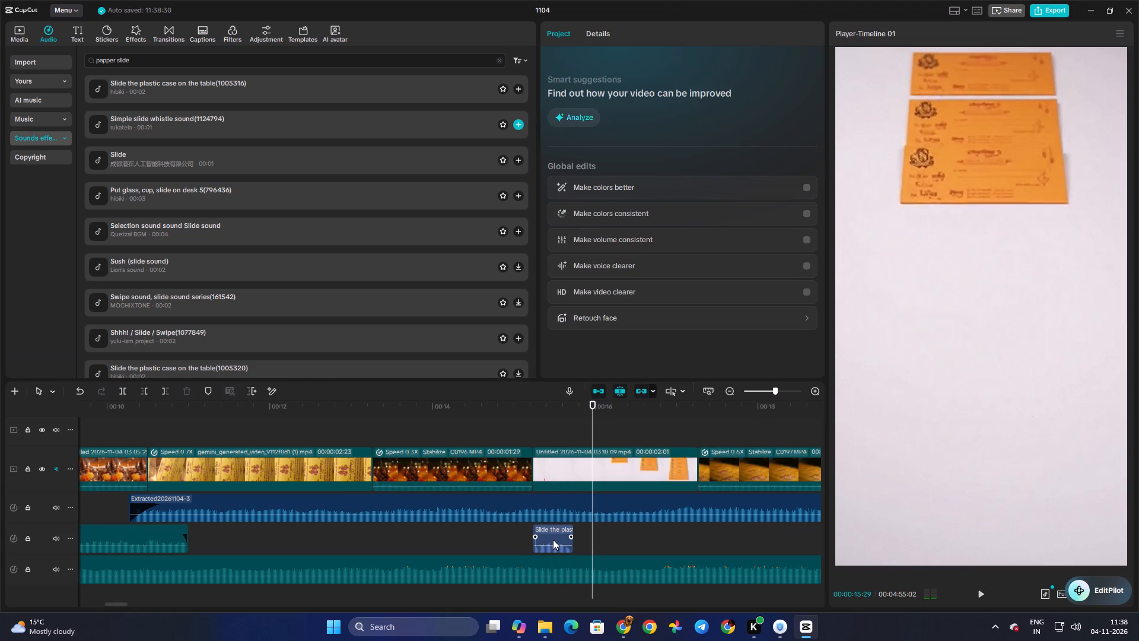
{"action": "scroll", "coordinate": [561, 528], "scroll_direction": "down", "scroll_amount": 3}
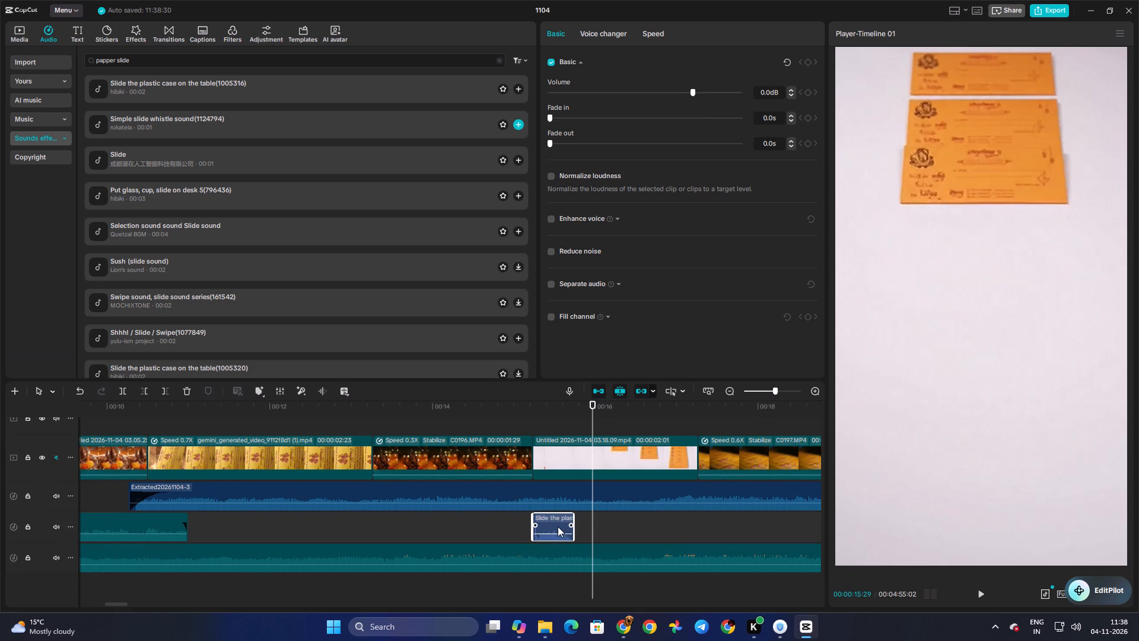
{"action": "left_click", "coordinate": [19, 392]}
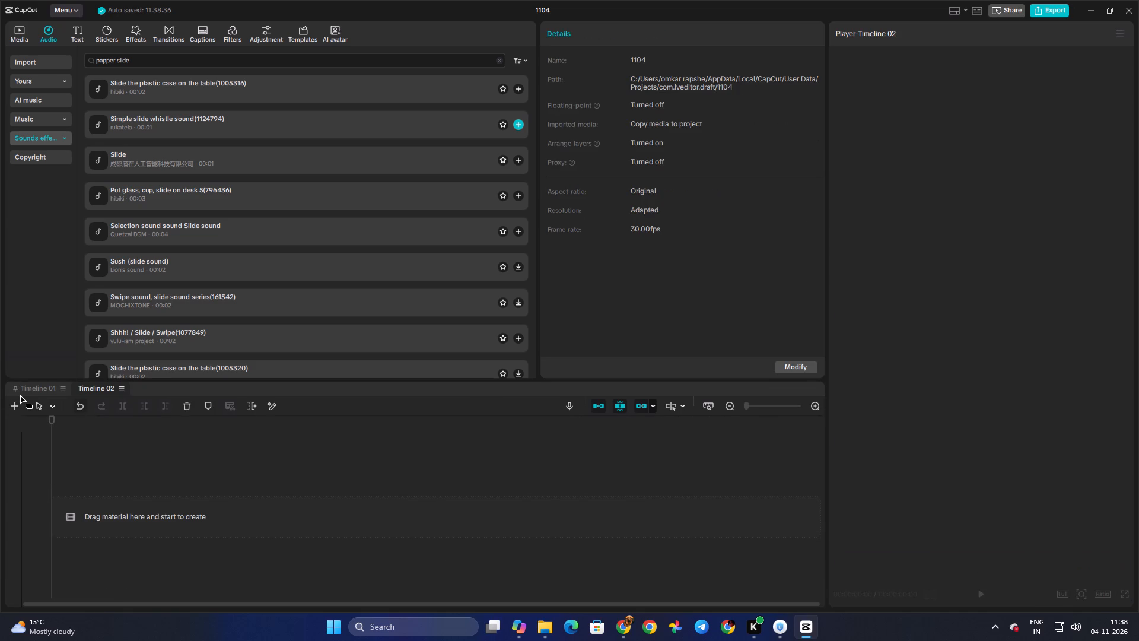
{"action": "left_click", "coordinate": [19, 393]}
{"action": "left_click", "coordinate": [537, 541]}
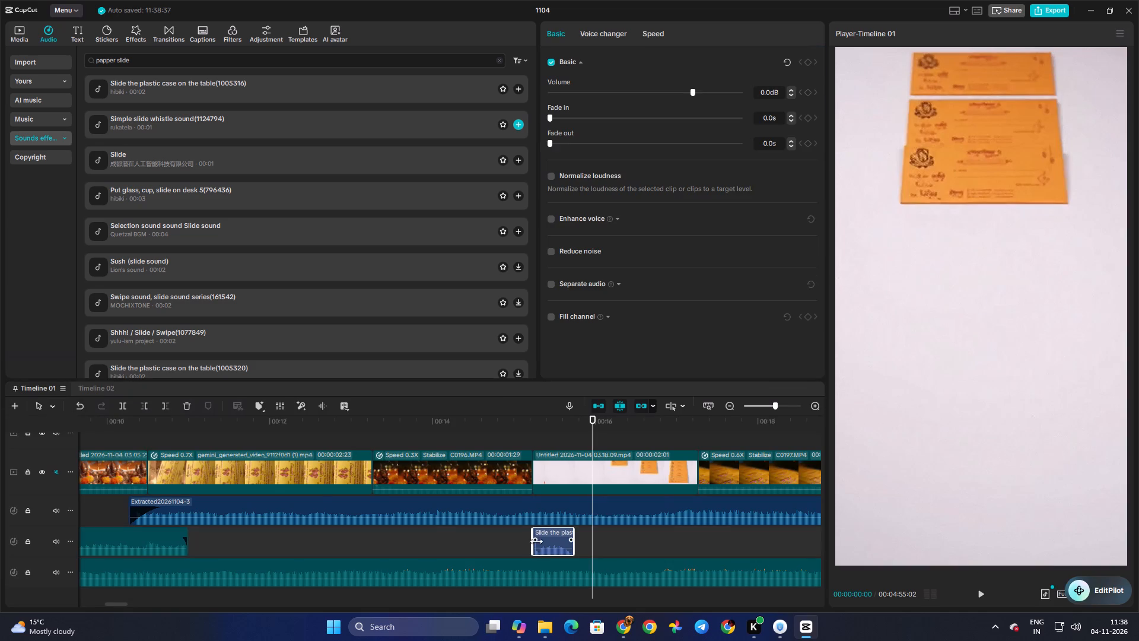
{"action": "key", "text": "ctrl+c"}
{"action": "left_click", "coordinate": [83, 389]}
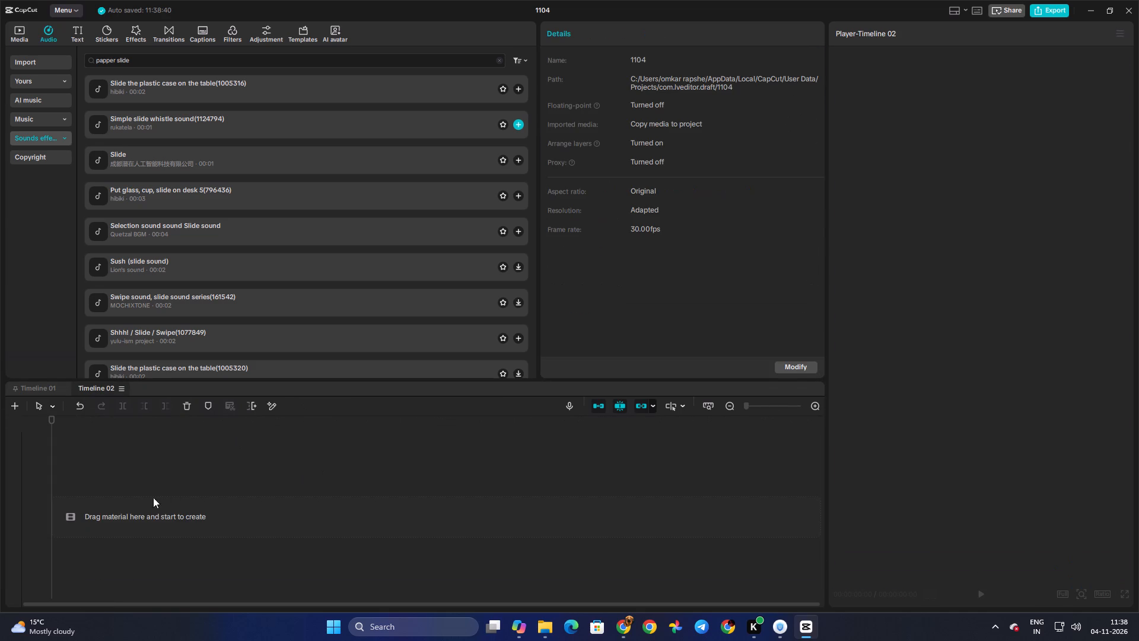
{"action": "left_click", "coordinate": [94, 504]}
{"action": "key", "text": "ctrl+v"}
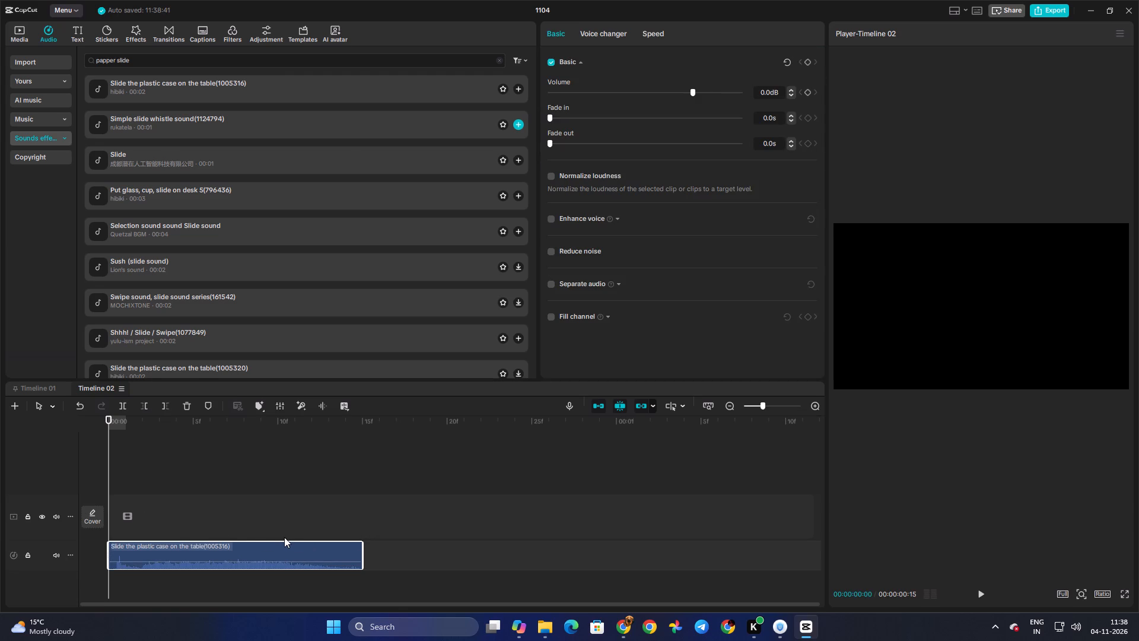
Duplicate the sound effect onto a second audio track in Timeline 02, starting about 3 frames after the first copy.
{"action": "key", "text": "ctrl+minus"}
{"action": "key", "text": "ctrl+minus"}
{"action": "key", "text": "ctrl+minus"}
{"action": "key", "text": "ctrl+minus"}
{"action": "key", "text": "ctrl+minus"}
{"action": "key", "text": "ctrl+minus"}
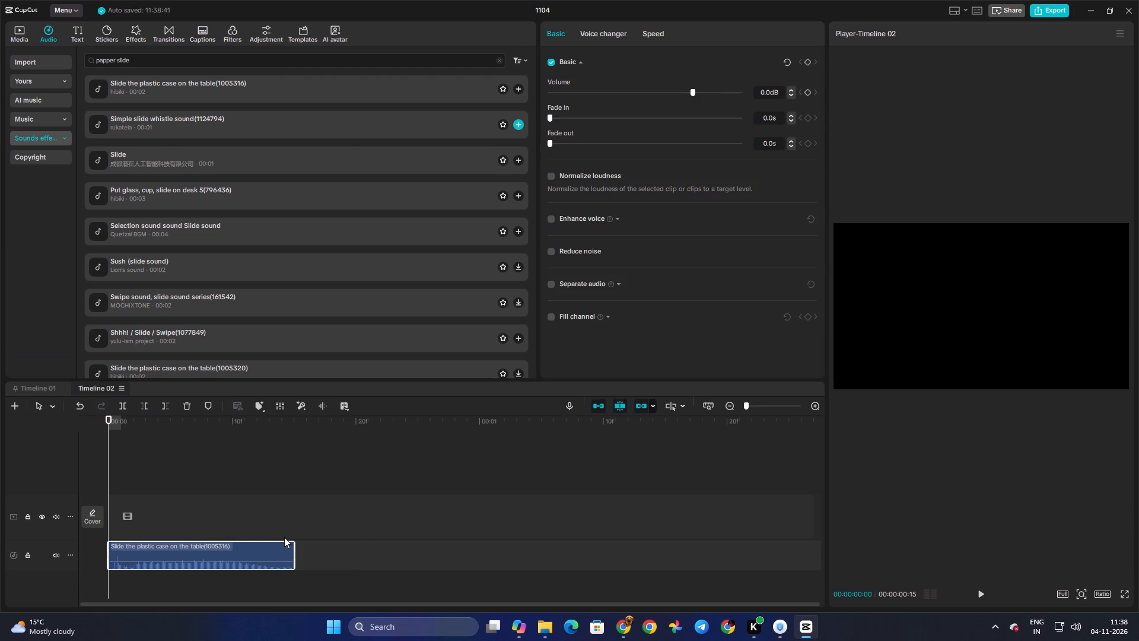
{"action": "scroll", "coordinate": [281, 529], "scroll_direction": "down", "scroll_amount": 5}
{"action": "left_click", "coordinate": [217, 562]}
{"action": "key", "text": "ctrl+c"}
{"action": "key", "text": "ctrl+v"}
{"action": "left_click_drag", "start_coordinate": [232, 551], "coordinate": [266, 553]}
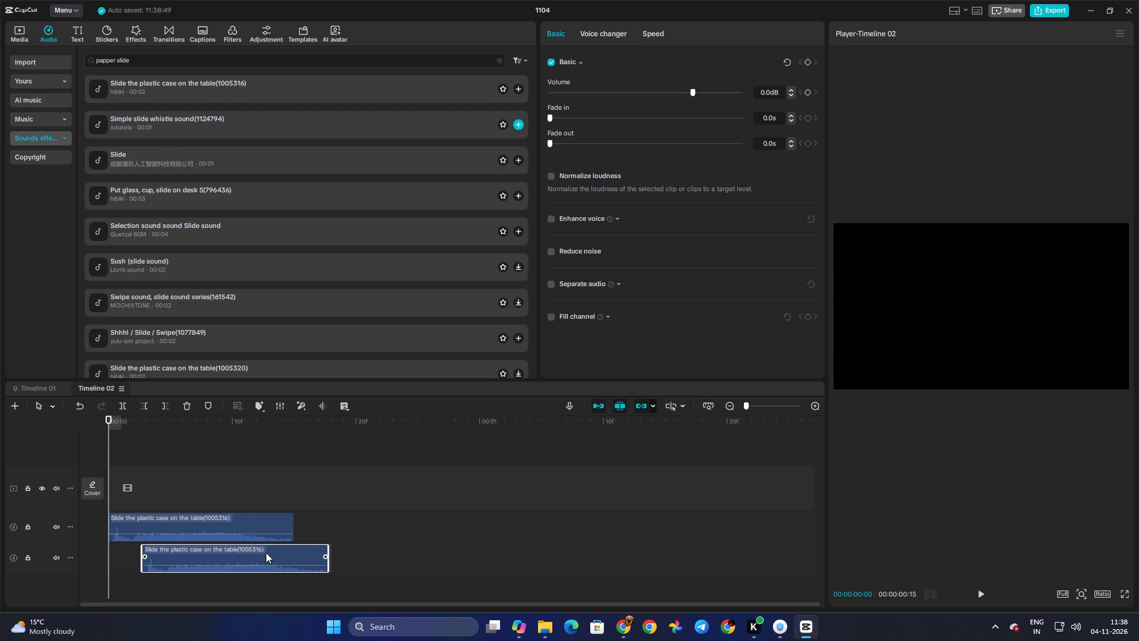
{"action": "left_click_drag", "start_coordinate": [266, 553], "coordinate": [270, 554]}
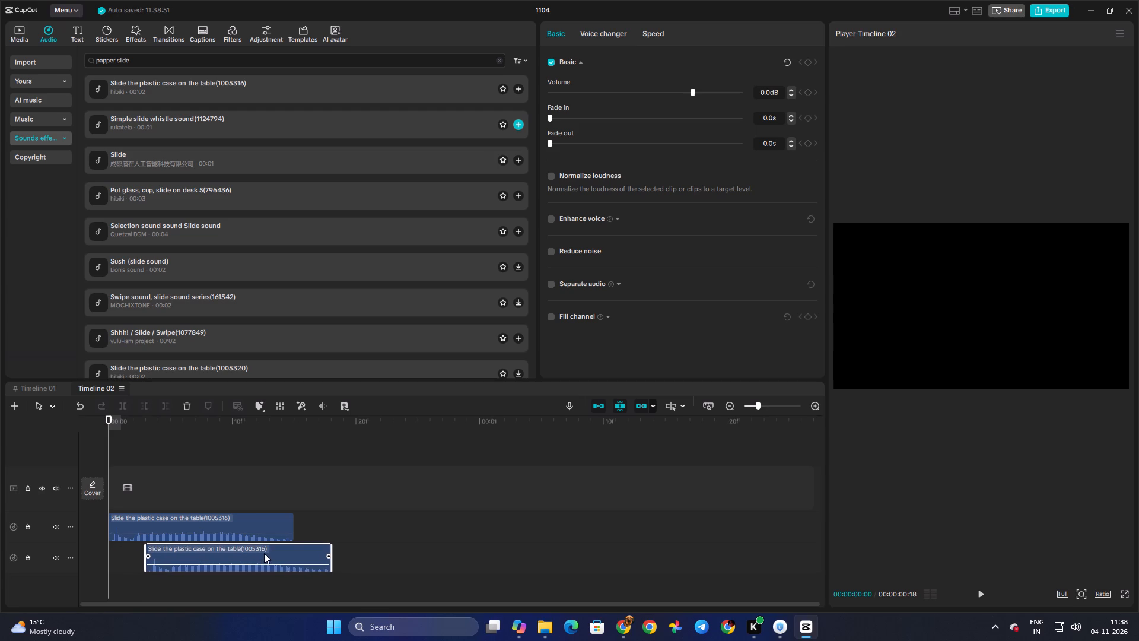
Play Timeline 02 from the start to check how the two overlapping slide sounds work together.
{"action": "left_click", "coordinate": [128, 487]}
{"action": "left_click_drag", "start_coordinate": [128, 487], "coordinate": [78, 484]}
{"action": "left_click", "coordinate": [115, 450]}
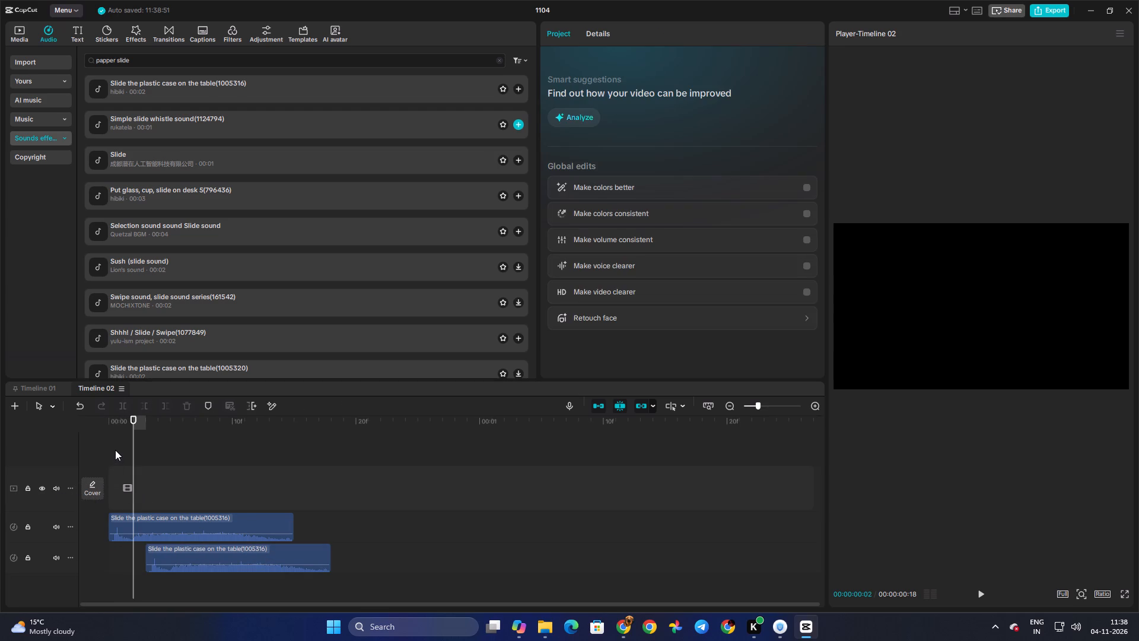
{"action": "left_click", "coordinate": [115, 450]}
{"action": "left_click_drag", "start_coordinate": [115, 450], "coordinate": [96, 450]}
{"action": "key", "text": "space"}
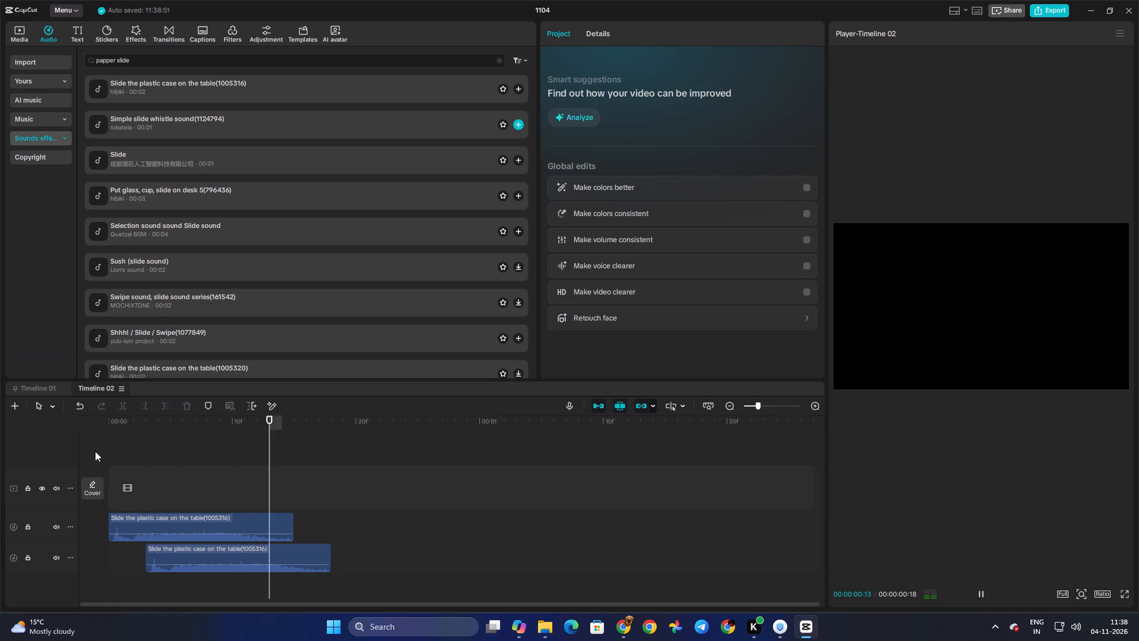
{"action": "left_click", "coordinate": [129, 456]}
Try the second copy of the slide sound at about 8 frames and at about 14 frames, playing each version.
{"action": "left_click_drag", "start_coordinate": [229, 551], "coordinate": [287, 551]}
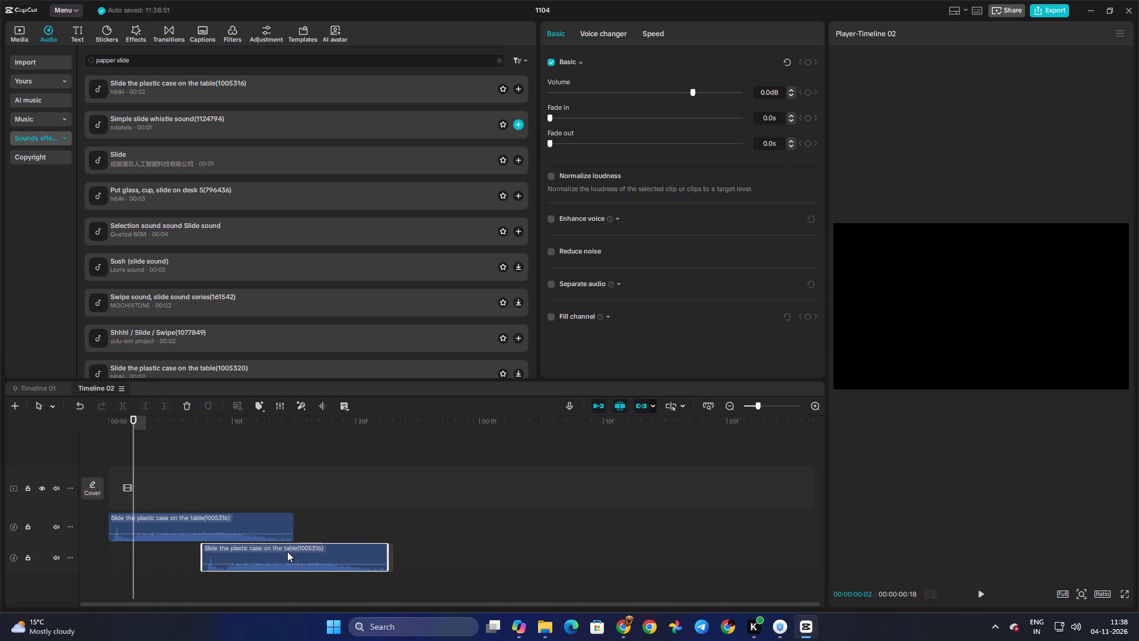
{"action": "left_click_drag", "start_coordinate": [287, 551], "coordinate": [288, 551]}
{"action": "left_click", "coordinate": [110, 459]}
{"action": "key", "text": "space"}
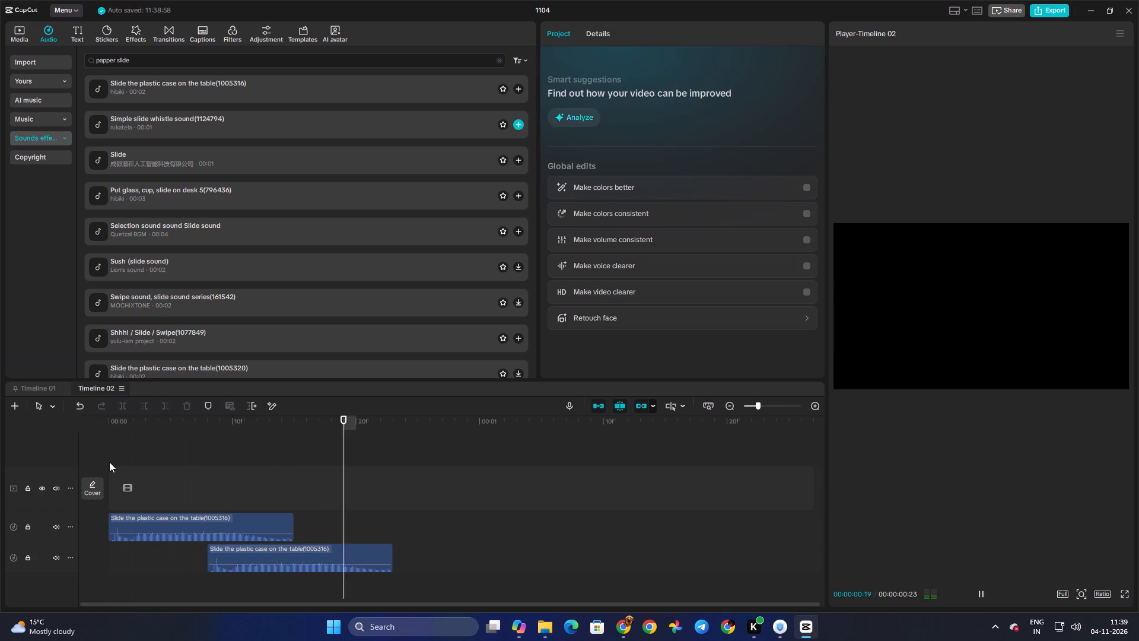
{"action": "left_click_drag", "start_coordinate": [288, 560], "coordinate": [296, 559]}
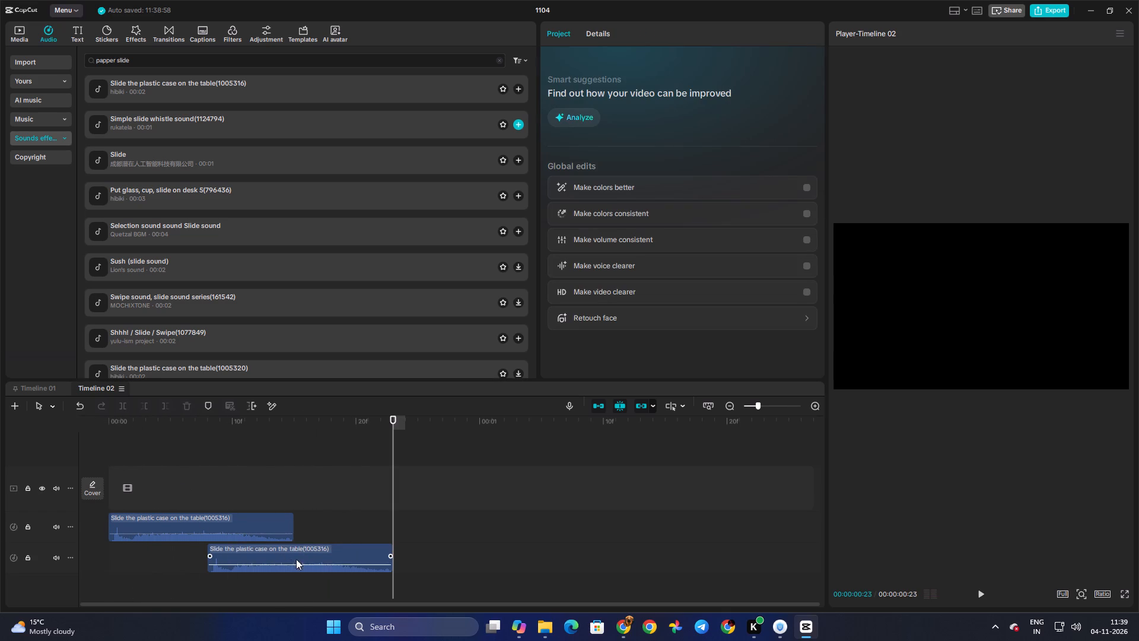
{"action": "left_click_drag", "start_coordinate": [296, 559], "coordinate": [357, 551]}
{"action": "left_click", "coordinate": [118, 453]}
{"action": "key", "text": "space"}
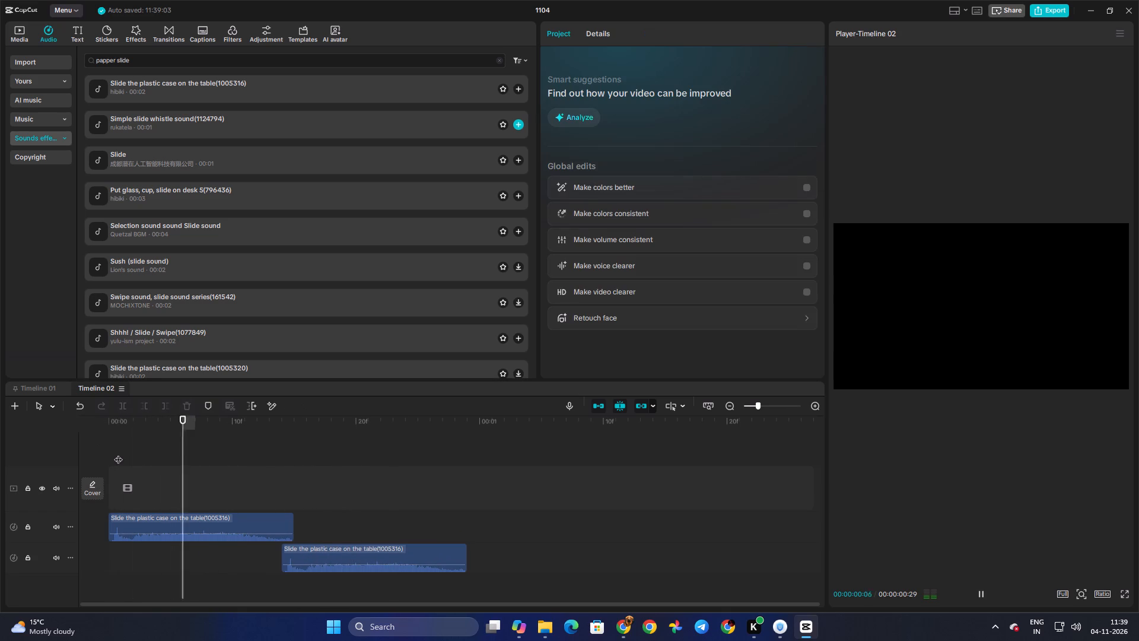
Move the second copy of the slide sound to start at about 4 frames, and return the playhead to the start.
{"action": "left_click_drag", "start_coordinate": [320, 547], "coordinate": [213, 566]}
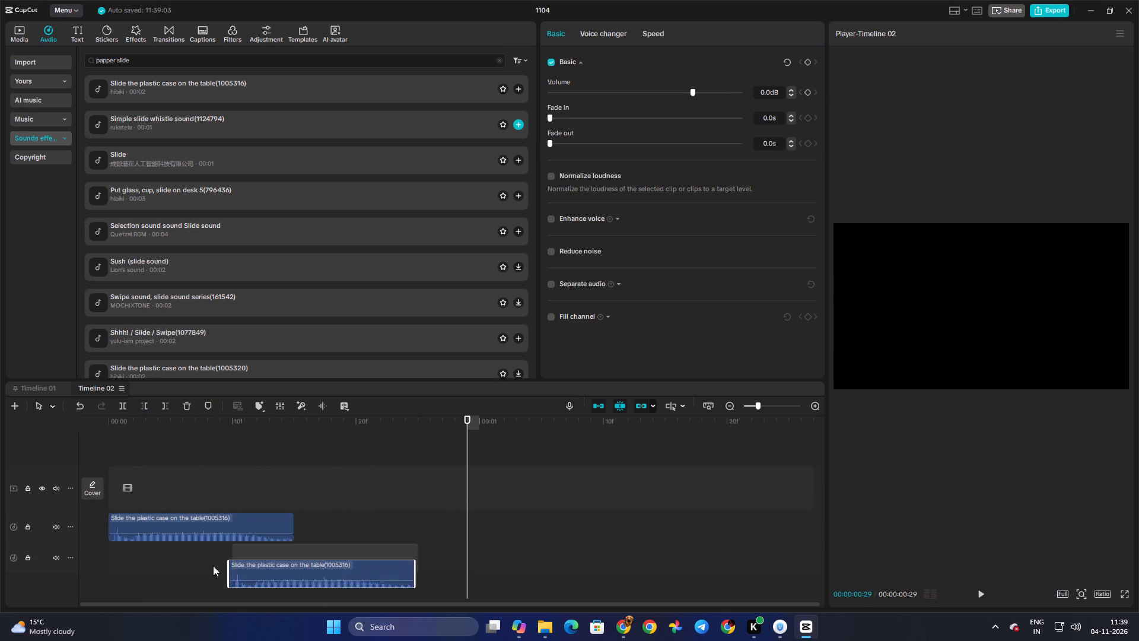
{"action": "left_click_drag", "start_coordinate": [213, 566], "coordinate": [190, 566]}
{"action": "left_click", "coordinate": [119, 447]}
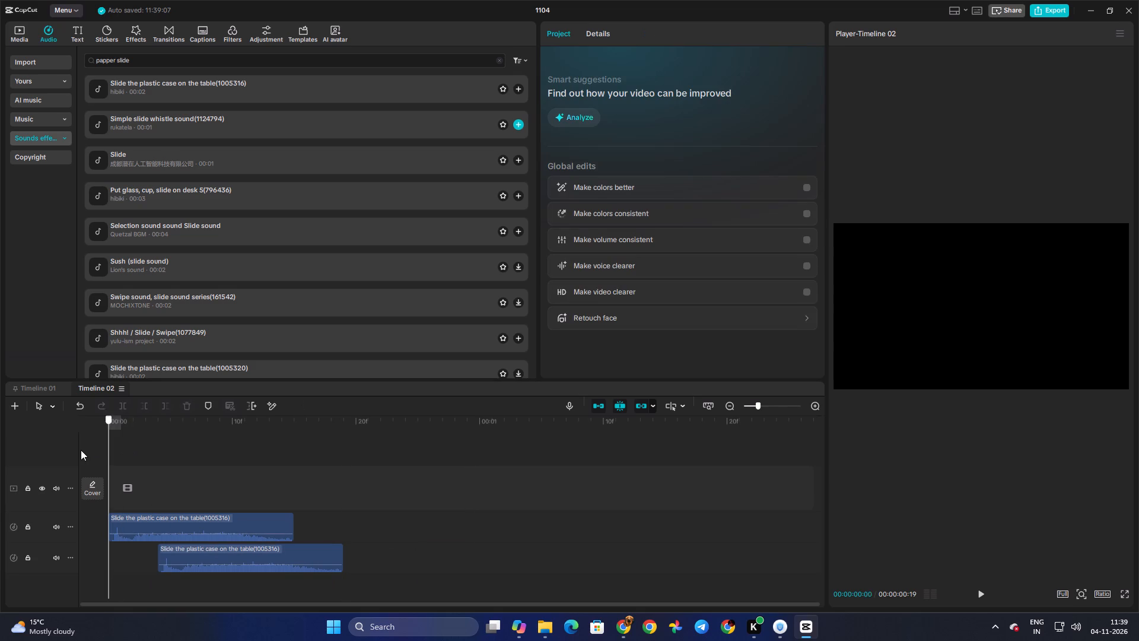
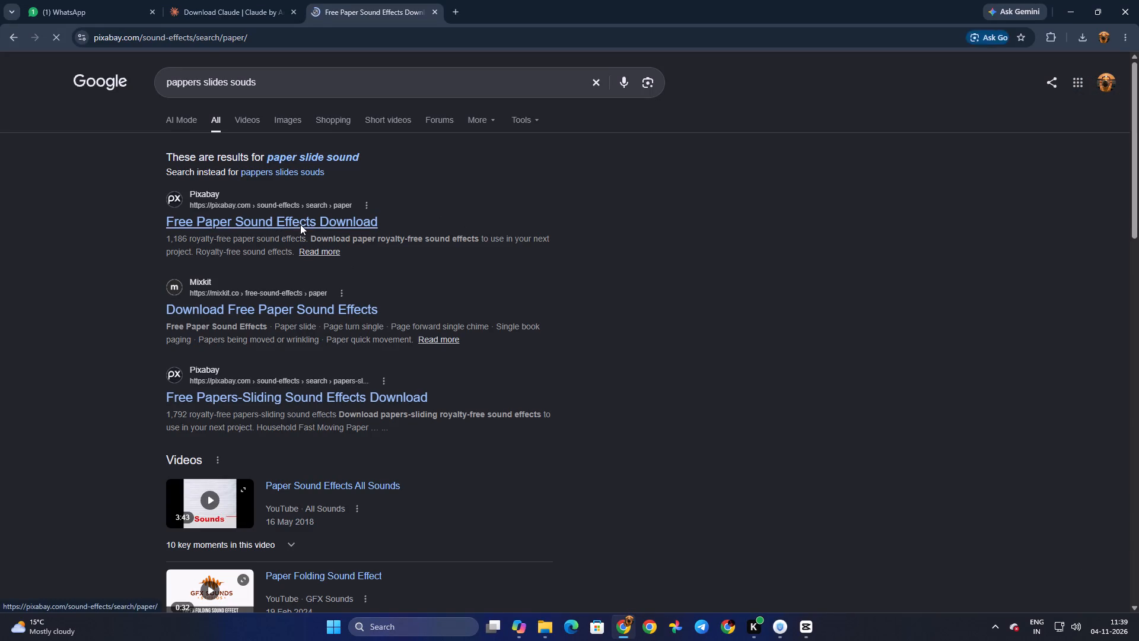
Preview the CRUMPING PAPER sound effect in the Pixabay results, download it, and dismiss the thank-you window.
{"action": "left_click", "coordinate": [128, 315]}
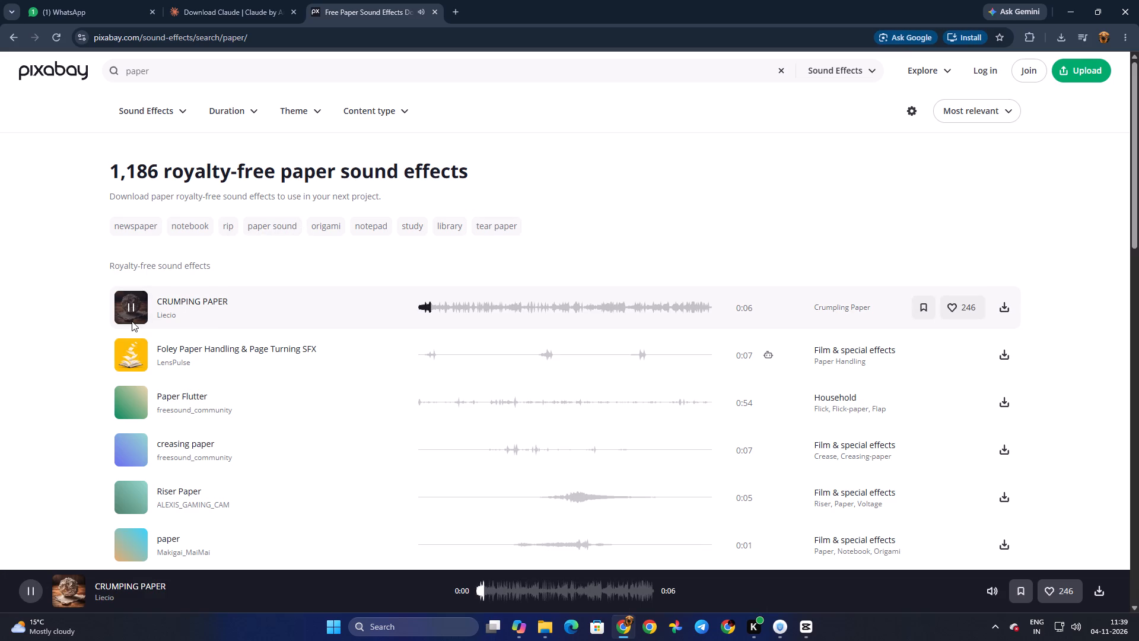
{"action": "left_click", "coordinate": [1009, 310]}
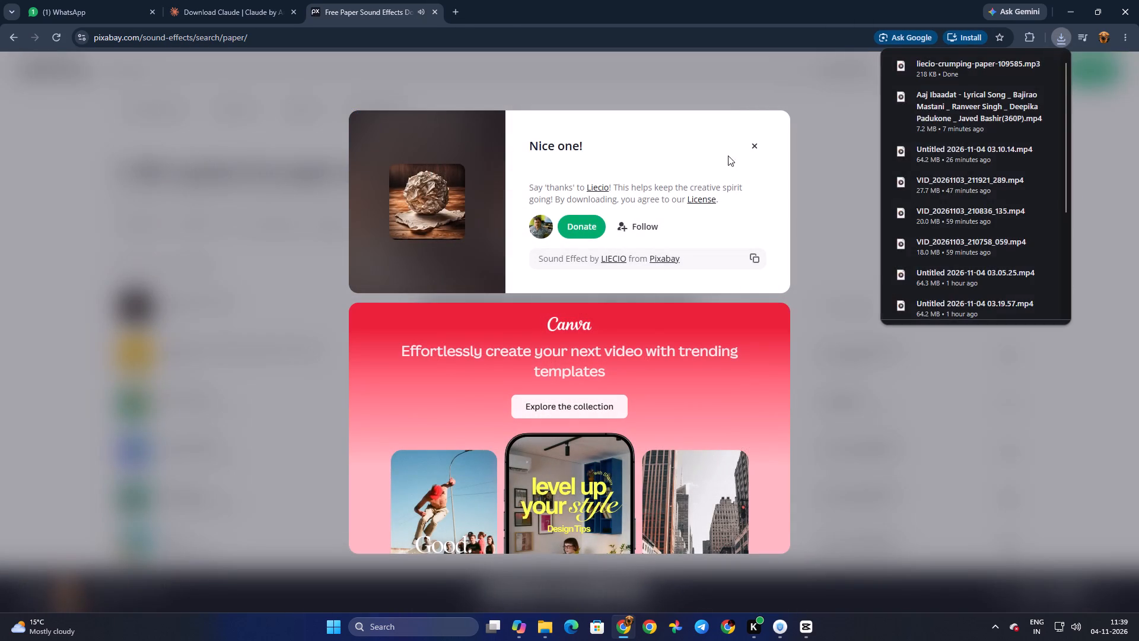
{"action": "left_click", "coordinate": [754, 146]}
Switch to CapCut and delete Timeline 02 with its two overlapping slide sounds.
{"action": "left_click", "coordinate": [798, 626]}
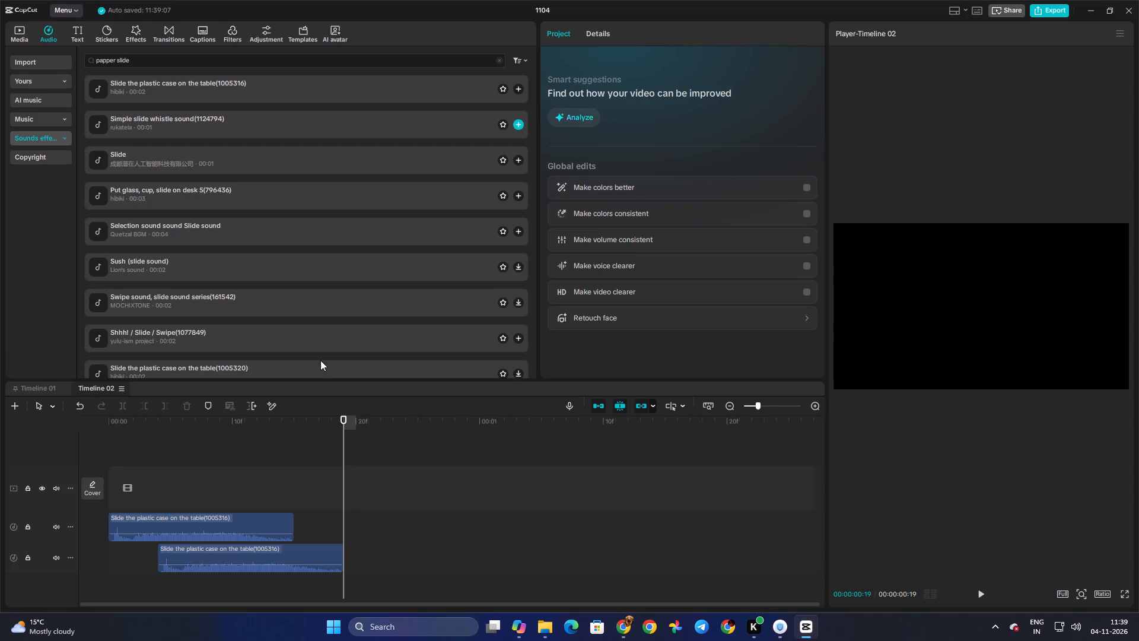
{"action": "left_click", "coordinate": [123, 389]}
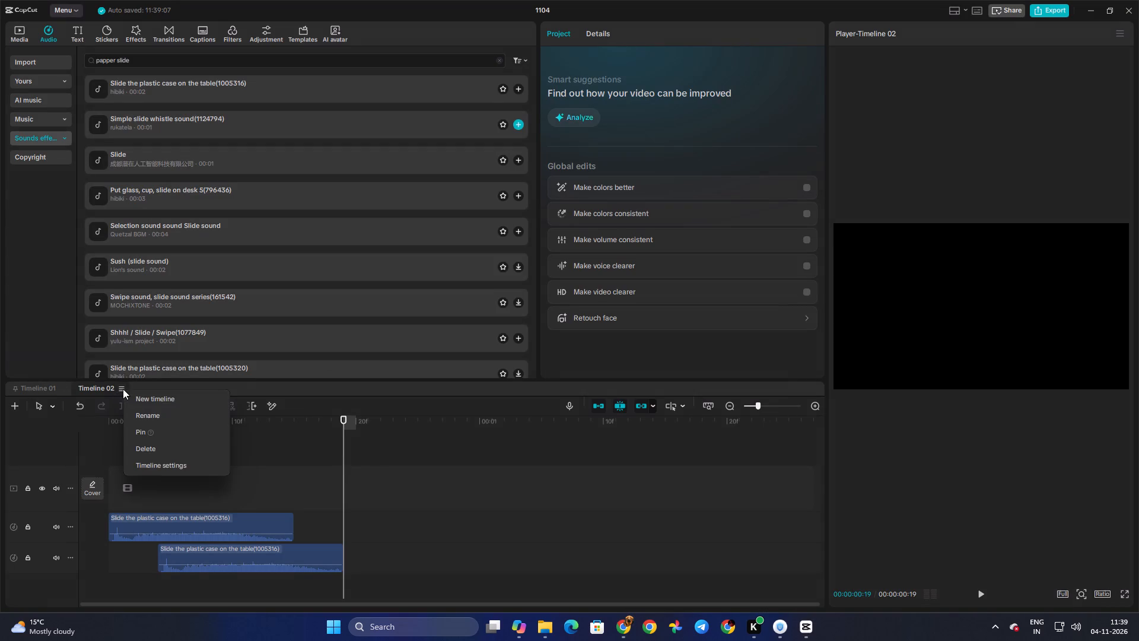
{"action": "left_click", "coordinate": [159, 444]}
{"action": "left_click", "coordinate": [583, 335]}
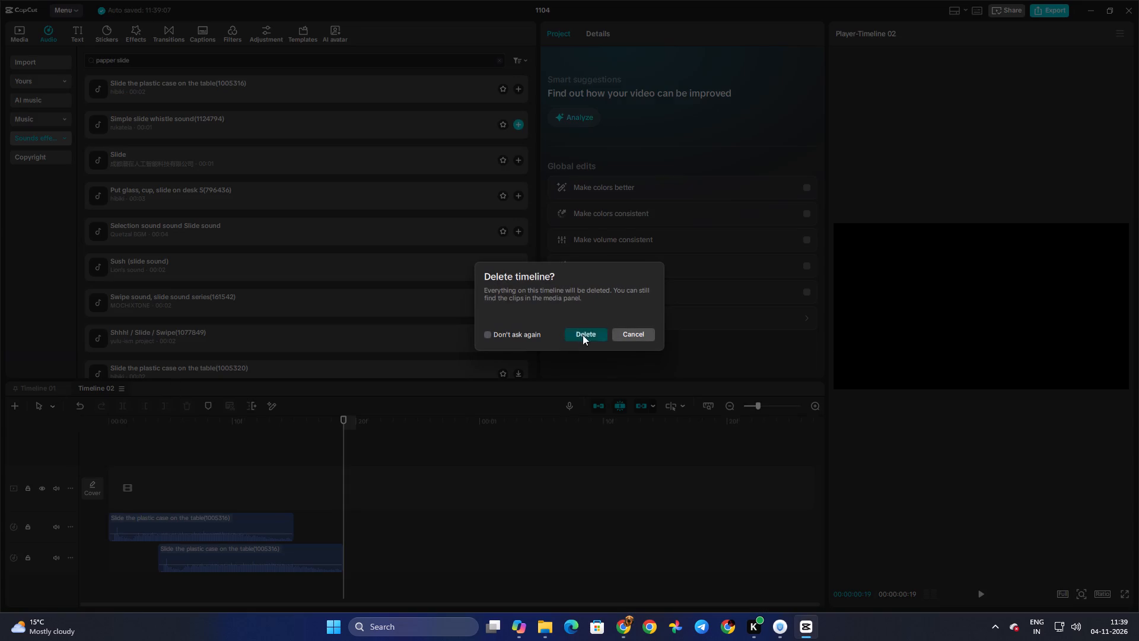
Delete the plastic-case slide sound placed under the envelope shot in Timeline 01.
{"action": "left_click", "coordinate": [554, 527]}
{"action": "key", "text": "Delete"}
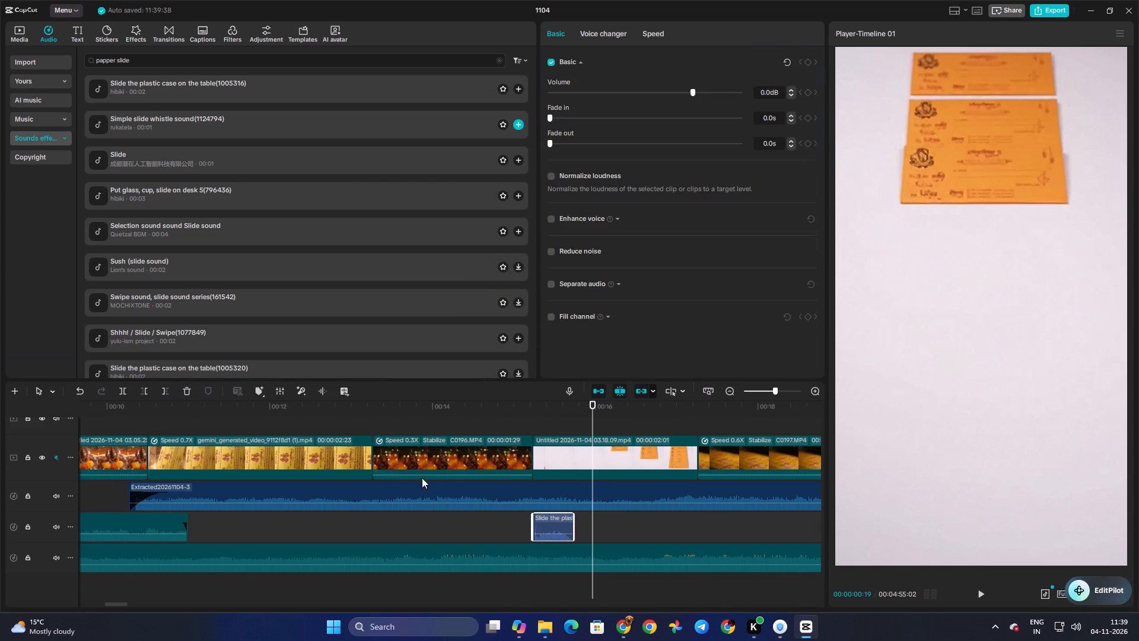
Import the downloaded liecio-crumping-paper-109585 file from Downloads into the project's audio with Extract audio.
{"action": "left_click", "coordinate": [55, 69]}
{"action": "left_click", "coordinate": [53, 64]}
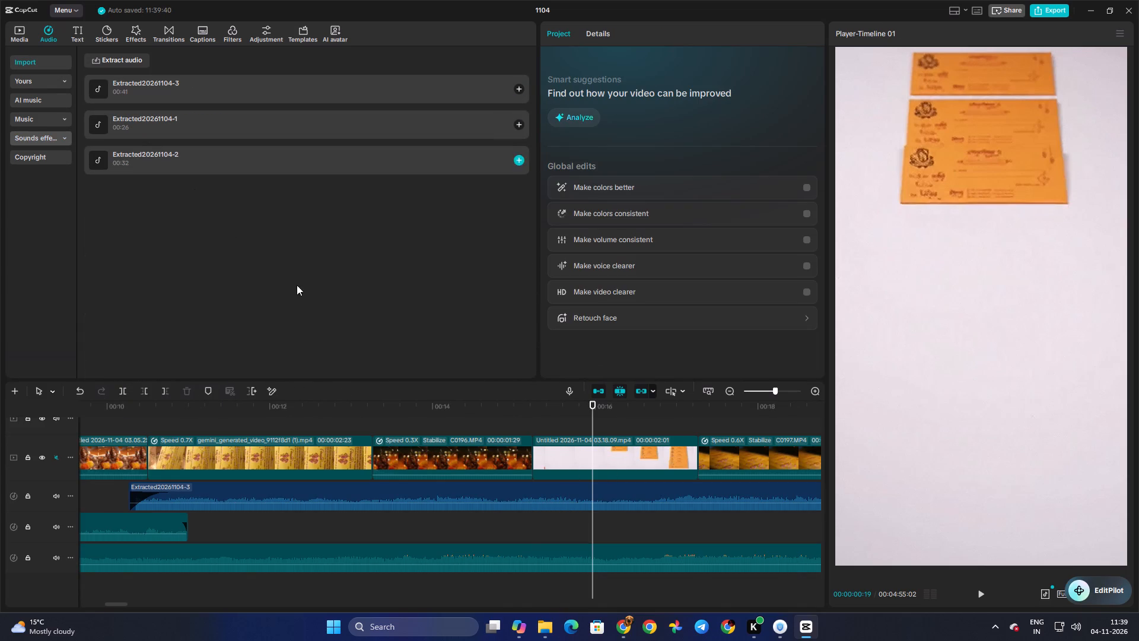
{"action": "left_click", "coordinate": [538, 620]}
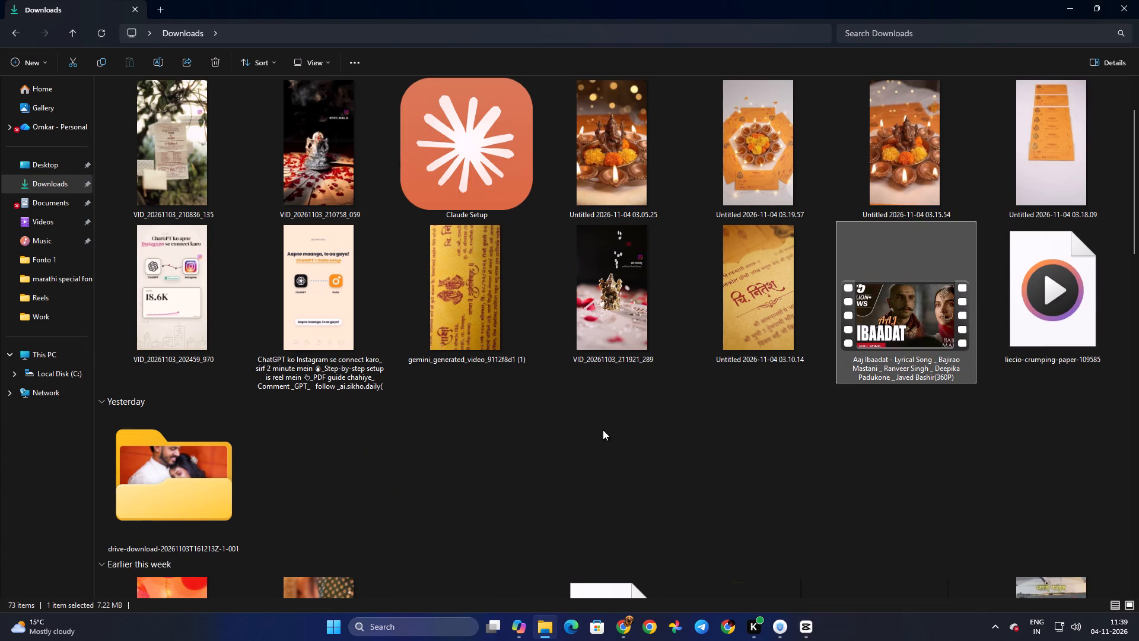
{"action": "left_click", "coordinate": [807, 624]}
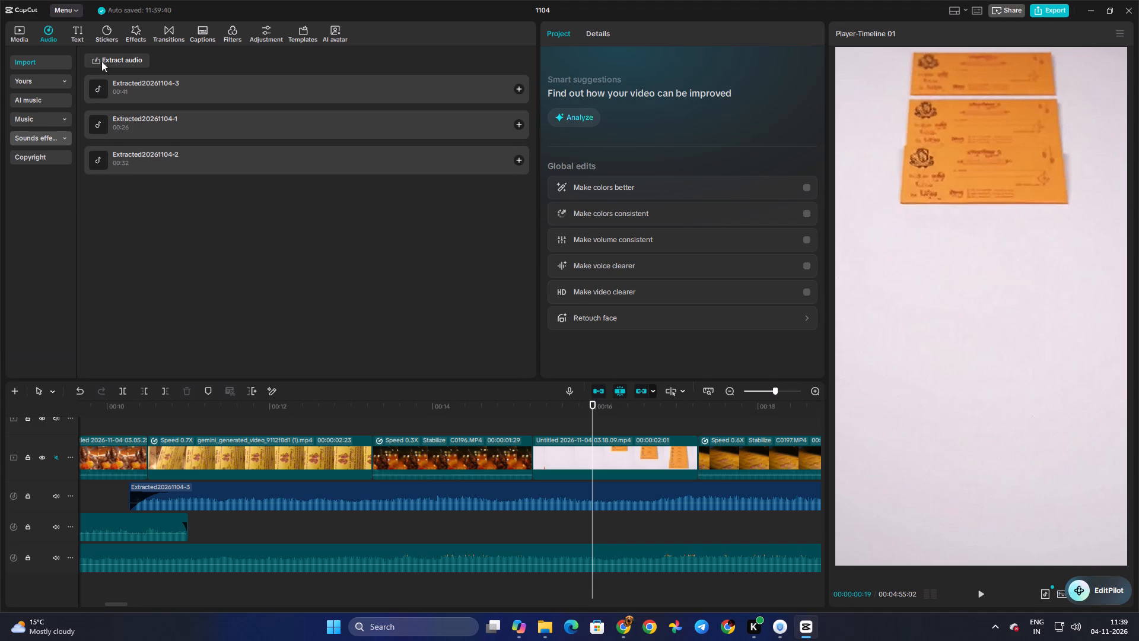
{"action": "left_click", "coordinate": [104, 56]}
{"action": "left_click", "coordinate": [144, 118]}
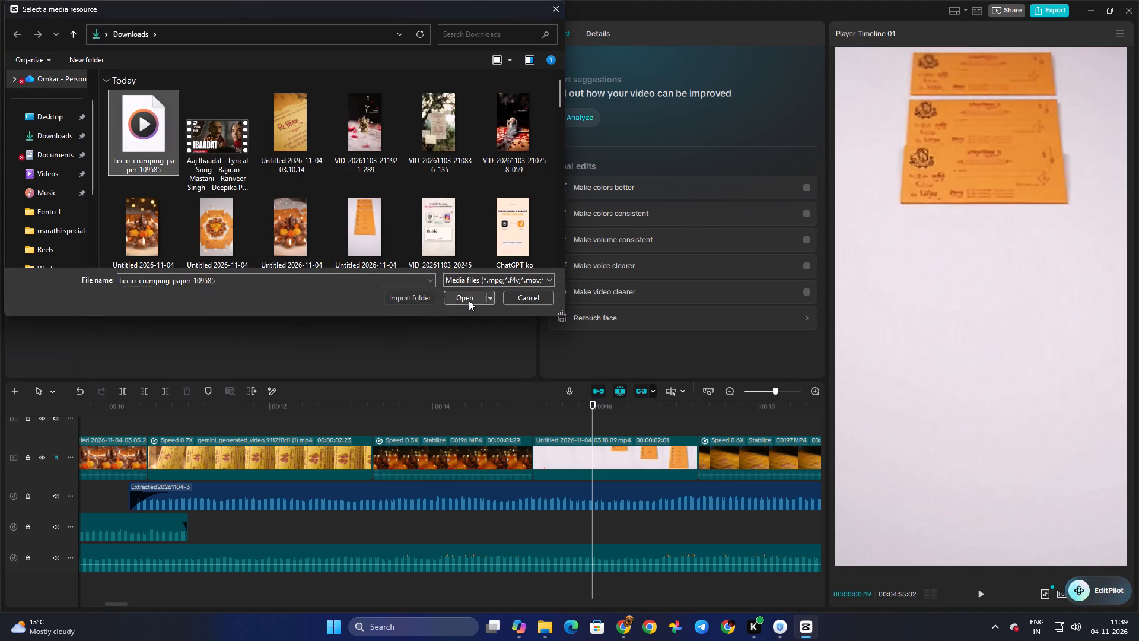
{"action": "left_click", "coordinate": [469, 300]}
Preview the imported paper sound and place it on the middle audio track at about 15 s, slightly before the envelope shot.
{"action": "left_click", "coordinate": [143, 81]}
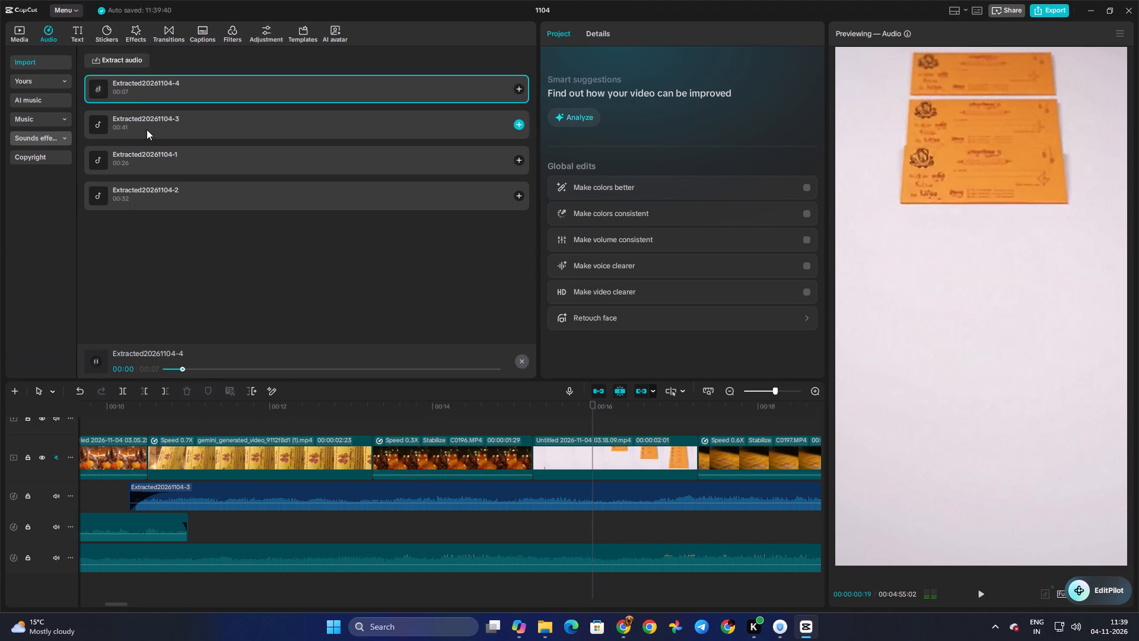
{"action": "key", "text": "space"}
{"action": "left_click_drag", "start_coordinate": [256, 84], "coordinate": [551, 445]}
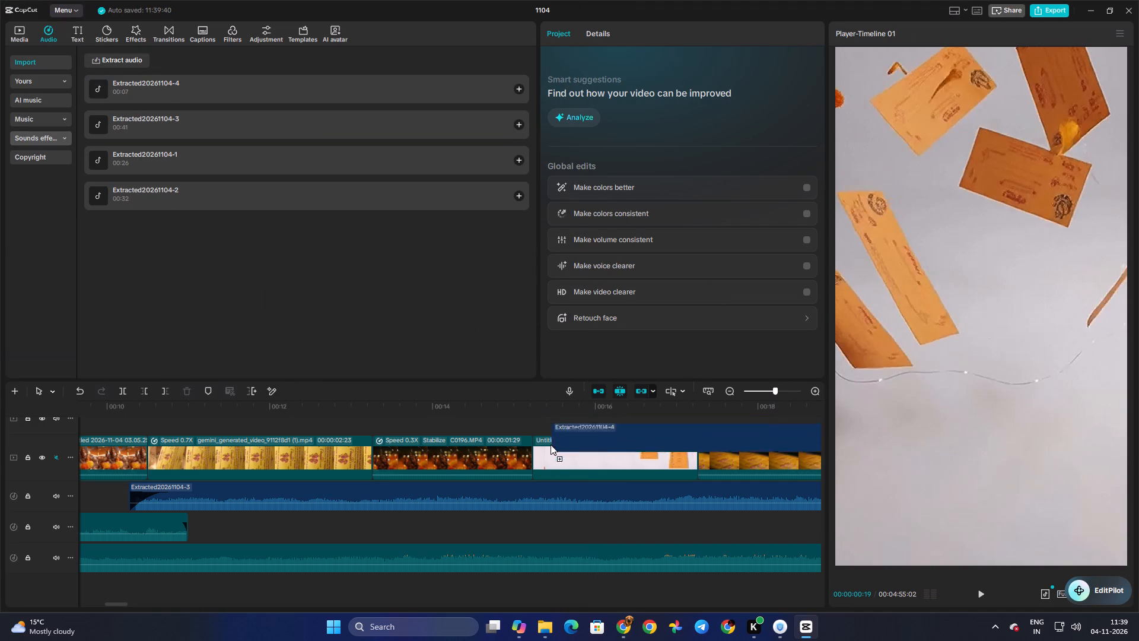
{"action": "left_click_drag", "start_coordinate": [551, 445], "coordinate": [513, 525]}
Play the envelope shot with the paper sound, split the sound at the shot's end (00:00:17:08), and delete the remainder.
{"action": "left_click", "coordinate": [522, 418]}
{"action": "key", "text": "space"}
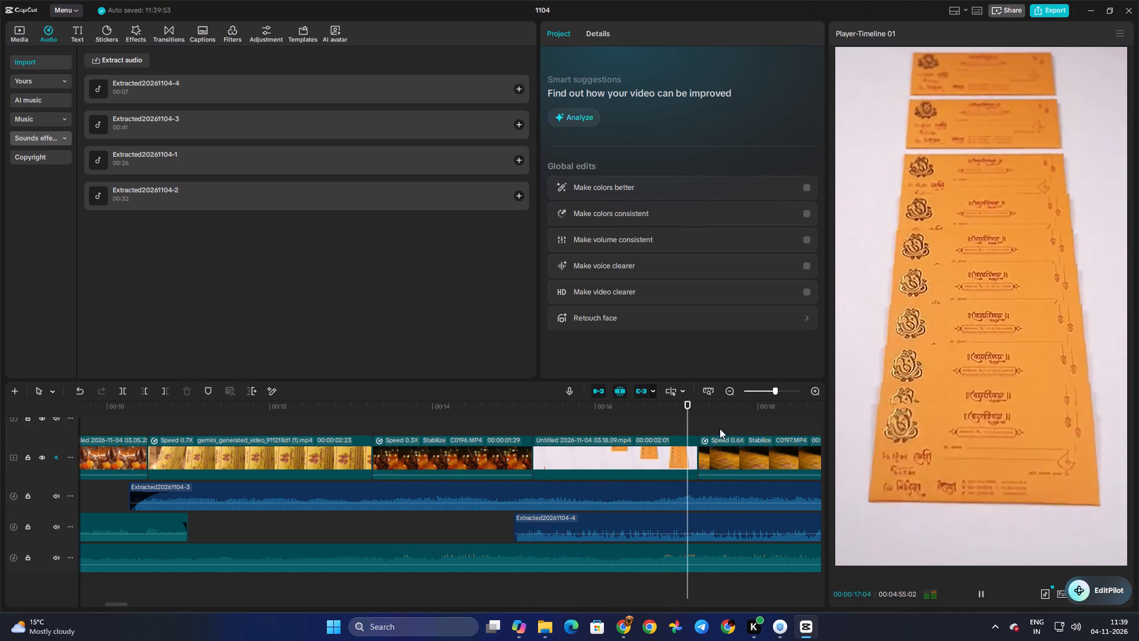
{"action": "key", "text": "space"}
{"action": "double_click", "coordinate": [700, 425]}
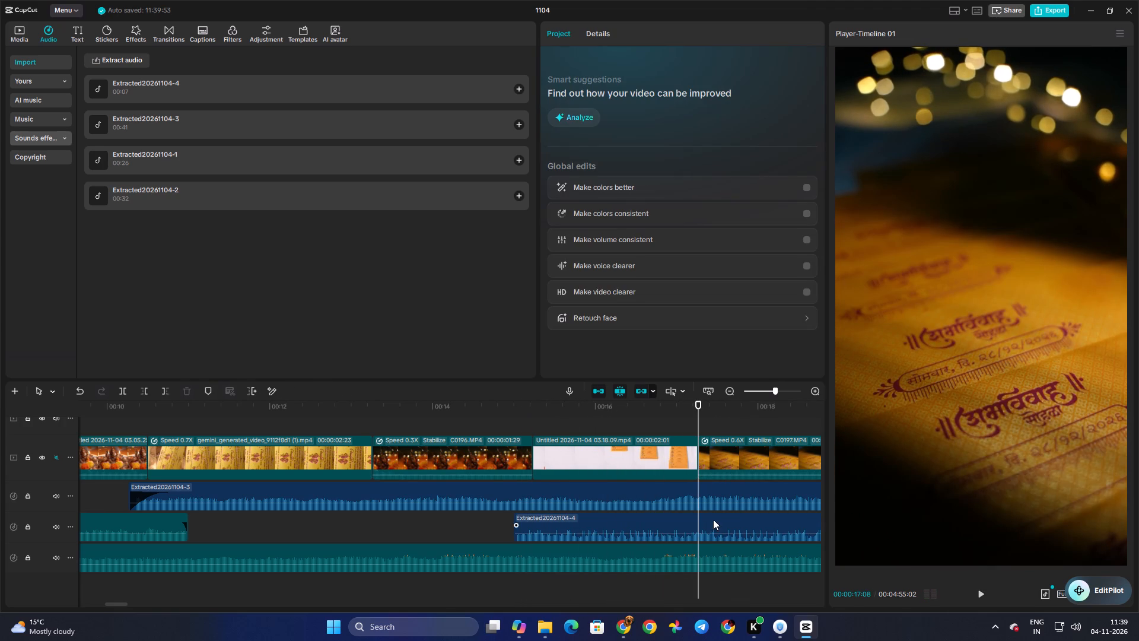
{"action": "left_click", "coordinate": [711, 527]}
{"action": "key", "text": "ctrl+b"}
{"action": "key", "text": "Delete"}
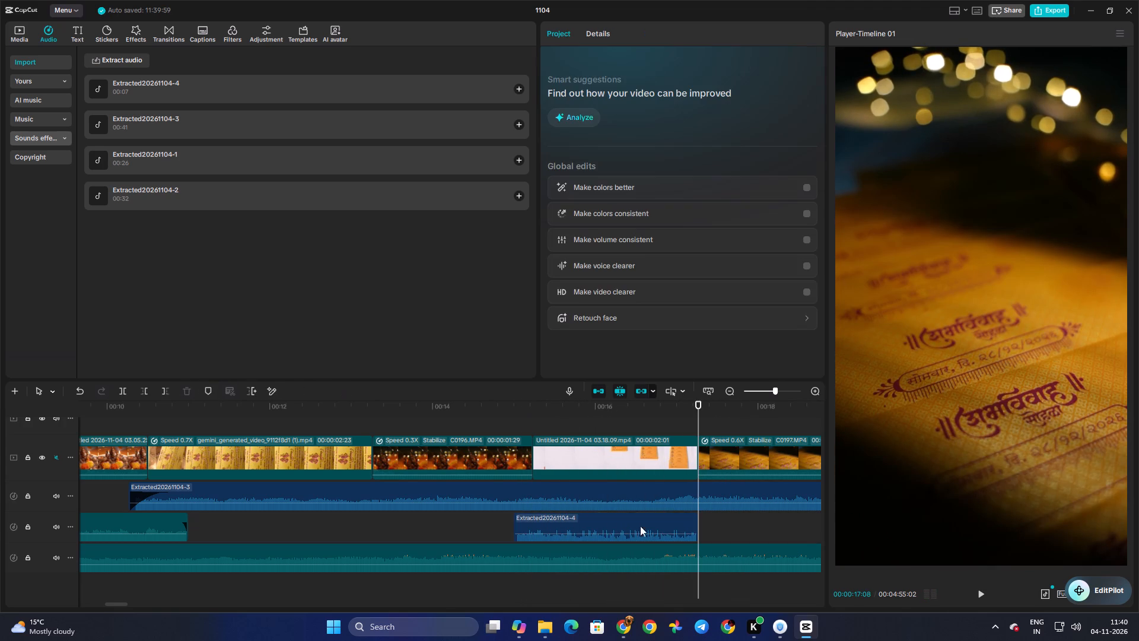
Trim the start of the paper sound closer to the beginning of the envelope shot and play the section.
{"action": "left_click", "coordinate": [535, 519]}
{"action": "left_click_drag", "start_coordinate": [515, 520], "coordinate": [523, 520]}
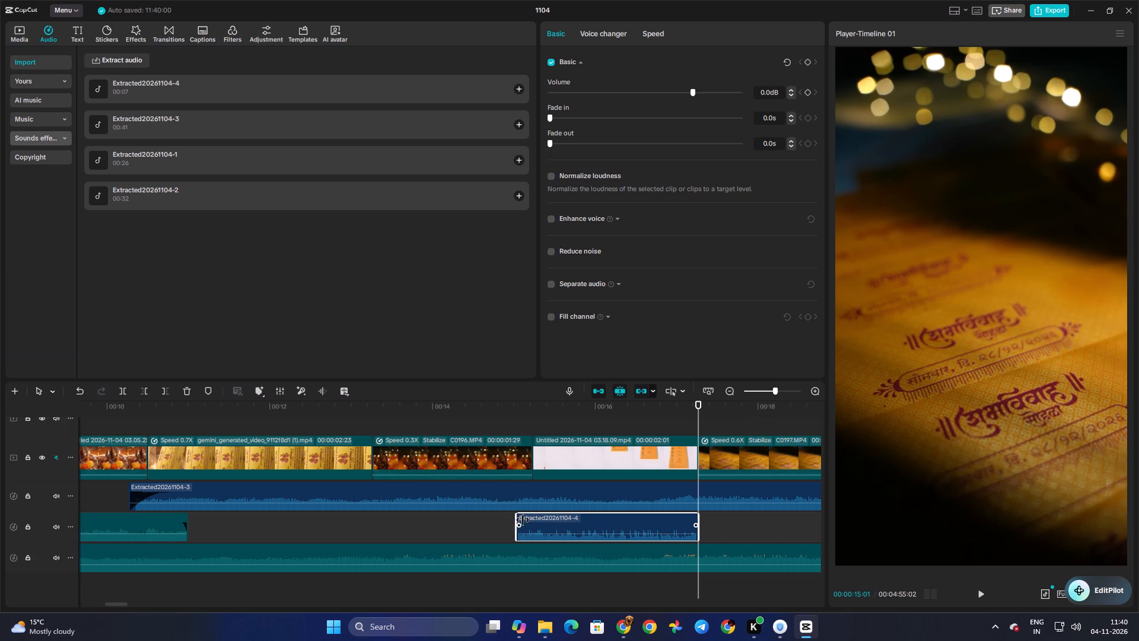
{"action": "left_click_drag", "start_coordinate": [523, 520], "coordinate": [530, 520]}
{"action": "left_click", "coordinate": [520, 416]}
{"action": "key", "text": "space"}
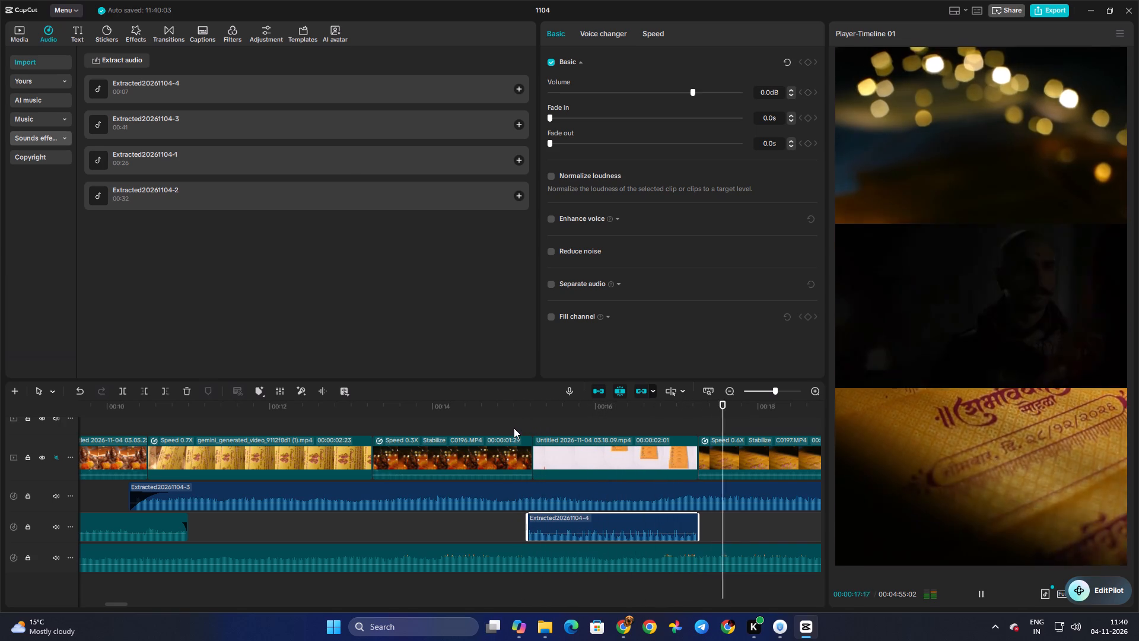
{"action": "key", "text": "space"}
Delete the film-song overlay video on the upper track that begins shortly after the envelope shot.
{"action": "scroll", "coordinate": [685, 443], "scroll_direction": "down", "scroll_amount": 1}
{"action": "scroll", "coordinate": [685, 443], "scroll_direction": "up", "scroll_amount": 6}
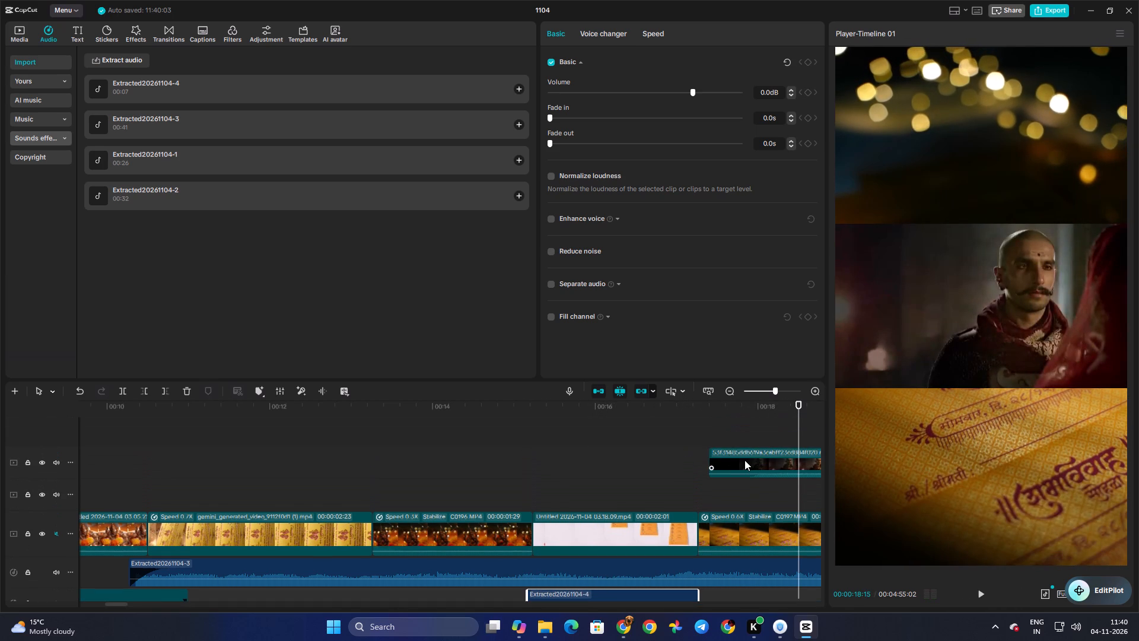
{"action": "left_click", "coordinate": [745, 460]}
{"action": "key", "text": "Delete"}
Play the shots following the envelope clip and move peacock-feather shot C0204 behind the red card shot.
{"action": "left_click", "coordinate": [691, 462]}
{"action": "key", "text": "space"}
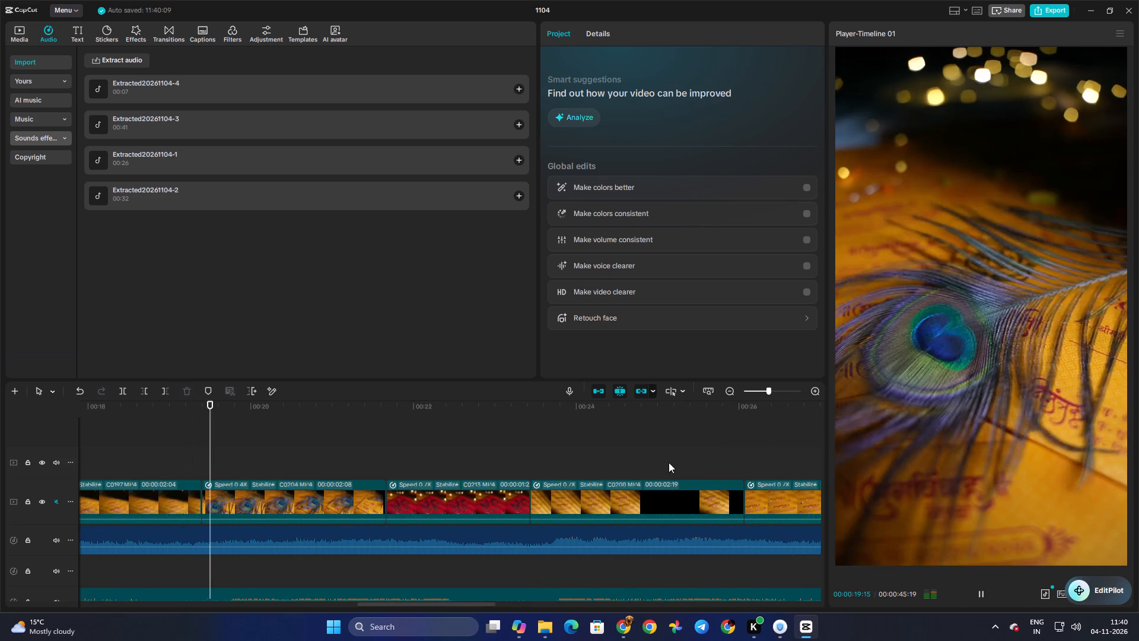
{"action": "key", "text": "space"}
{"action": "left_click", "coordinate": [164, 450]}
{"action": "left_click_drag", "start_coordinate": [164, 450], "coordinate": [183, 464]}
{"action": "key", "text": "space"}
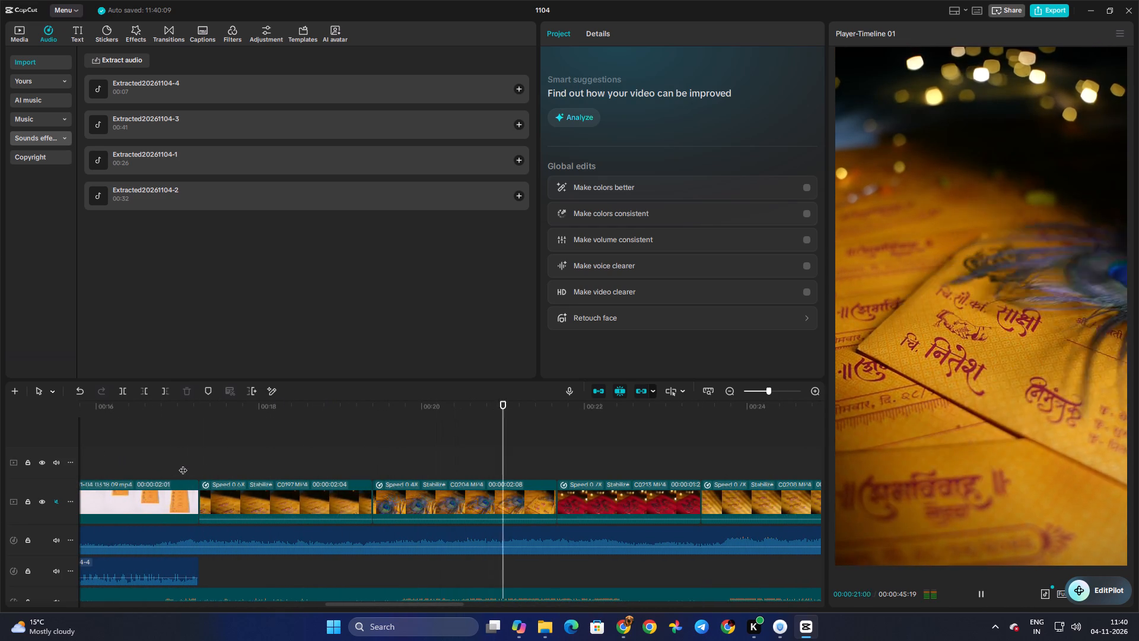
{"action": "key", "text": "space"}
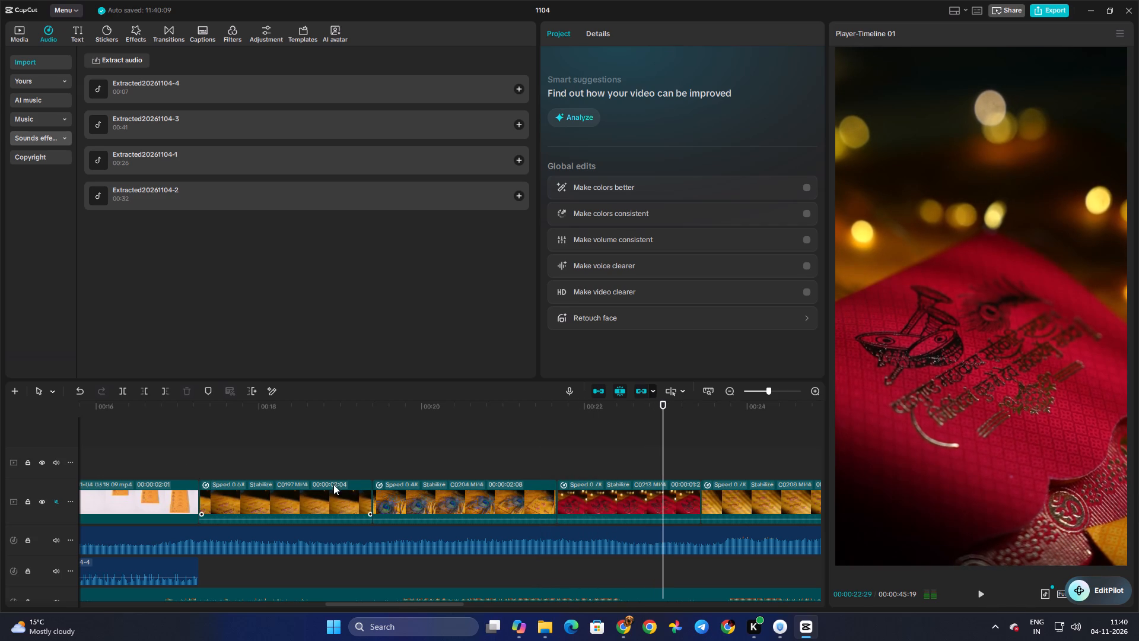
{"action": "left_click", "coordinate": [340, 474]}
{"action": "key", "text": "space"}
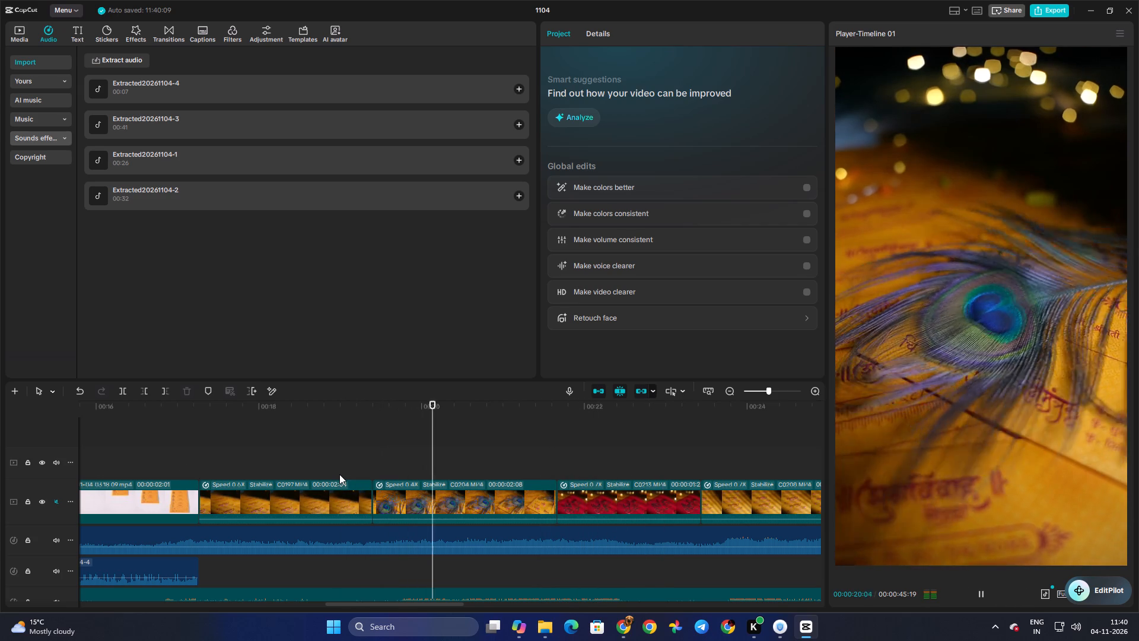
{"action": "key", "text": "space"}
{"action": "left_click_drag", "start_coordinate": [468, 507], "coordinate": [565, 496]}
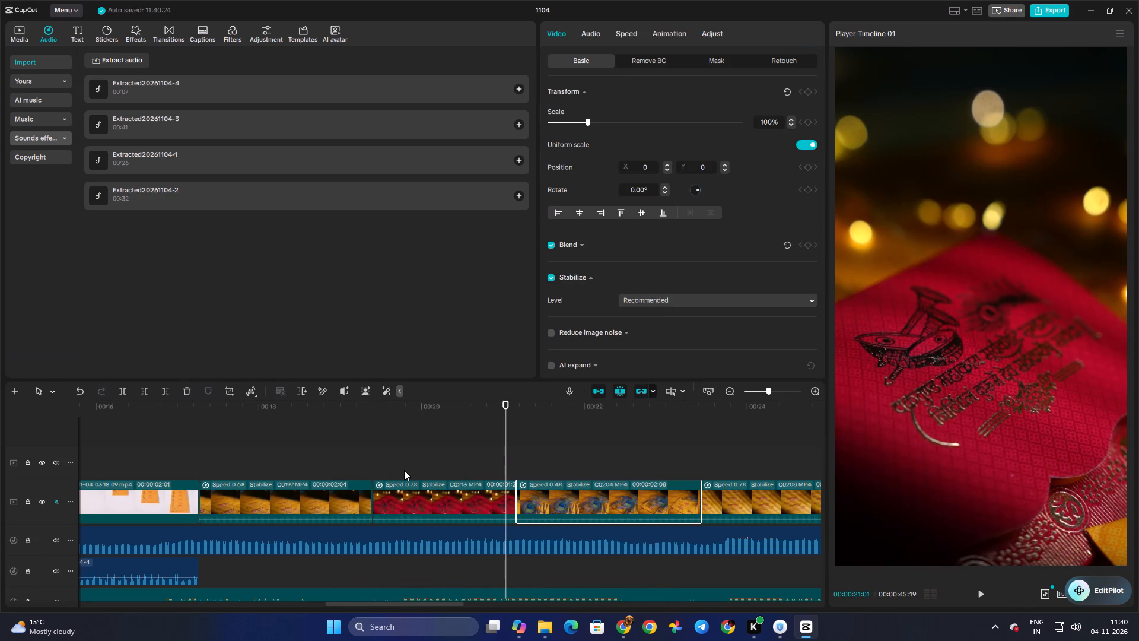
Replay the red card shot against the music and trim its end to about 00:00:20:17.
{"action": "left_click", "coordinate": [400, 466]}
{"action": "left_click_drag", "start_coordinate": [400, 466], "coordinate": [364, 464]}
{"action": "key", "text": "space"}
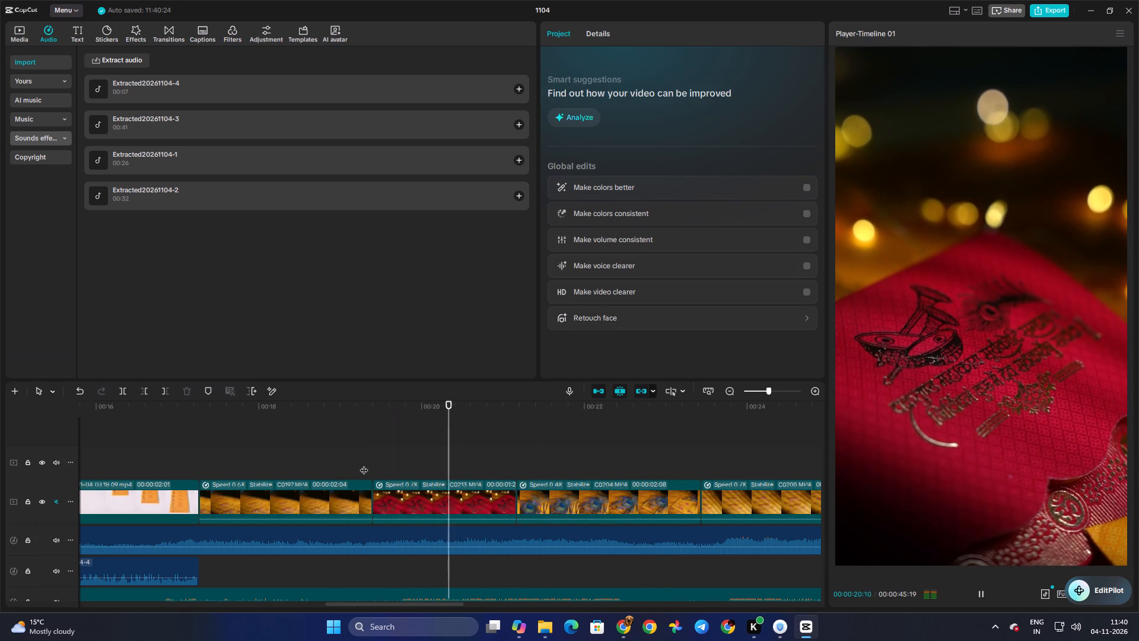
{"action": "key", "text": "space"}
{"action": "scroll", "coordinate": [449, 479], "scroll_direction": "down", "scroll_amount": 1}
{"action": "triple_click", "coordinate": [454, 454]}
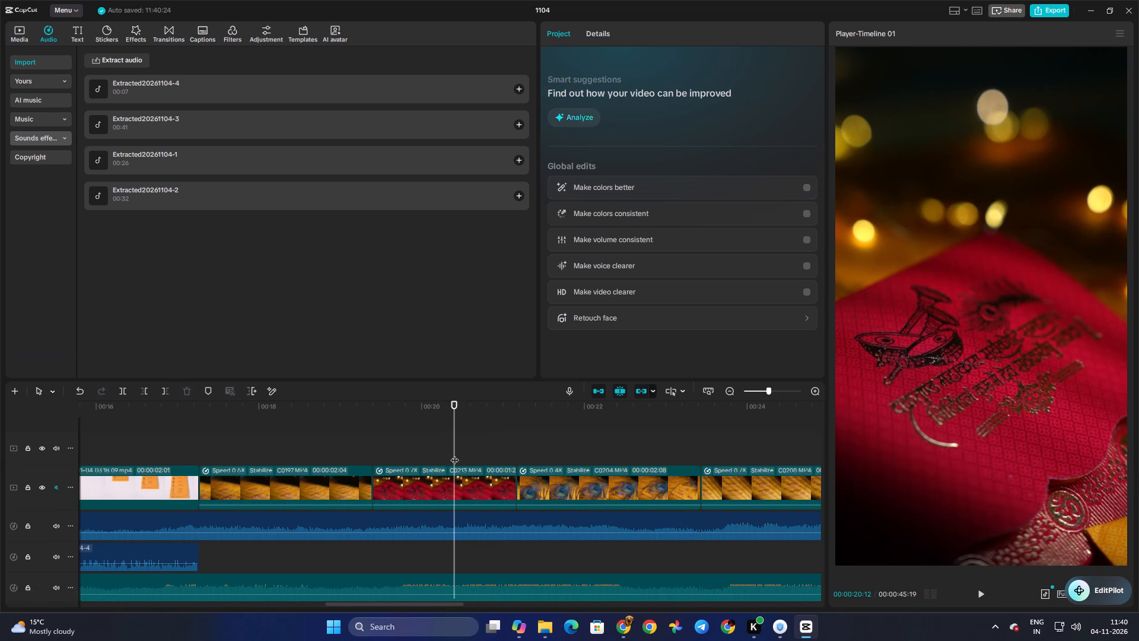
{"action": "left_click_drag", "start_coordinate": [454, 454], "coordinate": [384, 455]}
{"action": "key", "text": "space"}
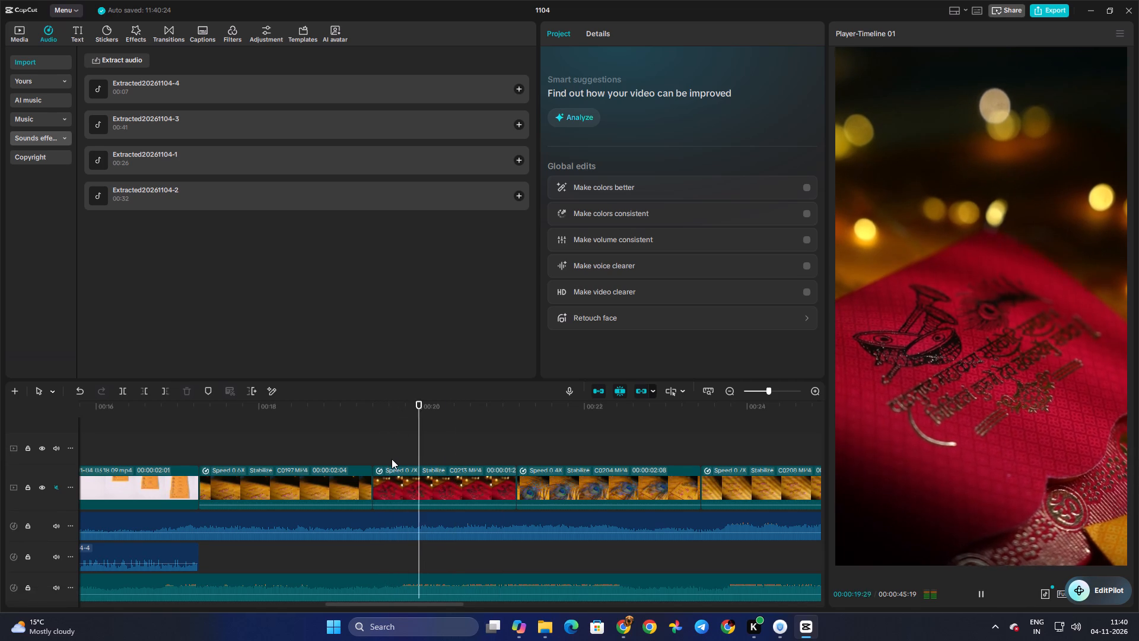
{"action": "key", "text": "space"}
{"action": "double_click", "coordinate": [468, 460]}
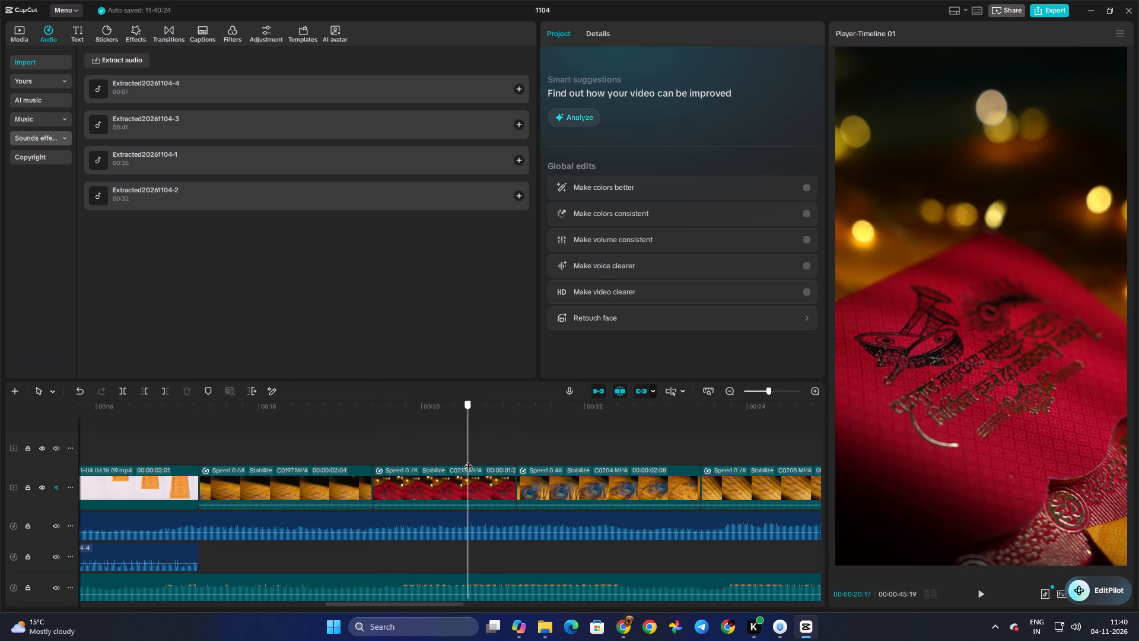
{"action": "left_click", "coordinate": [484, 499]}
{"action": "left_click_drag", "start_coordinate": [517, 486], "coordinate": [466, 490]}
Review the following shots and move the dark-to-light shot C0220 from about 34 s to directly after peacock-feather shot C0204.
{"action": "left_click", "coordinate": [375, 449]}
{"action": "key", "text": "space"}
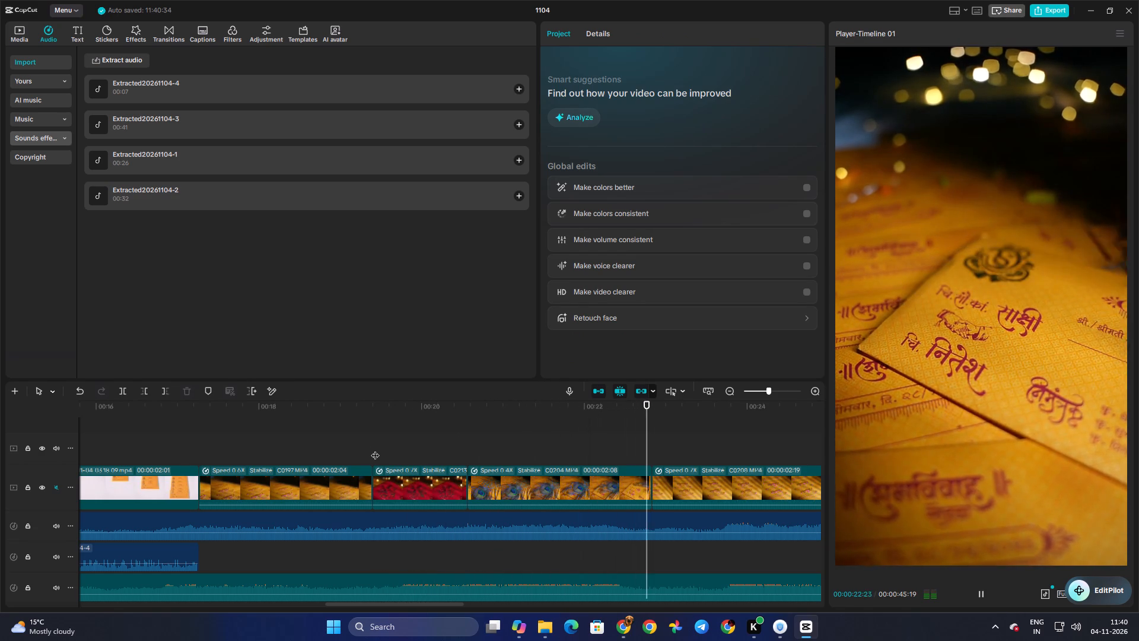
{"action": "left_click", "coordinate": [657, 445]}
{"action": "left_click_drag", "start_coordinate": [657, 445], "coordinate": [647, 445]}
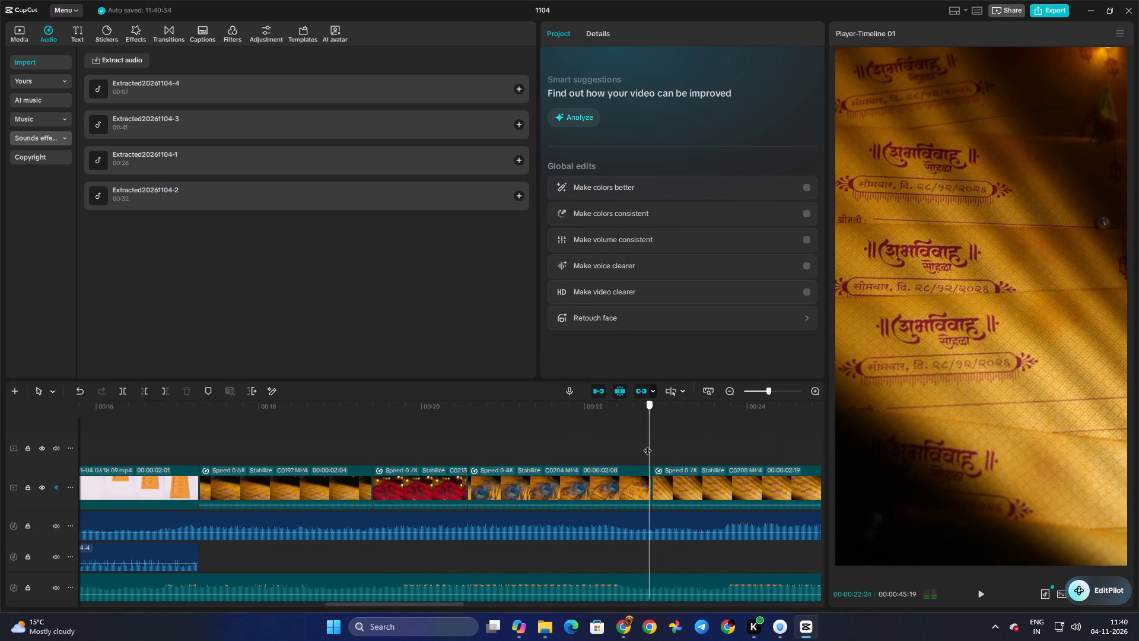
{"action": "left_click_drag", "start_coordinate": [647, 445], "coordinate": [647, 445]}
{"action": "key", "text": "space"}
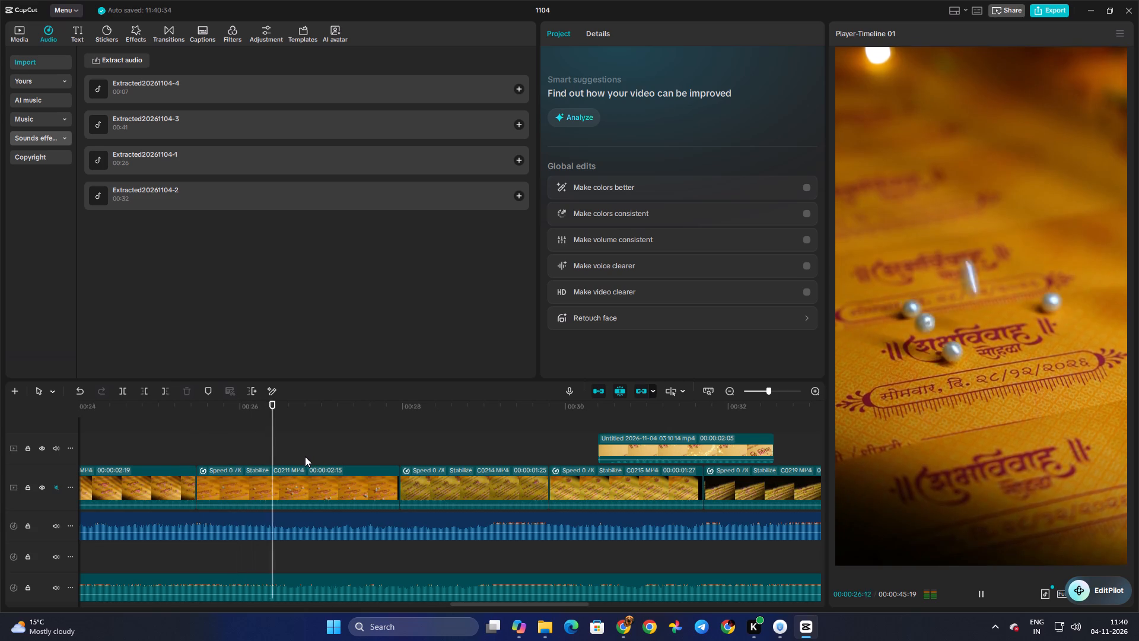
{"action": "left_click", "coordinate": [802, 443]}
{"action": "left_click_drag", "start_coordinate": [802, 443], "coordinate": [800, 451]}
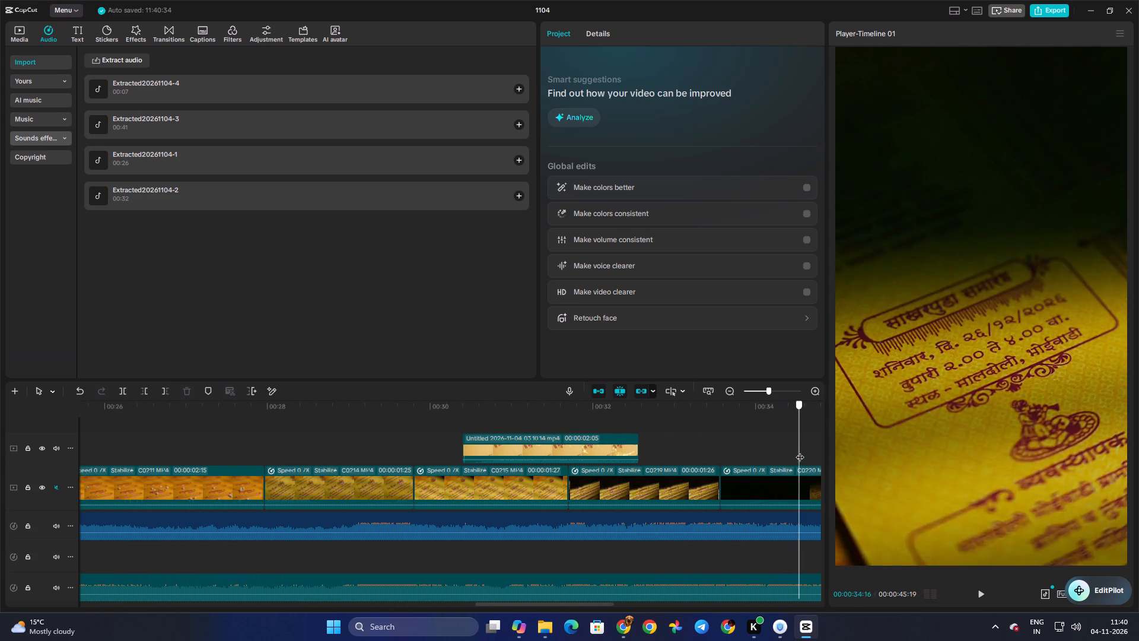
{"action": "left_click_drag", "start_coordinate": [800, 451], "coordinate": [658, 461]}
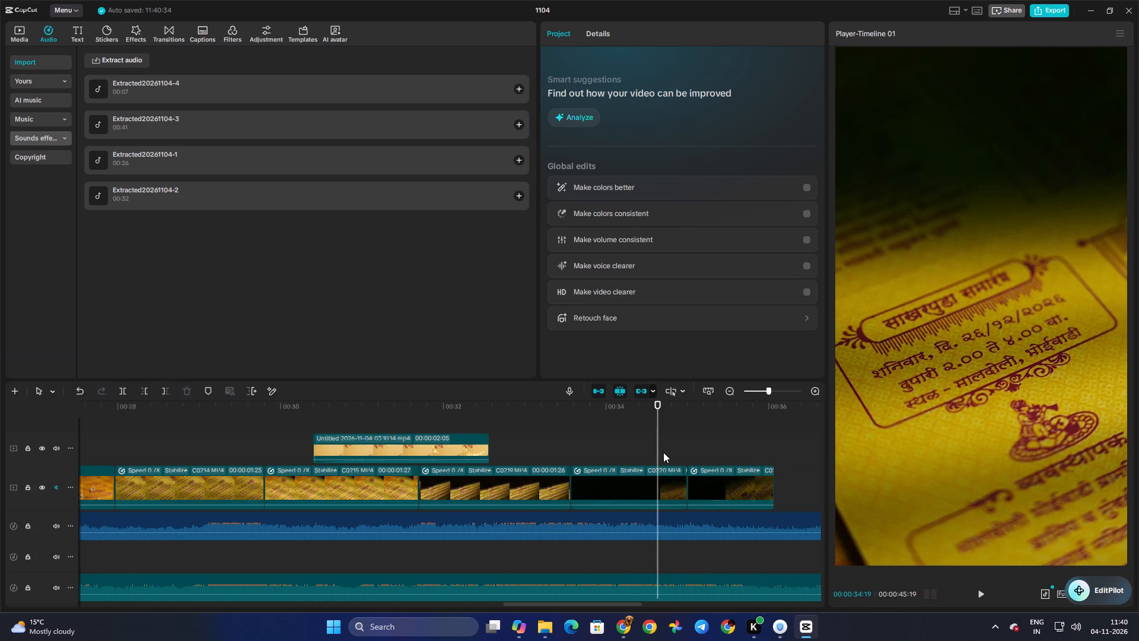
{"action": "left_click_drag", "start_coordinate": [633, 479], "coordinate": [49, 476]}
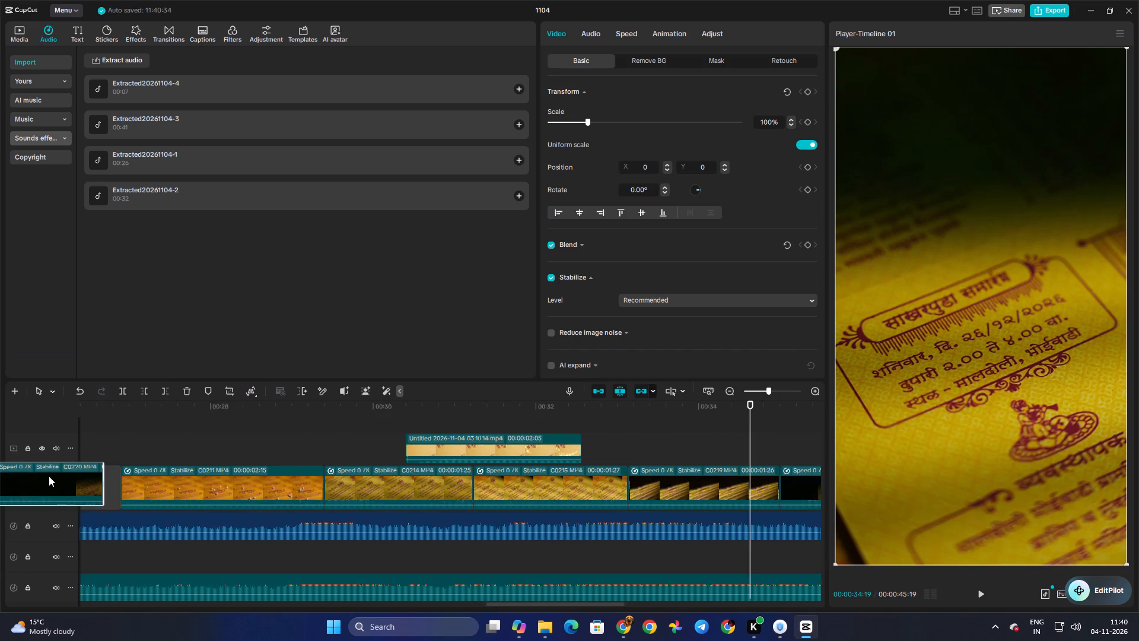
{"action": "left_click_drag", "start_coordinate": [49, 476], "coordinate": [164, 481]}
Play the moved shot C0220 and trim about 0.6 s of darkness from its start.
{"action": "left_click", "coordinate": [189, 438]}
{"action": "key", "text": "space"}
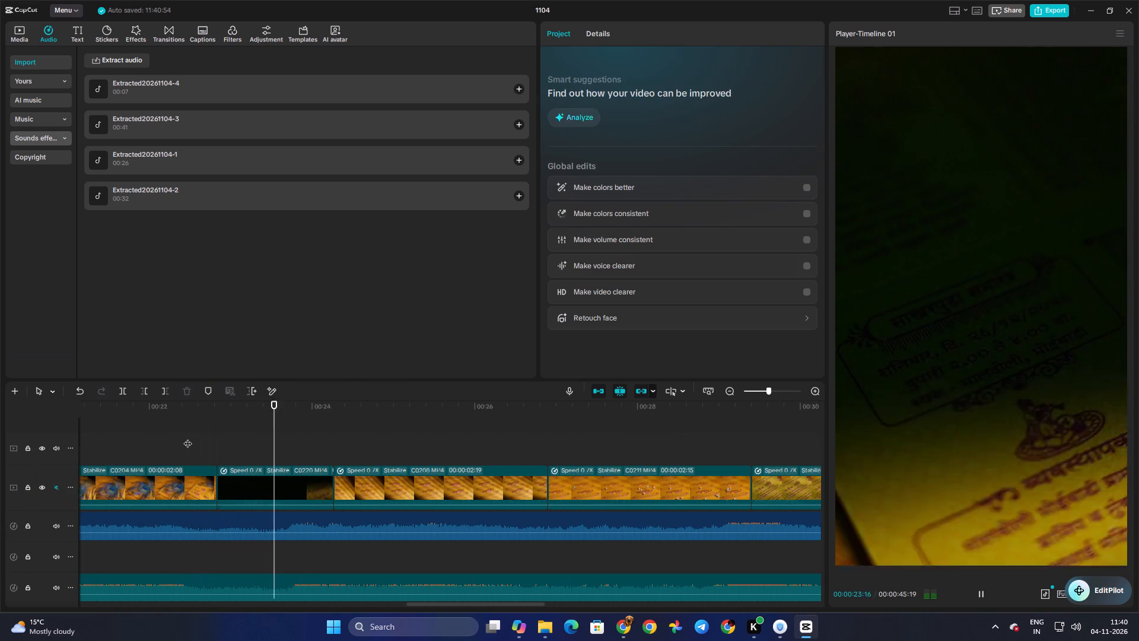
{"action": "key", "text": "space"}
{"action": "left_click", "coordinate": [247, 457]}
{"action": "left_click_drag", "start_coordinate": [247, 457], "coordinate": [263, 462]}
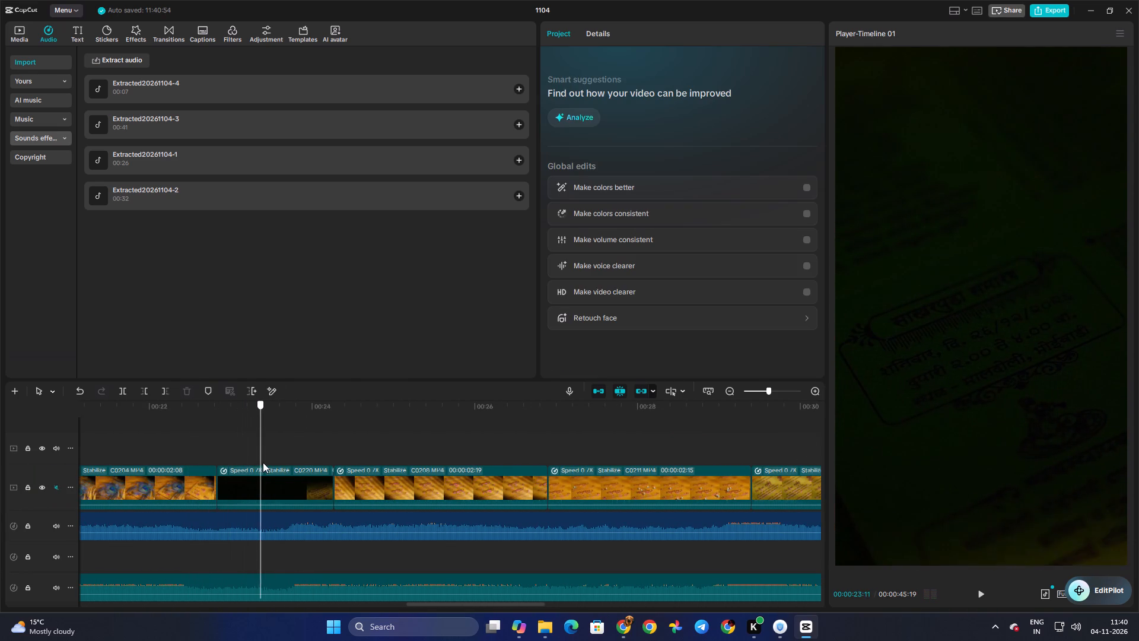
{"action": "left_click_drag", "start_coordinate": [263, 462], "coordinate": [263, 462]}
{"action": "left_click", "coordinate": [275, 485]}
{"action": "left_click_drag", "start_coordinate": [219, 482], "coordinate": [270, 483]}
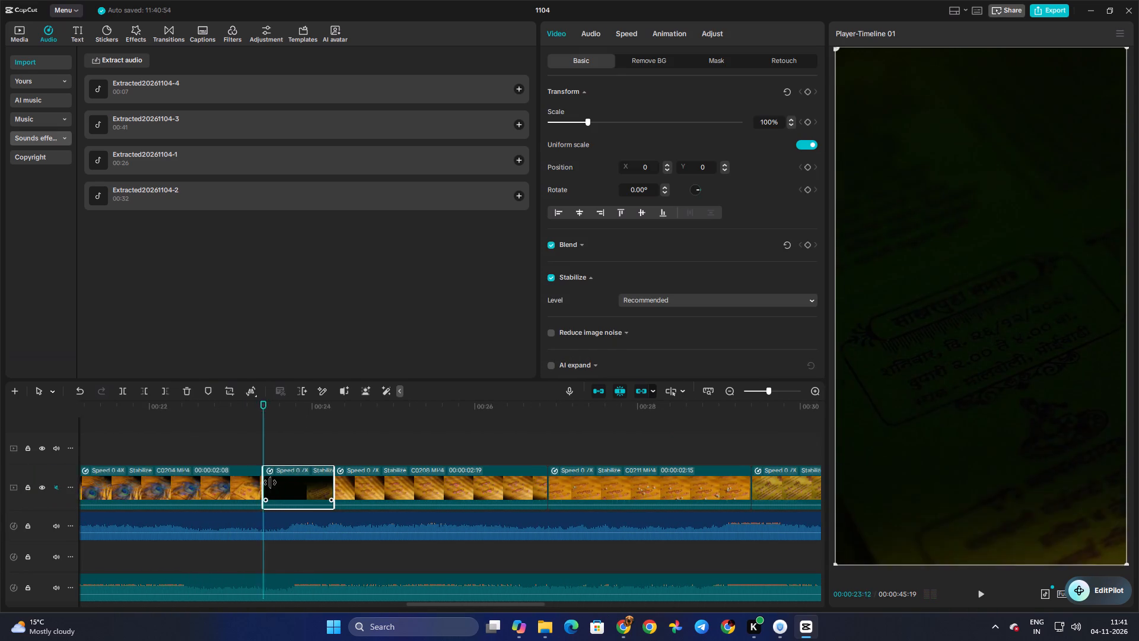
{"action": "left_click_drag", "start_coordinate": [270, 483], "coordinate": [273, 483]}
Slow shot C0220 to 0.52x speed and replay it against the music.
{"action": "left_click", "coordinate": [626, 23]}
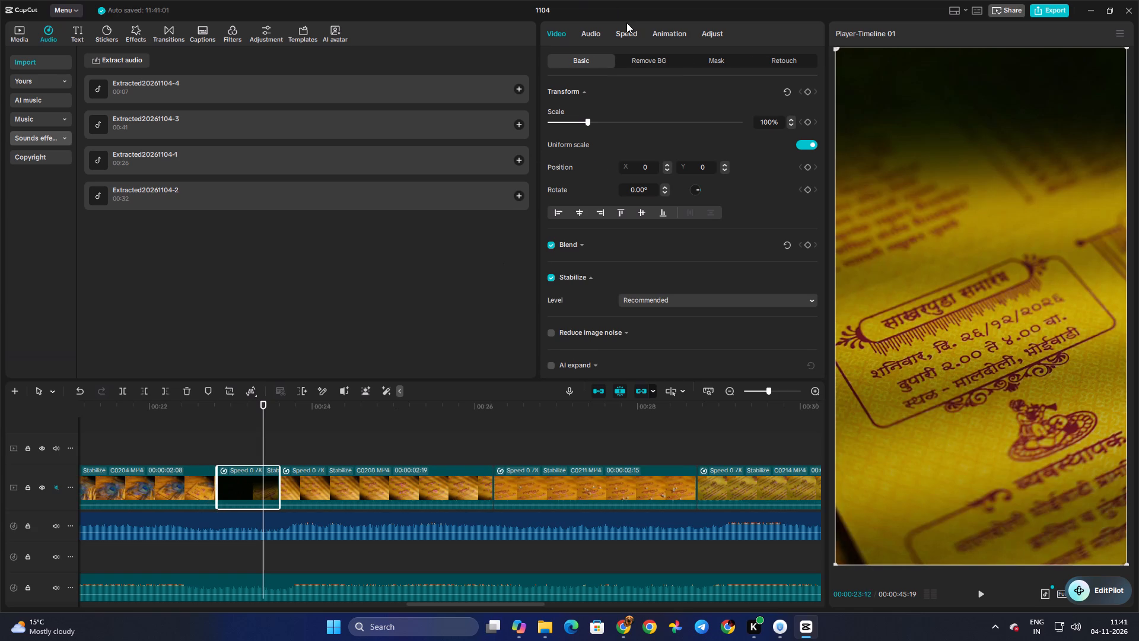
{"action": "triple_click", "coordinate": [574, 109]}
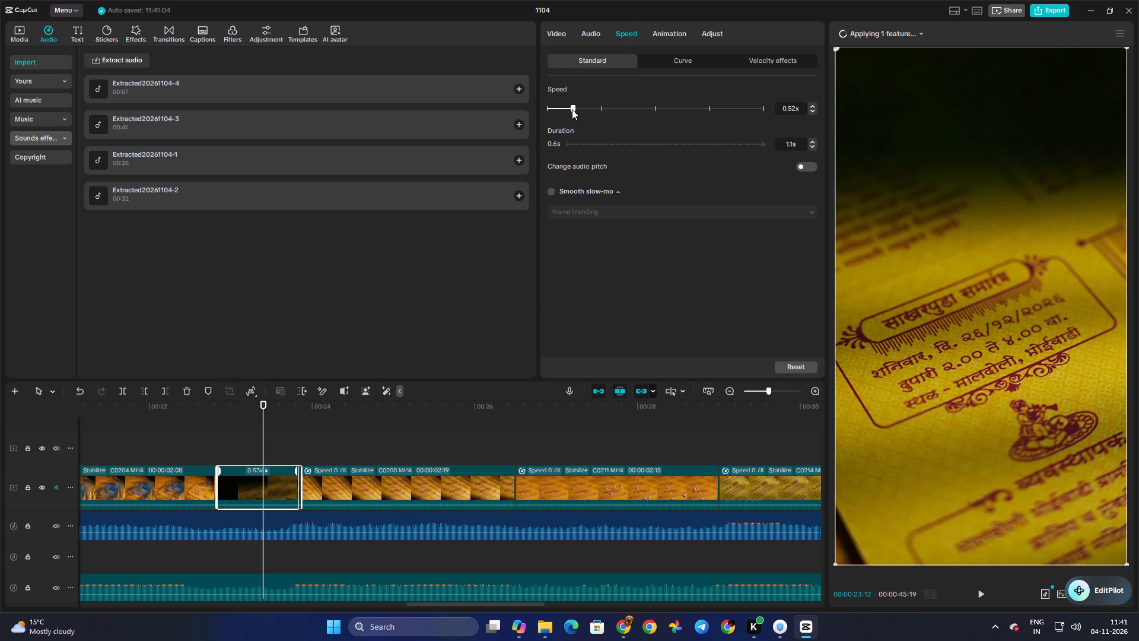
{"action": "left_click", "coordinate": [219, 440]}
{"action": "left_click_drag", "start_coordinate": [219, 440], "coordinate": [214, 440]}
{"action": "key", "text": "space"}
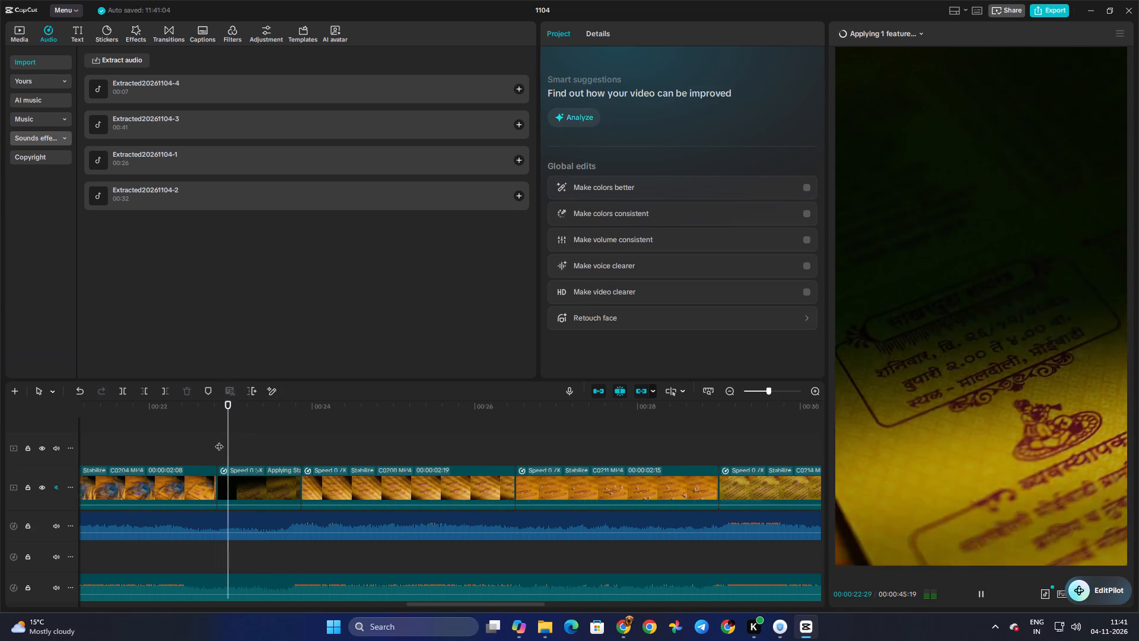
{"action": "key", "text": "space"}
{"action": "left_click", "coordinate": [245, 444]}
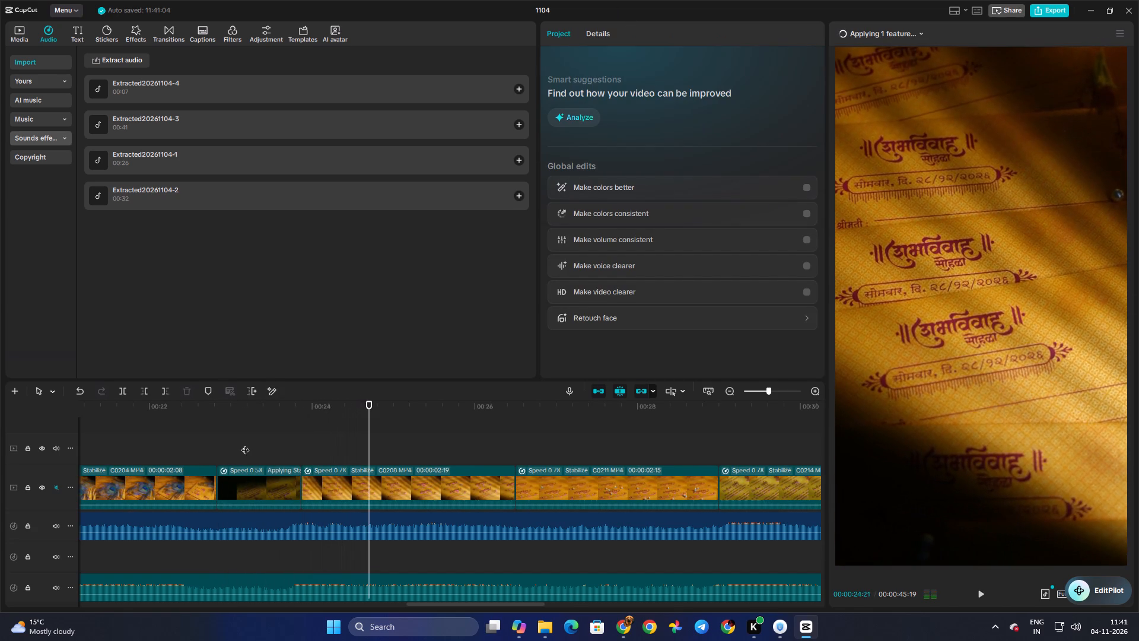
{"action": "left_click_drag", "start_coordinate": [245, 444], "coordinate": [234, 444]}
Slow shot C0220 to 0.36x speed and trim about 0.2 s more from its dark start.
{"action": "left_click", "coordinate": [258, 485]}
{"action": "left_click", "coordinate": [615, 30]}
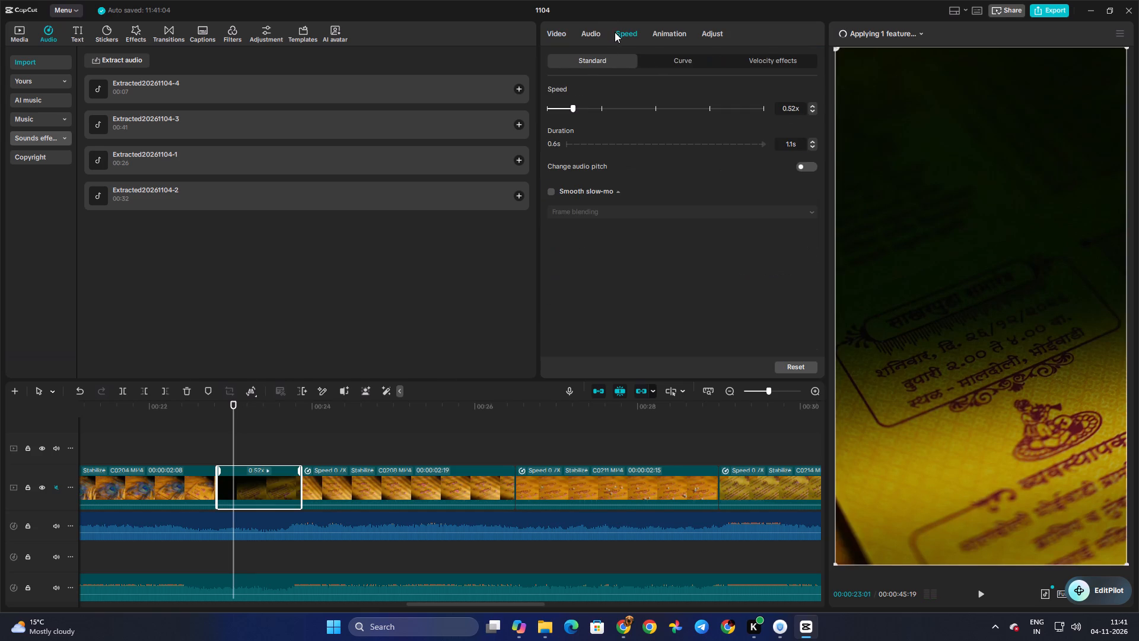
{"action": "left_click", "coordinate": [564, 110]}
{"action": "left_click", "coordinate": [563, 109]}
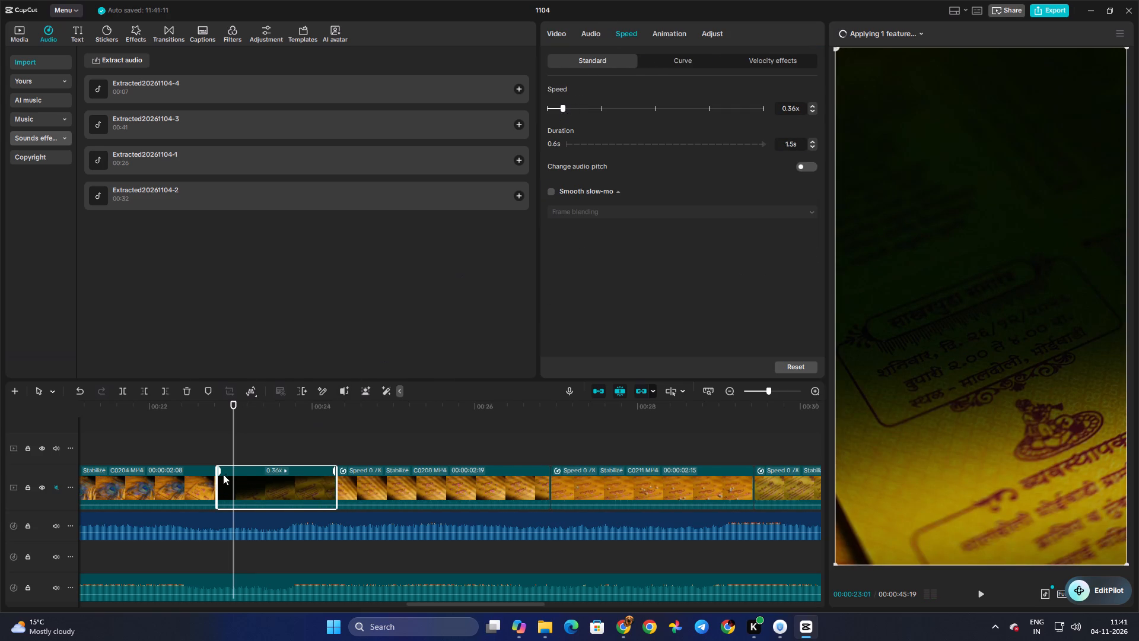
{"action": "left_click_drag", "start_coordinate": [218, 473], "coordinate": [236, 473]}
{"action": "left_click", "coordinate": [208, 435]}
{"action": "key", "text": "space"}
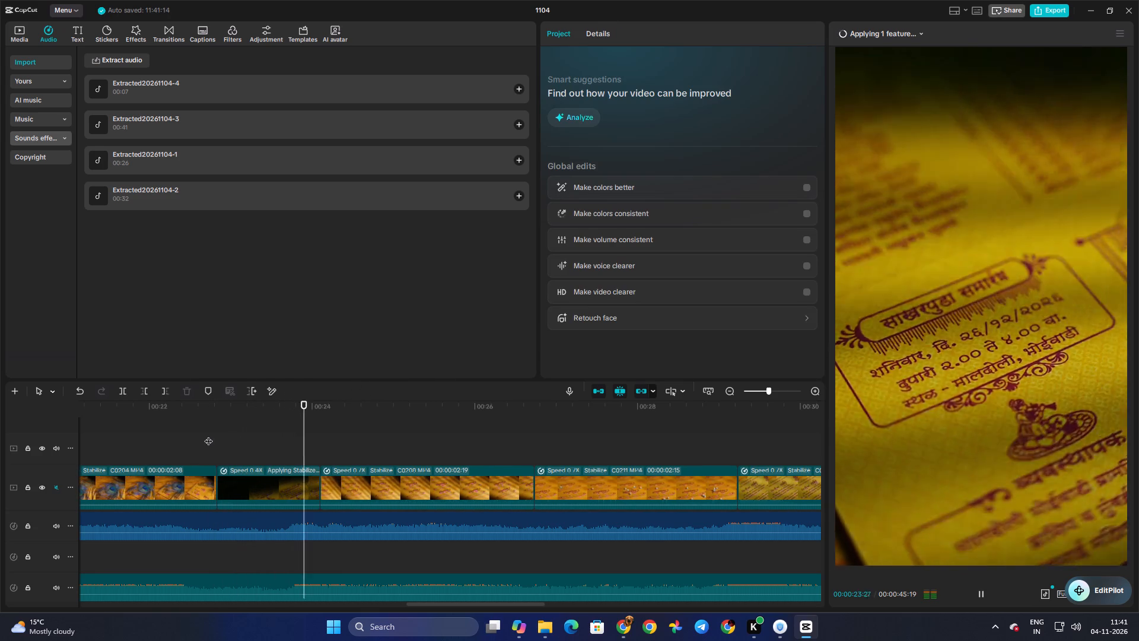
Replay peacock-feather shot C0204 into C0220 and trim C0204's end to a duration of 00:00:02:05.
{"action": "left_click", "coordinate": [301, 445]}
{"action": "left_click_drag", "start_coordinate": [301, 445], "coordinate": [173, 448]}
{"action": "key", "text": "space"}
{"action": "left_click", "coordinate": [176, 448]}
{"action": "left_click_drag", "start_coordinate": [177, 448], "coordinate": [138, 448]}
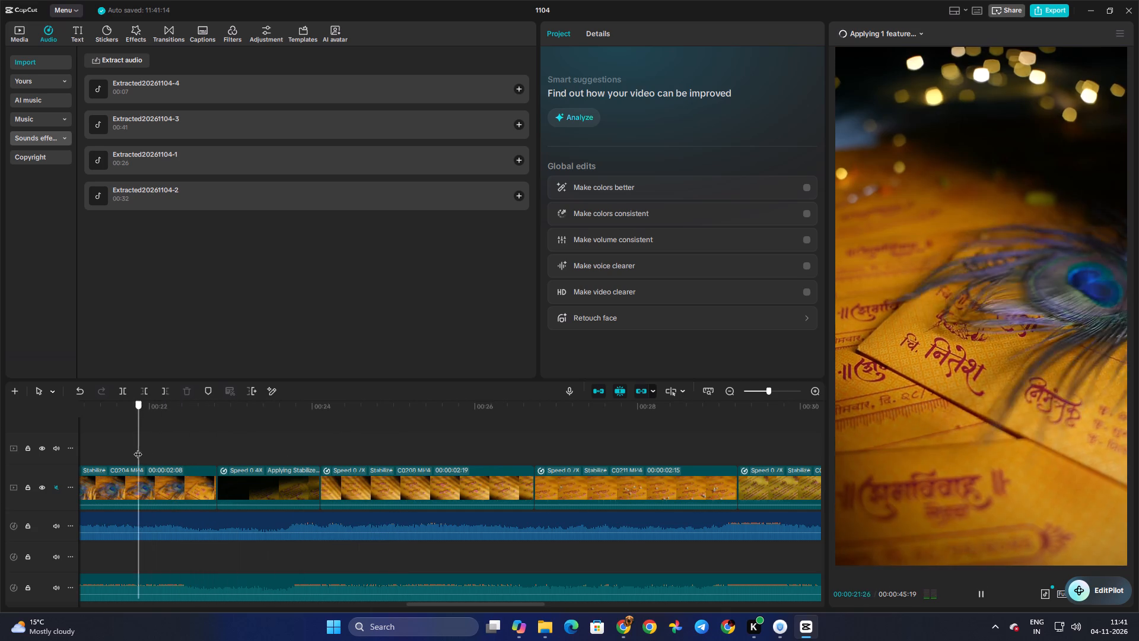
{"action": "left_click_drag", "start_coordinate": [138, 448], "coordinate": [193, 448]}
{"action": "key", "text": "space"}
{"action": "key", "text": "space"}
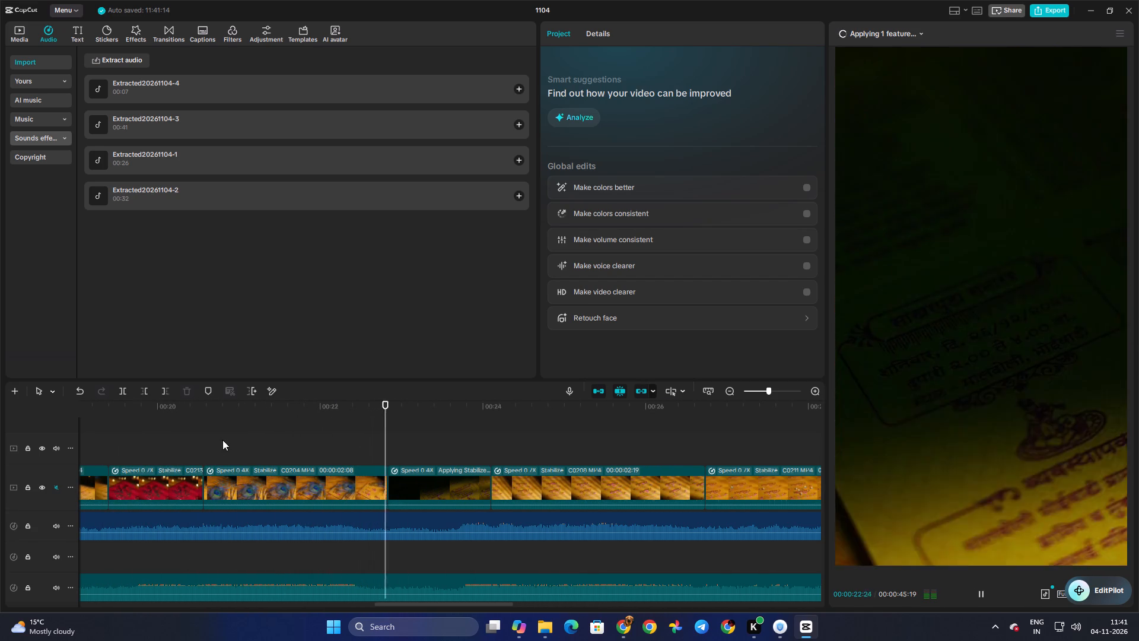
{"action": "key", "text": "space"}
{"action": "left_click", "coordinate": [366, 481]}
{"action": "left_click_drag", "start_coordinate": [386, 485], "coordinate": [378, 487]}
Replay the cut from peacock-feather shot C0204 to dark-to-light shot C0220 against the music.
{"action": "left_click", "coordinate": [359, 450]}
{"action": "key", "text": "space"}
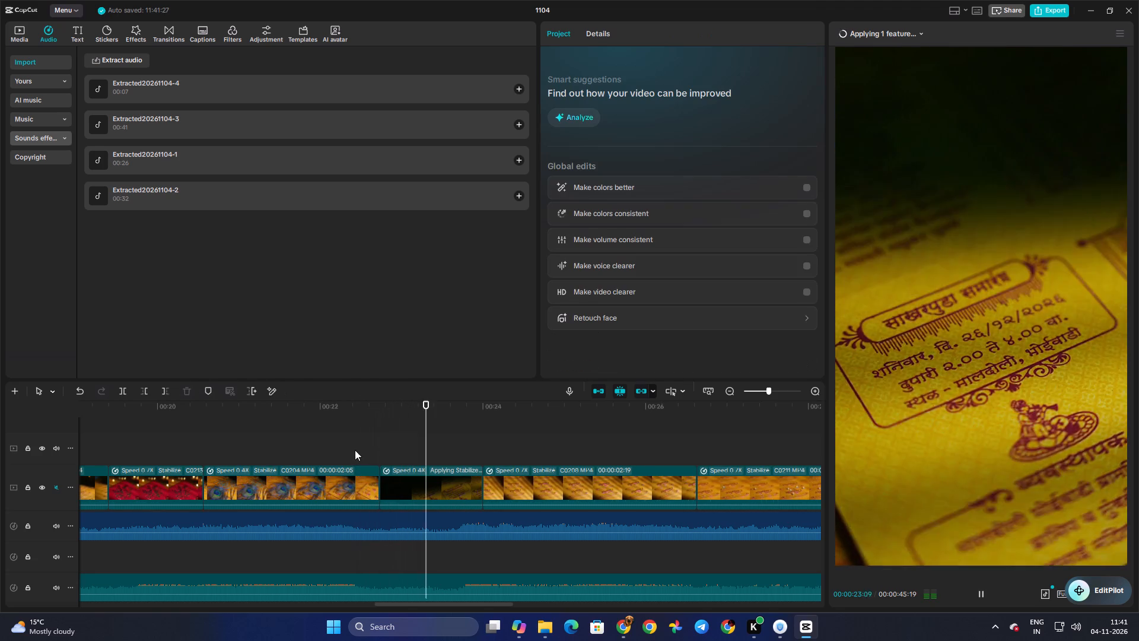
{"action": "left_click", "coordinate": [355, 450]}
{"action": "left_click_drag", "start_coordinate": [355, 450], "coordinate": [303, 456]}
{"action": "key", "text": "space"}
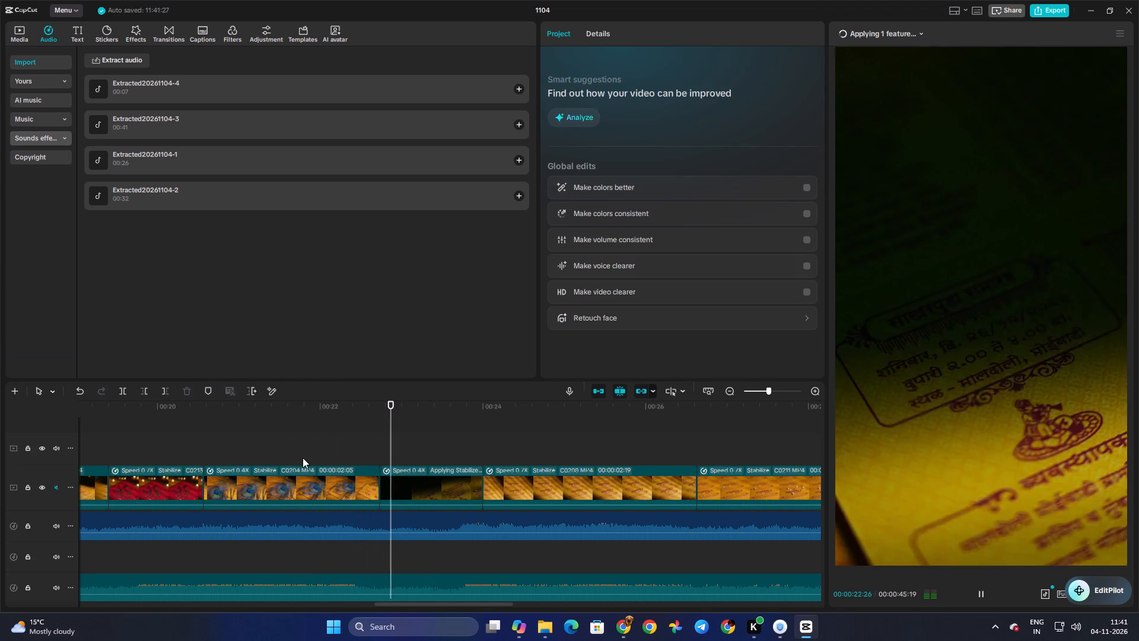
{"action": "key", "text": "space"}
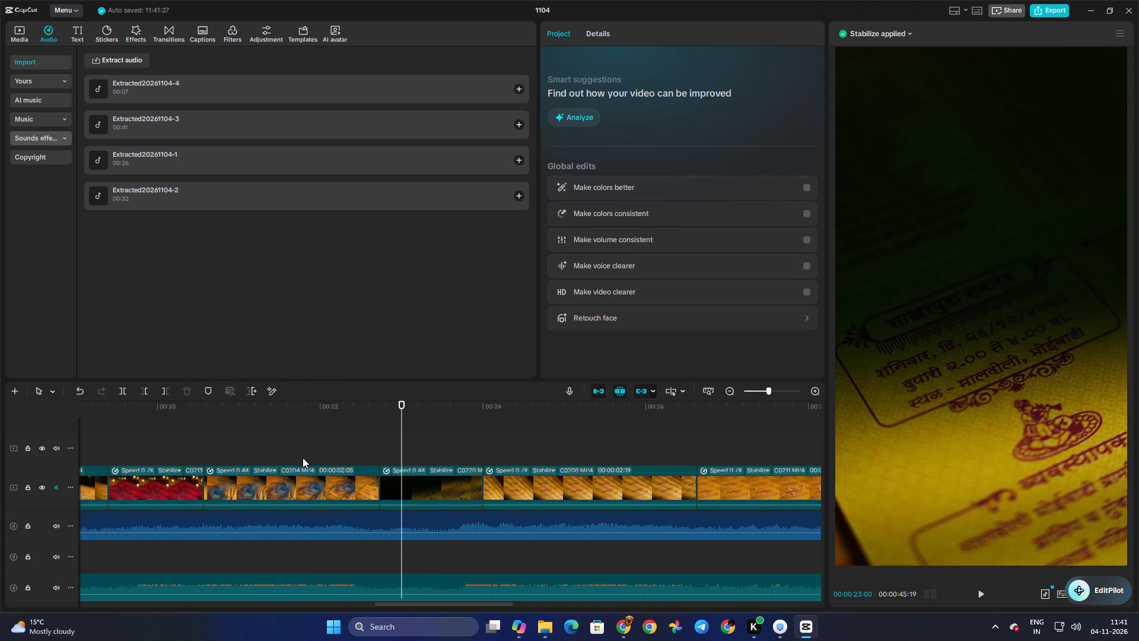
{"action": "key", "text": "space"}
{"action": "key", "text": "space"}
Check the opening frames of shot C0220 around 00:00:22:26 and trim about 0.1 s more from its start.
{"action": "double_click", "coordinate": [384, 446]}
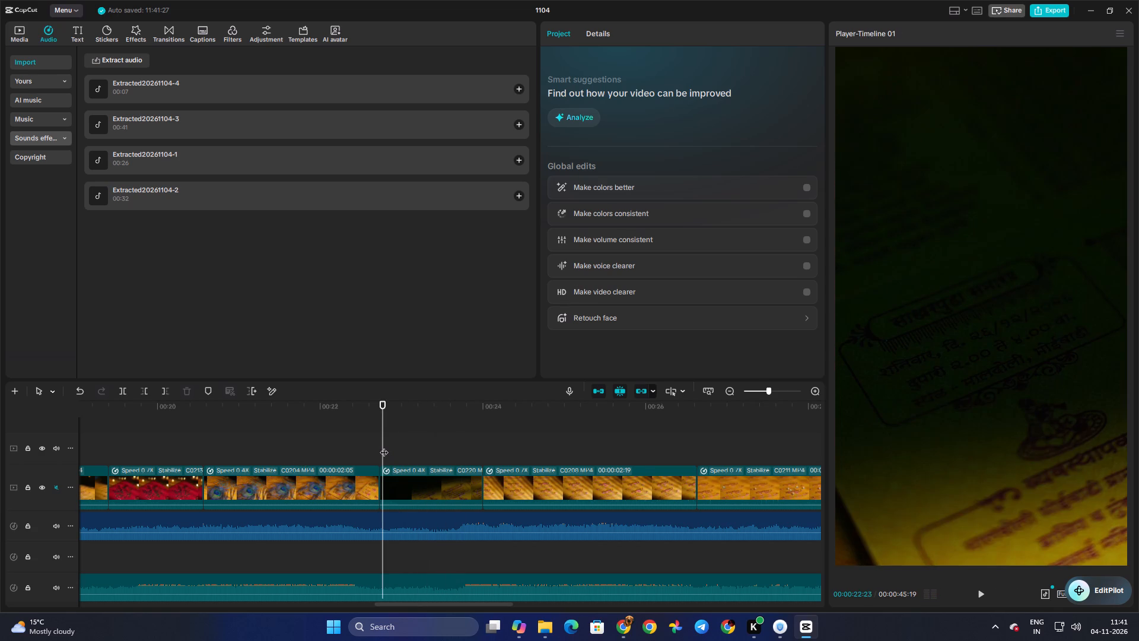
{"action": "key", "text": "space"}
{"action": "key", "text": "space"}
{"action": "left_click", "coordinate": [384, 448]}
{"action": "key", "text": "space"}
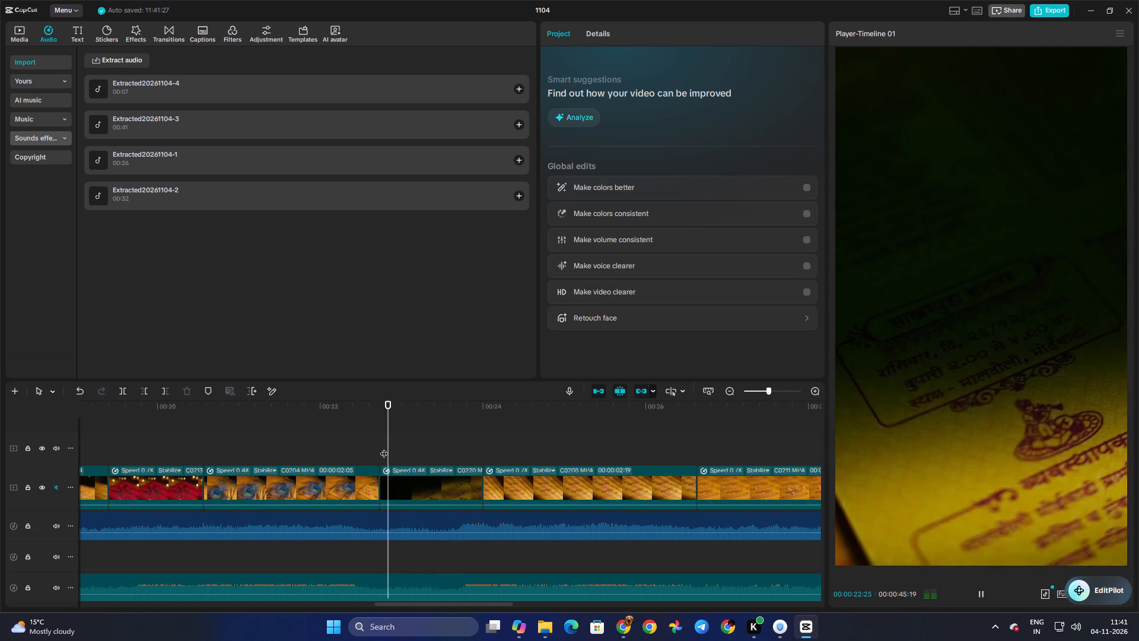
{"action": "key", "text": "space"}
{"action": "left_click", "coordinate": [392, 456]}
{"action": "left_click", "coordinate": [392, 456]}
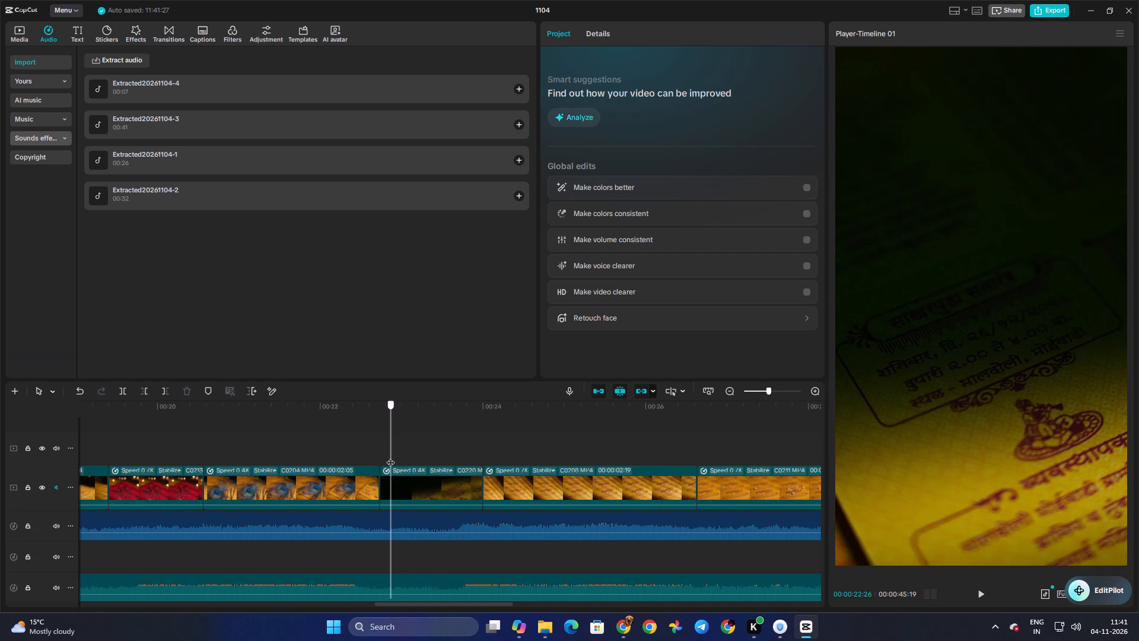
{"action": "left_click", "coordinate": [393, 483]}
{"action": "left_click_drag", "start_coordinate": [380, 483], "coordinate": [383, 483]}
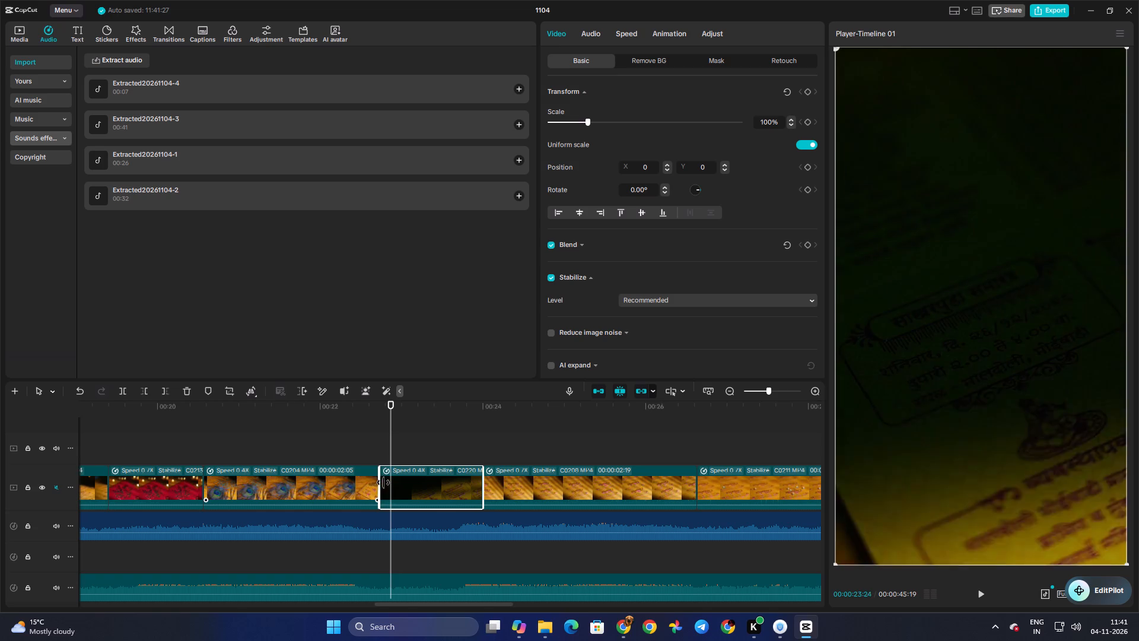
{"action": "left_click_drag", "start_coordinate": [383, 483], "coordinate": [389, 483]}
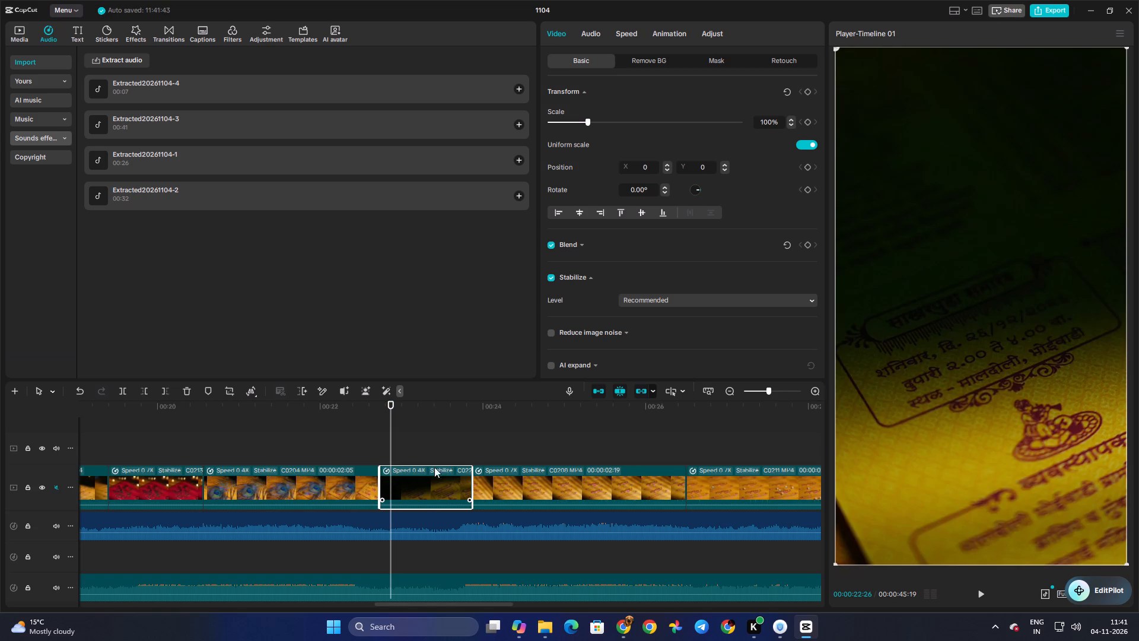
Find the music beat near the end of shot C0220 and trim the shot's end to about 00:00:23:24.
{"action": "left_click", "coordinate": [446, 453]}
{"action": "left_click_drag", "start_coordinate": [446, 453], "coordinate": [462, 457]}
{"action": "key", "text": "space"}
{"action": "left_click", "coordinate": [462, 455]}
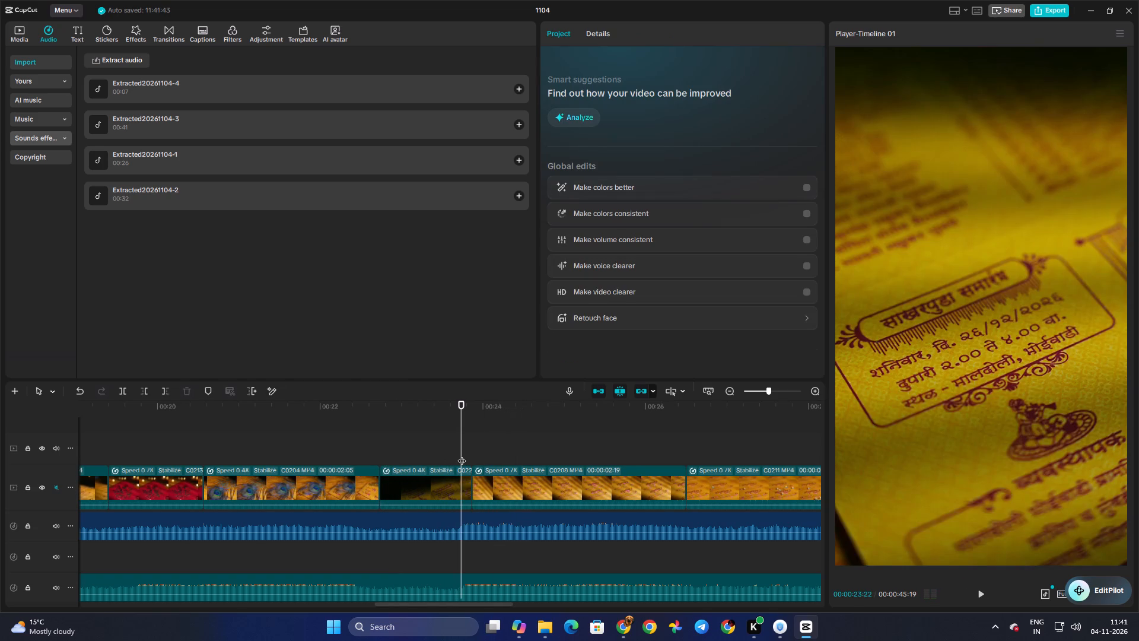
{"action": "key", "text": "space"}
{"action": "left_click", "coordinate": [462, 455]}
{"action": "left_click", "coordinate": [463, 475]}
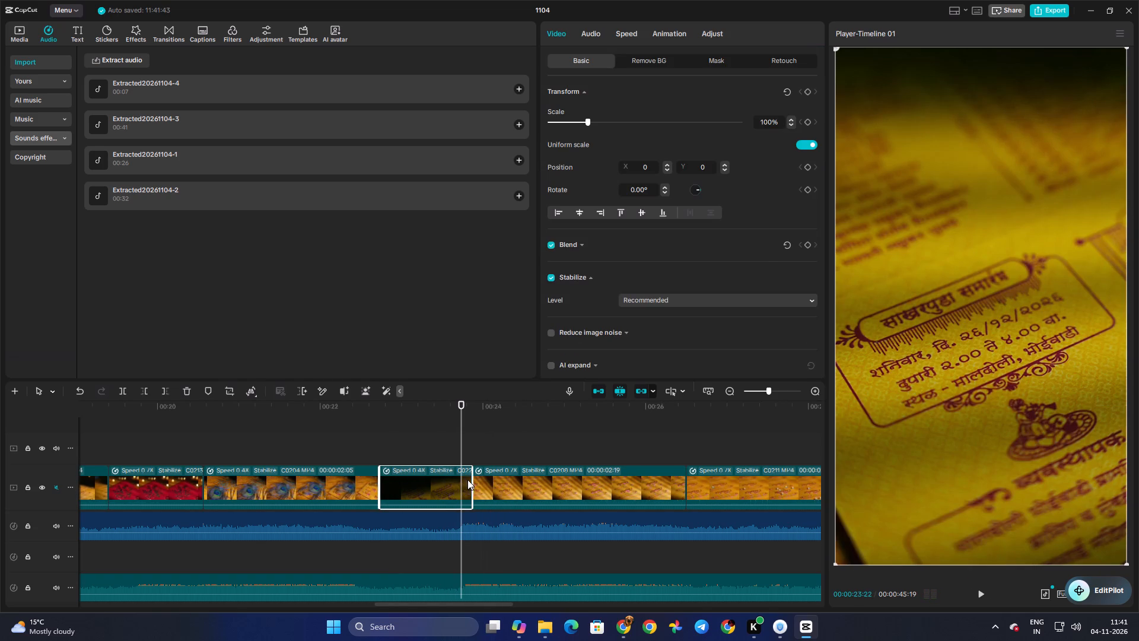
{"action": "left_click_drag", "start_coordinate": [470, 481], "coordinate": [465, 481]}
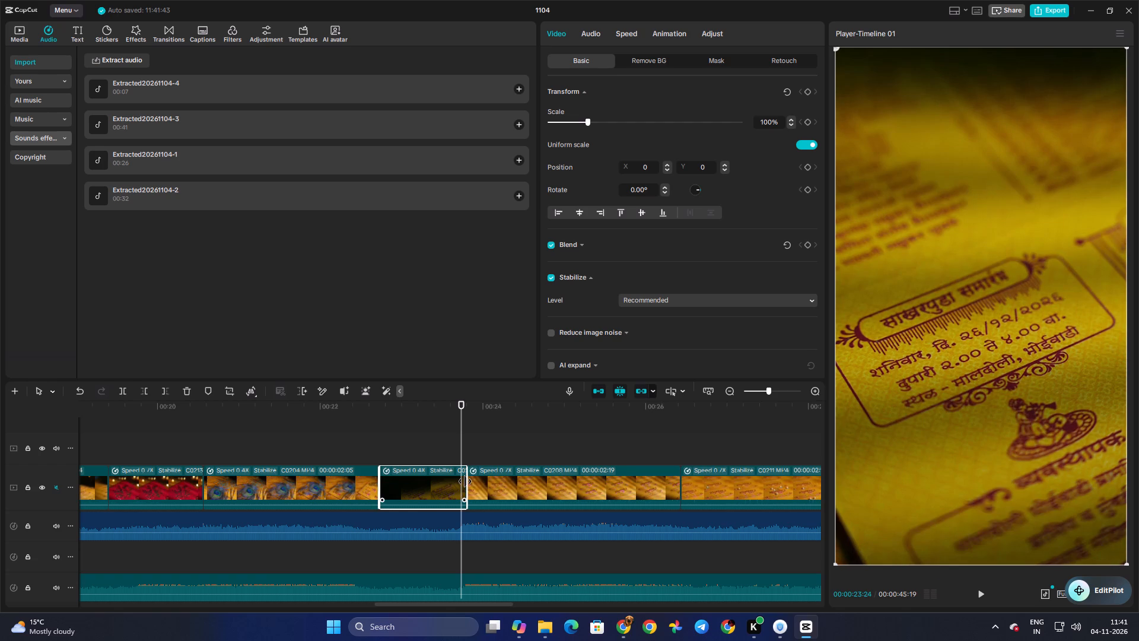
{"action": "left_click_drag", "start_coordinate": [465, 481], "coordinate": [464, 483]}
Replay from peacock-feather shot C0204 through C0220 into the next card shot to check the cuts against the music.
{"action": "left_click", "coordinate": [450, 456]}
{"action": "key", "text": "space"}
{"action": "left_click", "coordinate": [450, 456]}
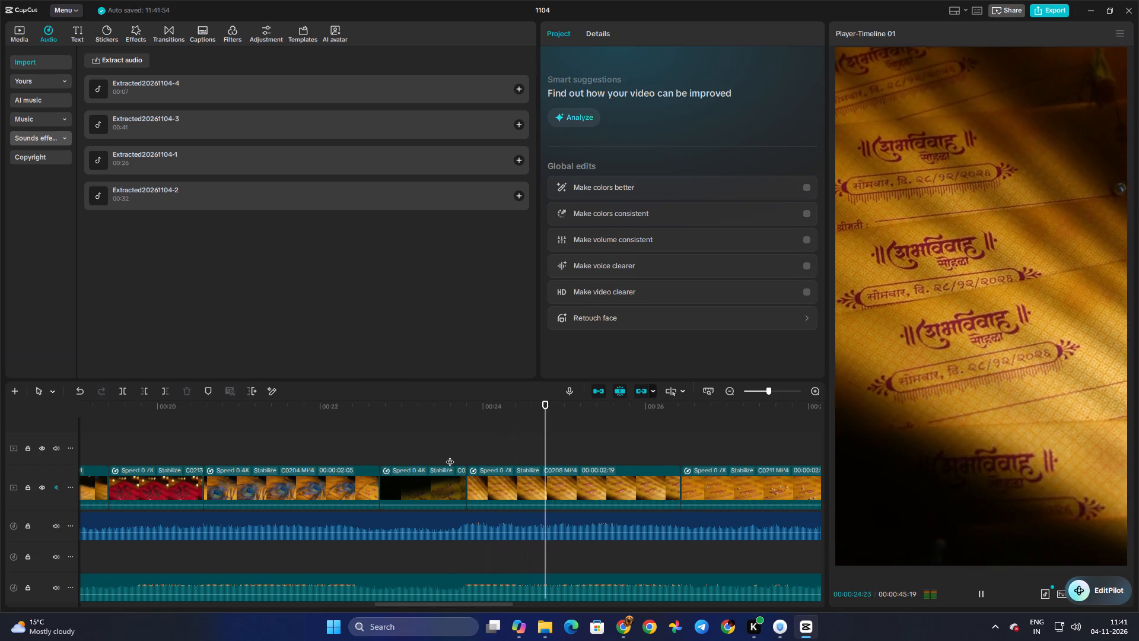
{"action": "left_click_drag", "start_coordinate": [450, 456], "coordinate": [313, 459]}
{"action": "key", "text": "space"}
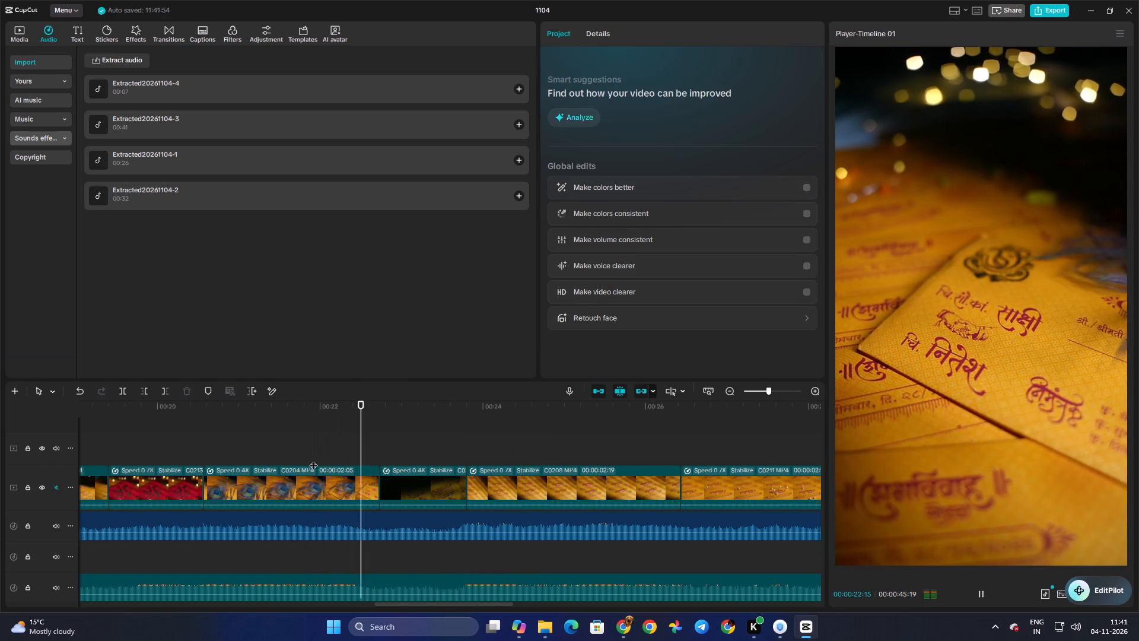
{"action": "left_click", "coordinate": [313, 459]}
{"action": "left_click_drag", "start_coordinate": [313, 459], "coordinate": [214, 459]}
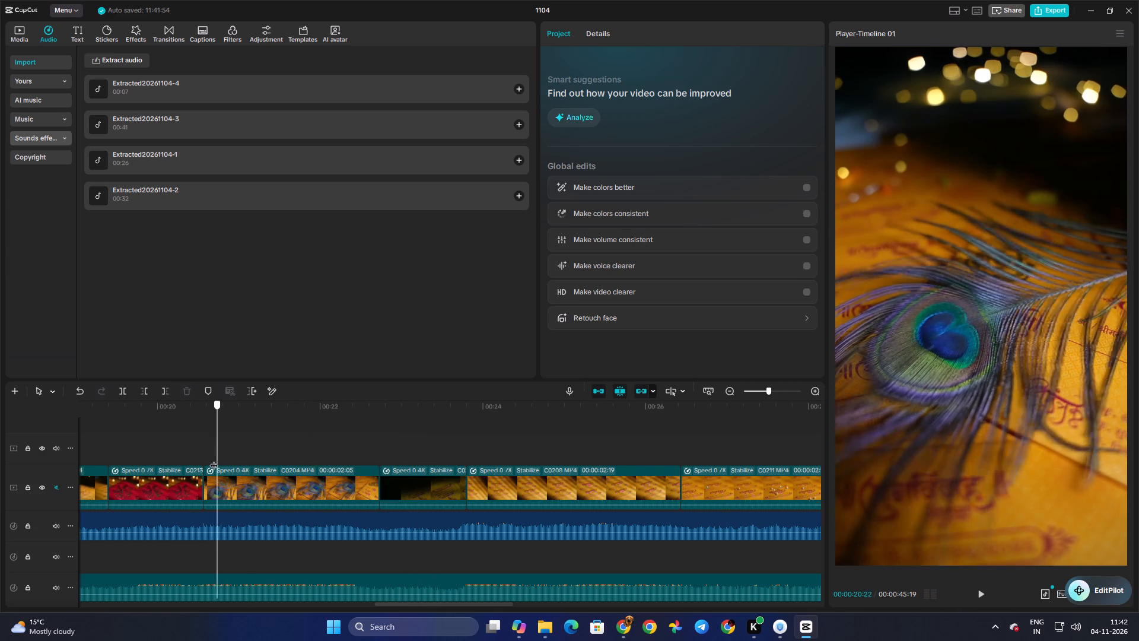
{"action": "left_click_drag", "start_coordinate": [214, 459], "coordinate": [210, 459]}
{"action": "key", "text": "space"}
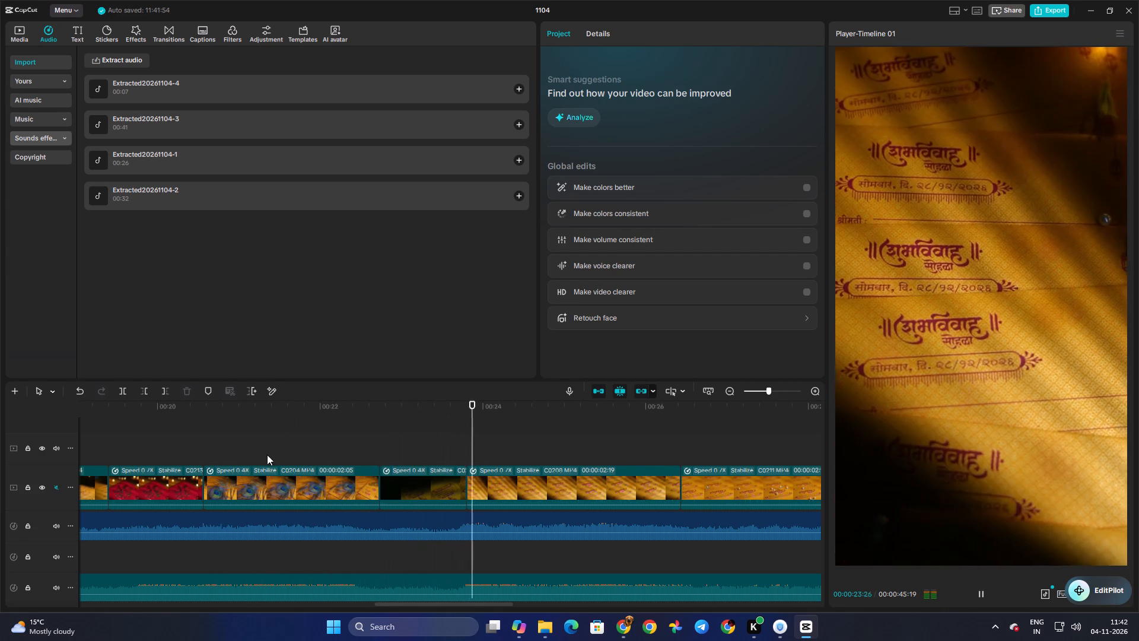
{"action": "left_click", "coordinate": [267, 455]}
{"action": "key", "text": "space"}
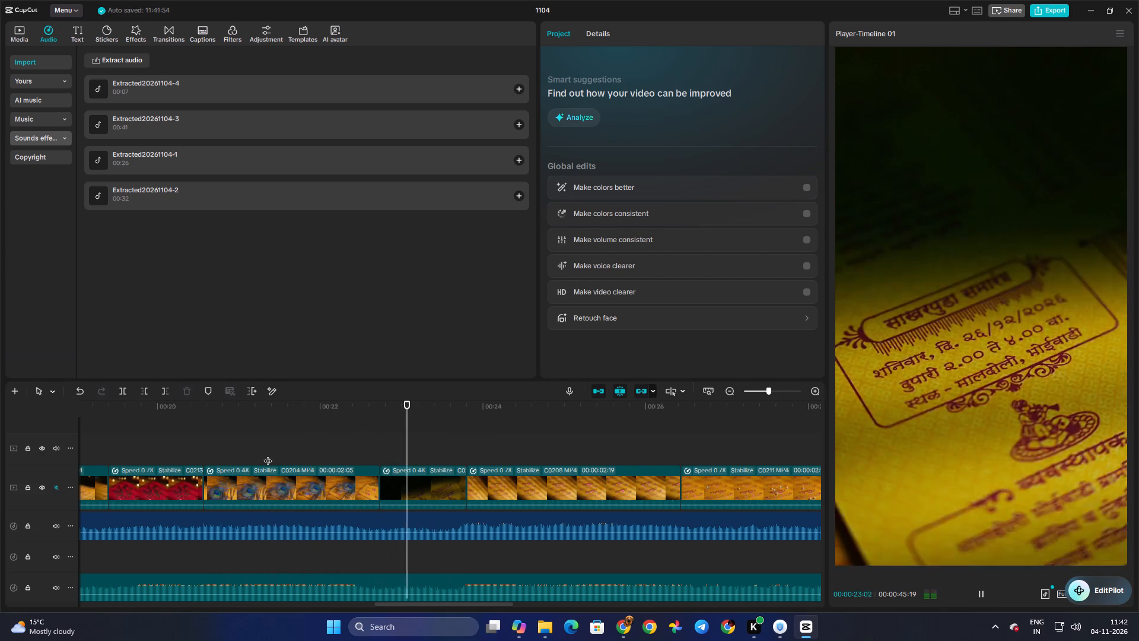
{"action": "key", "text": "space"}
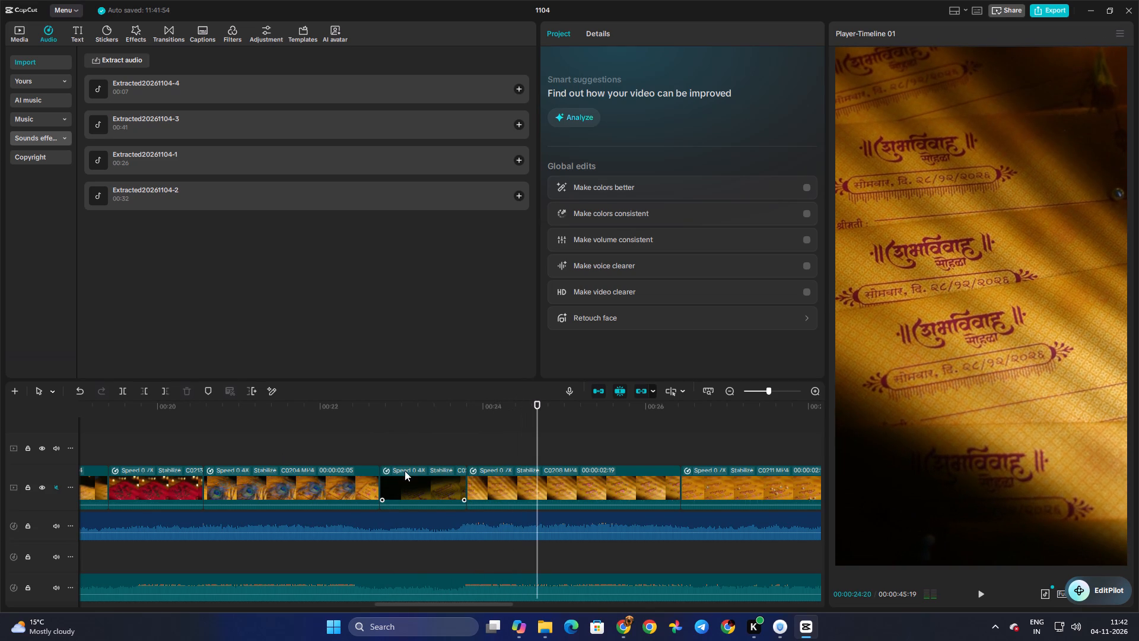
Replay the card shot between C0220 and C0211 against the music to judge its pace and length.
{"action": "left_click", "coordinate": [479, 445]}
{"action": "left_click_drag", "start_coordinate": [479, 445], "coordinate": [504, 453]}
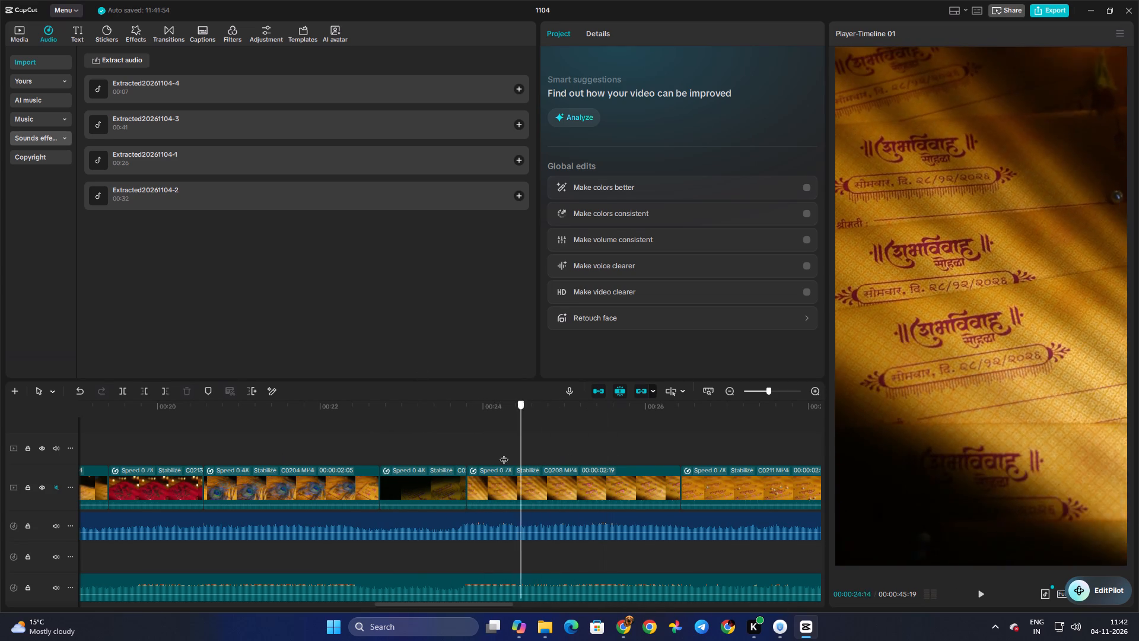
{"action": "left_click_drag", "start_coordinate": [504, 453], "coordinate": [479, 456]}
{"action": "key", "text": "space"}
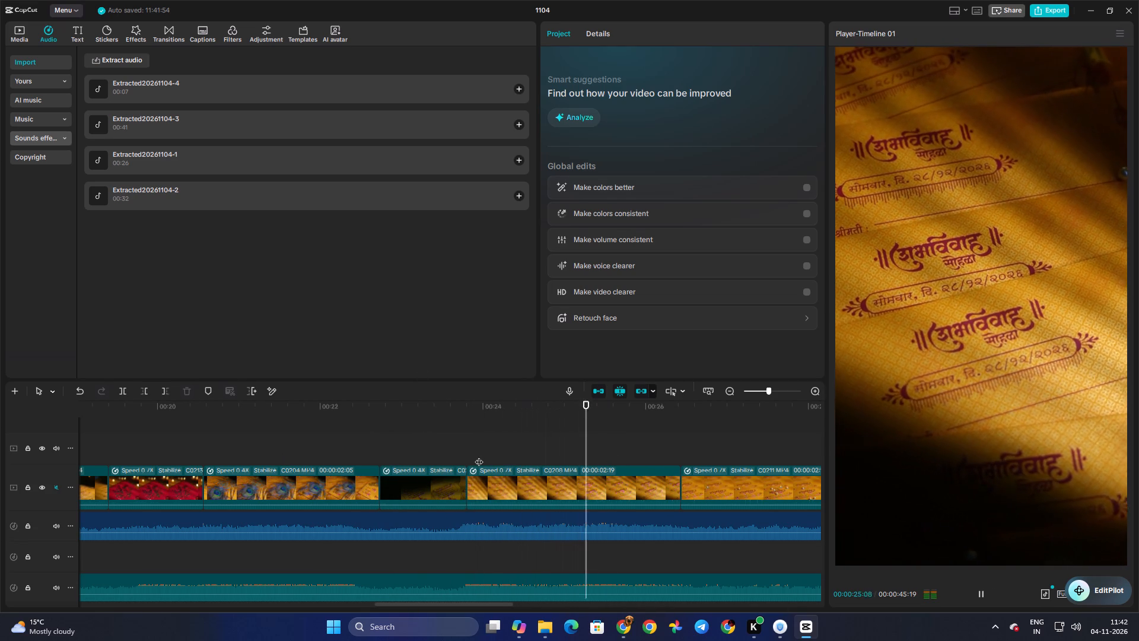
{"action": "key", "text": "space"}
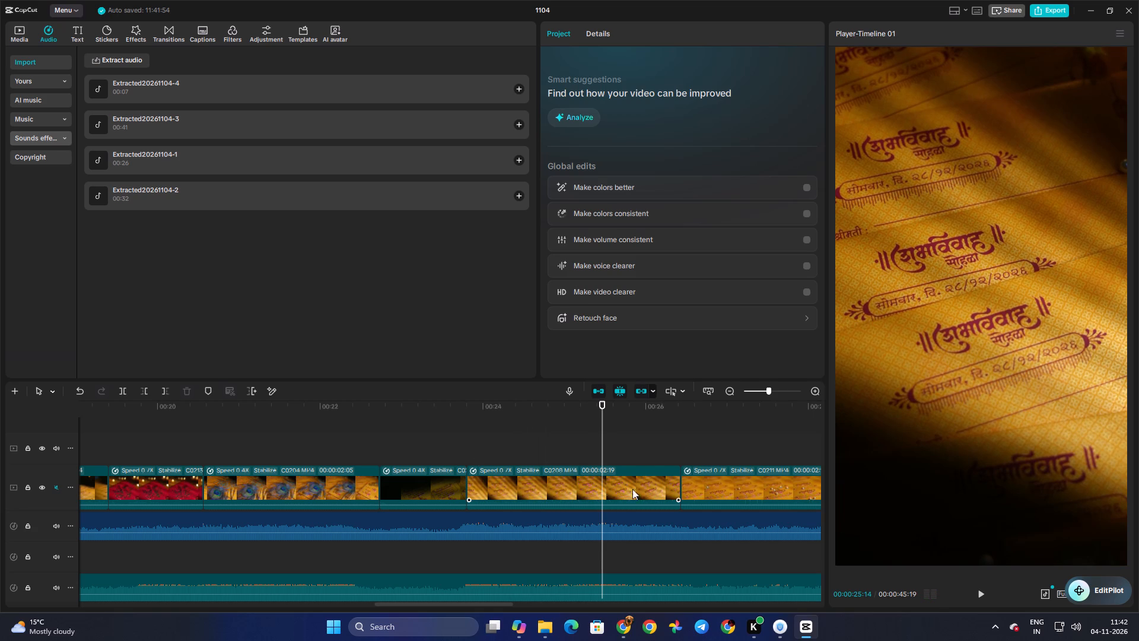
{"action": "key", "text": "space"}
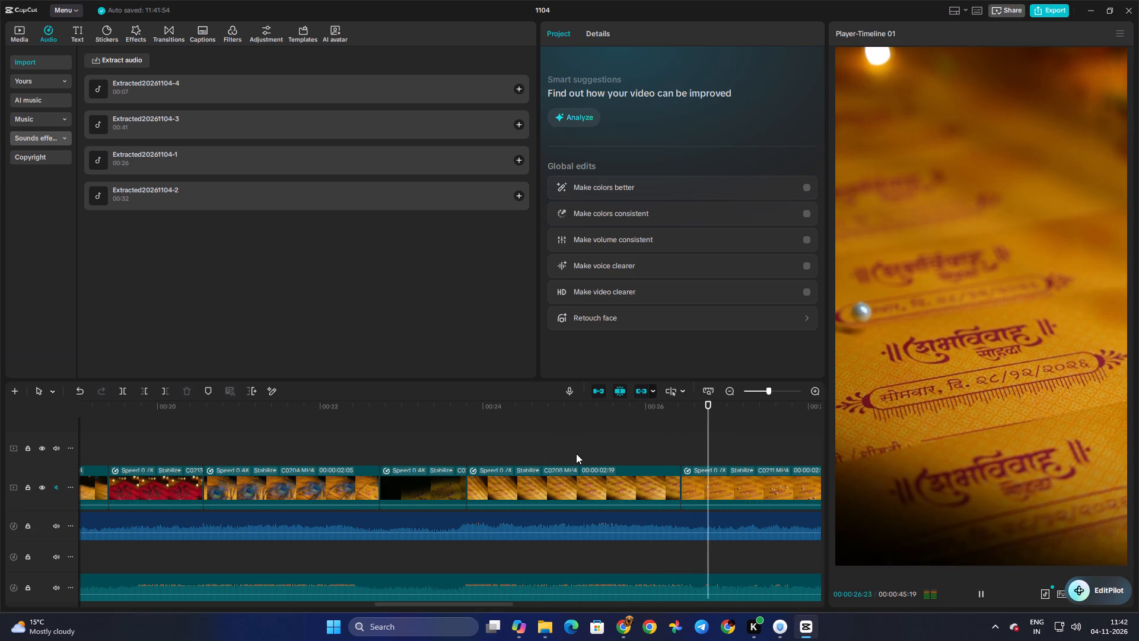
{"action": "left_click", "coordinate": [463, 437]}
{"action": "key", "text": "space"}
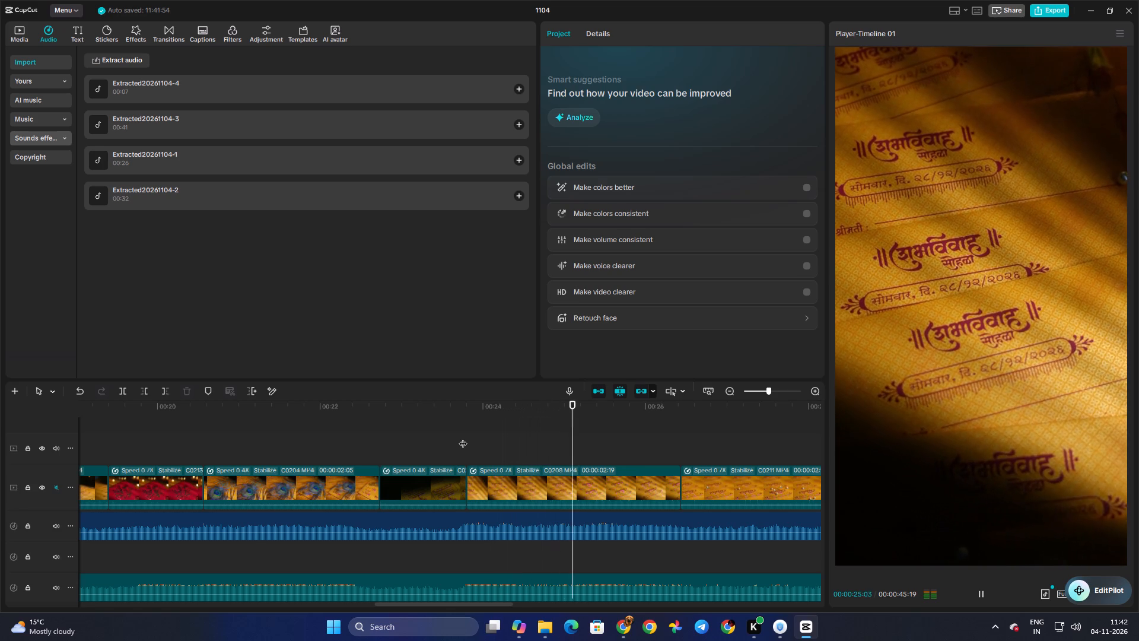
{"action": "key", "text": "space"}
Set the card shot before C0211 to 0.85x speed and enable smooth slow-mo with frame blending.
{"action": "left_click", "coordinate": [583, 477]}
{"action": "left_click", "coordinate": [624, 42]}
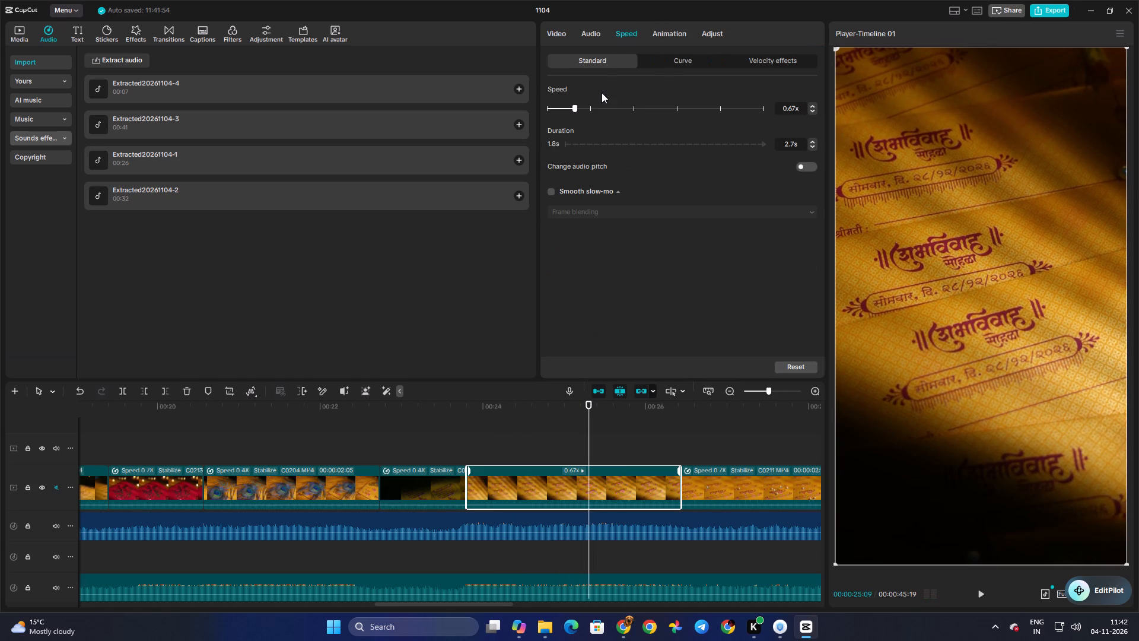
{"action": "left_click", "coordinate": [584, 110]}
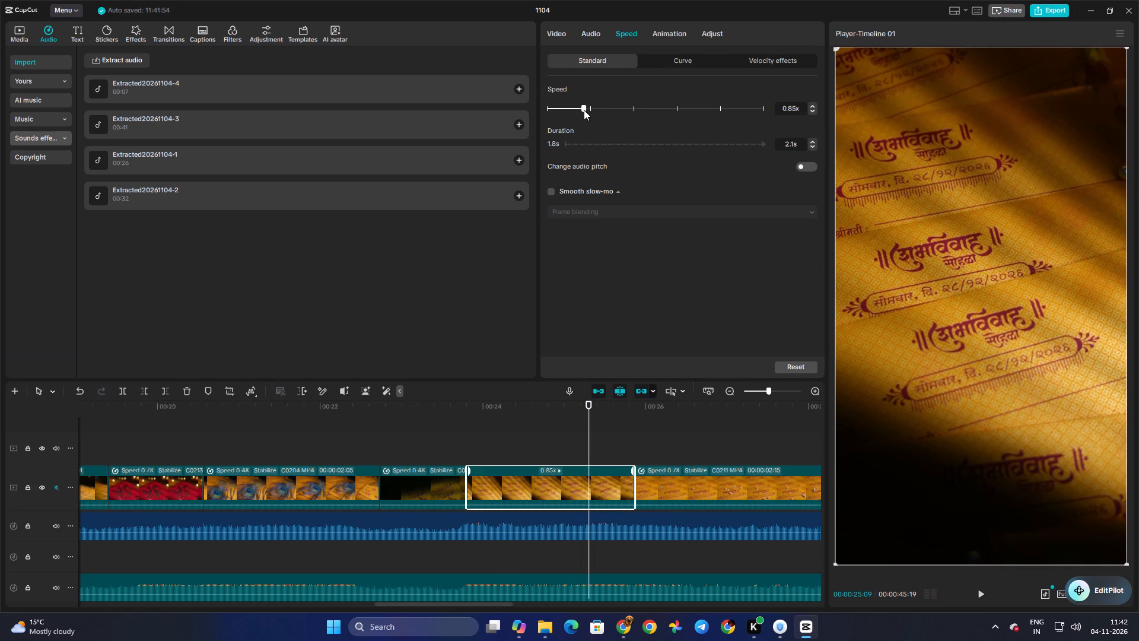
{"action": "left_click", "coordinate": [552, 195]}
{"action": "left_click", "coordinate": [552, 194]}
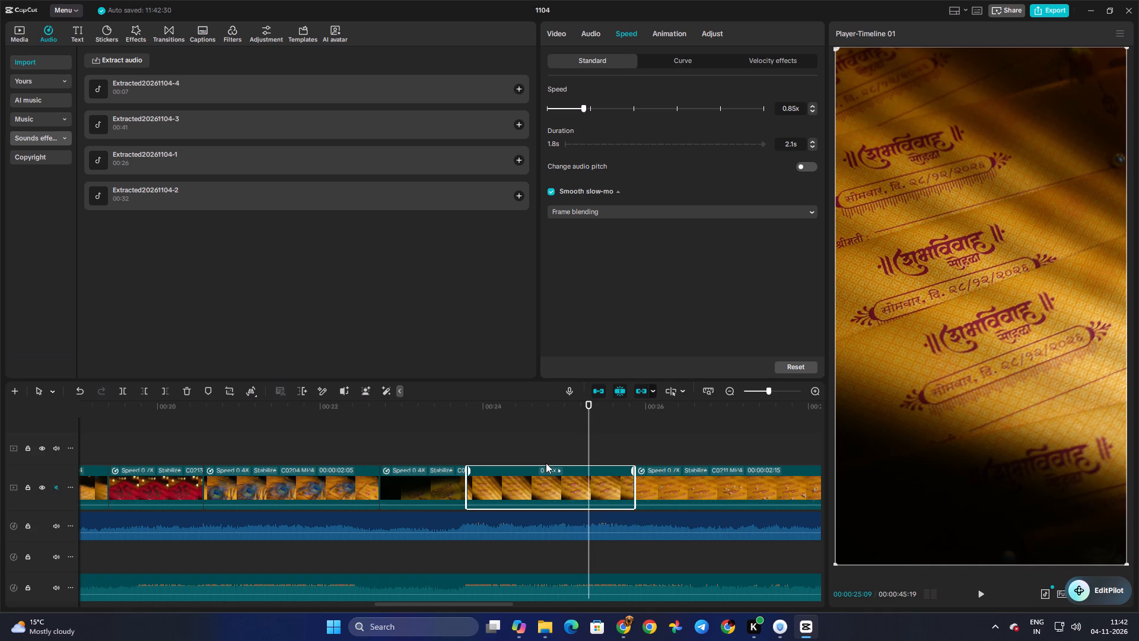
Find the music beat near the end of the 0.85x card shot and trim the shot's end to about 00:00:25:19.
{"action": "left_click", "coordinate": [452, 448]}
{"action": "key", "text": "space"}
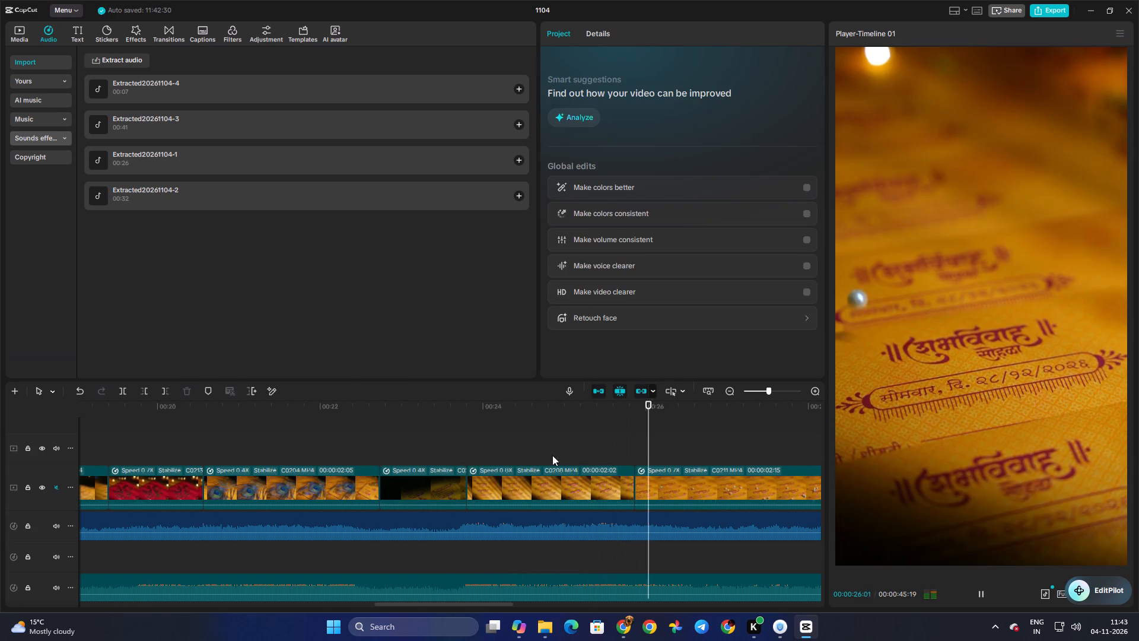
{"action": "left_click", "coordinate": [597, 455]}
{"action": "left_click_drag", "start_coordinate": [597, 455], "coordinate": [466, 452]}
{"action": "key", "text": "space"}
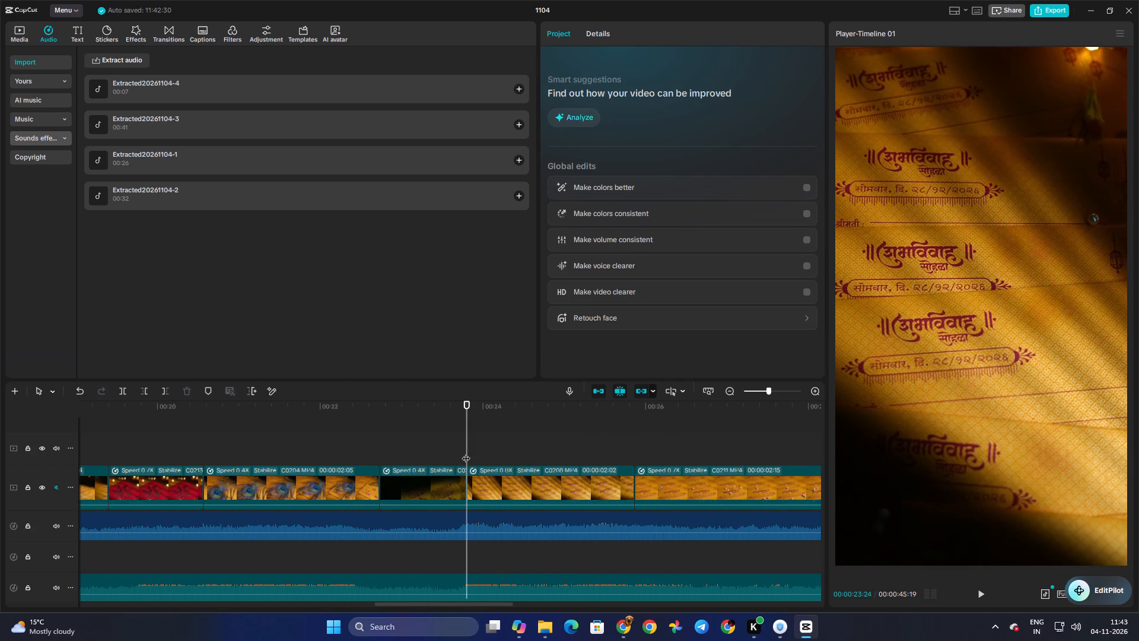
{"action": "key", "text": "space"}
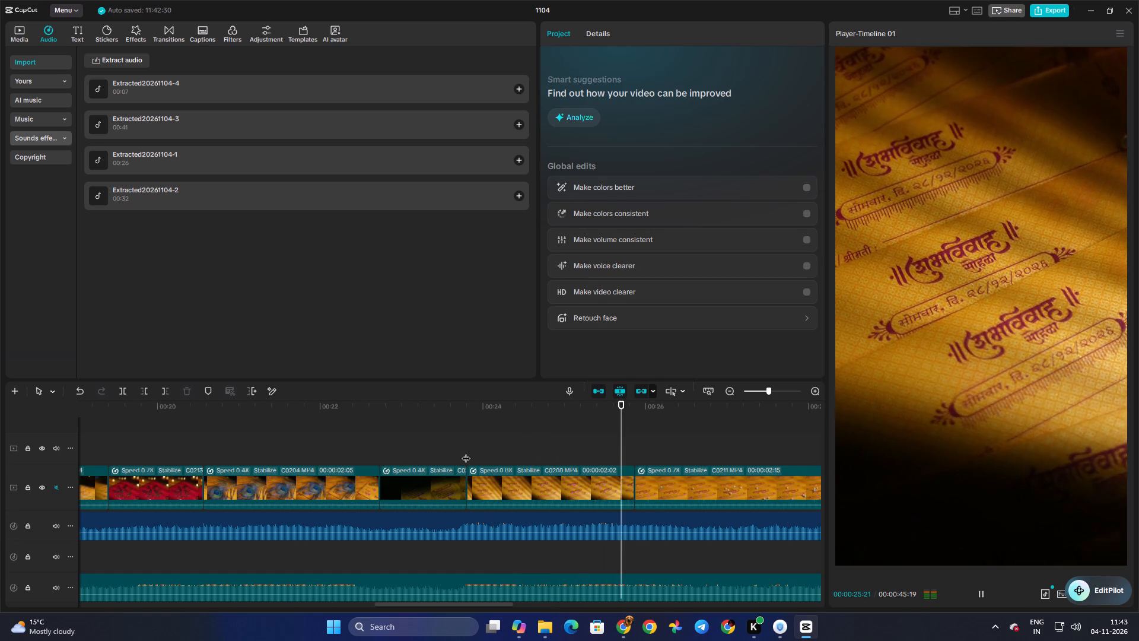
{"action": "key", "text": "space"}
{"action": "left_click", "coordinate": [614, 450]}
{"action": "left_click_drag", "start_coordinate": [614, 450], "coordinate": [604, 452]}
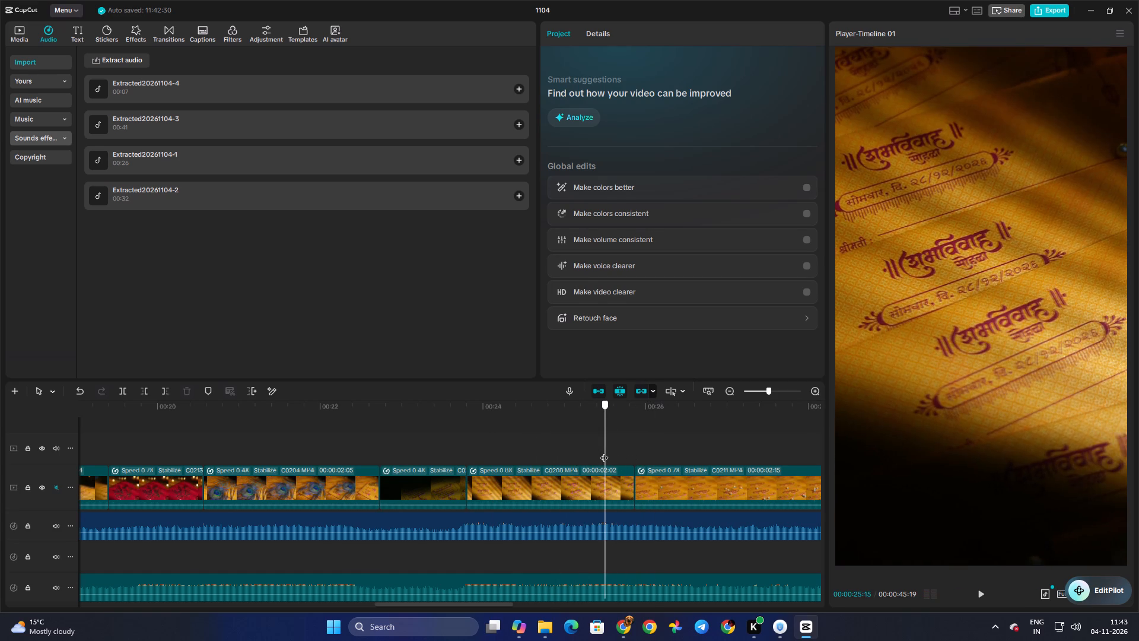
{"action": "left_click_drag", "start_coordinate": [604, 452], "coordinate": [603, 452]}
{"action": "left_click", "coordinate": [621, 498]}
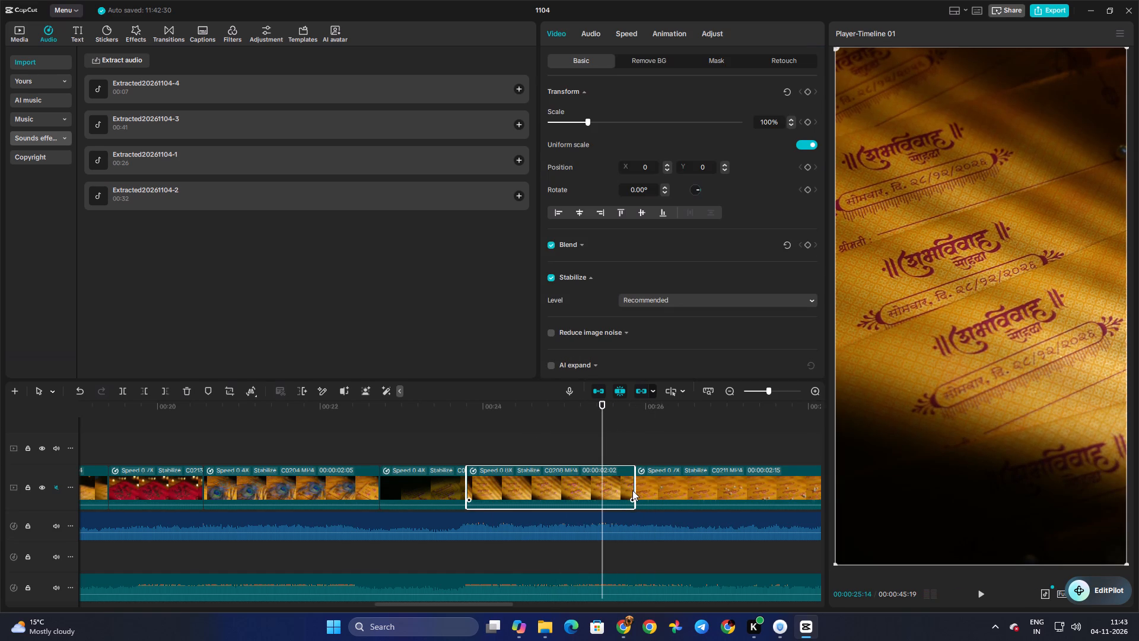
{"action": "left_click_drag", "start_coordinate": [634, 487], "coordinate": [620, 487]}
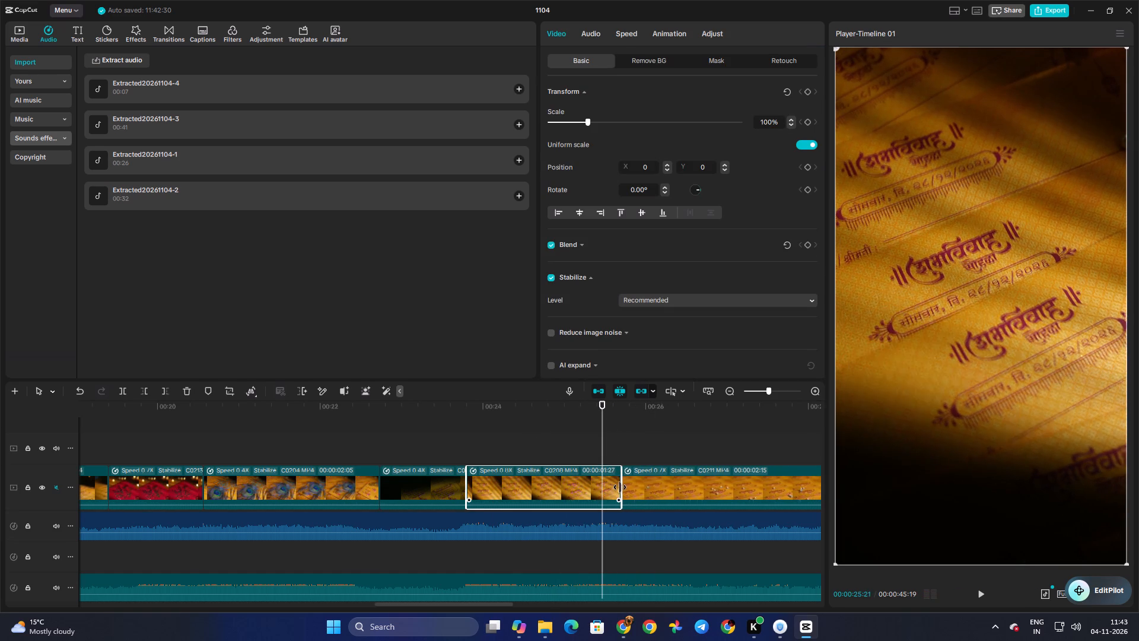
{"action": "left_click_drag", "start_coordinate": [620, 487], "coordinate": [616, 487]}
Replay the card shot, trim about 0.1 s from its start and readjust its end to about 00:00:25:17.
{"action": "key", "text": "space"}
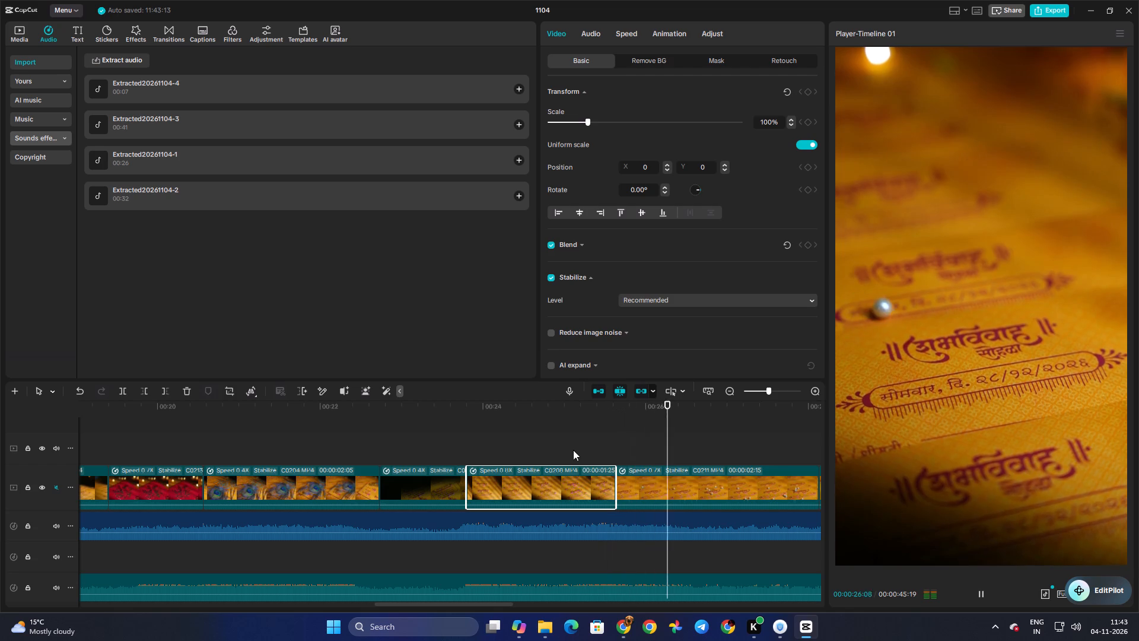
{"action": "left_click", "coordinate": [572, 449]}
{"action": "left_click_drag", "start_coordinate": [572, 449], "coordinate": [468, 449]}
{"action": "key", "text": "space"}
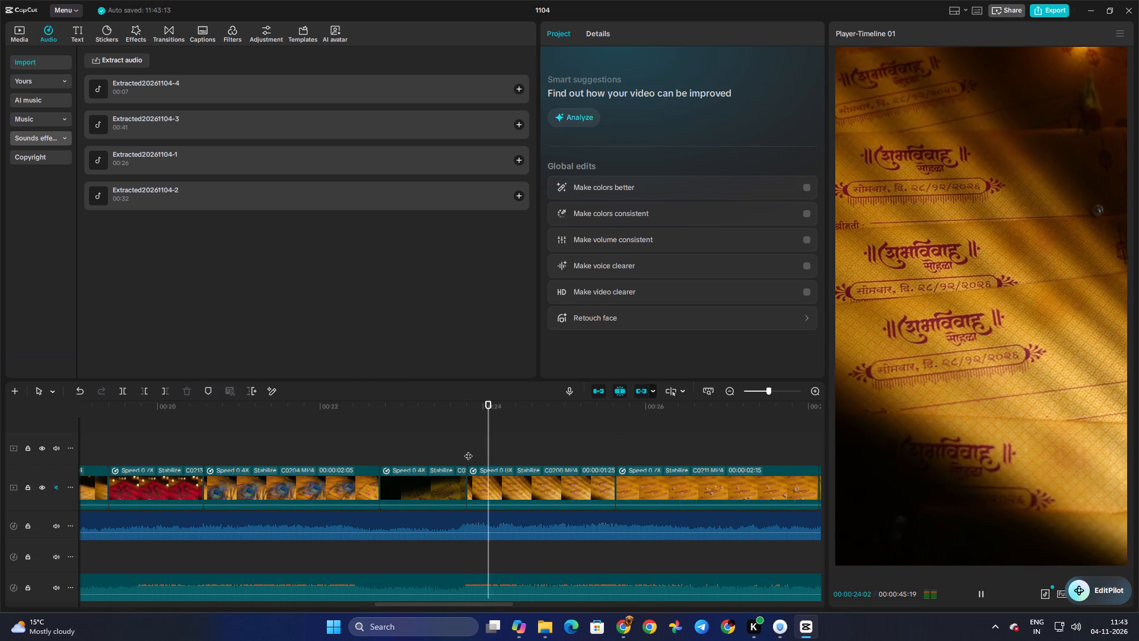
{"action": "key", "text": "space"}
{"action": "left_click", "coordinate": [498, 474]}
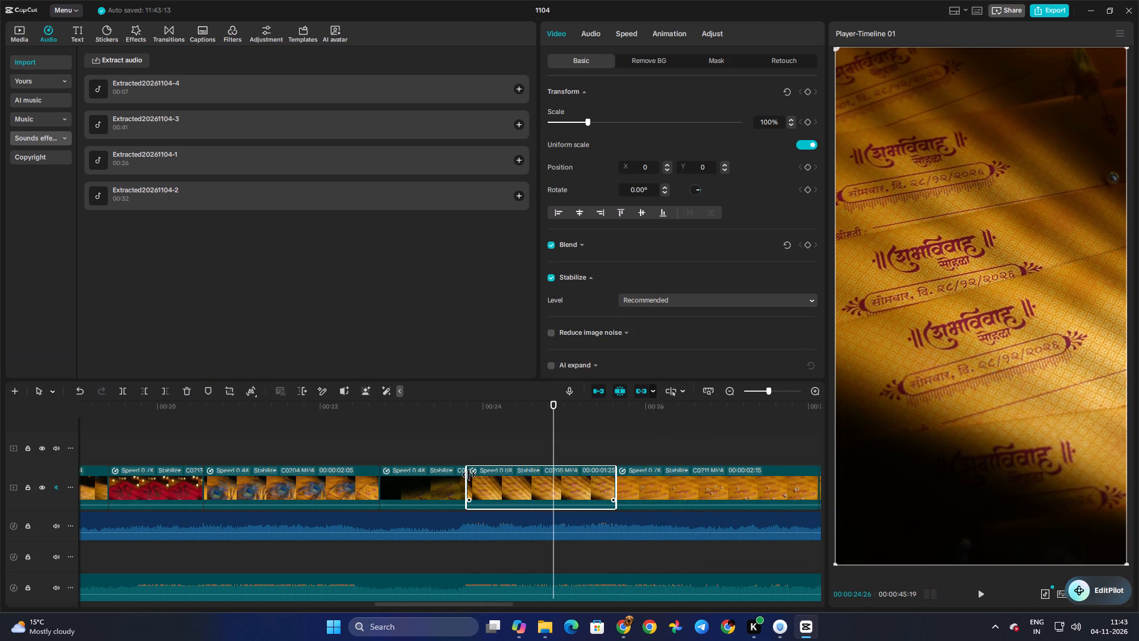
{"action": "left_click_drag", "start_coordinate": [469, 475], "coordinate": [479, 477]}
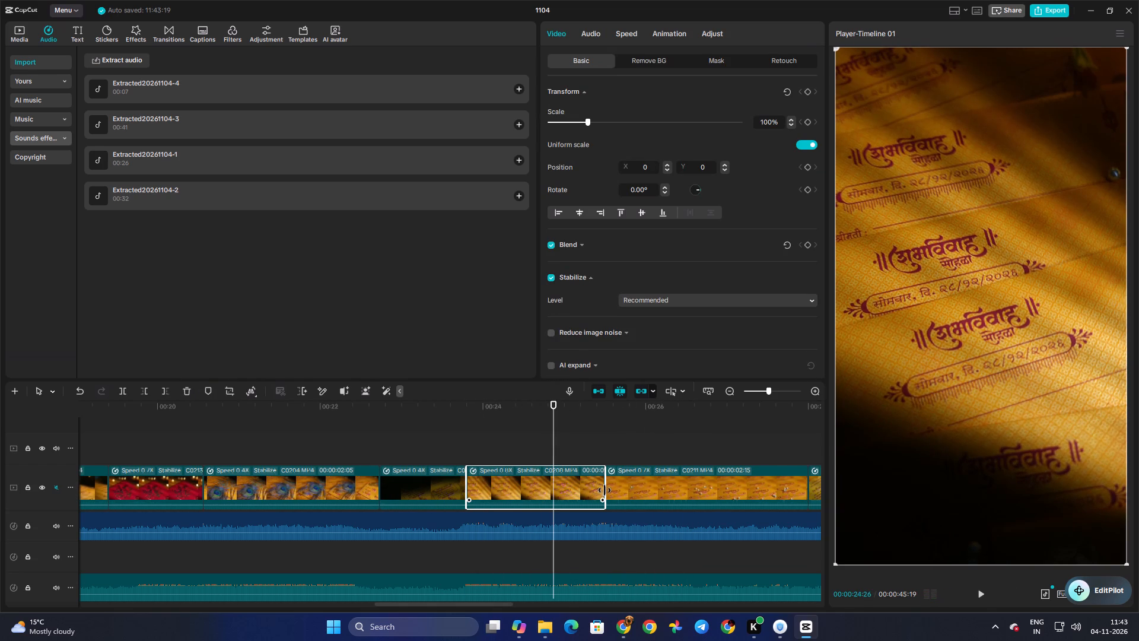
{"action": "left_click", "coordinate": [605, 491]}
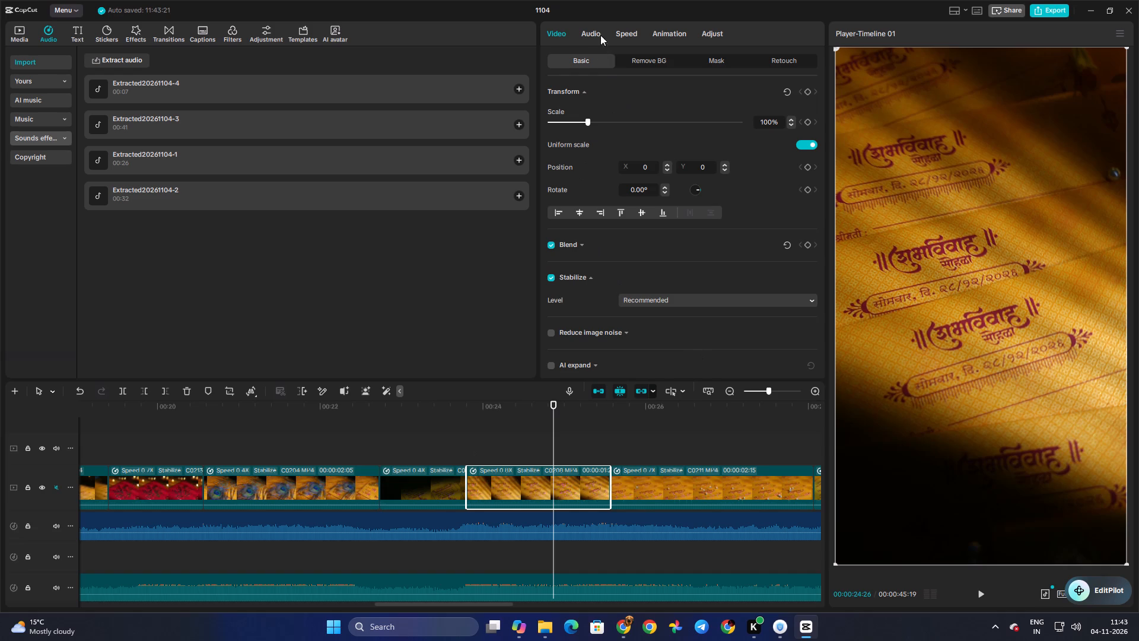
Enable motion blur on the card shot before C0211 with its blend set to 9.
{"action": "scroll", "coordinate": [608, 257], "scroll_direction": "down", "scroll_amount": 10}
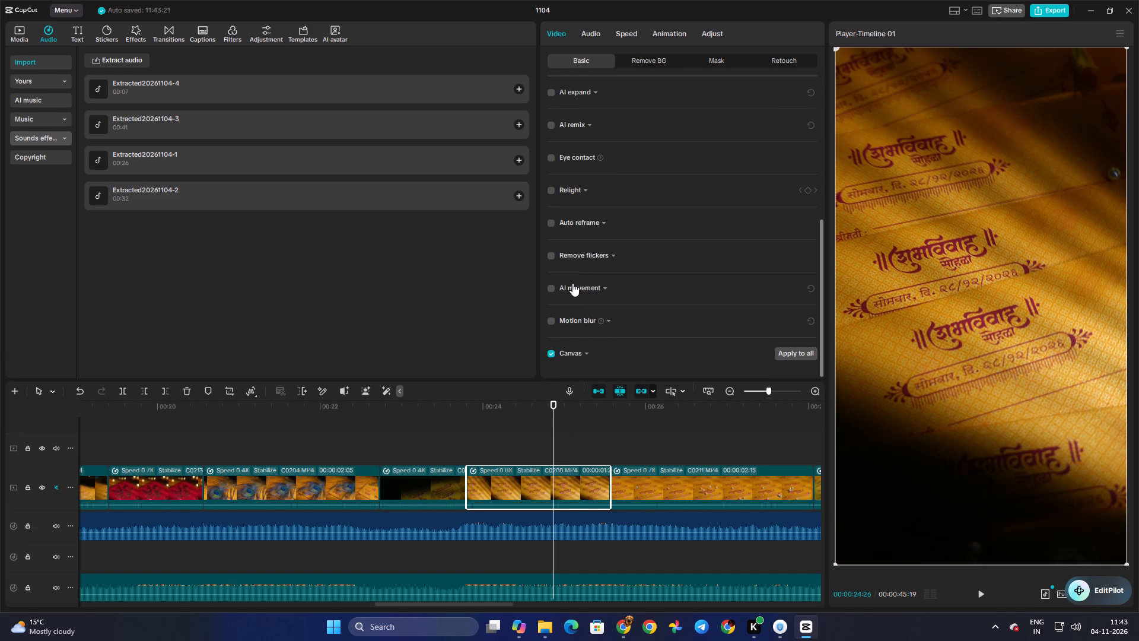
{"action": "left_click", "coordinate": [551, 323]}
{"action": "left_click", "coordinate": [580, 323]}
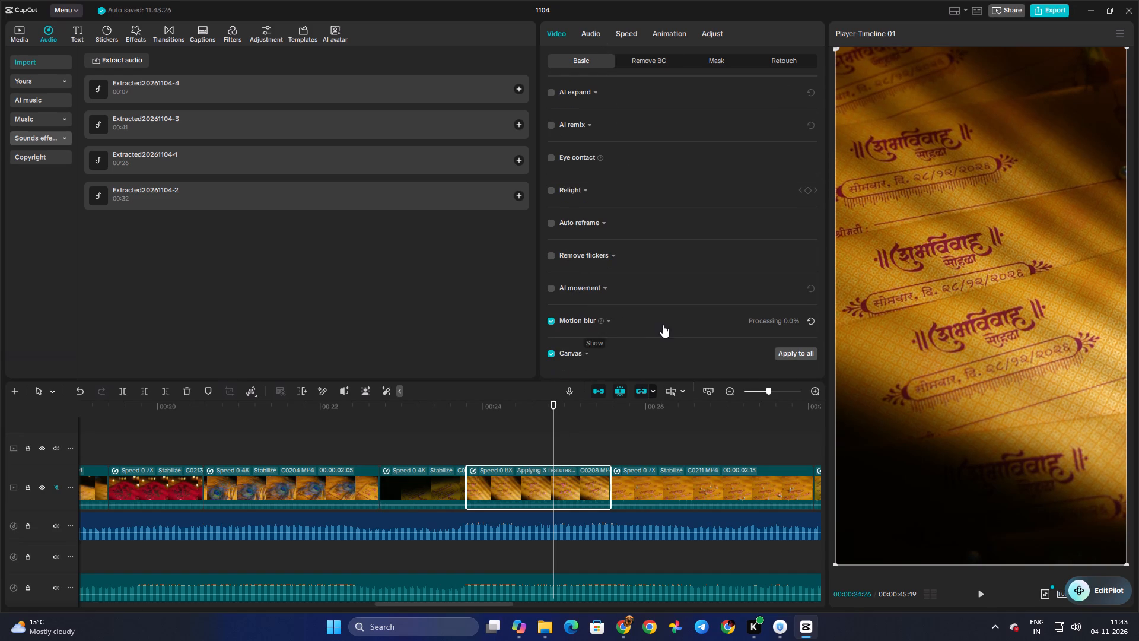
{"action": "scroll", "coordinate": [666, 325], "scroll_direction": "down", "scroll_amount": 3}
{"action": "left_click", "coordinate": [589, 318]}
{"action": "scroll", "coordinate": [660, 322], "scroll_direction": "down", "scroll_amount": 4}
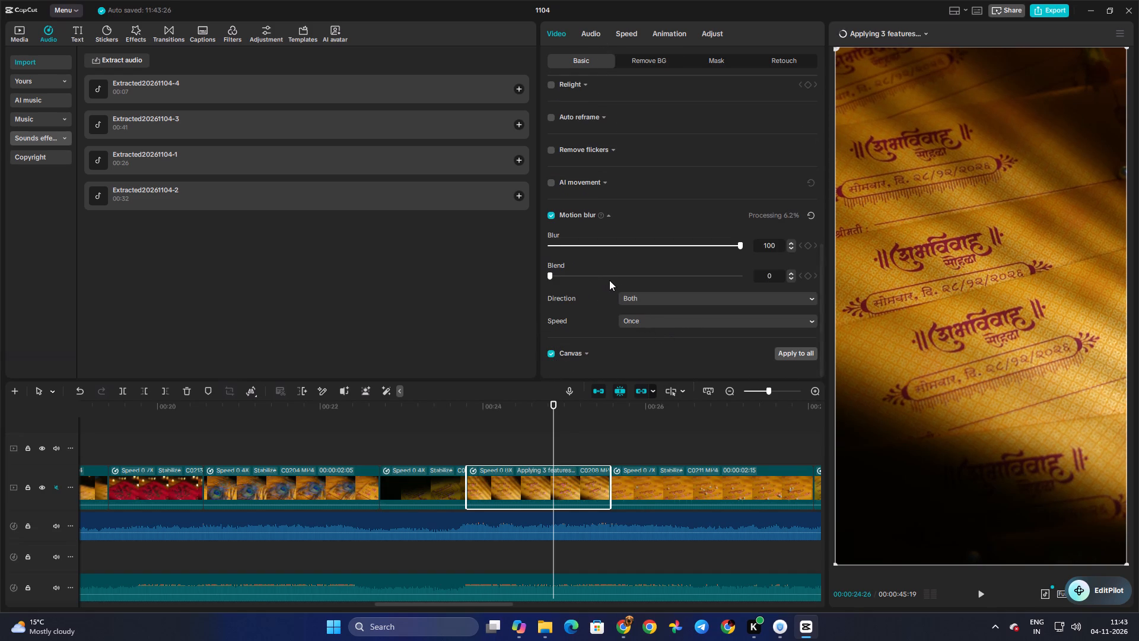
{"action": "left_click", "coordinate": [567, 277]}
Replay the motion-blurred card shot into pearl shot C0211 and scan the following shots to check the sequence.
{"action": "left_click", "coordinate": [469, 449]}
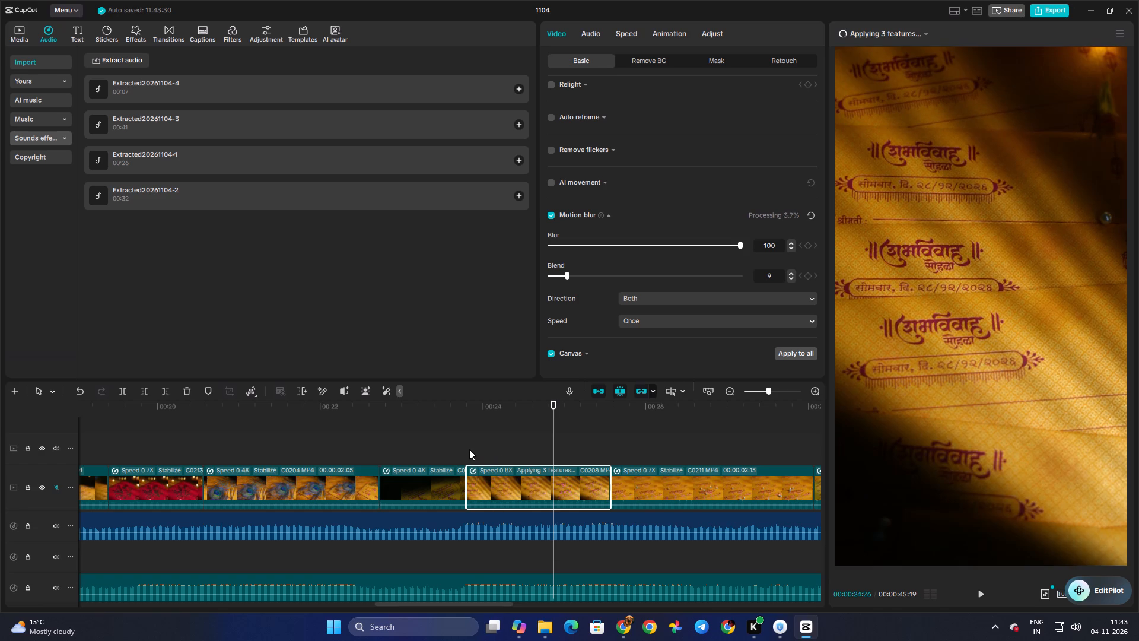
{"action": "key", "text": "space"}
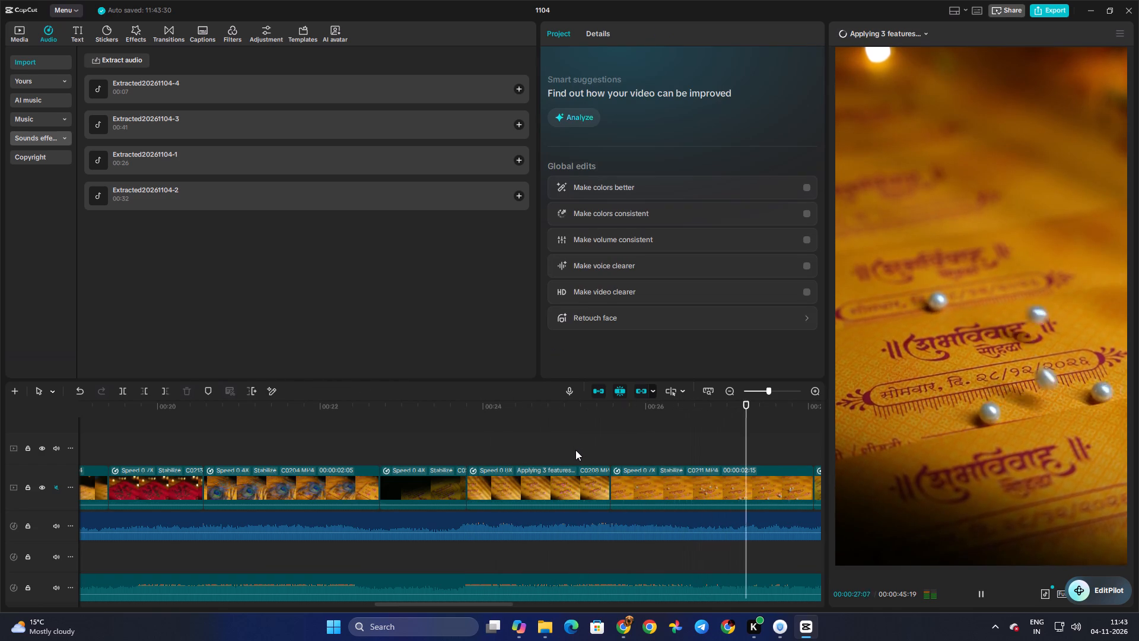
{"action": "key", "text": "space"}
{"action": "left_click", "coordinate": [167, 452]}
{"action": "left_click_drag", "start_coordinate": [167, 452], "coordinate": [165, 451]}
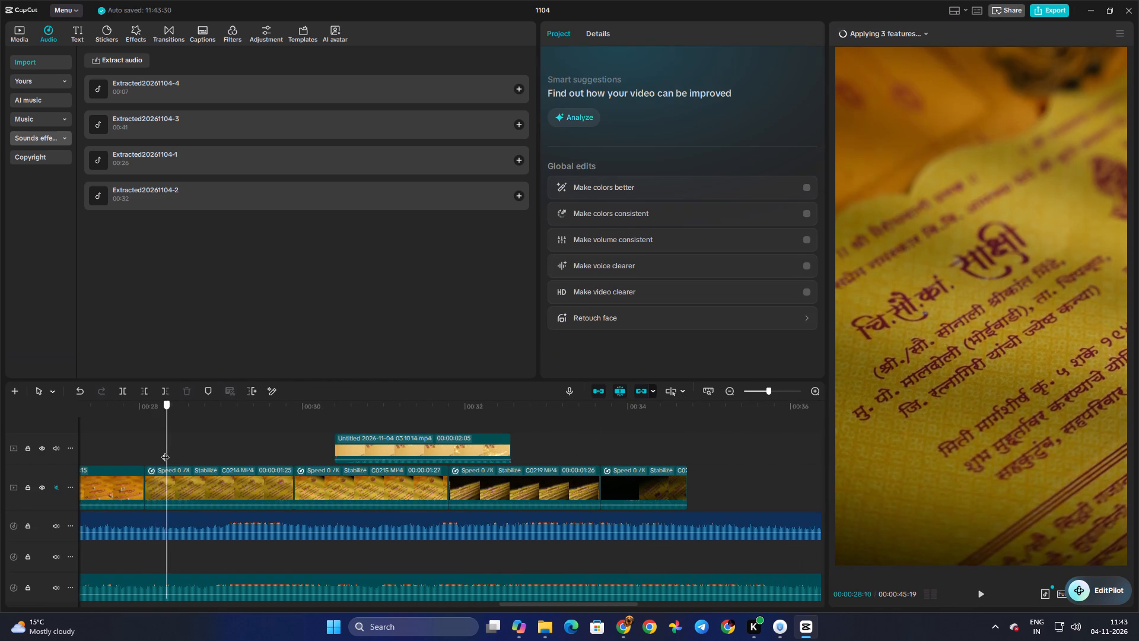
{"action": "left_click_drag", "start_coordinate": [165, 451], "coordinate": [201, 461]}
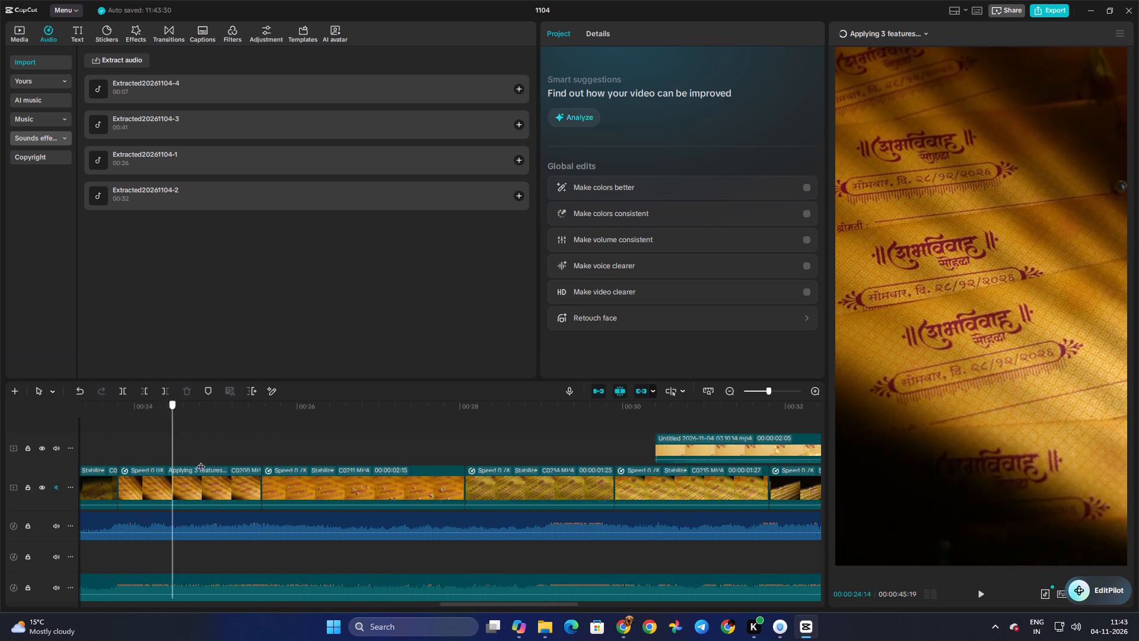
{"action": "left_click_drag", "start_coordinate": [201, 461], "coordinate": [240, 465]}
{"action": "key", "text": "space"}
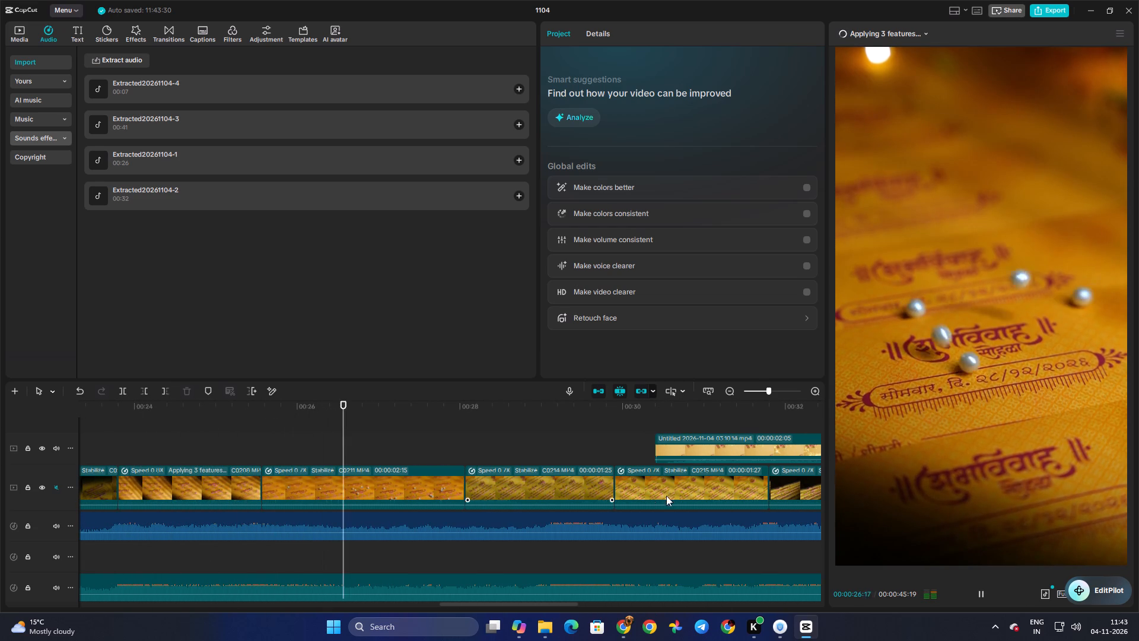
{"action": "key", "text": "space"}
Move the dark-to-light venue-details shot from the end of the main track to between the motion-blurred card shot and C0211.
{"action": "left_click", "coordinate": [759, 422]}
{"action": "left_click_drag", "start_coordinate": [759, 422], "coordinate": [610, 433]}
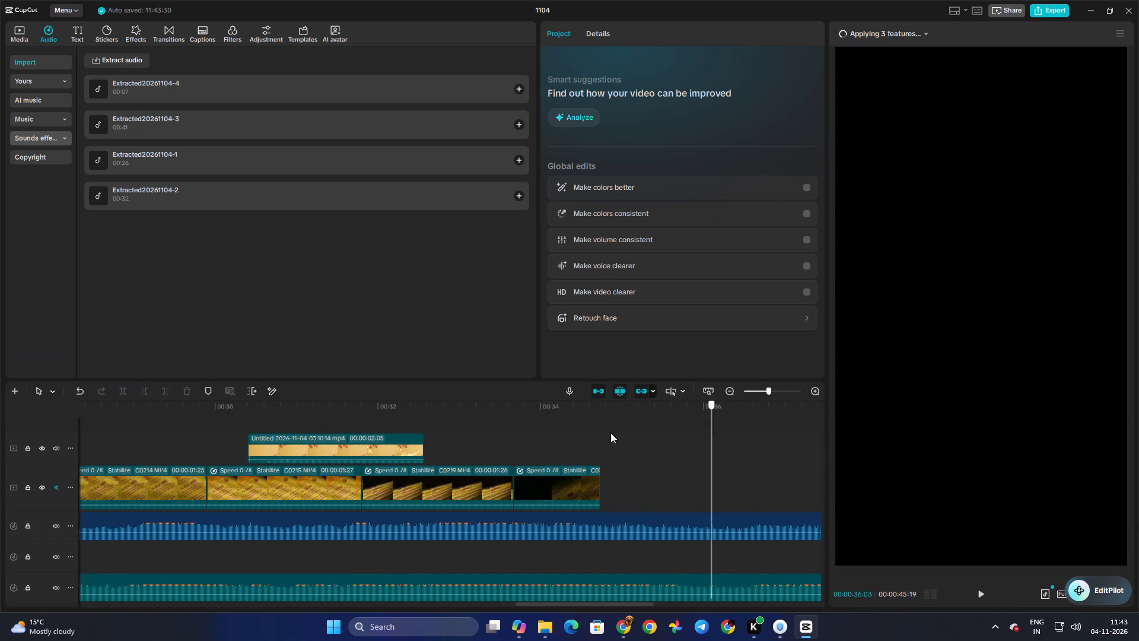
{"action": "left_click_drag", "start_coordinate": [610, 433], "coordinate": [564, 437]}
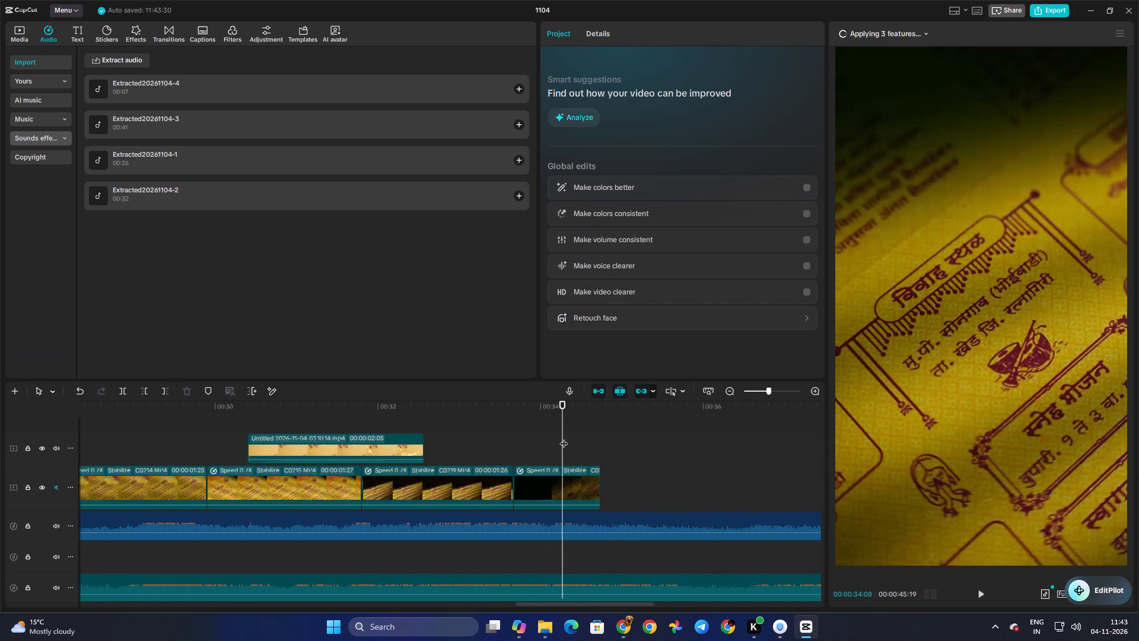
{"action": "left_click_drag", "start_coordinate": [564, 483], "coordinate": [68, 498]}
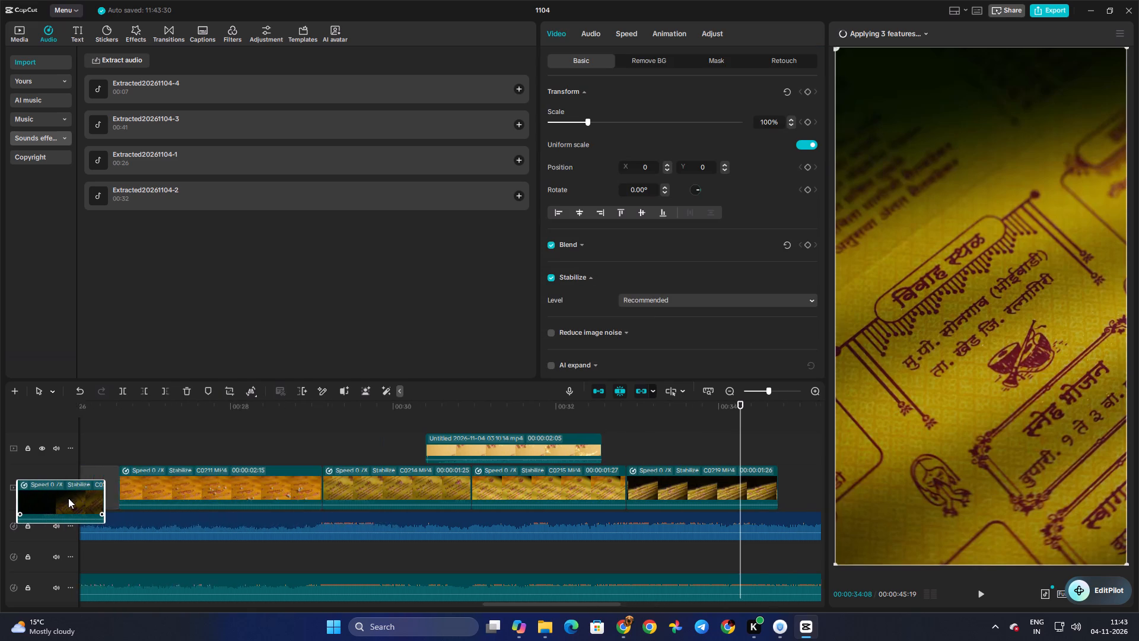
{"action": "left_click_drag", "start_coordinate": [68, 498], "coordinate": [400, 509]}
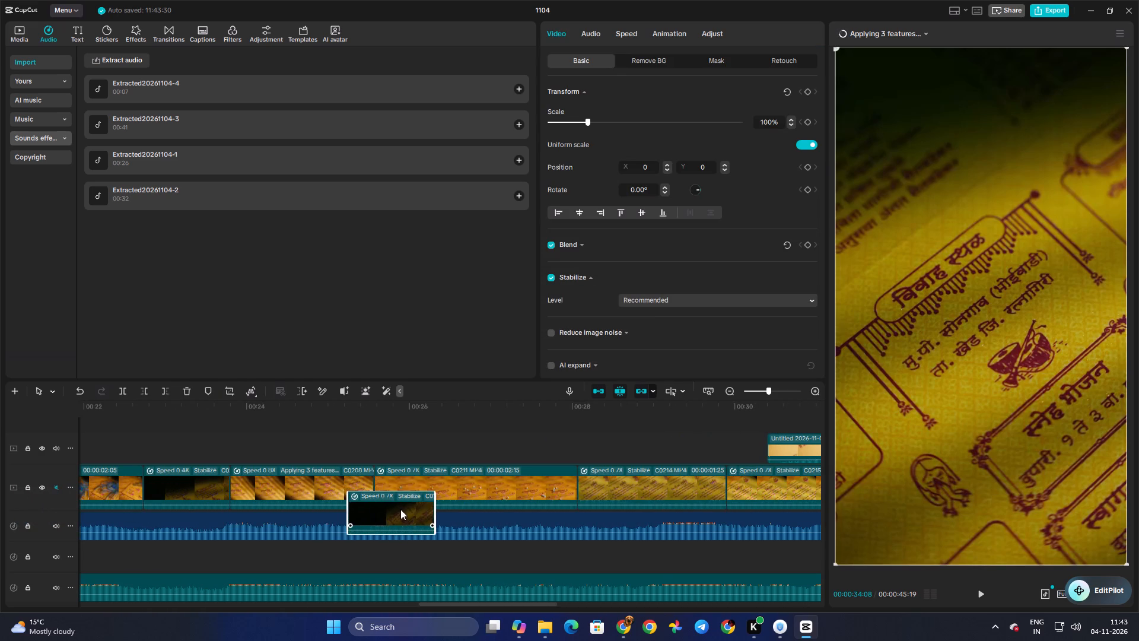
{"action": "left_click_drag", "start_coordinate": [400, 509], "coordinate": [383, 484]}
Replay the motion-blurred card shot through the relocated venue-details shot and into pearl shot C0211 to check the new order.
{"action": "left_click", "coordinate": [295, 435]}
{"action": "key", "text": "space"}
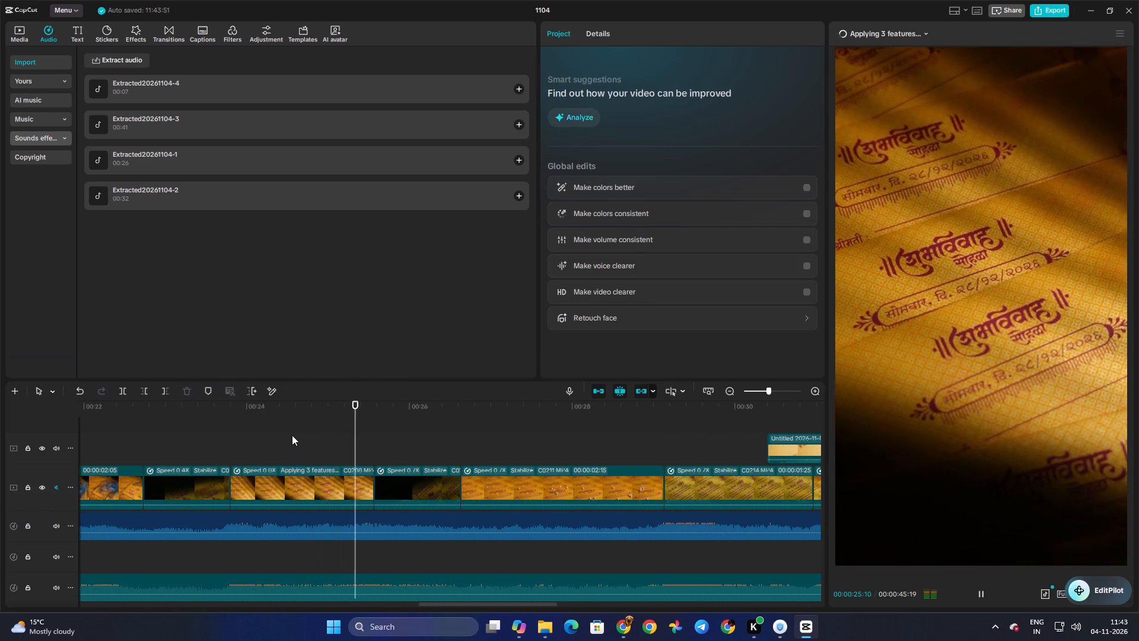
{"action": "left_click", "coordinate": [291, 434]}
{"action": "key", "text": "space"}
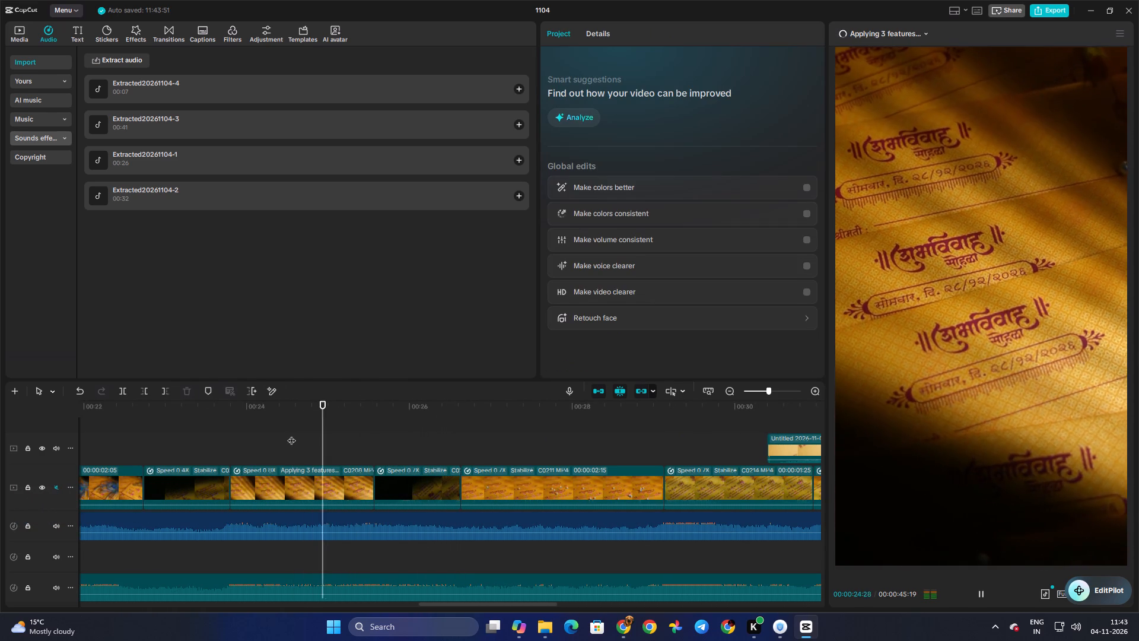
{"action": "left_click", "coordinate": [291, 434]}
{"action": "left_click_drag", "start_coordinate": [291, 434], "coordinate": [241, 437]}
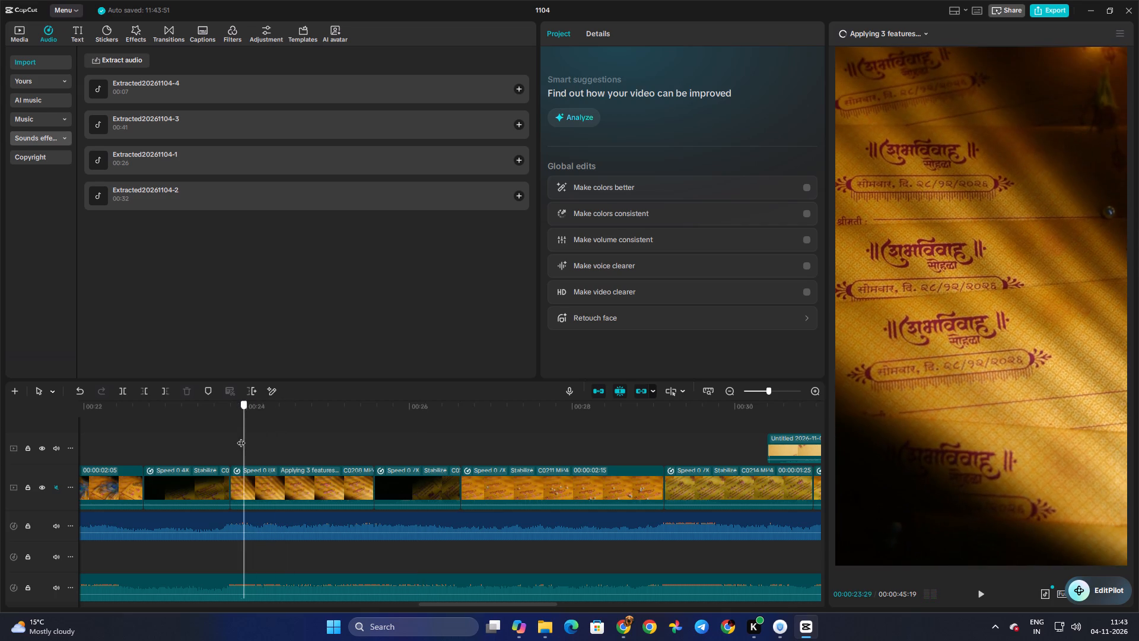
{"action": "left_click_drag", "start_coordinate": [241, 437], "coordinate": [236, 437]}
{"action": "key", "text": "space"}
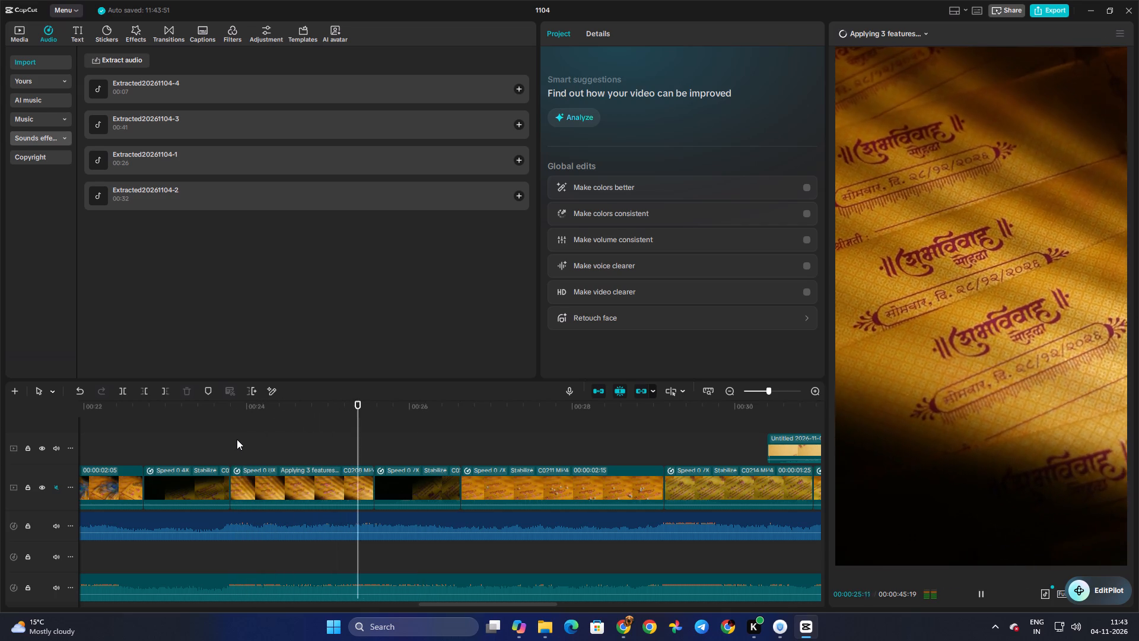
{"action": "key", "text": "space"}
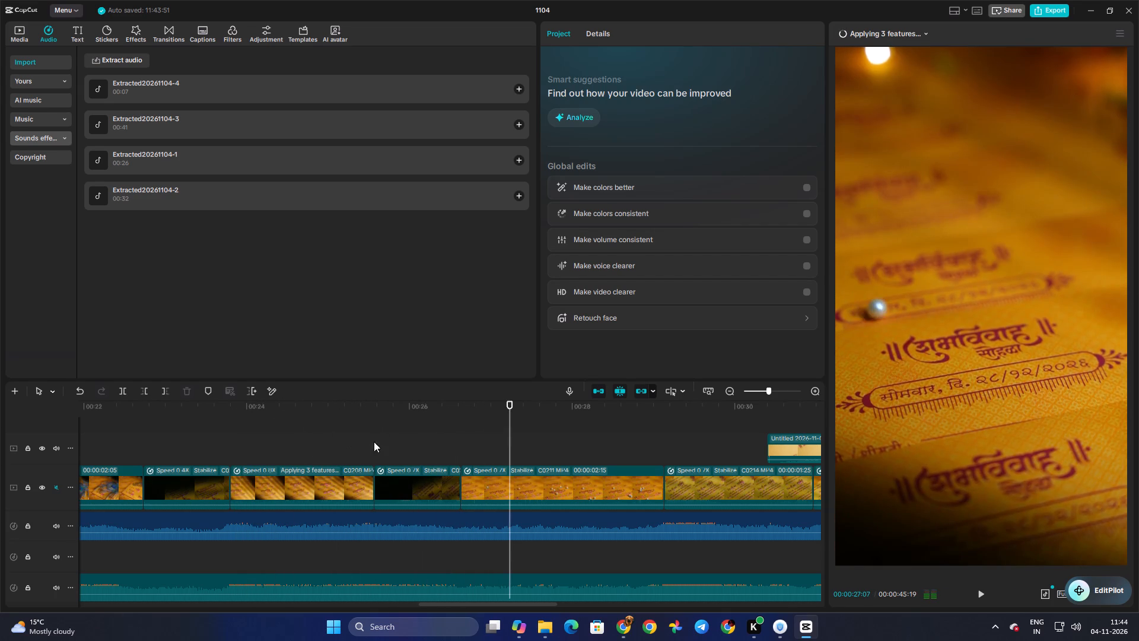
Slow the dark-to-light venue-details shot before C0211 to 0.53x and enable smooth slow-mo with frame blending.
{"action": "double_click", "coordinate": [377, 443]}
{"action": "left_click", "coordinate": [415, 488]}
{"action": "left_click", "coordinate": [623, 40]}
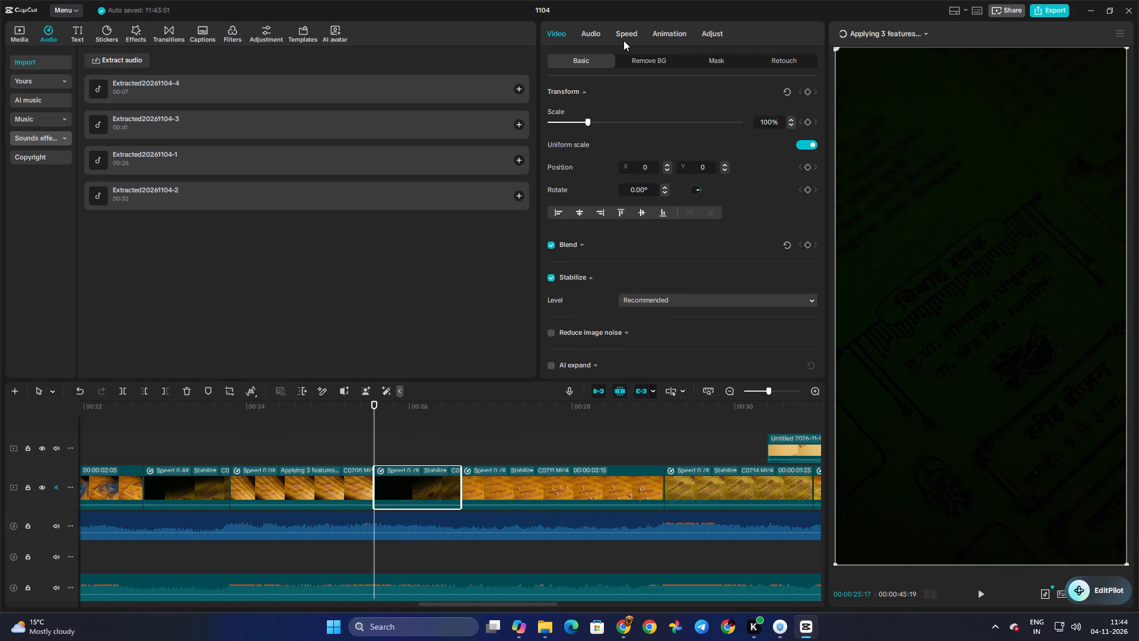
{"action": "left_click", "coordinate": [574, 106]}
{"action": "left_click", "coordinate": [552, 191]}
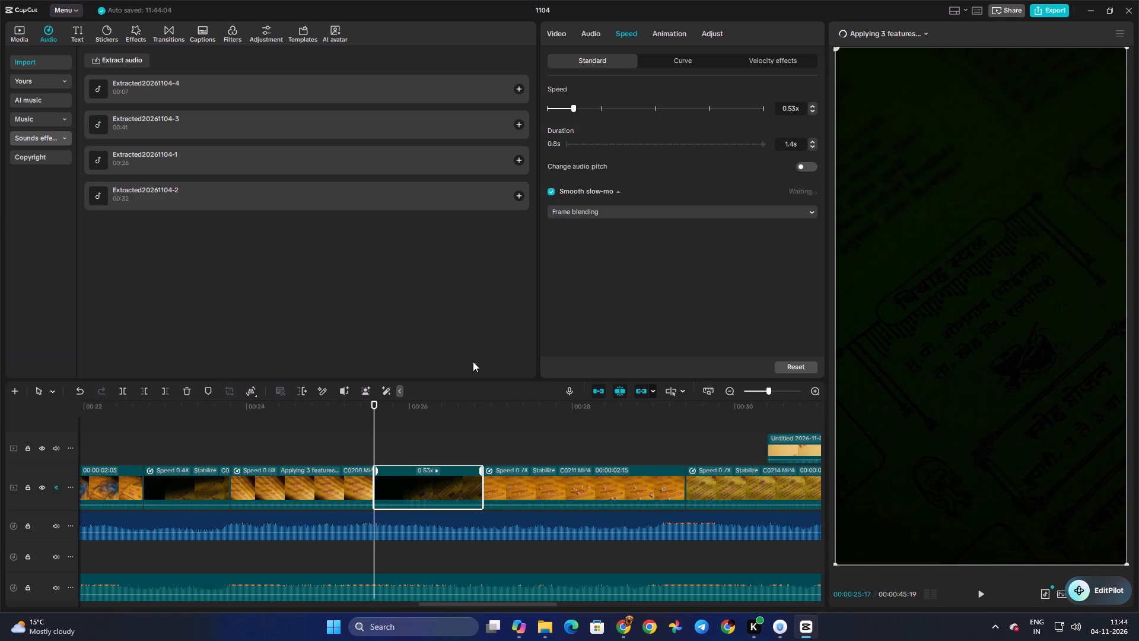
Trim the slowed venue-details shot's start by about 0.4 s, replay it, and extend its end by about 0.1 s.
{"action": "left_click_drag", "start_coordinate": [377, 490], "coordinate": [394, 490]}
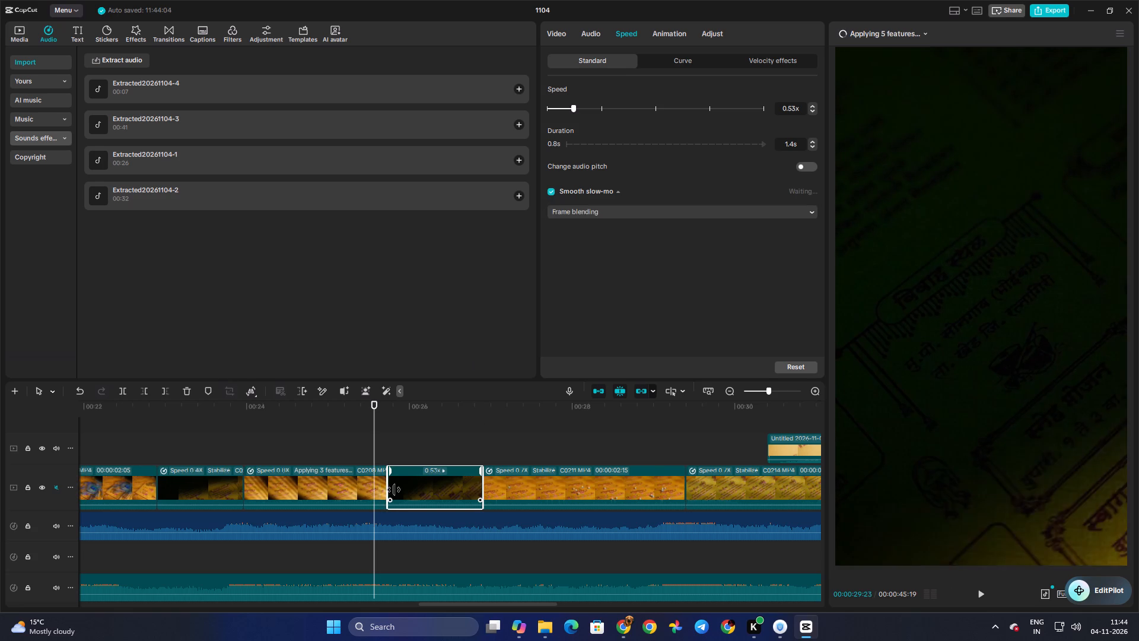
{"action": "left_click_drag", "start_coordinate": [394, 490], "coordinate": [403, 491]}
{"action": "key", "text": "space"}
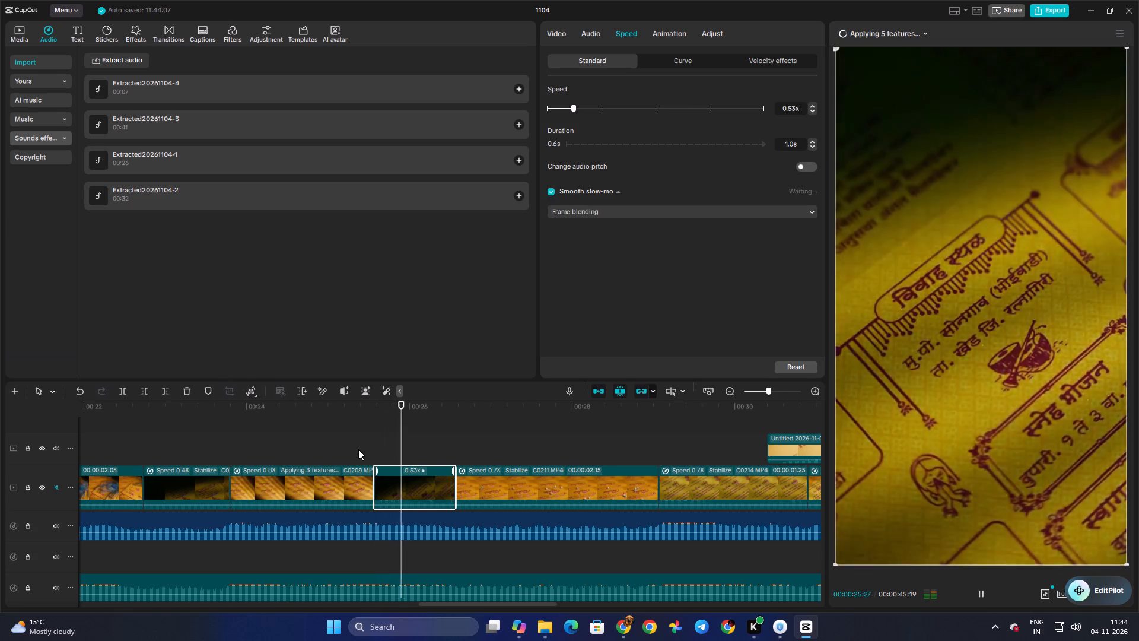
{"action": "key", "text": "space"}
{"action": "left_click", "coordinate": [434, 481]}
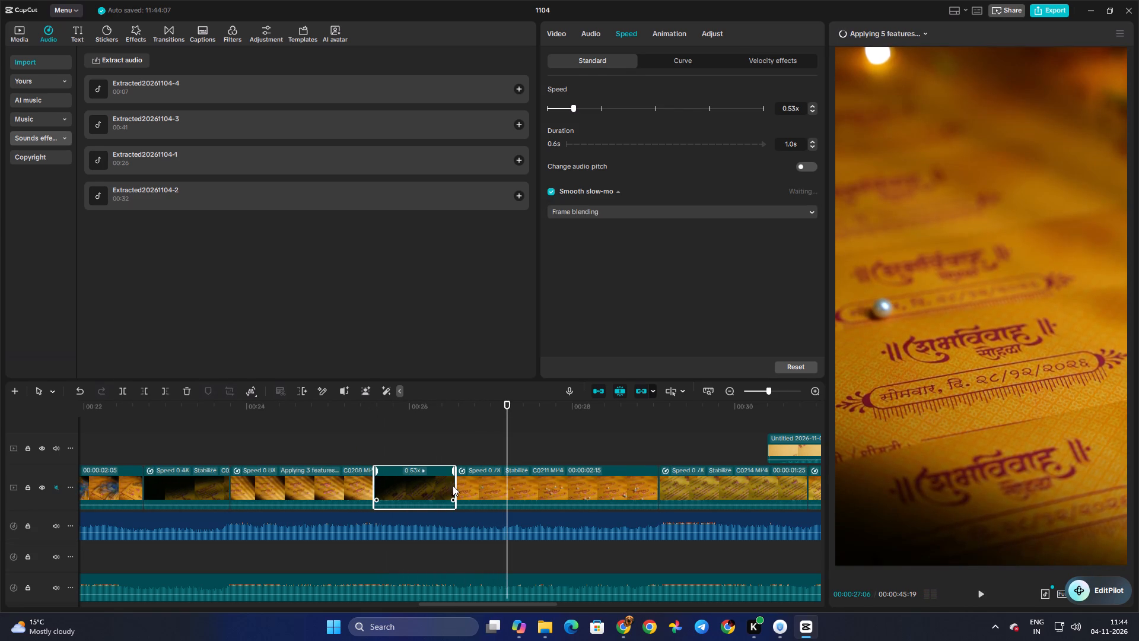
{"action": "left_click_drag", "start_coordinate": [454, 487], "coordinate": [464, 489]}
Play from just before the retimed venue-details shot through to the sparkle title overlay to check the sequence.
{"action": "left_click", "coordinate": [369, 441]}
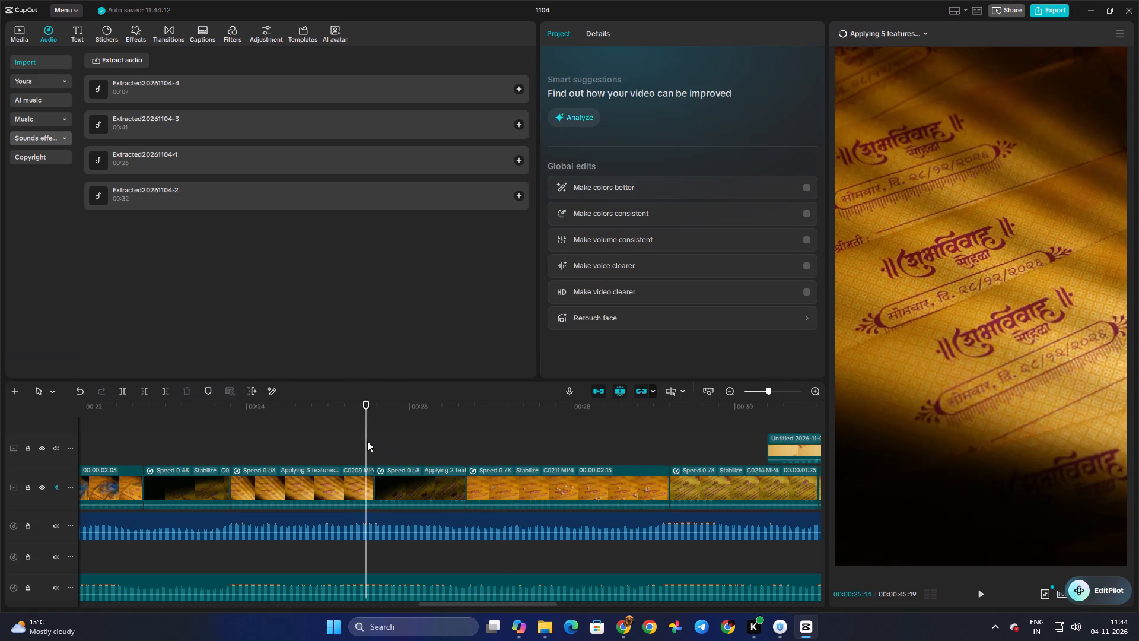
{"action": "key", "text": "space"}
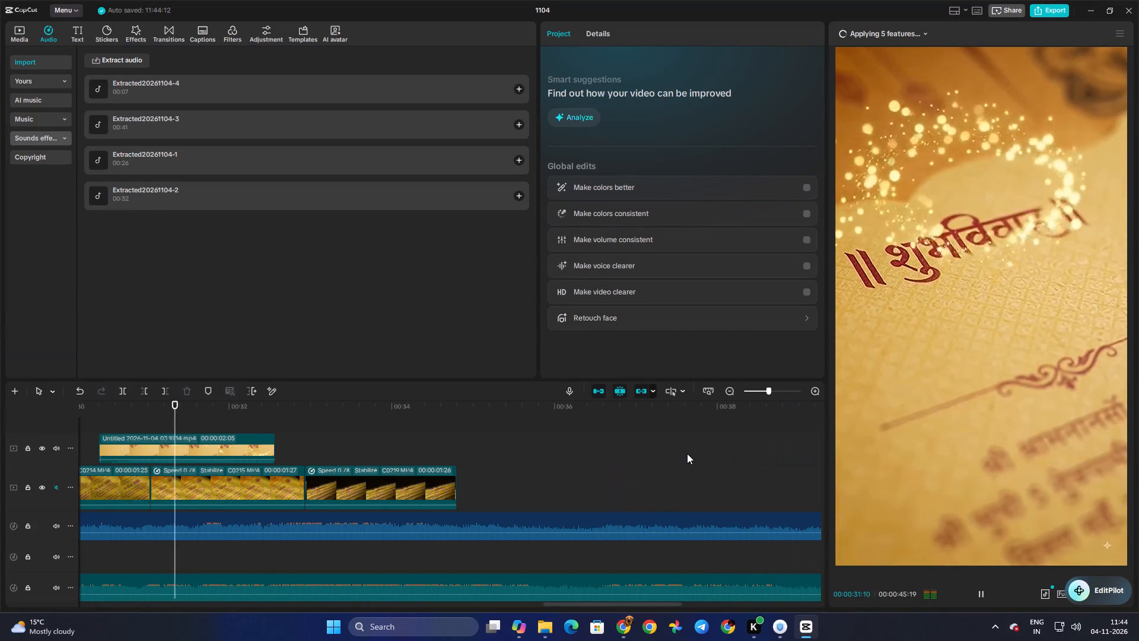
{"action": "key", "text": "space"}
Extract the audio from the sparkle title overlay and move it along its audio track to start at about 00:00:36.
{"action": "left_click", "coordinate": [186, 453]}
{"action": "right_click", "coordinate": [186, 453]}
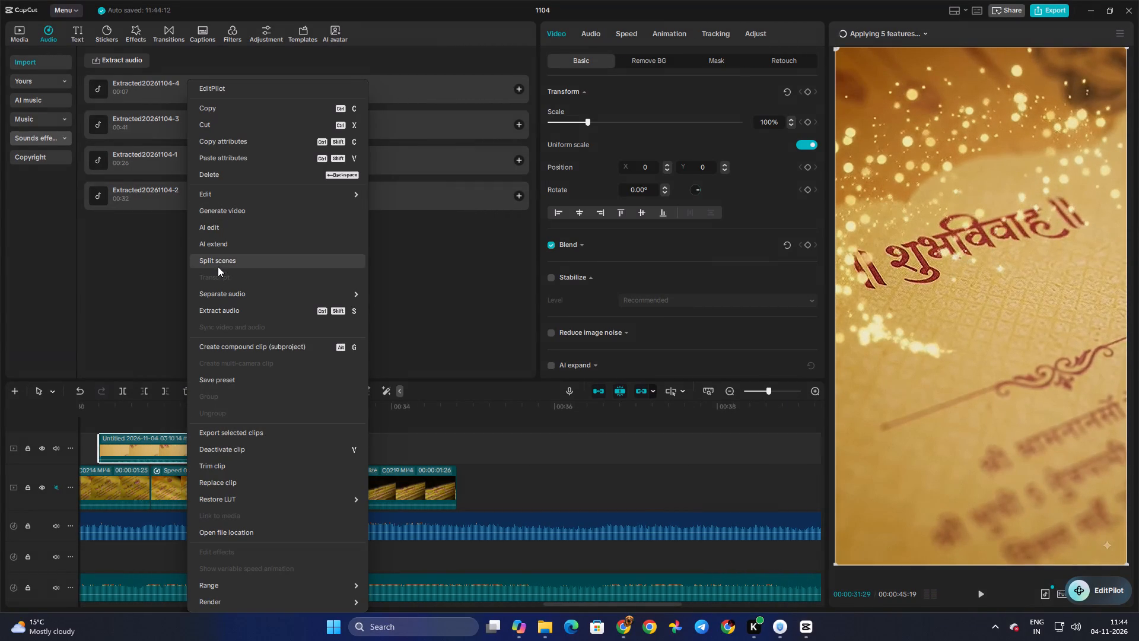
{"action": "left_click", "coordinate": [236, 309]}
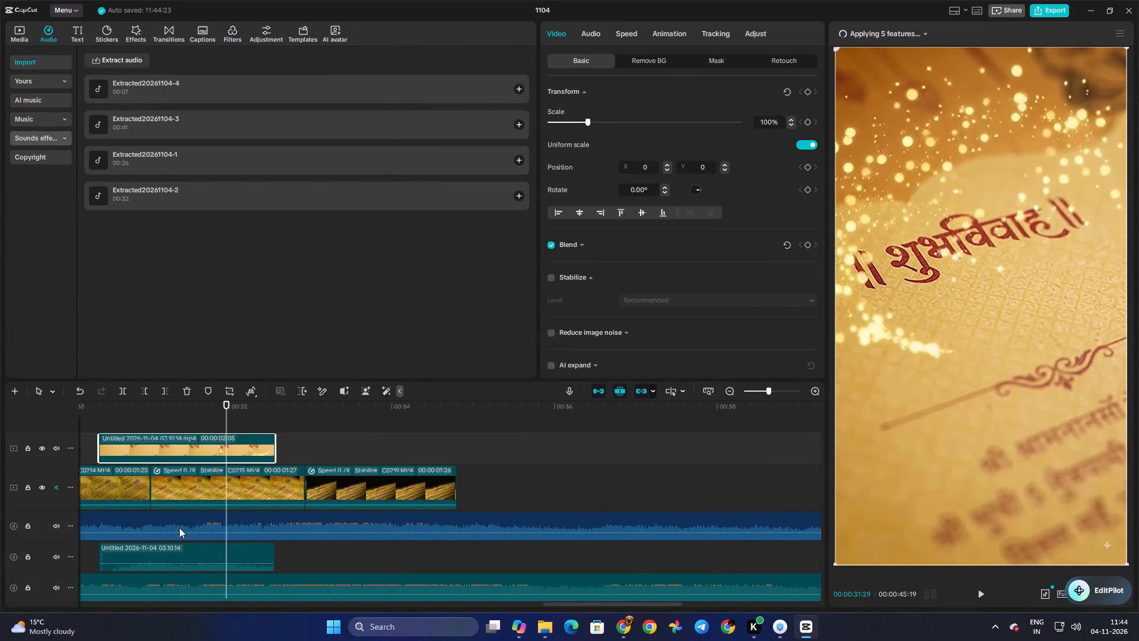
{"action": "left_click_drag", "start_coordinate": [211, 557], "coordinate": [685, 536]}
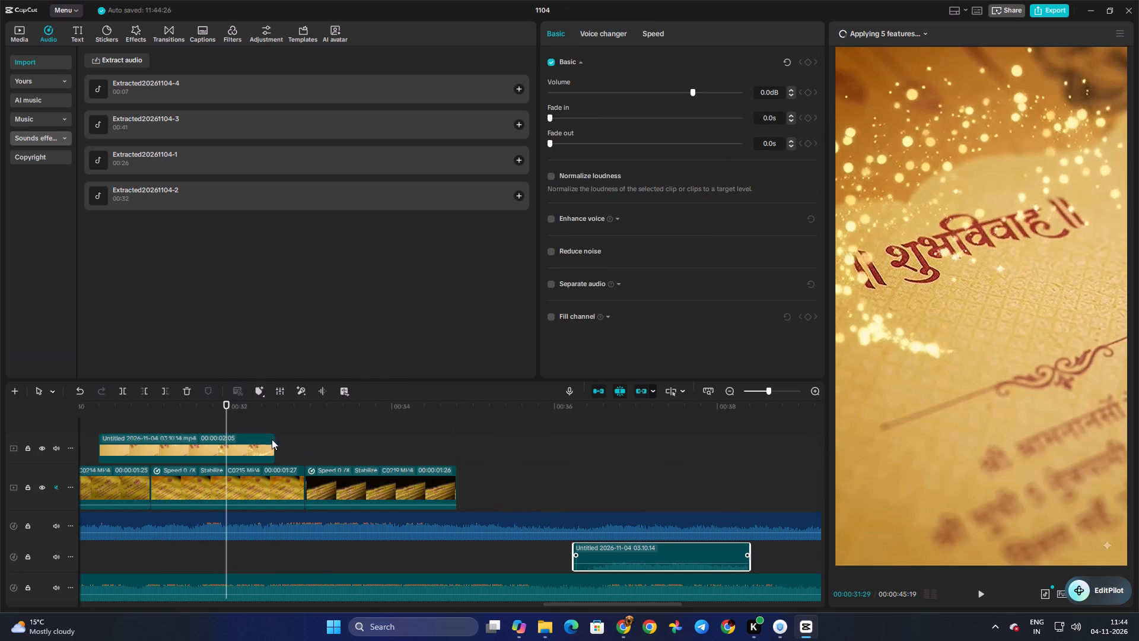
Replay from pearl shot C0211 through C0214 into the sparkle title overlay, checking how the shots and sound follow each other.
{"action": "left_click", "coordinate": [267, 438]}
{"action": "left_click", "coordinate": [218, 414]}
{"action": "left_click_drag", "start_coordinate": [218, 414], "coordinate": [112, 421]}
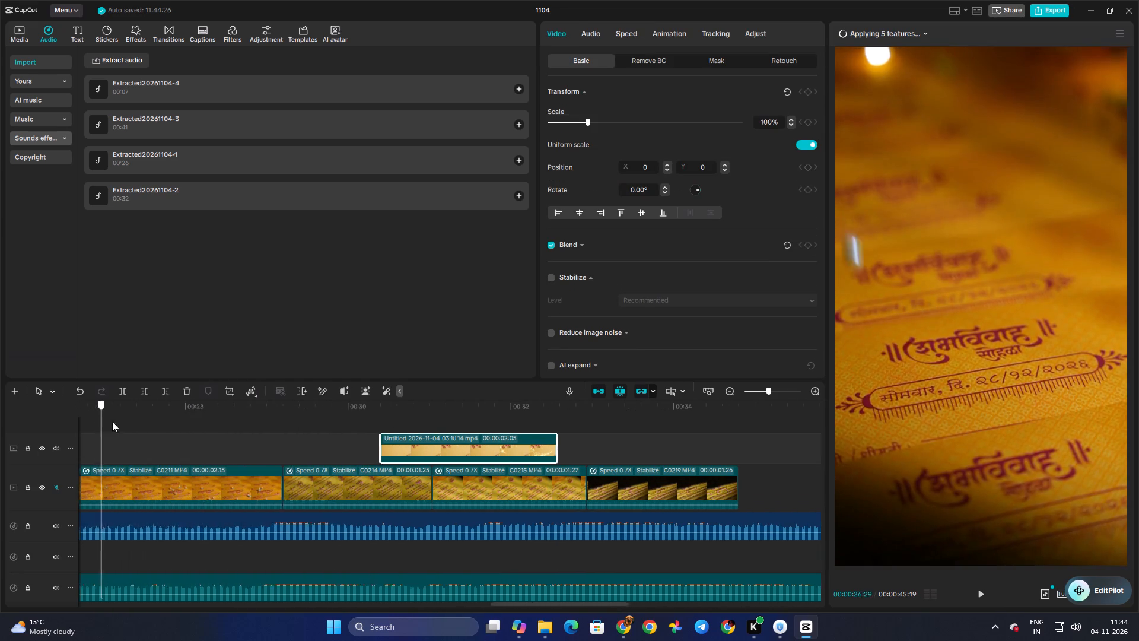
{"action": "left_click_drag", "start_coordinate": [112, 421], "coordinate": [162, 434]}
{"action": "key", "text": "space"}
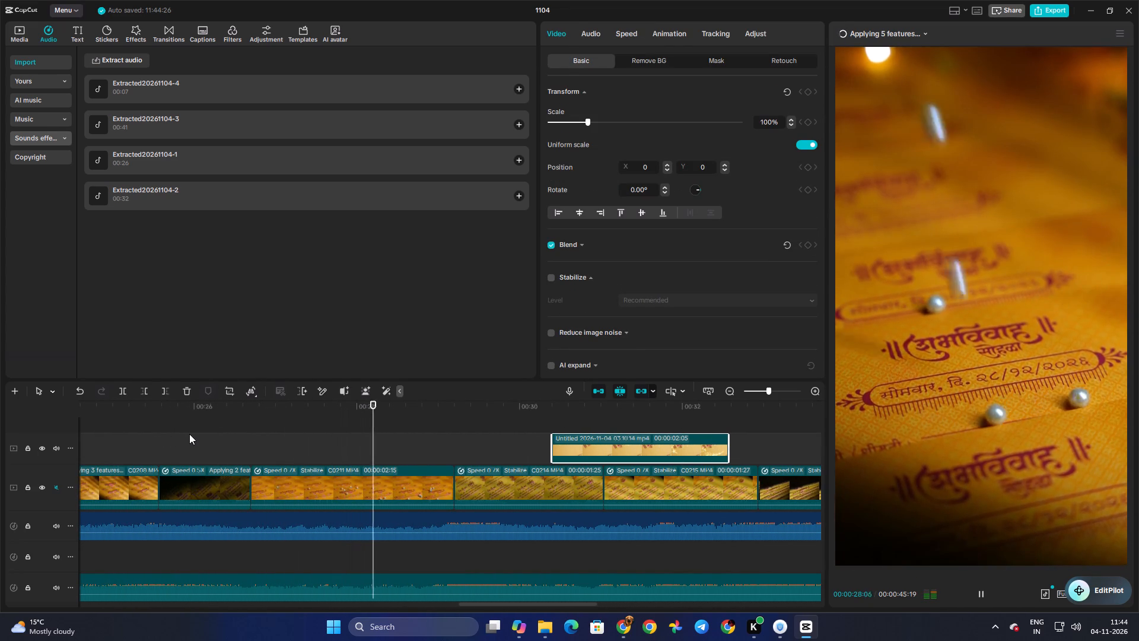
{"action": "key", "text": "space"}
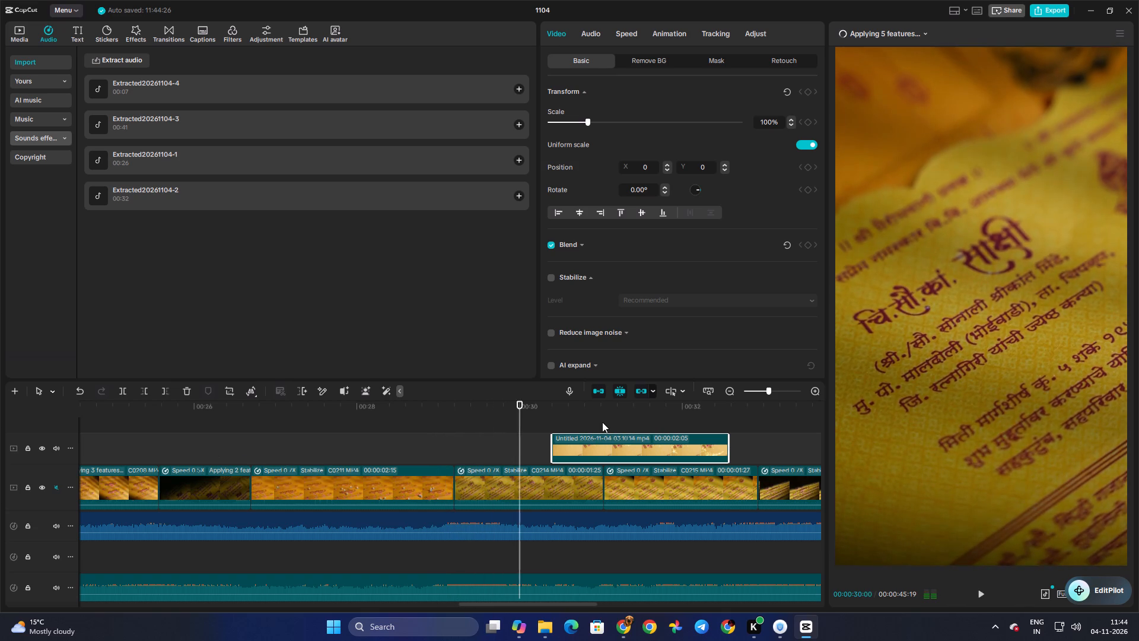
{"action": "key", "text": "space"}
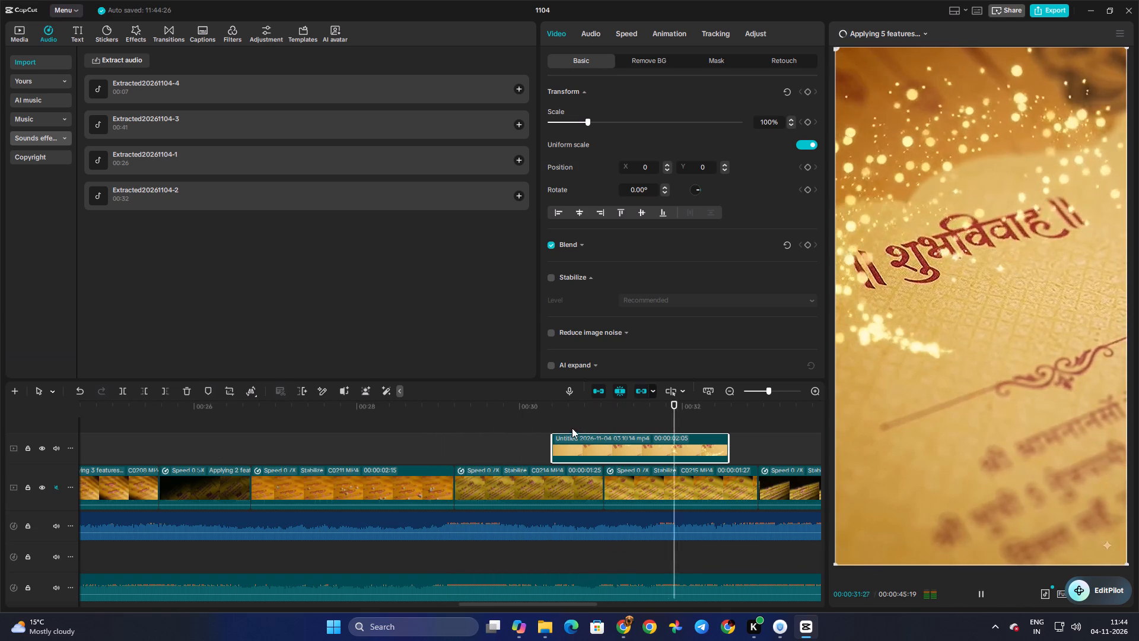
{"action": "key", "text": "space"}
{"action": "left_click", "coordinate": [394, 438]}
{"action": "key", "text": "space"}
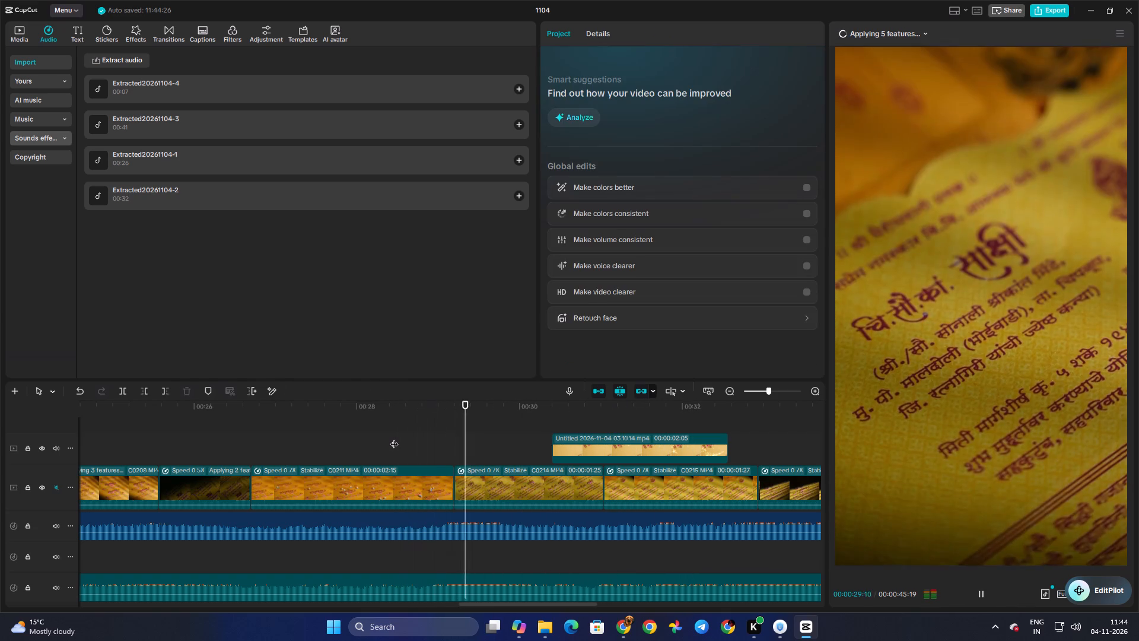
{"action": "key", "text": "space"}
Preview the sparkle title source clip, Untitled 2026-11-04 03.10.14, in the project media.
{"action": "left_click", "coordinate": [18, 39]}
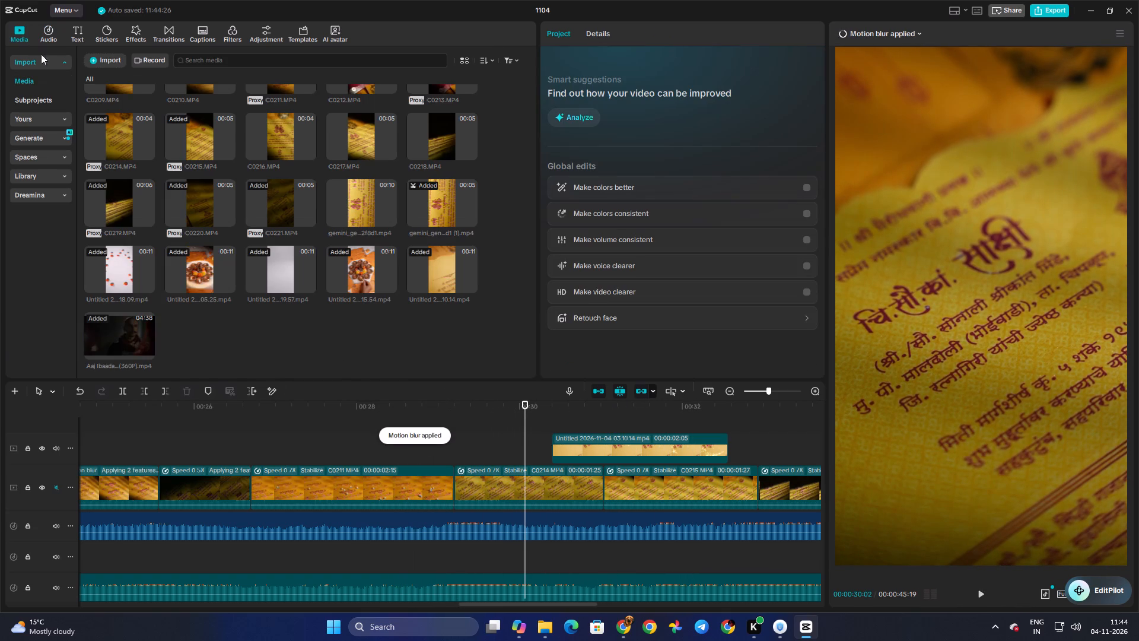
{"action": "left_click", "coordinate": [459, 271]}
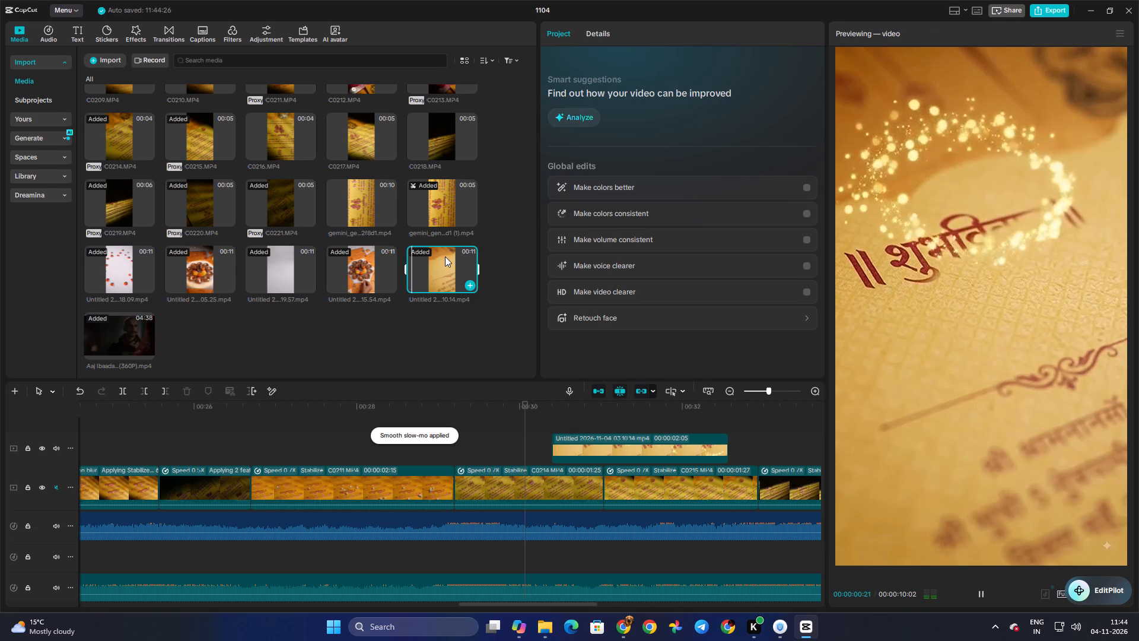
{"action": "key", "text": "space"}
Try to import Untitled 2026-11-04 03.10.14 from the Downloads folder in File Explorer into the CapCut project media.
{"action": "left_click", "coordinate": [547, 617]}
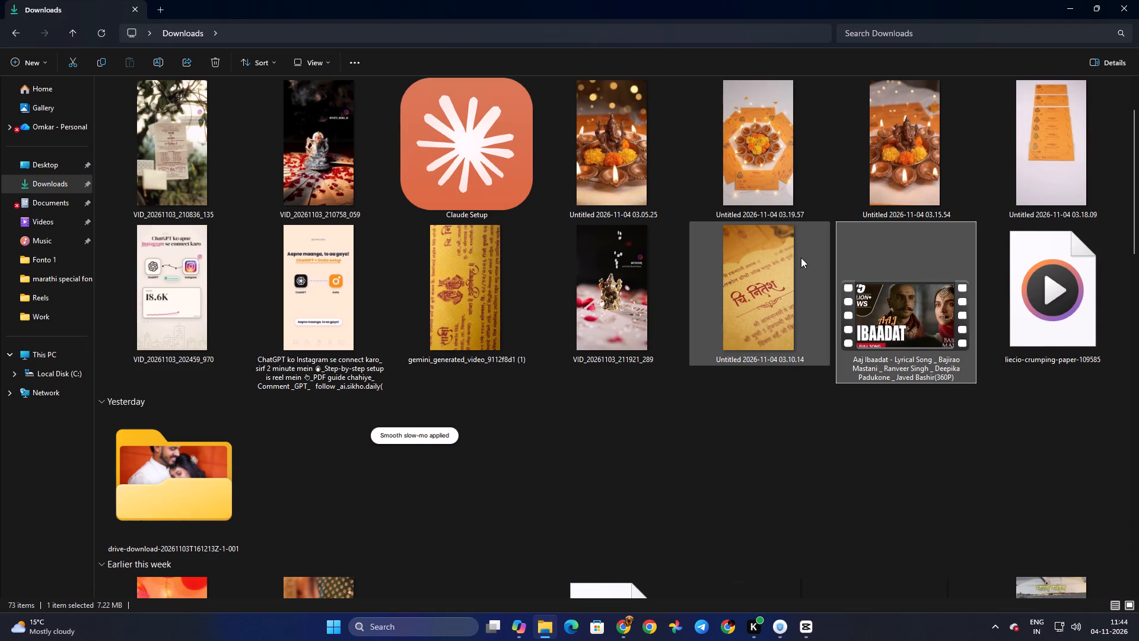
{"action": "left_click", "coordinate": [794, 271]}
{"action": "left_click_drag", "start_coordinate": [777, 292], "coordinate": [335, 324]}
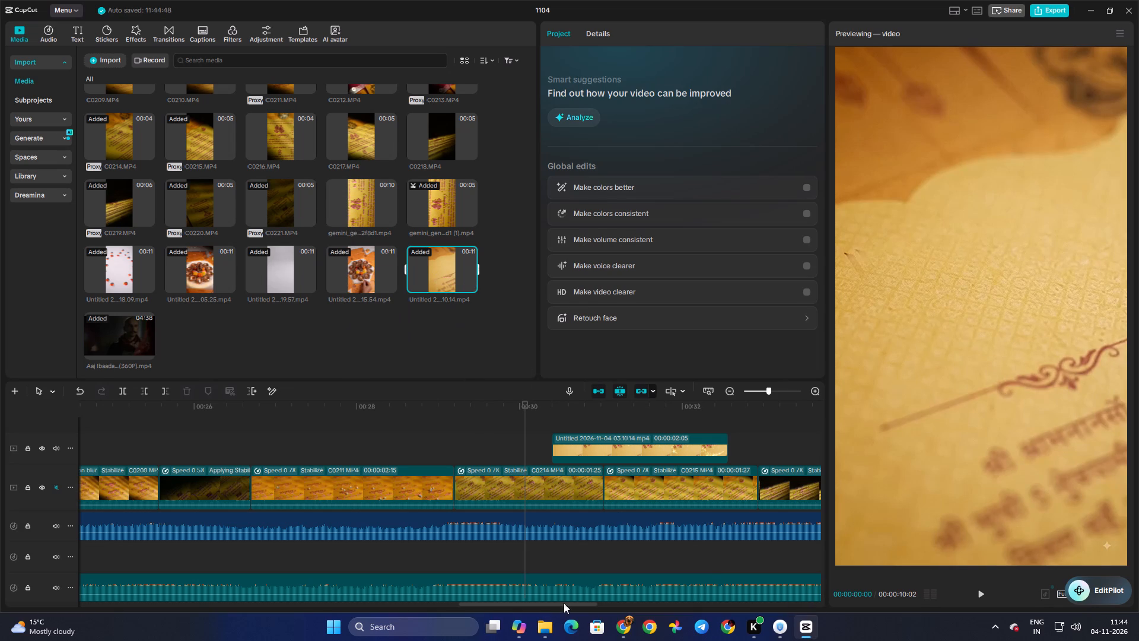
Switch to File Explorer and refresh the Downloads folder to check for new files.
{"action": "left_click", "coordinate": [544, 632]}
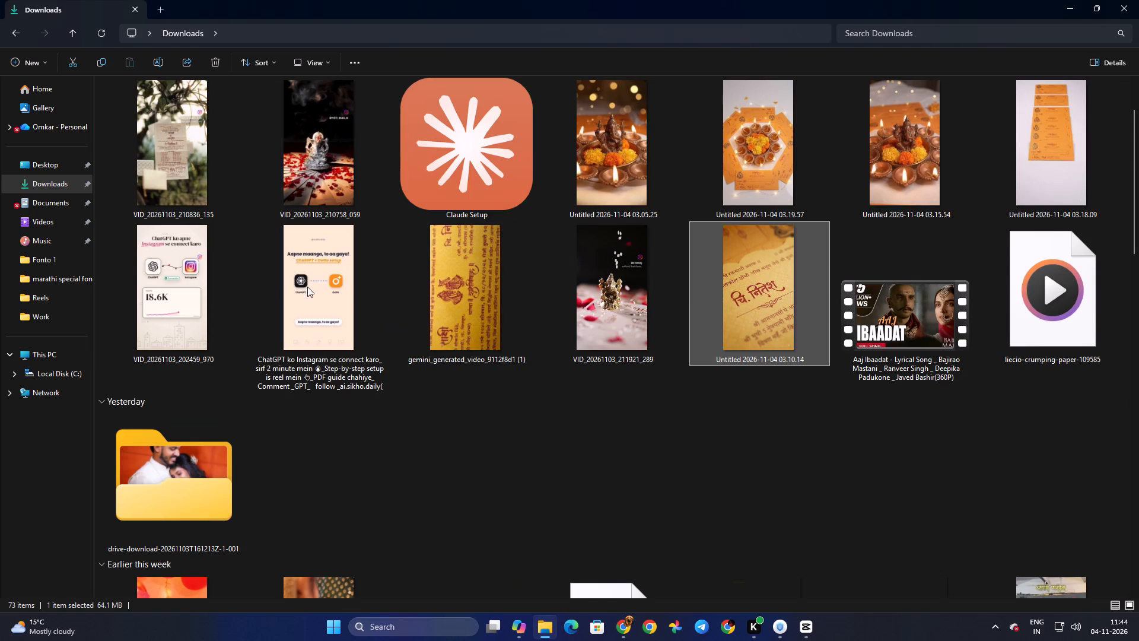
{"action": "left_click", "coordinate": [102, 37]}
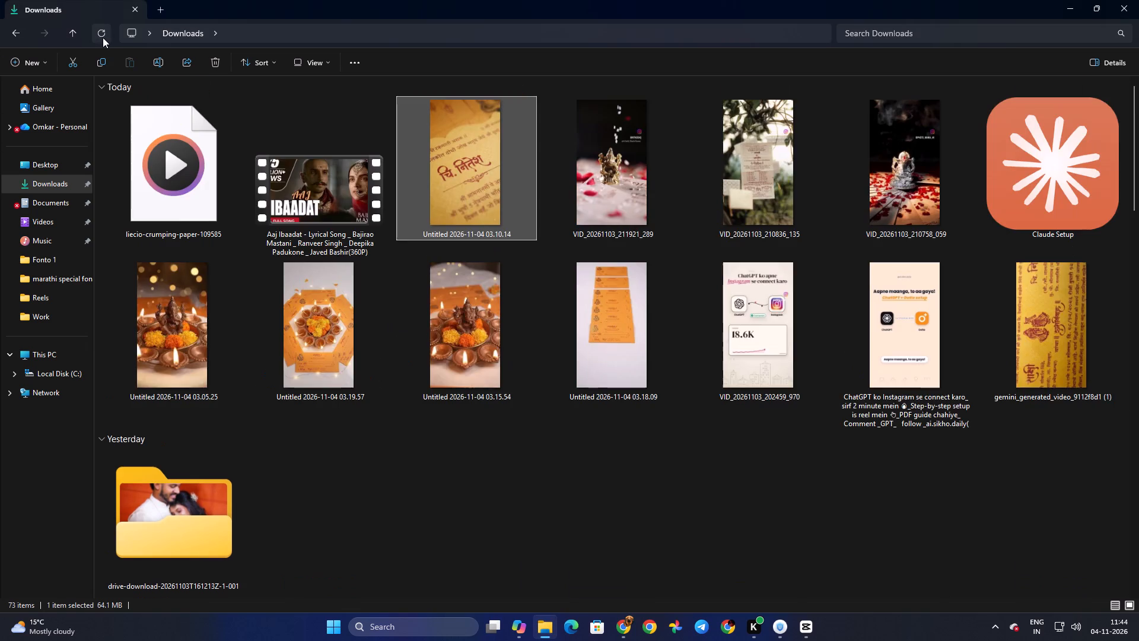
{"action": "triple_click", "coordinate": [103, 37]}
{"action": "double_click", "coordinate": [103, 37]}
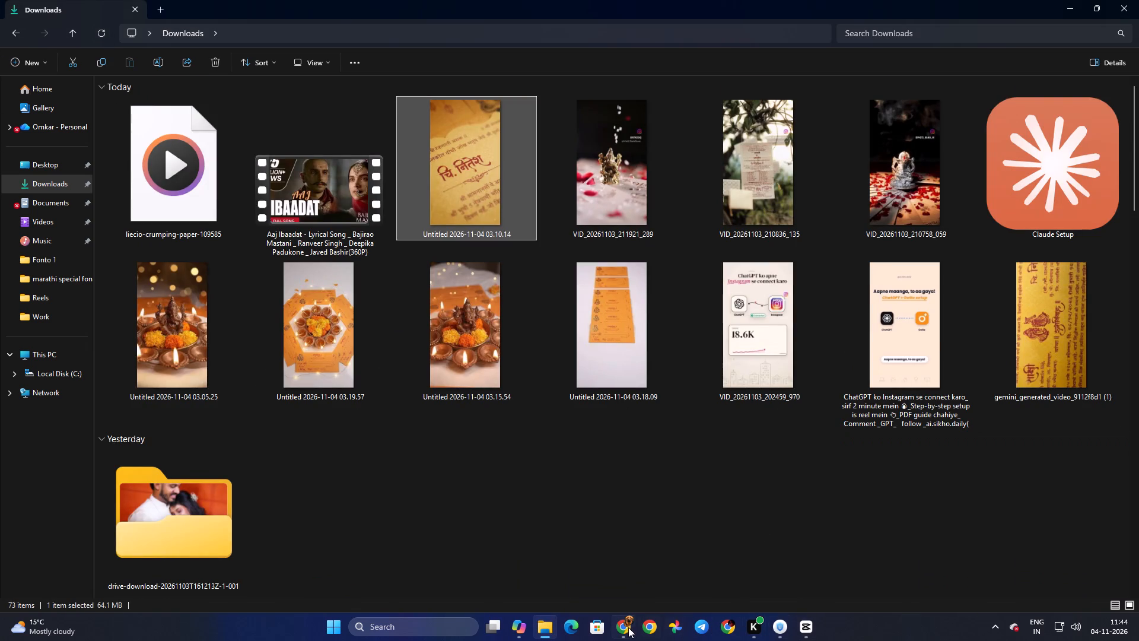
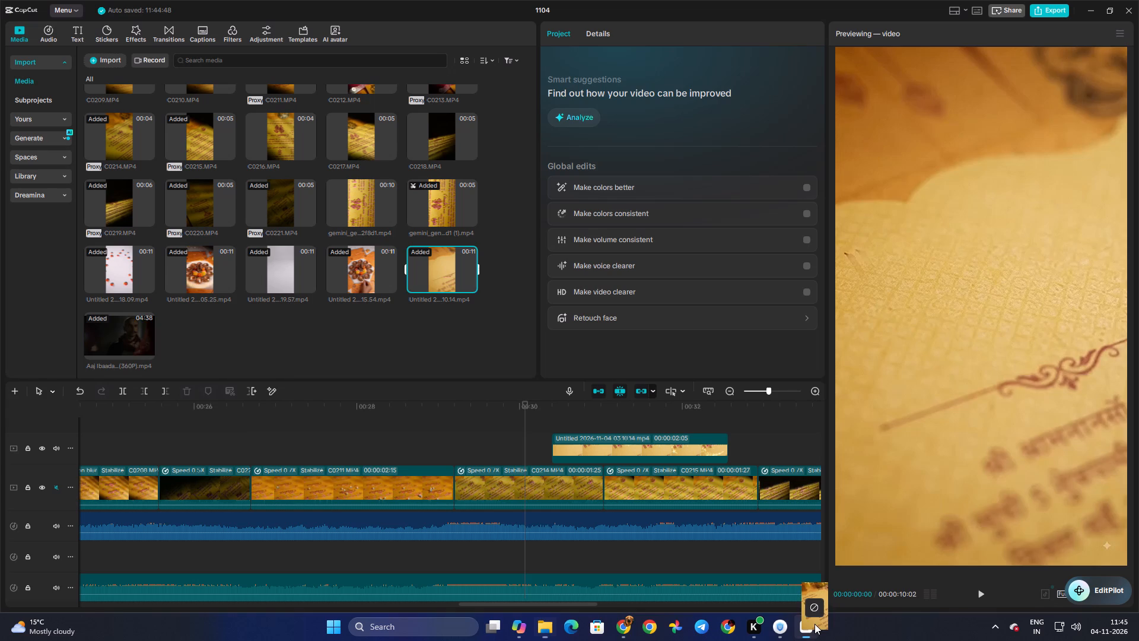
Import the title clip Untitled 2026-11-04 11.23.33 from File Explorer into the CapCut project media and preview it.
{"action": "left_click_drag", "start_coordinate": [815, 624], "coordinate": [251, 352]}
{"action": "left_click", "coordinate": [221, 341]}
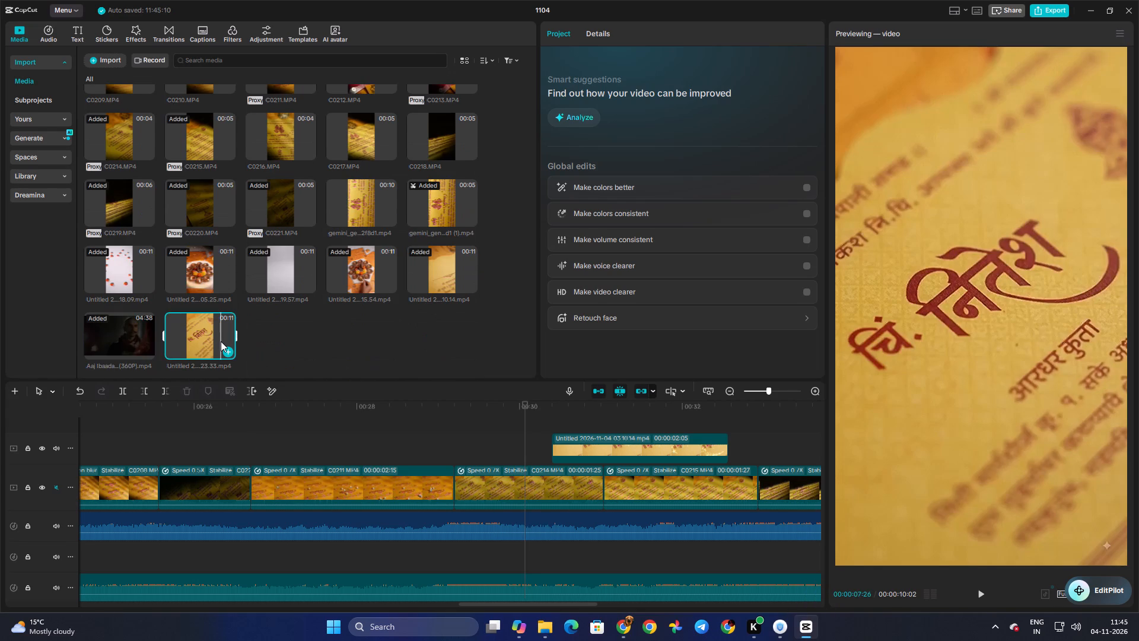
Replay from the start of shot C0211 through the sparkle title overlay into the last shot, checking picture and sound.
{"action": "left_click", "coordinate": [400, 443]}
{"action": "left_click_drag", "start_coordinate": [400, 443], "coordinate": [294, 443]}
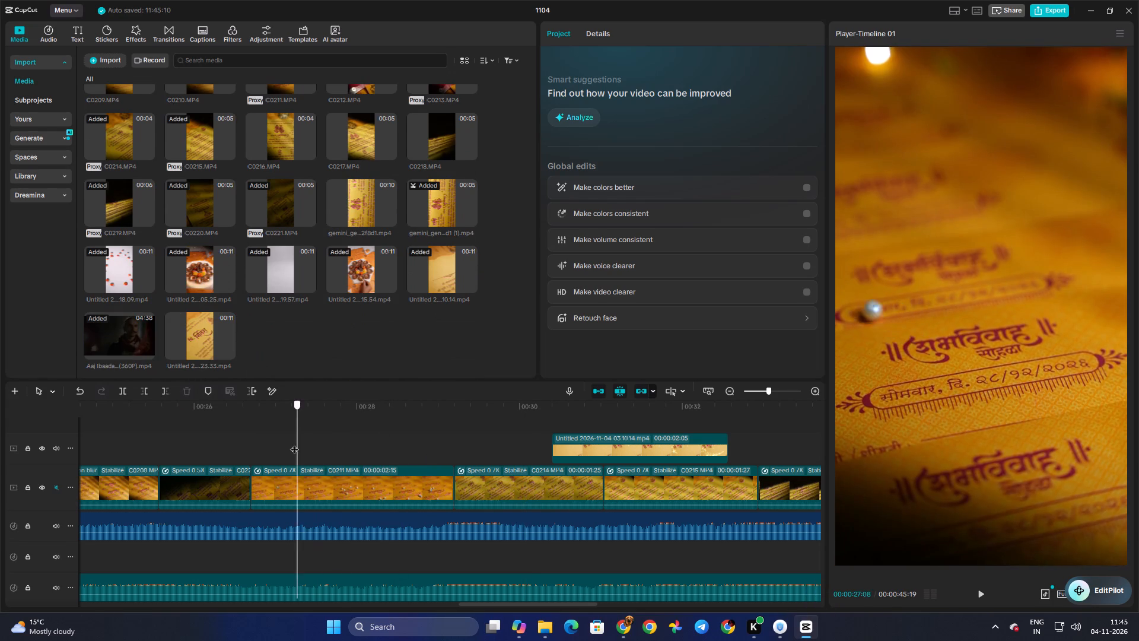
{"action": "left_click_drag", "start_coordinate": [294, 443], "coordinate": [259, 443]}
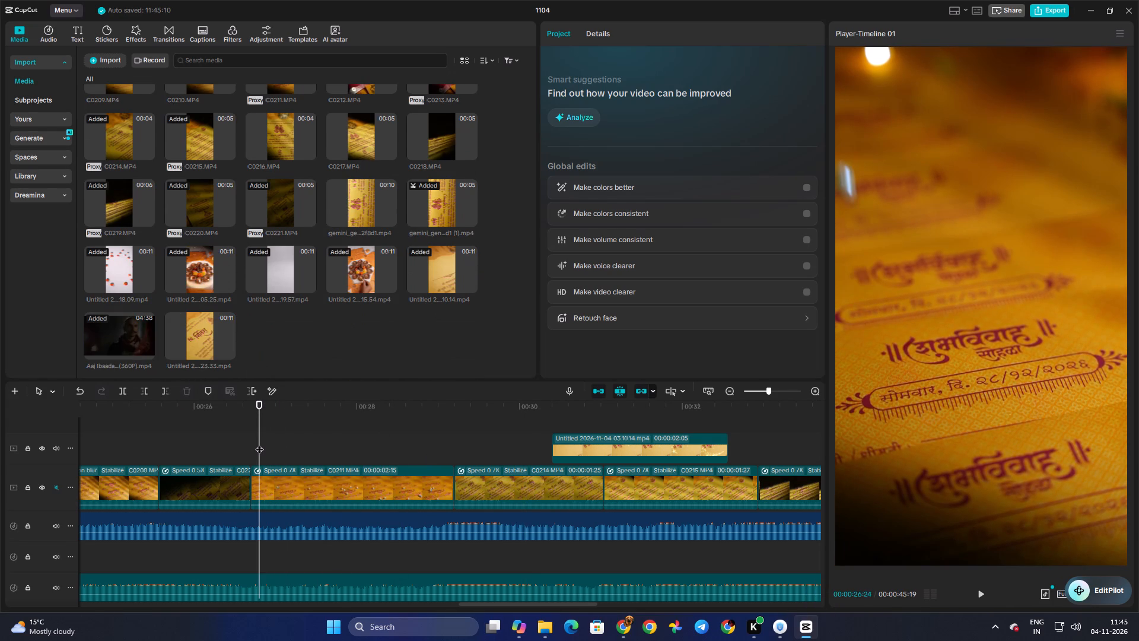
{"action": "key", "text": "space"}
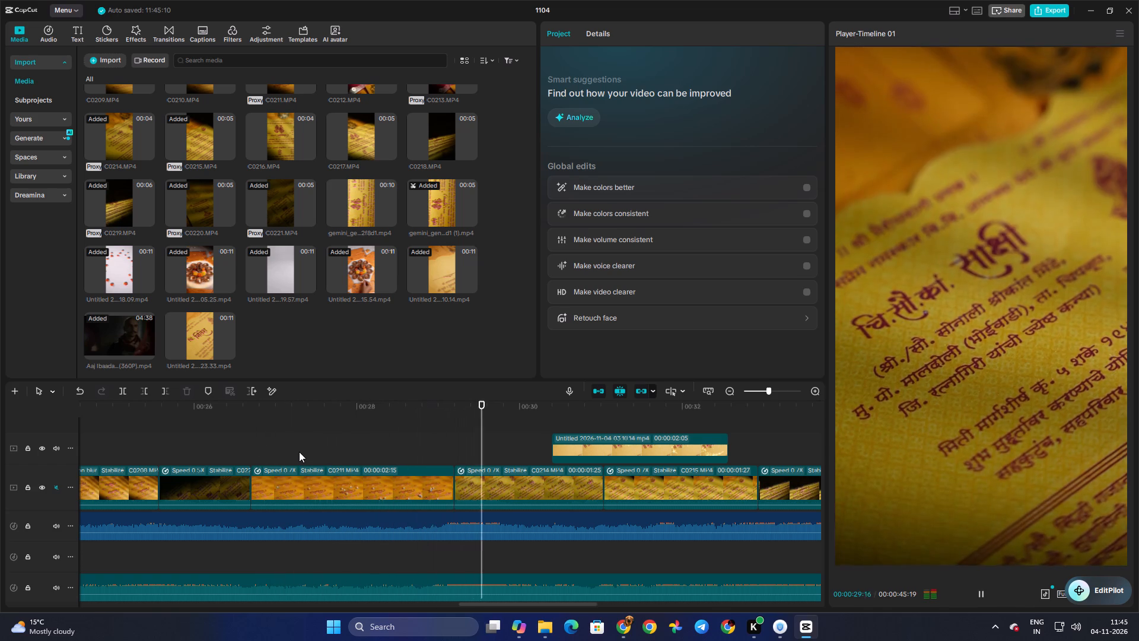
{"action": "key", "text": "space"}
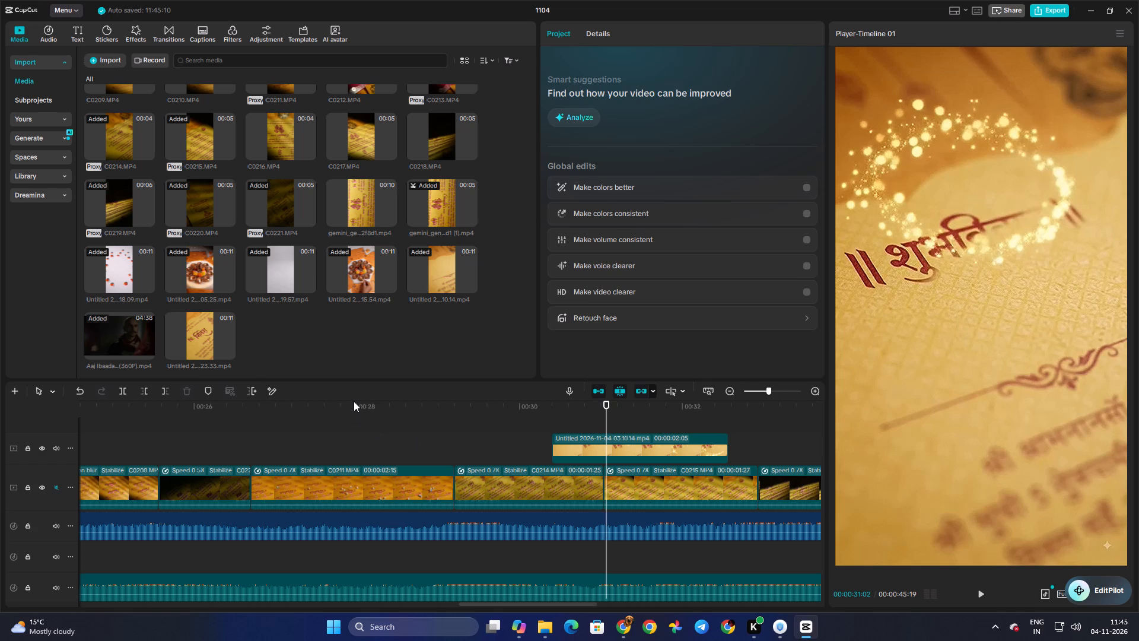
{"action": "key", "text": "ctrl+minus"}
{"action": "key", "text": "ctrl+minus"}
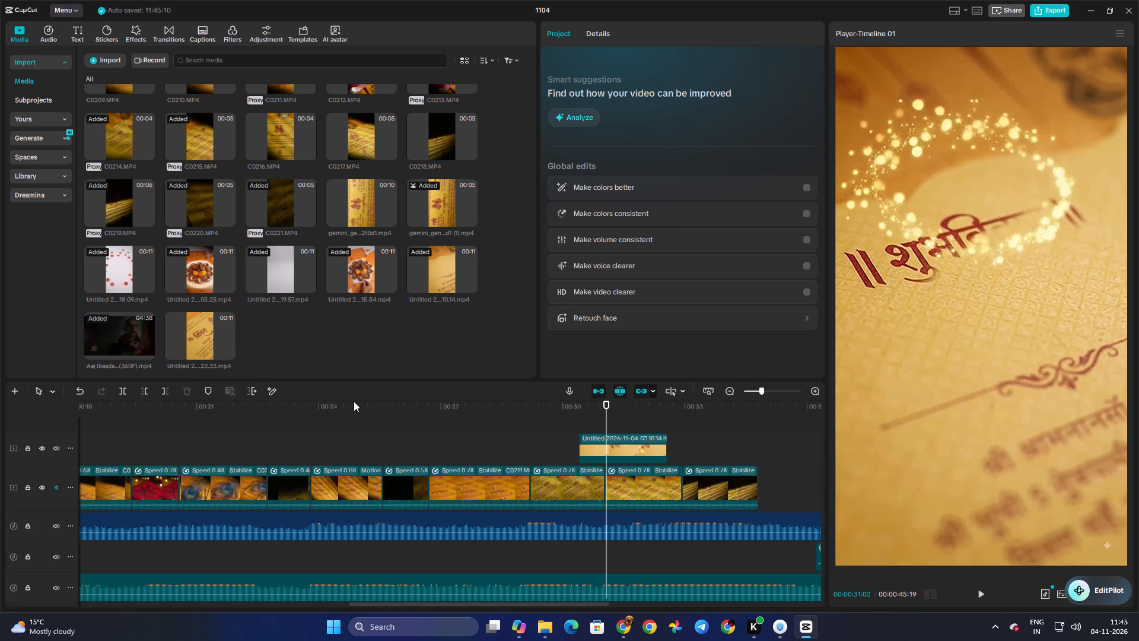
{"action": "key", "text": "ctrl+minus"}
{"action": "key", "text": "ctrl+equal"}
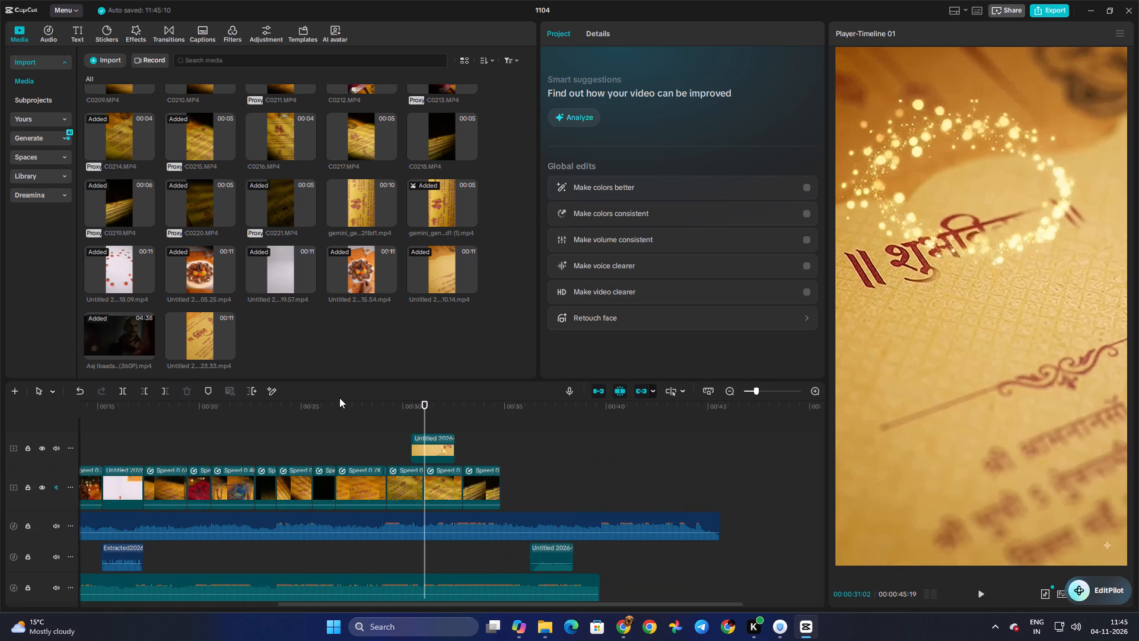
{"action": "key", "text": "ctrl+equal"}
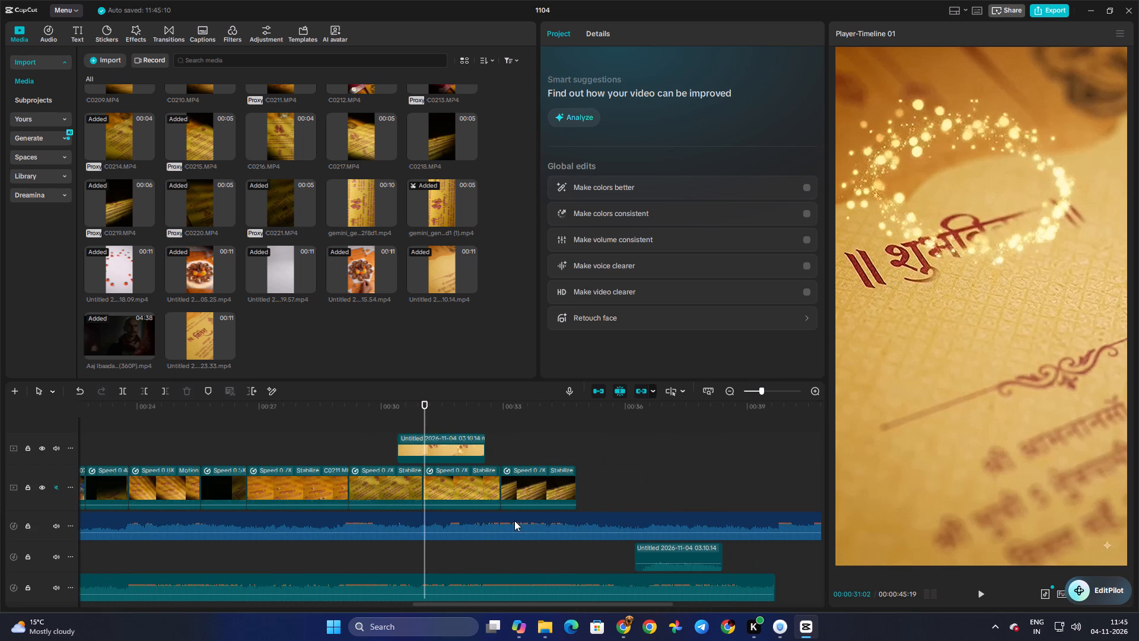
{"action": "scroll", "coordinate": [292, 534], "scroll_direction": "down", "scroll_amount": 4}
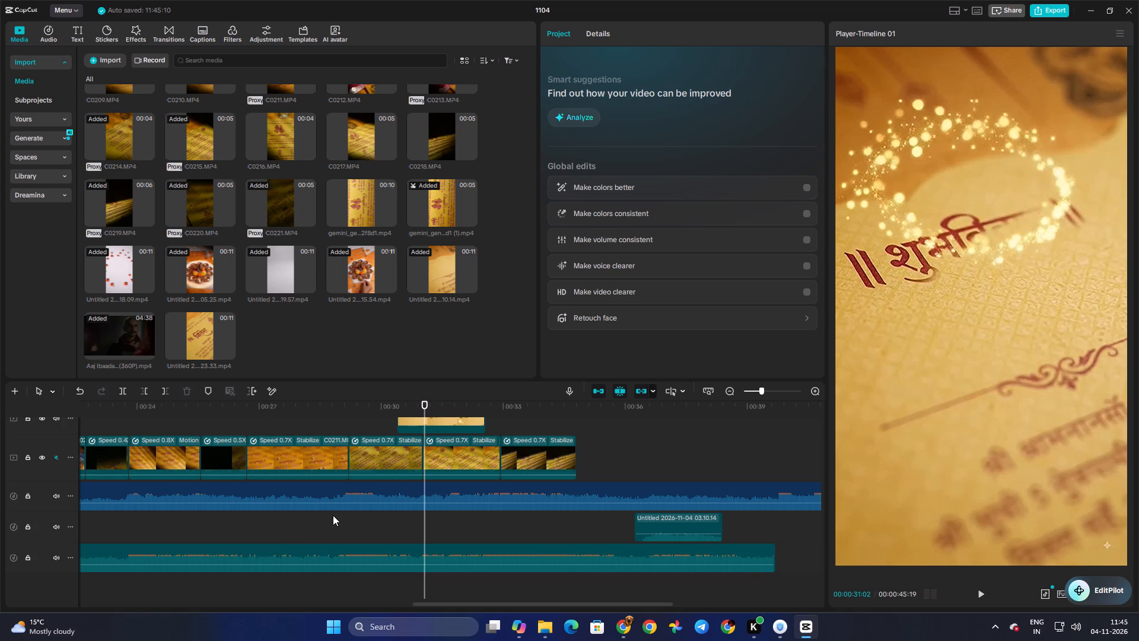
{"action": "key", "text": "space"}
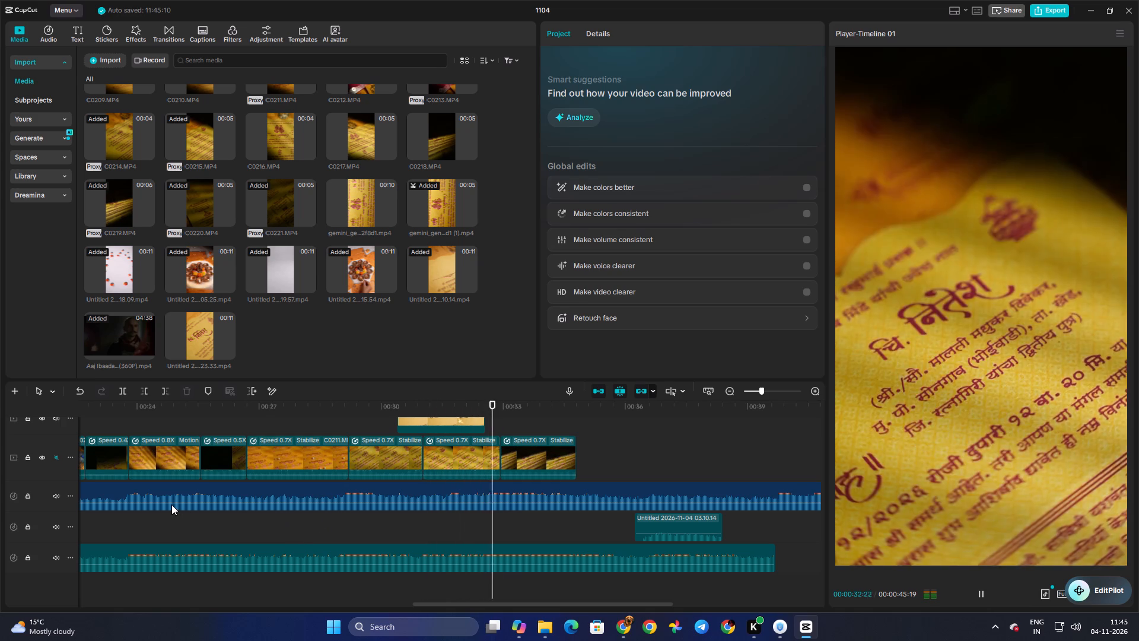
{"action": "key", "text": "space"}
Delete the long audio clip directly below the main video track.
{"action": "left_click", "coordinate": [238, 490]}
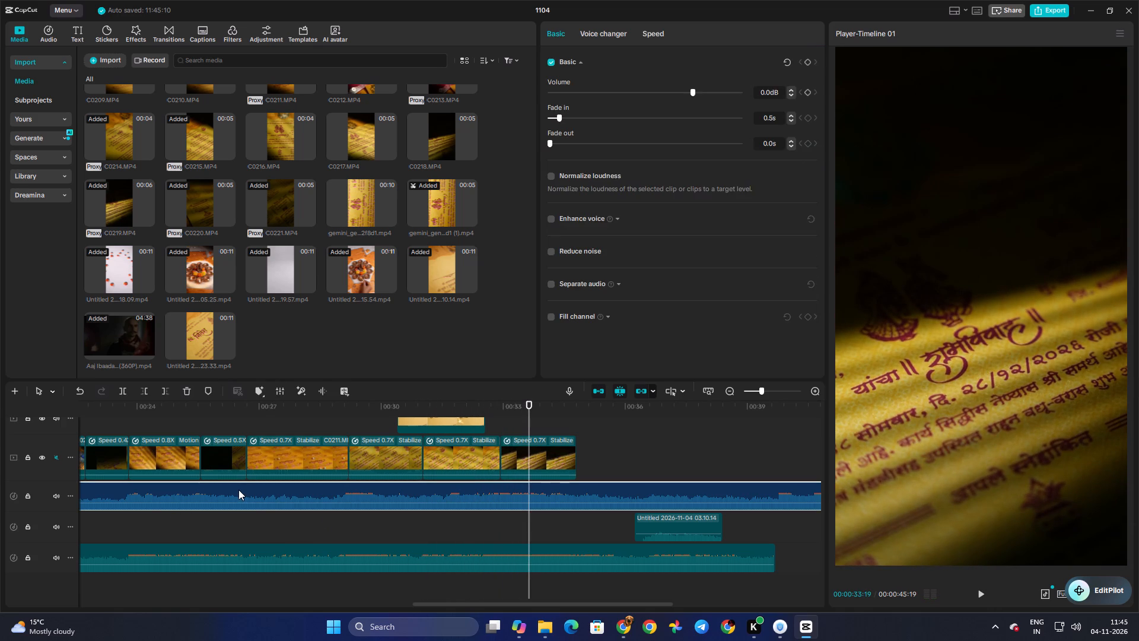
{"action": "key", "text": "Delete"}
Play the ending with the remaining audio and review the shots between about 00:24 and 00:28.
{"action": "key", "text": "space"}
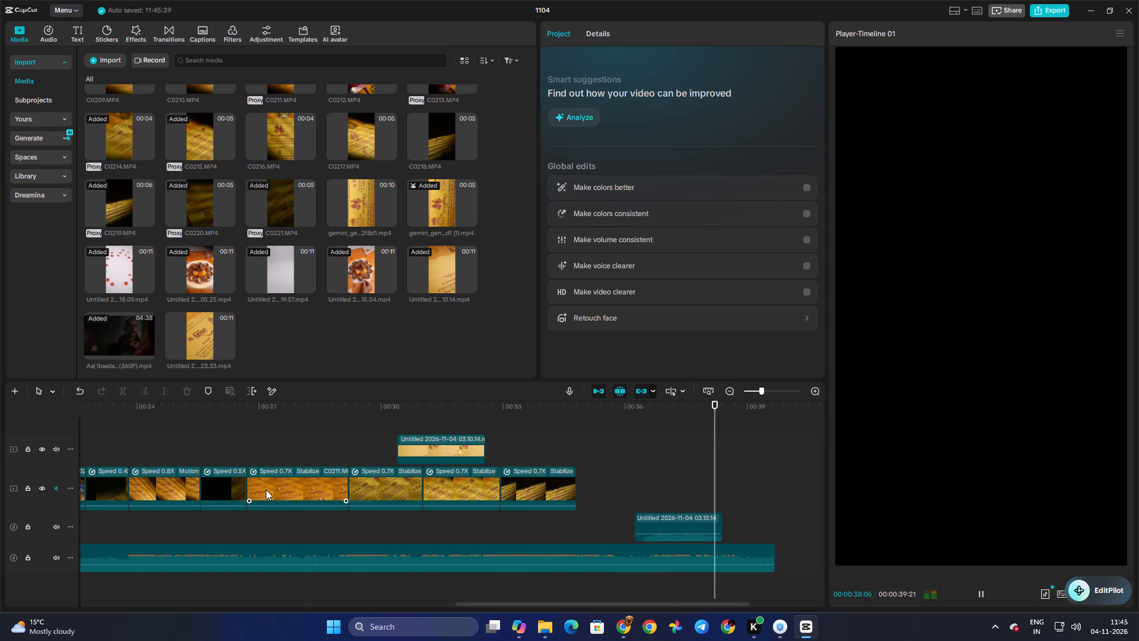
{"action": "key", "text": "space"}
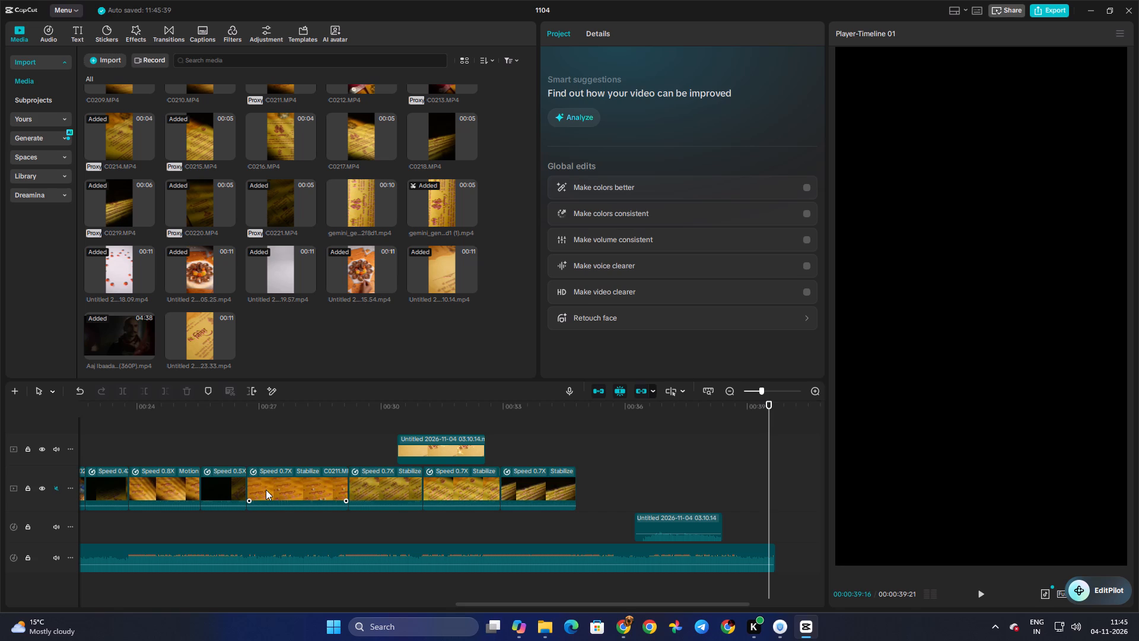
{"action": "left_click", "coordinate": [254, 448]}
{"action": "left_click_drag", "start_coordinate": [254, 448], "coordinate": [156, 457]}
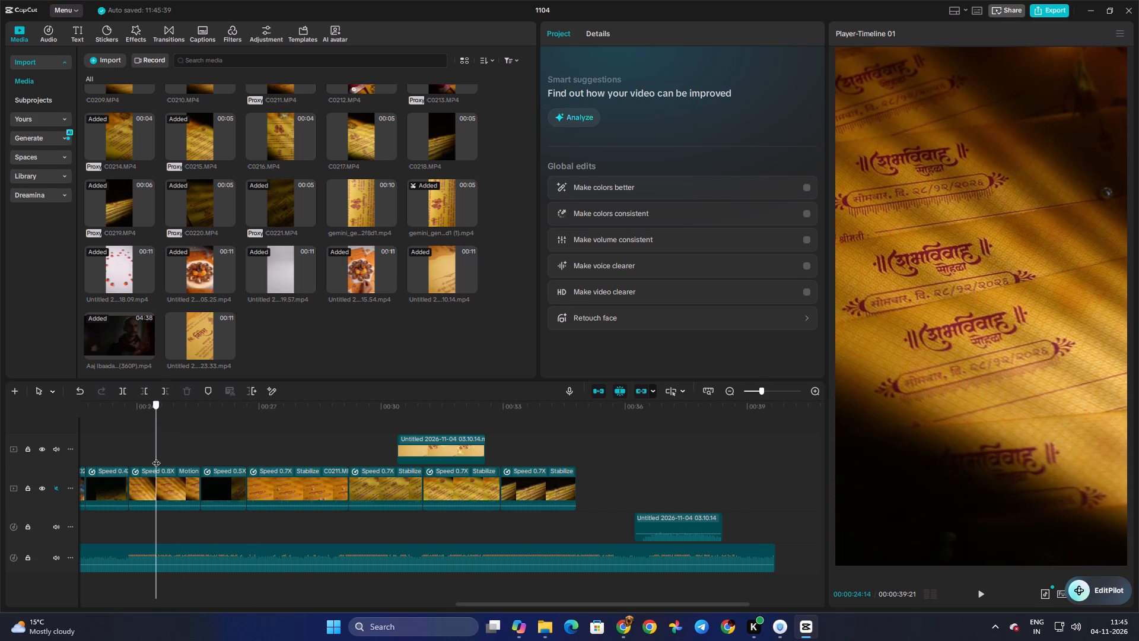
{"action": "left_click_drag", "start_coordinate": [156, 457], "coordinate": [320, 468]}
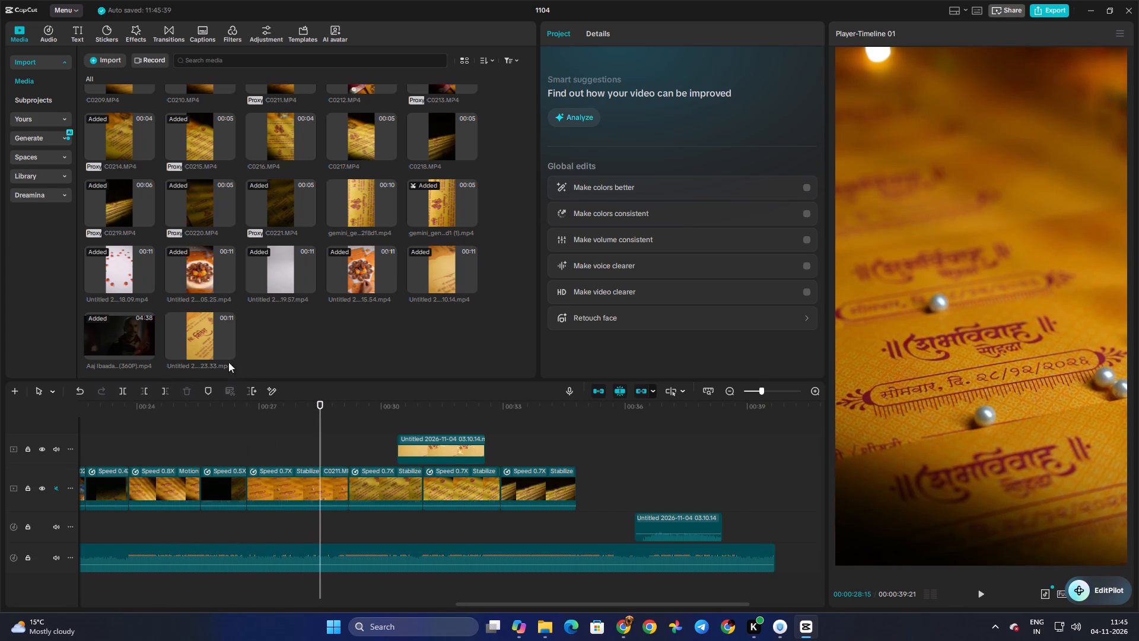
Preview the imported name-title clip Untitled 2026-11-04 11.23.33 in the project media.
{"action": "left_click", "coordinate": [205, 341]}
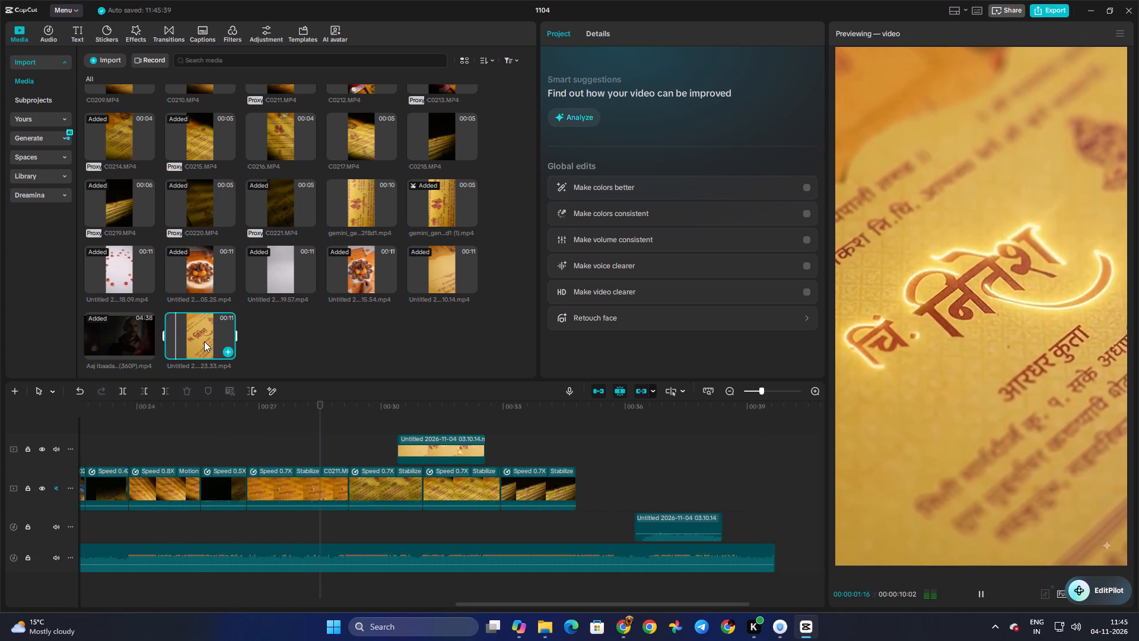
{"action": "key", "text": "space"}
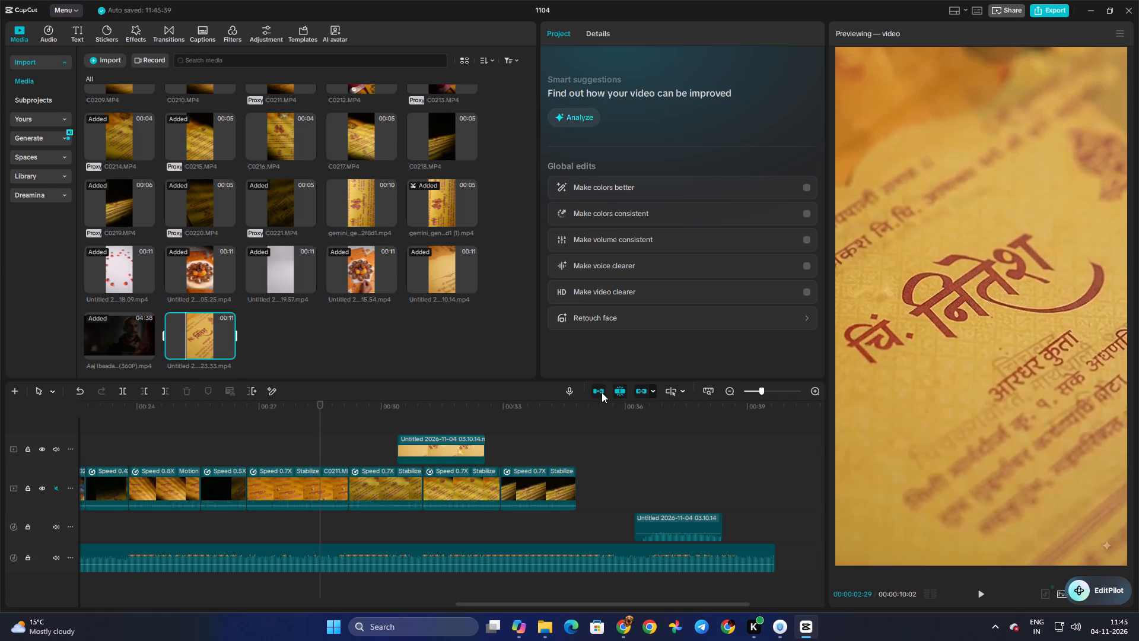
Turn off the main track magnet.
{"action": "left_click", "coordinate": [602, 391]}
{"action": "key", "text": "space"}
Move the sparkle title overlay along its track past the last shot, starting at about 00:35.
{"action": "left_click", "coordinate": [446, 428]}
{"action": "left_click_drag", "start_coordinate": [446, 428], "coordinate": [464, 429]}
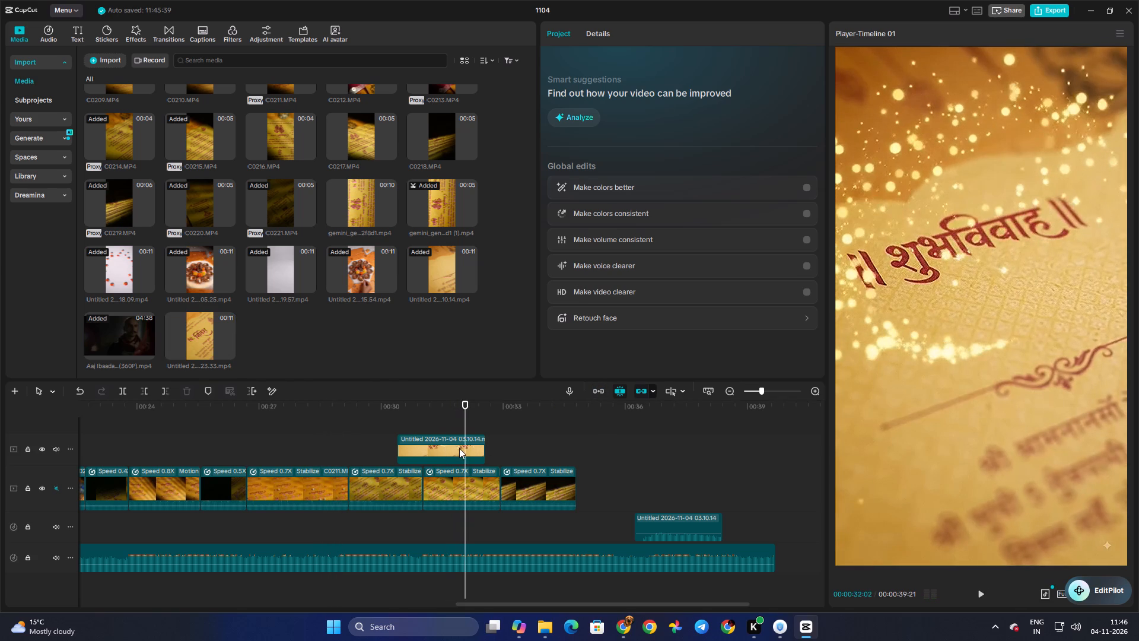
{"action": "left_click_drag", "start_coordinate": [460, 449], "coordinate": [665, 456]}
Delete shots C0214 and C0215 from the main track, leaving a gap after C0211.
{"action": "left_click", "coordinate": [542, 449]}
{"action": "left_click_drag", "start_coordinate": [542, 449], "coordinate": [482, 450]}
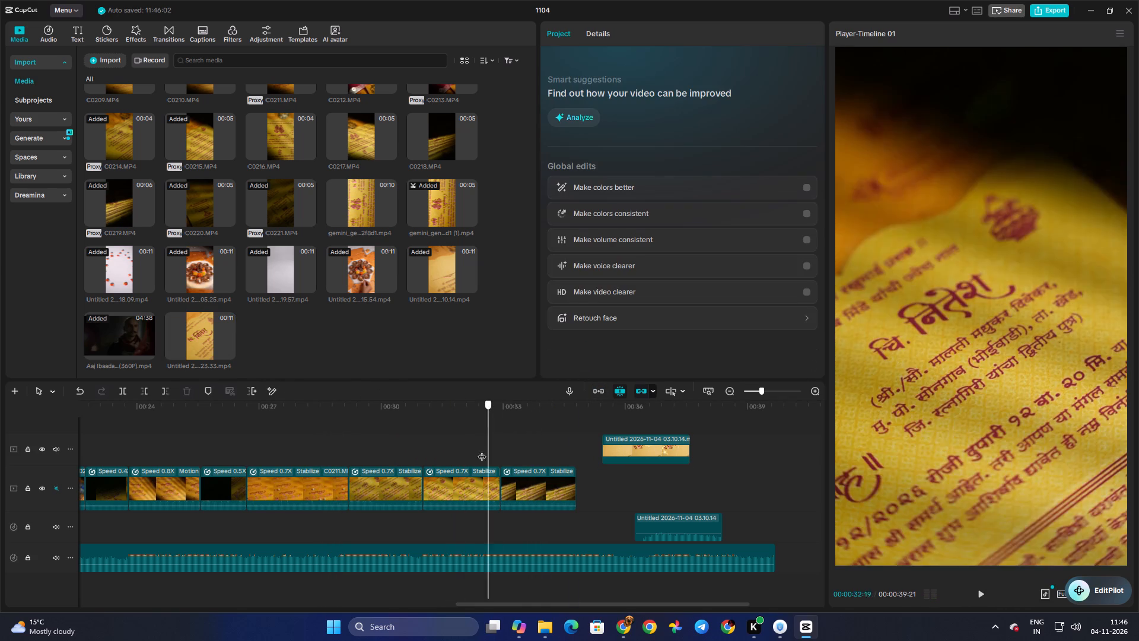
{"action": "left_click_drag", "start_coordinate": [482, 450], "coordinate": [370, 442]}
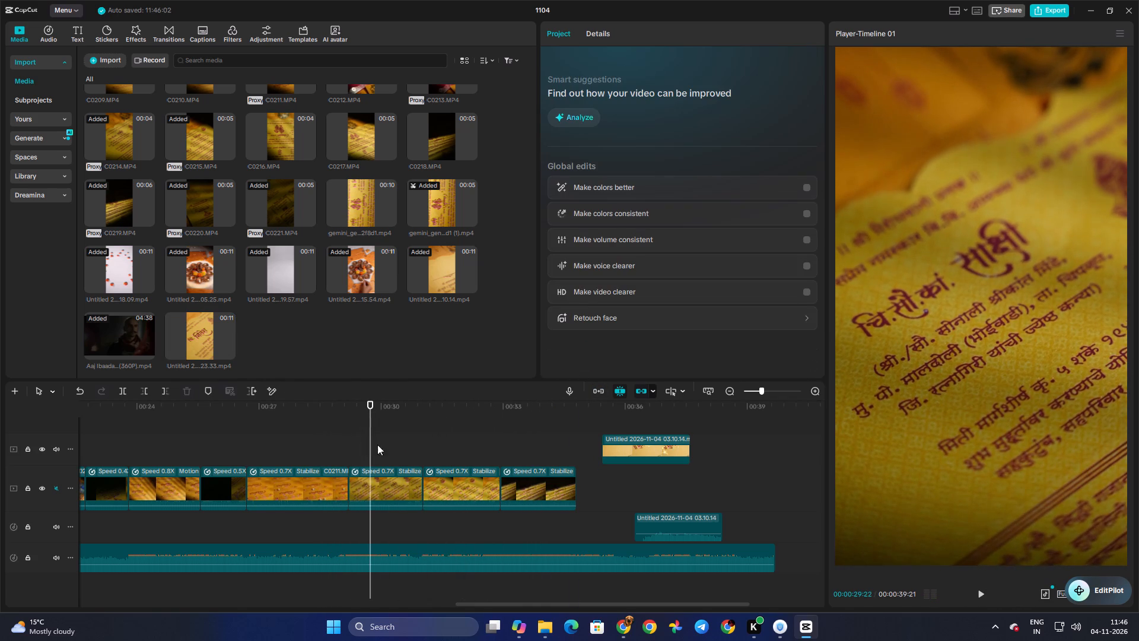
{"action": "left_click_drag", "start_coordinate": [400, 451], "coordinate": [473, 492]}
{"action": "key", "text": "Delete"}
Place title clip Untitled 2026-11-04 11.23.33 on a new track above the sparkle overlay at 00:00:29:22 and play its beginning.
{"action": "left_click_drag", "start_coordinate": [190, 334], "coordinate": [383, 445]}
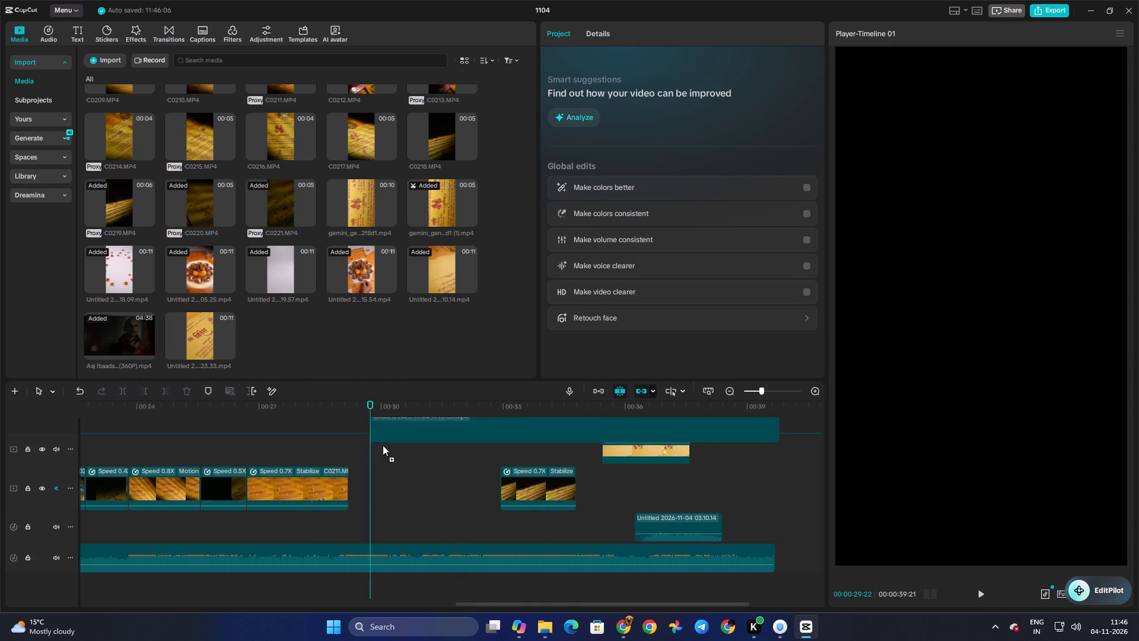
{"action": "left_click_drag", "start_coordinate": [383, 445], "coordinate": [371, 426]}
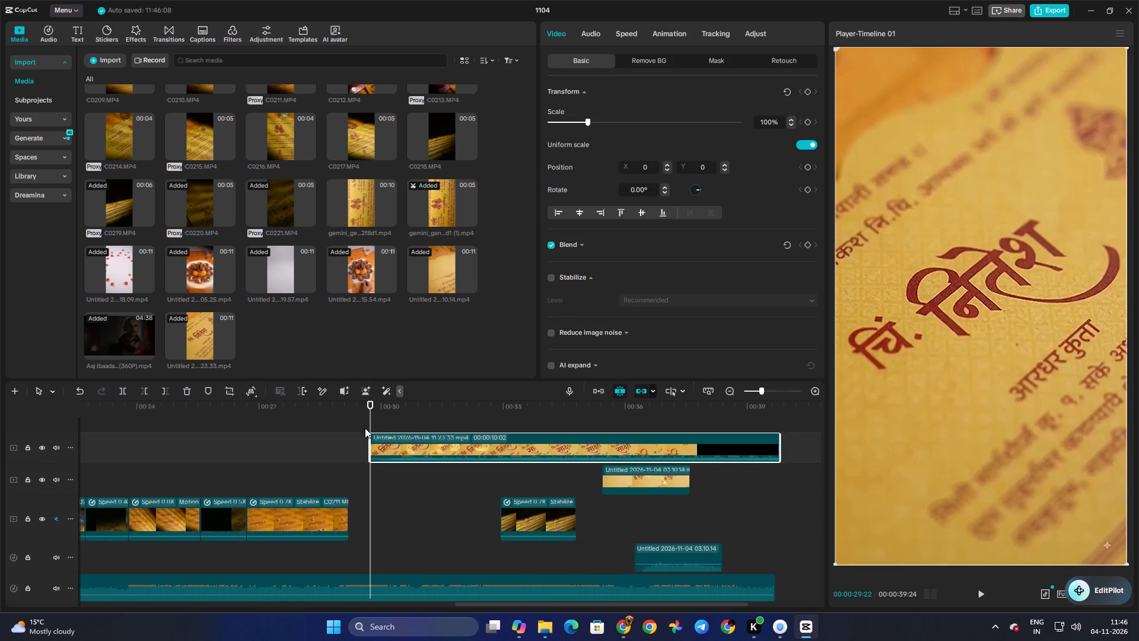
{"action": "key", "text": "space"}
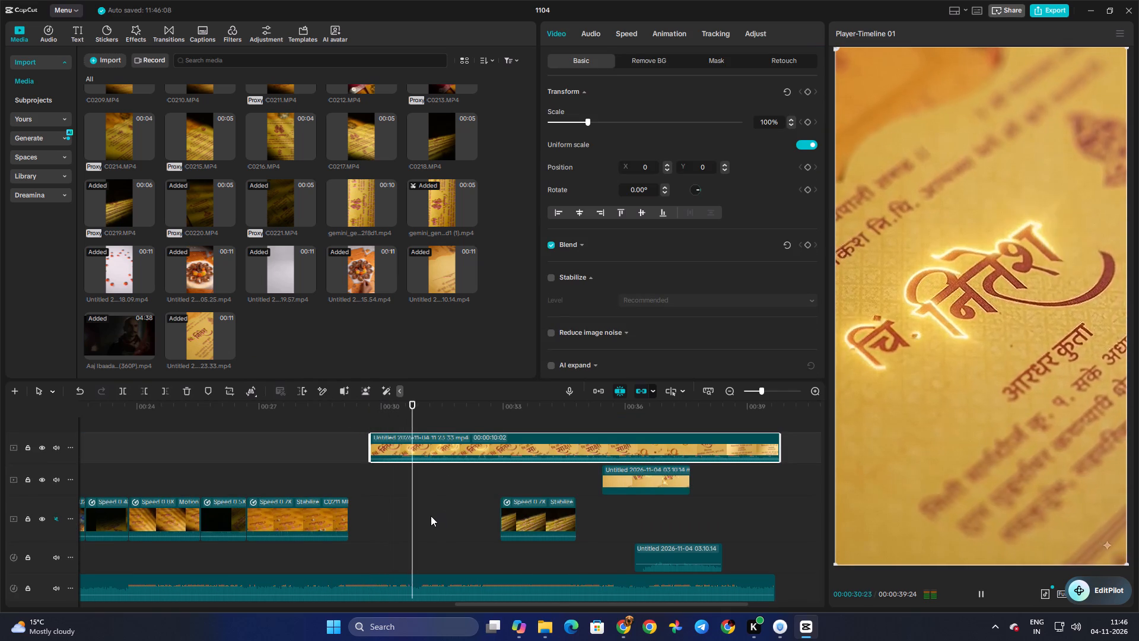
{"action": "key", "text": "space"}
Listen to the name-title clip with the bottom music track temporarily muted, checking its sound and name changes.
{"action": "left_click", "coordinate": [57, 582]}
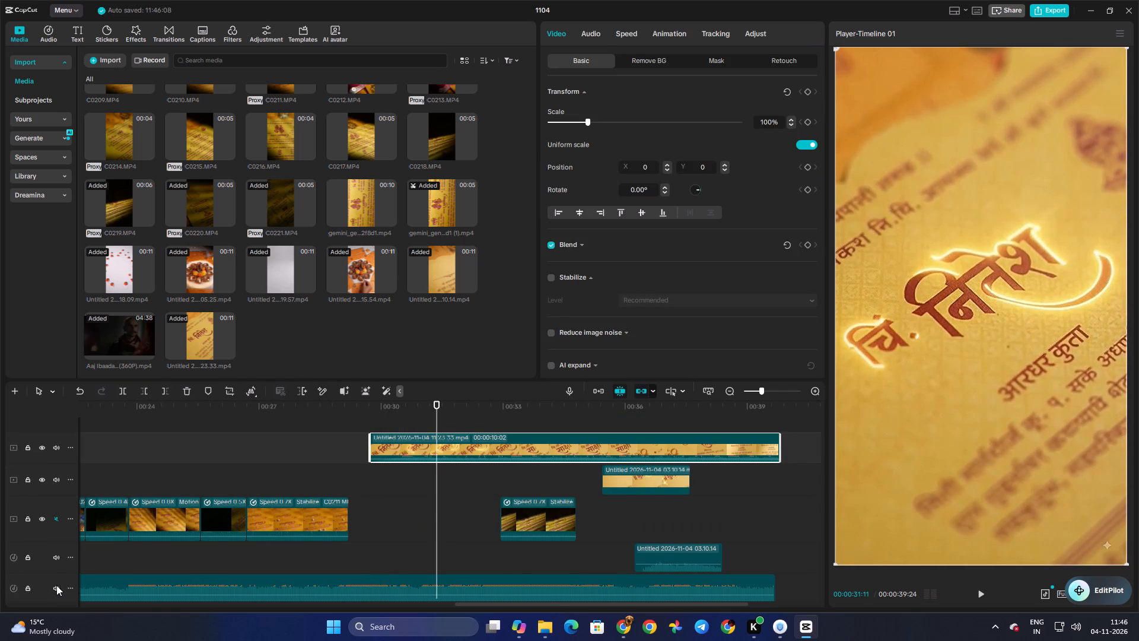
{"action": "left_click", "coordinate": [56, 585]}
{"action": "key", "text": "space"}
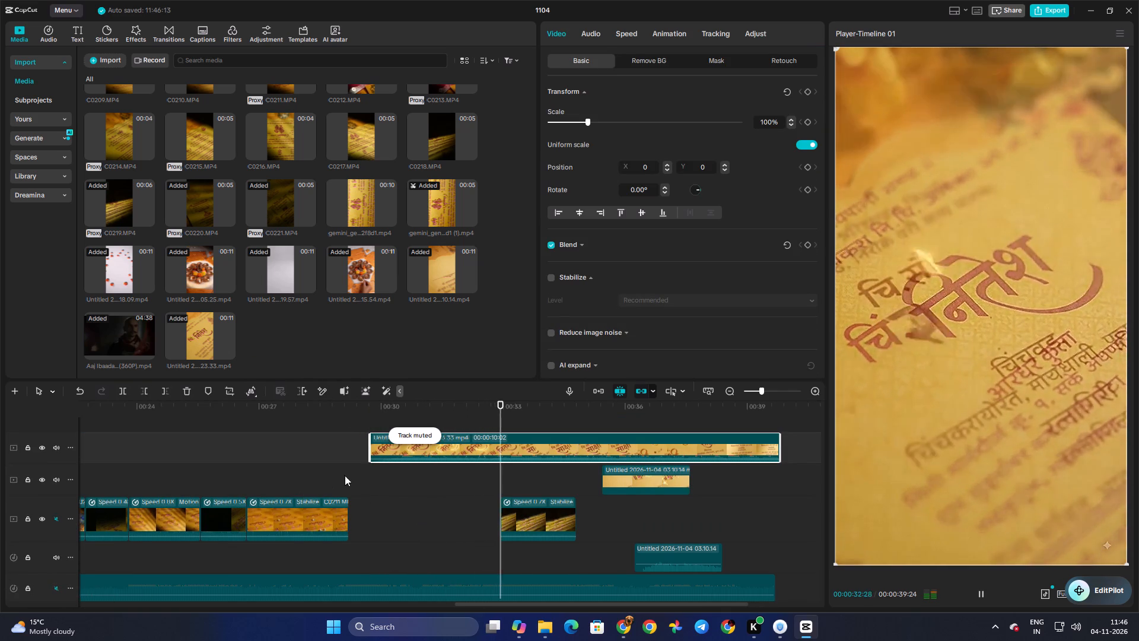
{"action": "left_click", "coordinate": [56, 591]}
{"action": "key", "text": "space"}
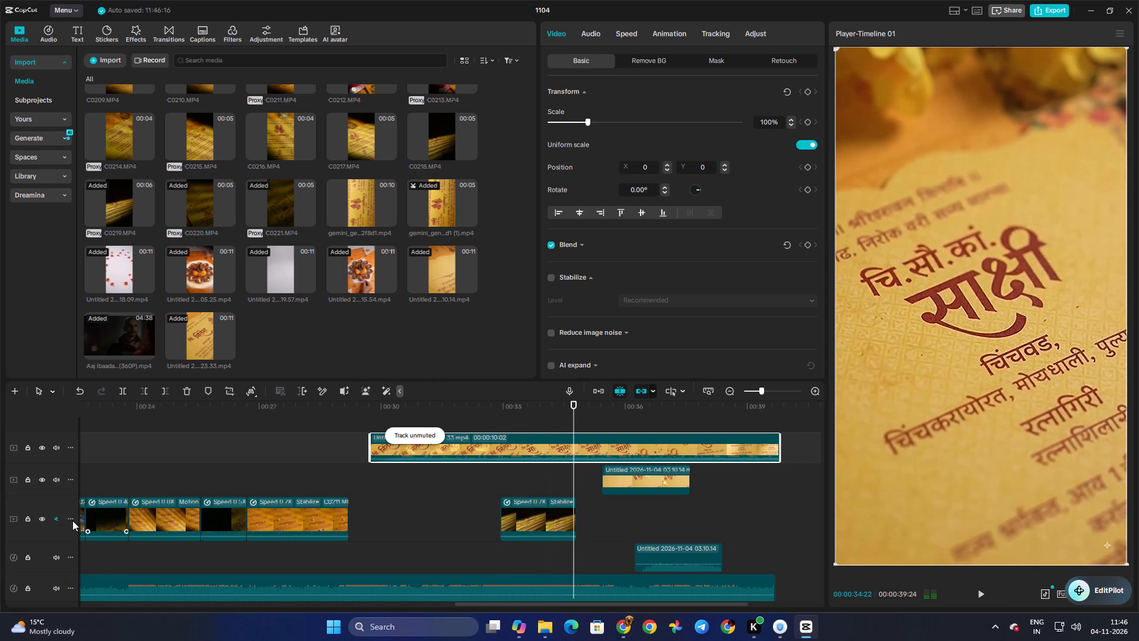
{"action": "key", "text": "space"}
{"action": "key", "text": "space"}
Split the name-title clip at 00:00:32:10, before the first name blends into the next.
{"action": "left_click", "coordinate": [508, 421]}
{"action": "left_click_drag", "start_coordinate": [507, 421], "coordinate": [475, 421]}
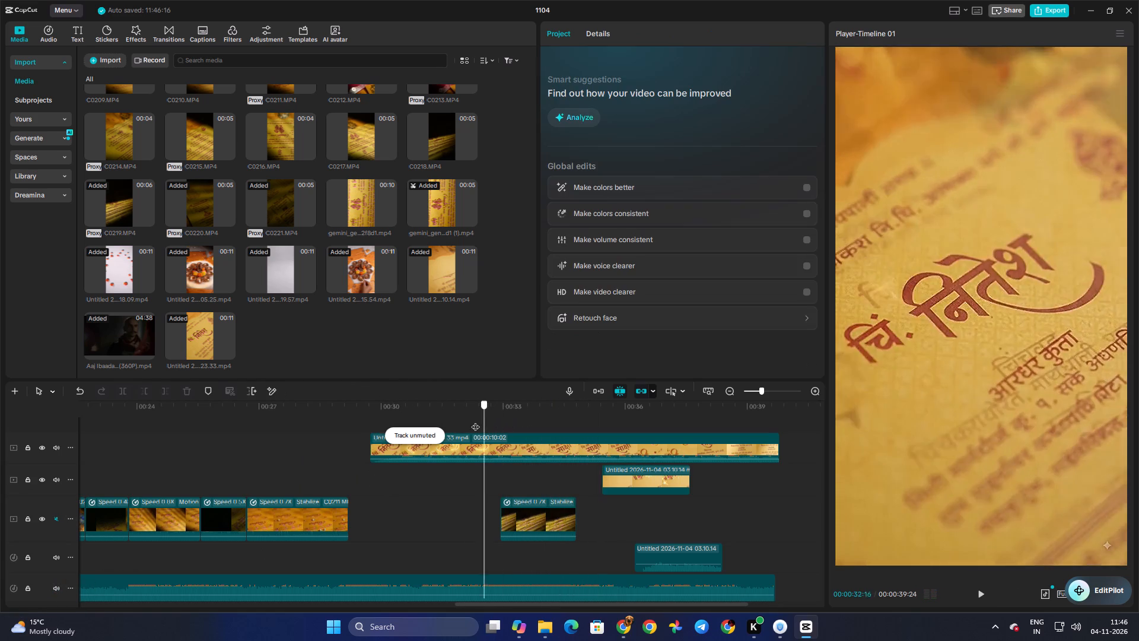
{"action": "left_click_drag", "start_coordinate": [475, 421], "coordinate": [466, 427]}
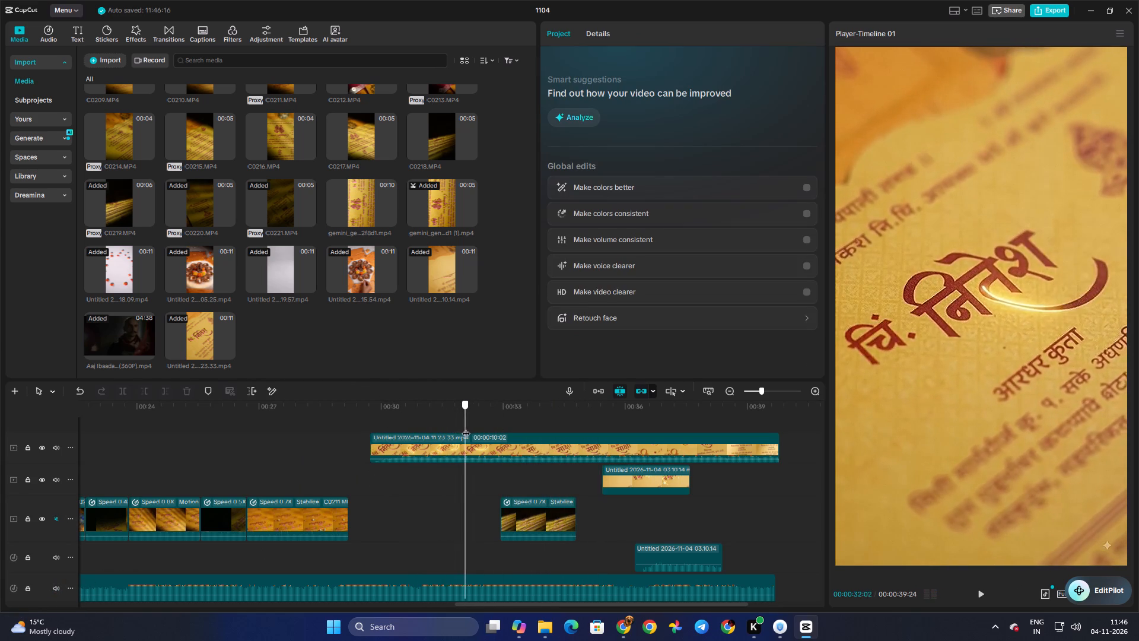
{"action": "left_click_drag", "start_coordinate": [466, 427], "coordinate": [476, 429]}
{"action": "left_click", "coordinate": [477, 444]}
{"action": "key", "text": "ctrl+b"}
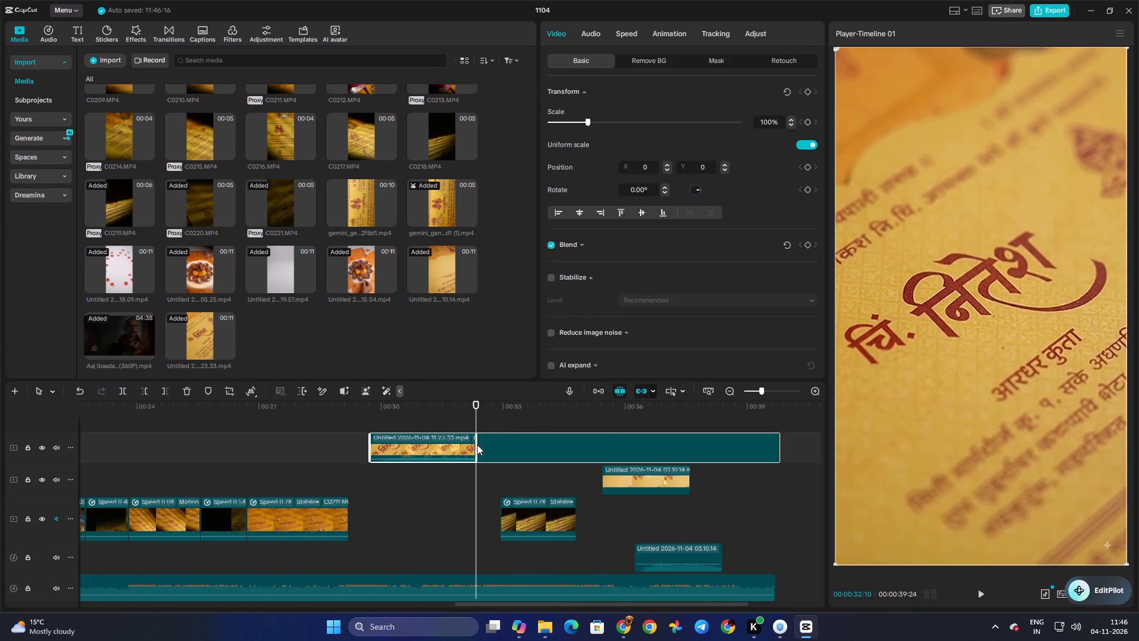
Split the remaining name-title clip at 00:00:34:20, while the second name is fully shown.
{"action": "left_click", "coordinate": [502, 421]}
{"action": "left_click_drag", "start_coordinate": [502, 421], "coordinate": [574, 421]}
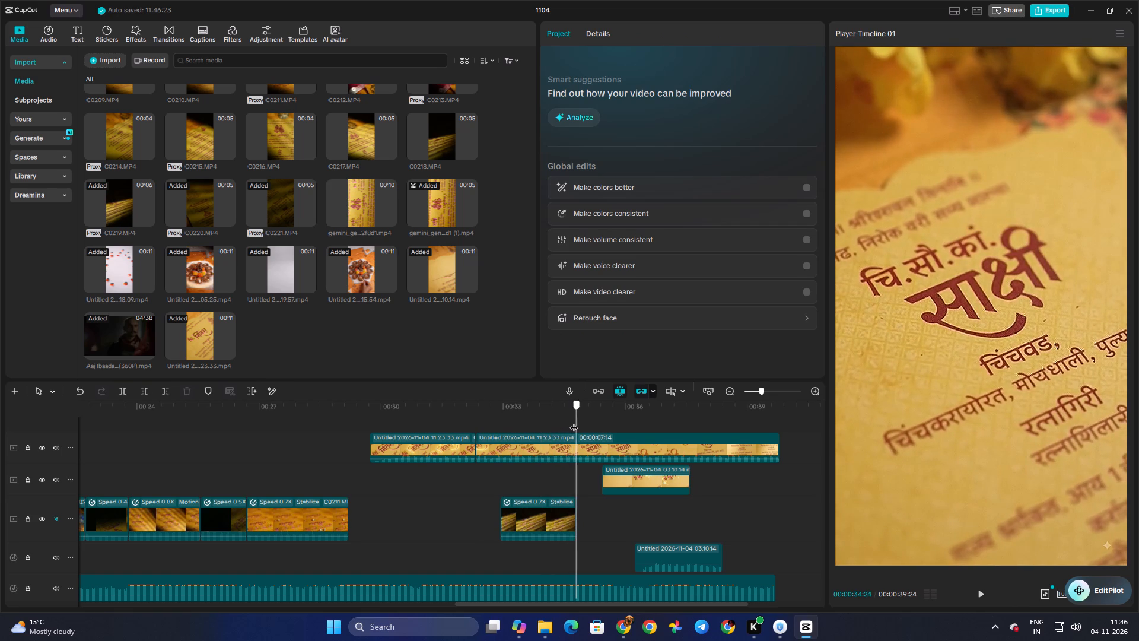
{"action": "left_click_drag", "start_coordinate": [574, 421], "coordinate": [499, 421]}
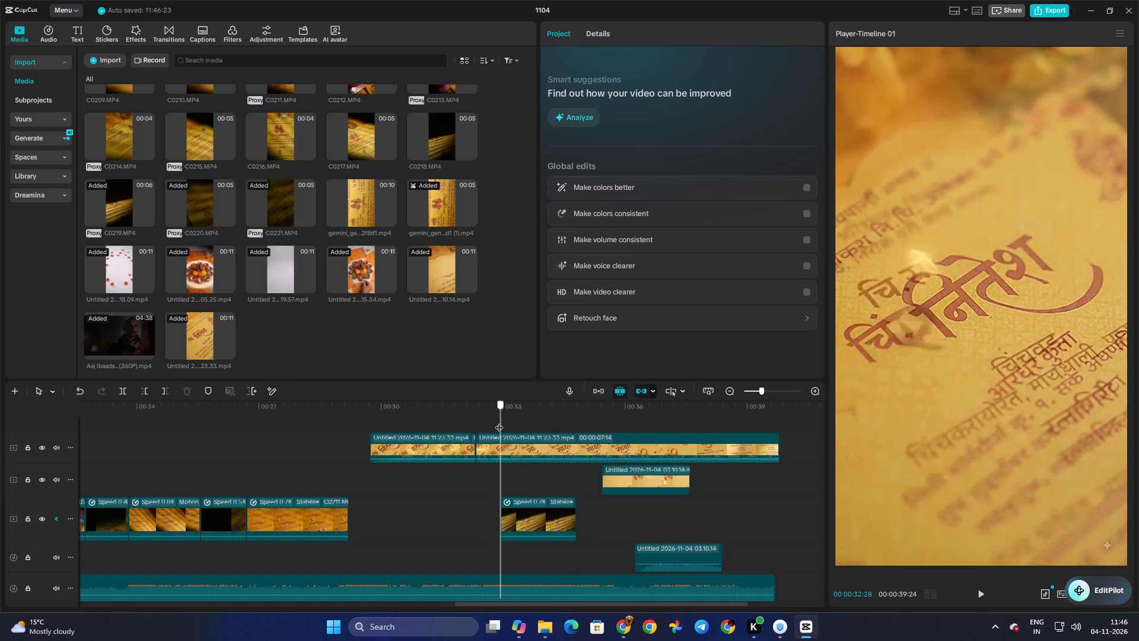
{"action": "left_click_drag", "start_coordinate": [499, 421], "coordinate": [567, 431]}
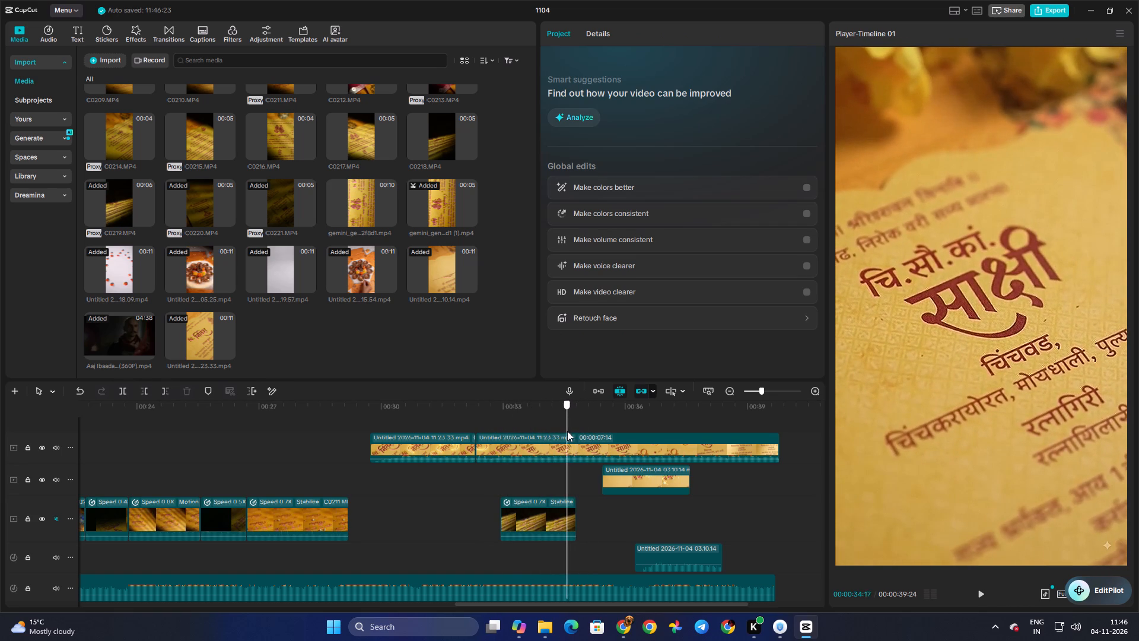
{"action": "left_click_drag", "start_coordinate": [567, 431], "coordinate": [571, 431]}
{"action": "left_click", "coordinate": [571, 434]}
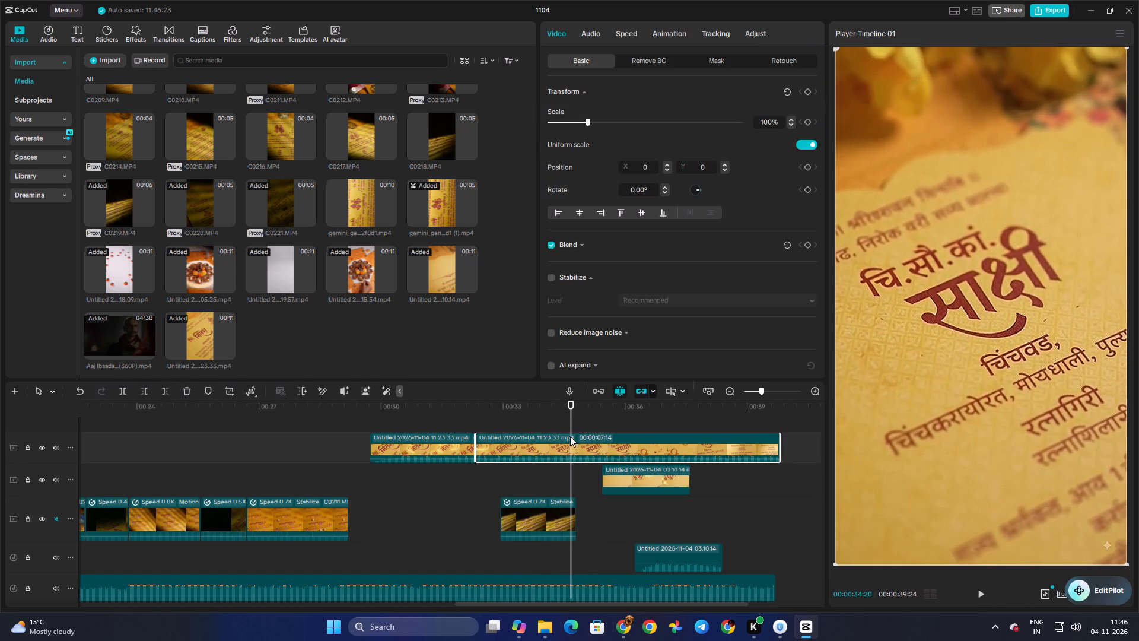
{"action": "key", "text": "ctrl+b"}
Trim the start of the third name-title piece to 00:00:35:24, just before its name begins to form.
{"action": "left_click", "coordinate": [589, 419]}
{"action": "left_click_drag", "start_coordinate": [589, 419], "coordinate": [684, 423]}
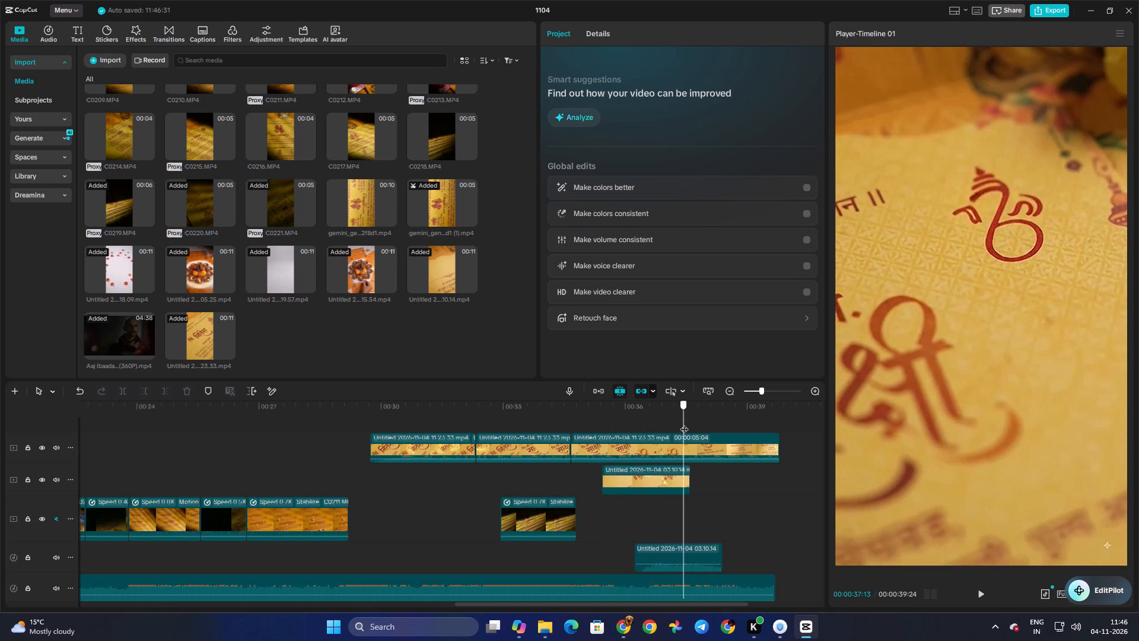
{"action": "left_click_drag", "start_coordinate": [684, 423], "coordinate": [683, 433]}
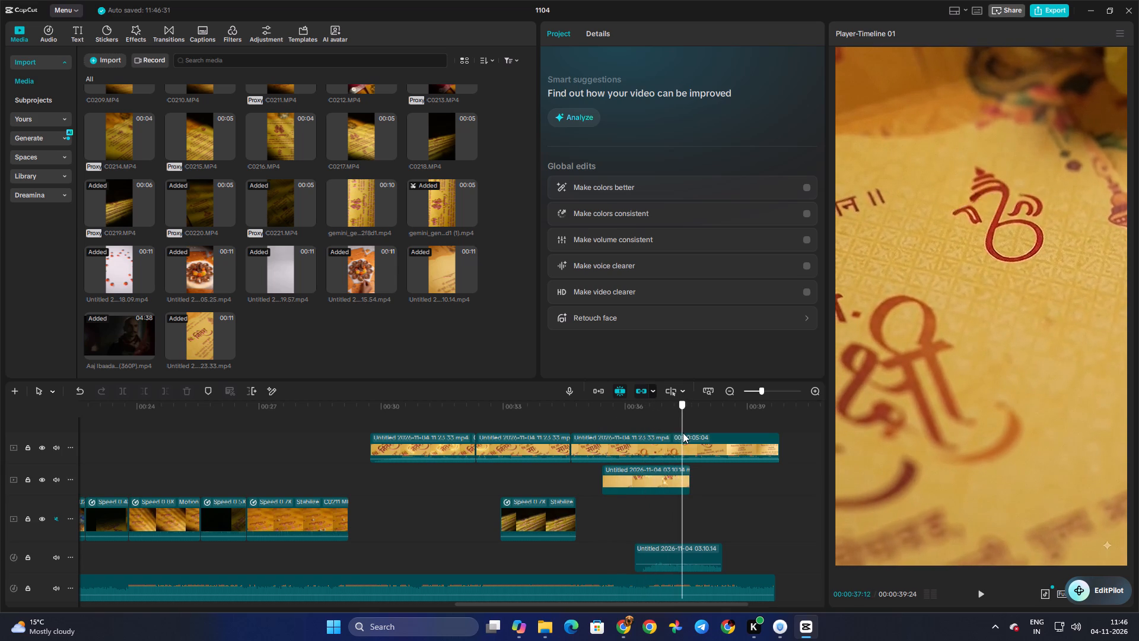
{"action": "left_click_drag", "start_coordinate": [683, 433], "coordinate": [640, 433]}
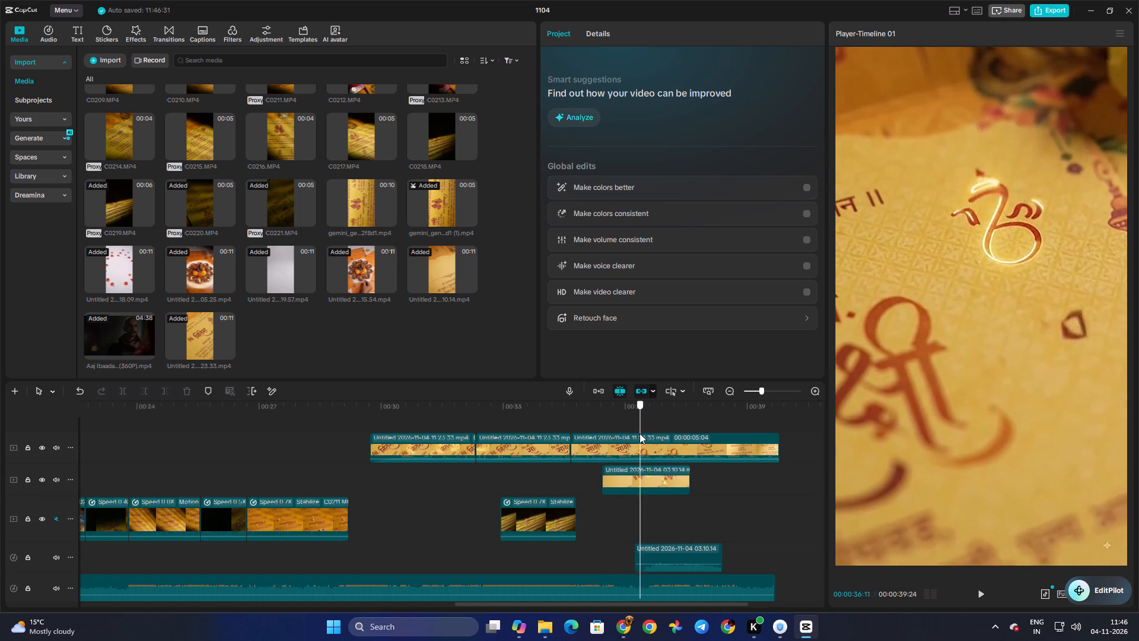
{"action": "left_click_drag", "start_coordinate": [640, 433], "coordinate": [628, 430]}
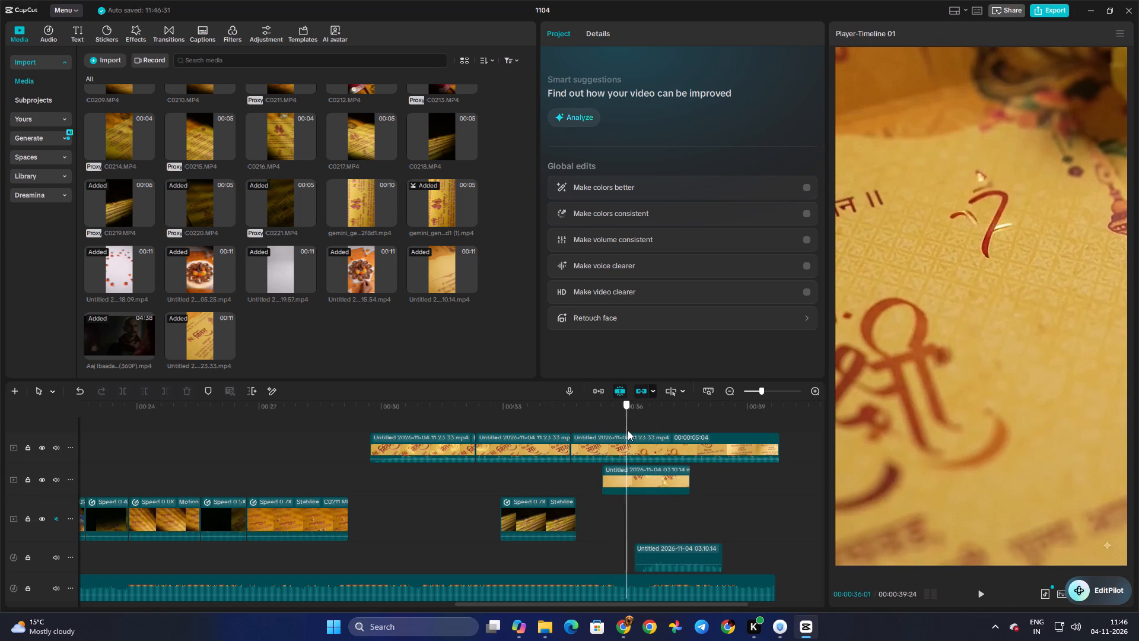
{"action": "left_click_drag", "start_coordinate": [628, 430], "coordinate": [668, 442]}
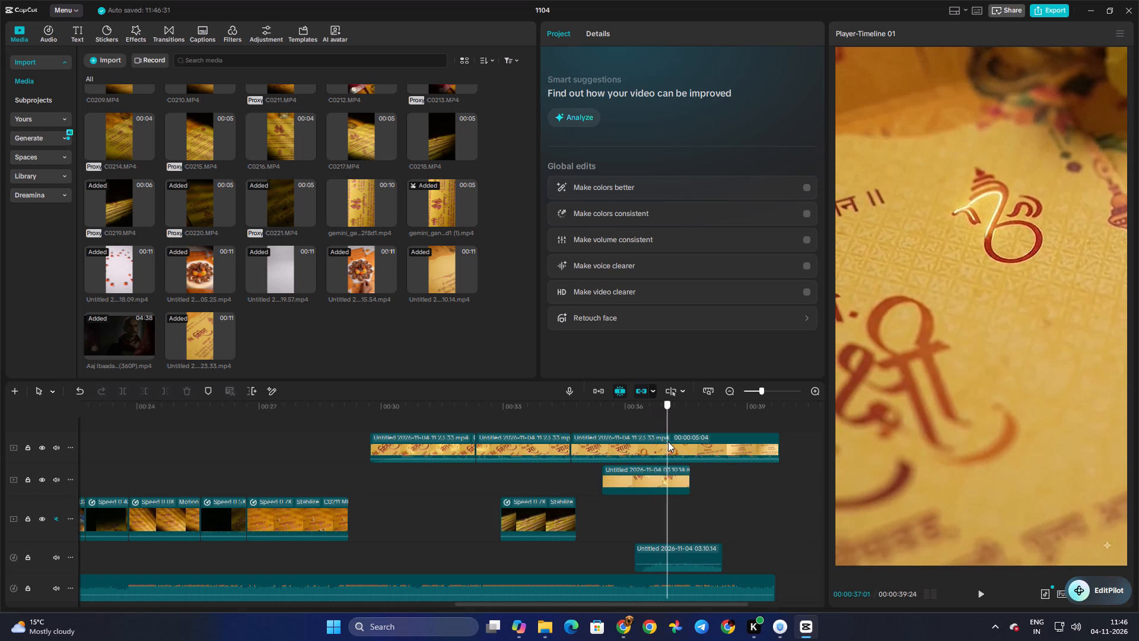
{"action": "left_click_drag", "start_coordinate": [668, 442], "coordinate": [568, 447]}
{"action": "key", "text": "space"}
{"action": "key", "text": "space"}
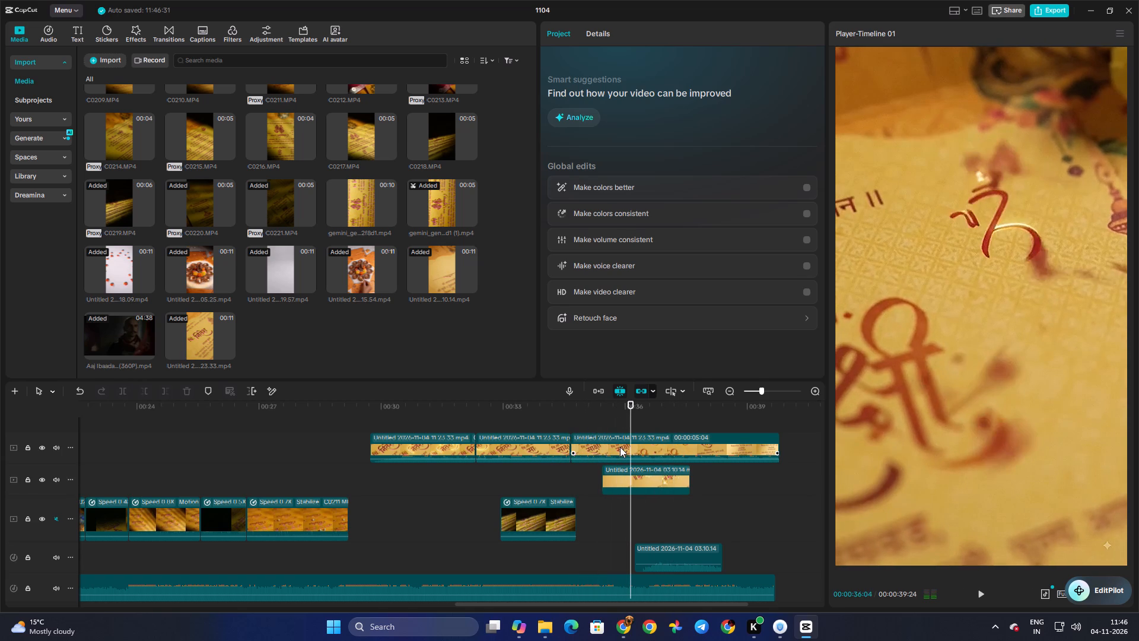
{"action": "left_click", "coordinate": [616, 407]}
{"action": "double_click", "coordinate": [618, 416]}
{"action": "left_click", "coordinate": [615, 439]}
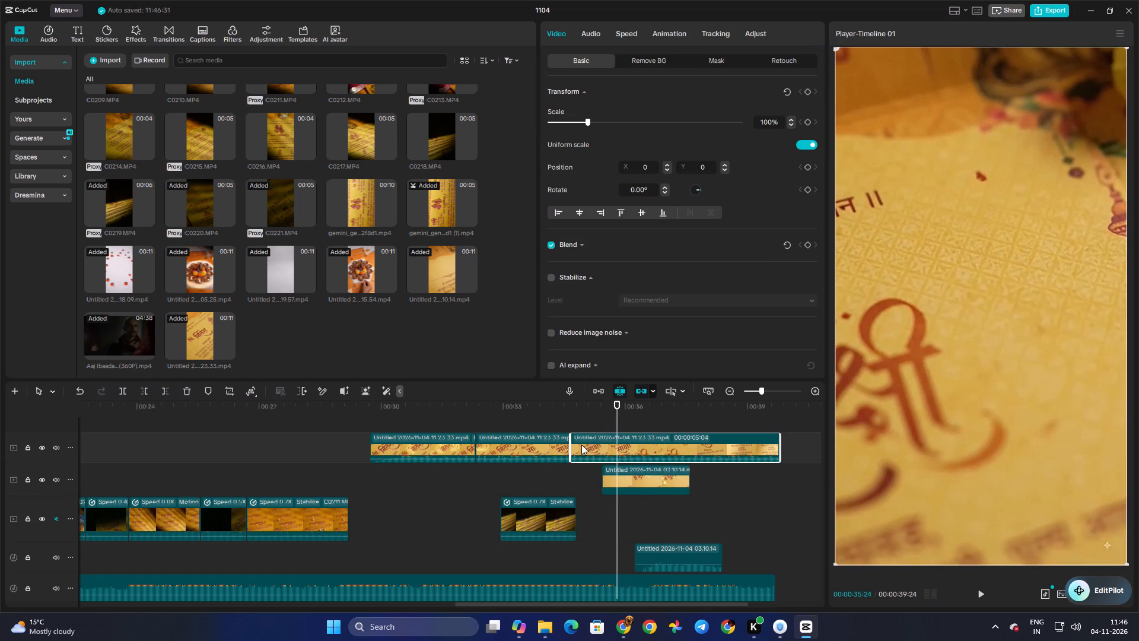
{"action": "left_click_drag", "start_coordinate": [568, 445], "coordinate": [616, 448]}
Split the third name-title piece at 00:00:37:13 and delete the remainder after the cut.
{"action": "left_click", "coordinate": [624, 423]}
{"action": "left_click_drag", "start_coordinate": [624, 423], "coordinate": [684, 428]}
{"action": "left_click", "coordinate": [684, 442]}
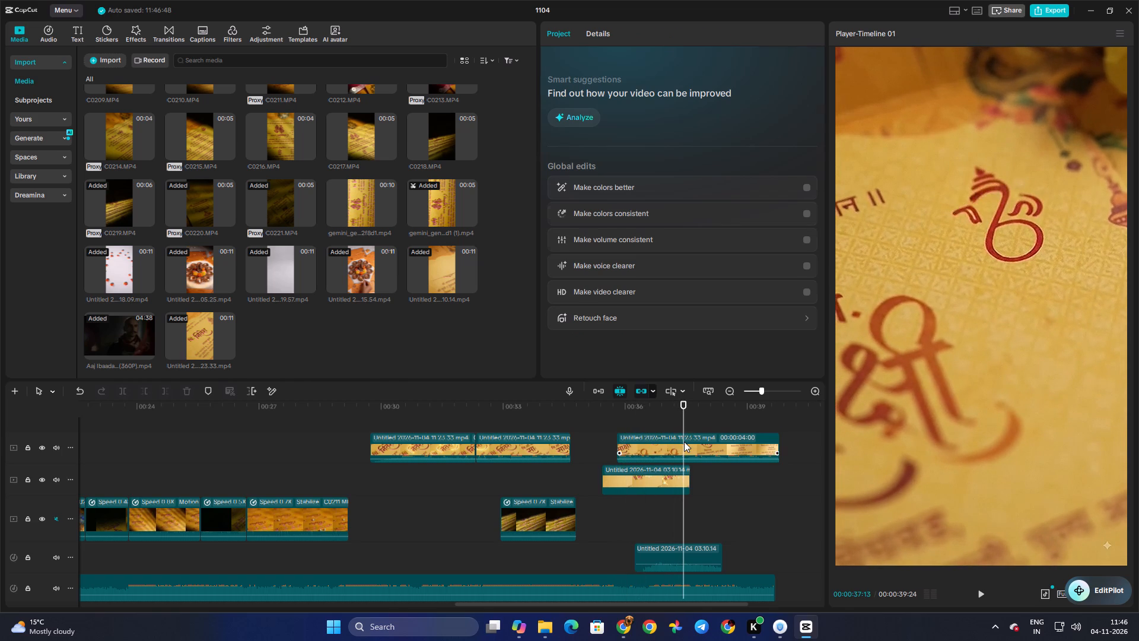
{"action": "key", "text": "ctrl+b"}
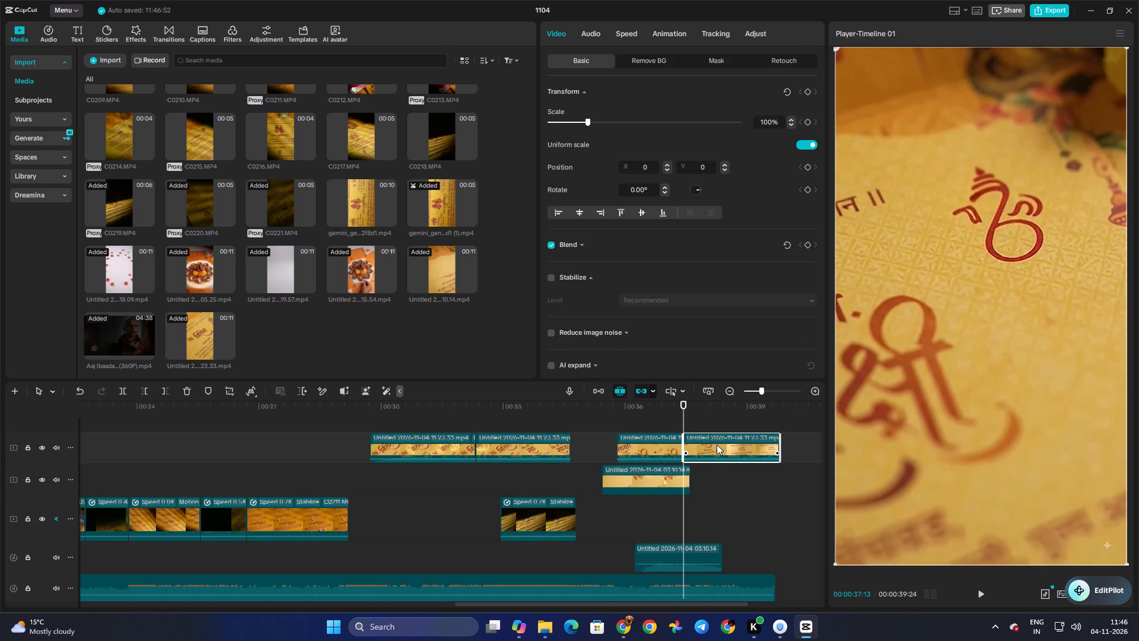
{"action": "left_click", "coordinate": [717, 445]}
{"action": "key", "text": "Delete"}
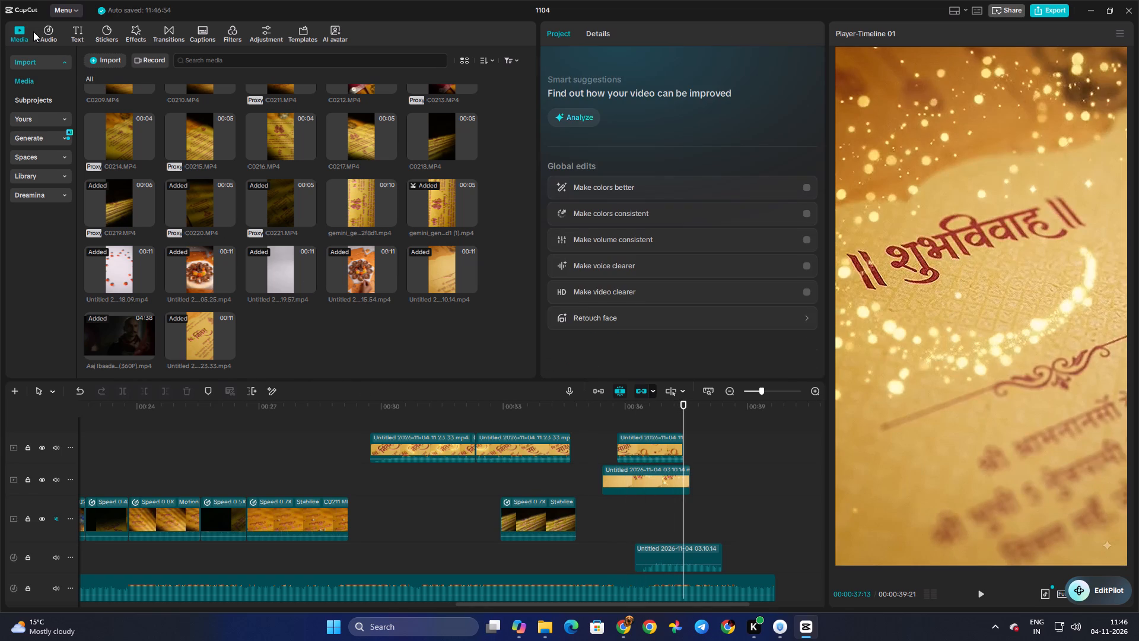
Preview the four previously extracted audio files in turn to identify their sounds.
{"action": "left_click", "coordinate": [42, 34]}
{"action": "left_click", "coordinate": [117, 88]}
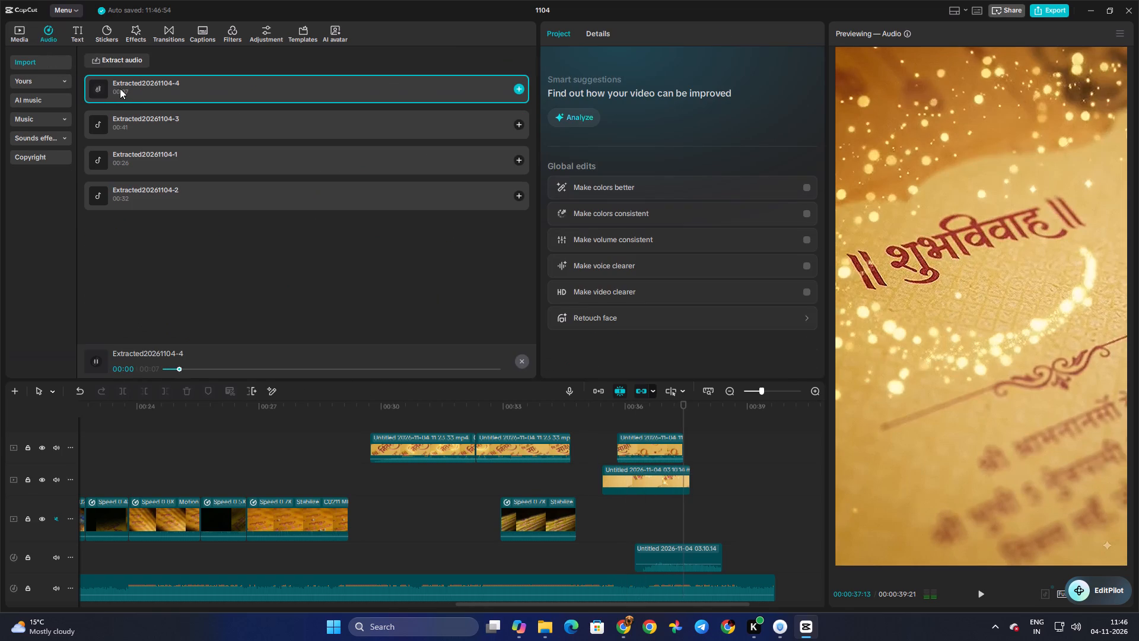
{"action": "left_click", "coordinate": [155, 124]}
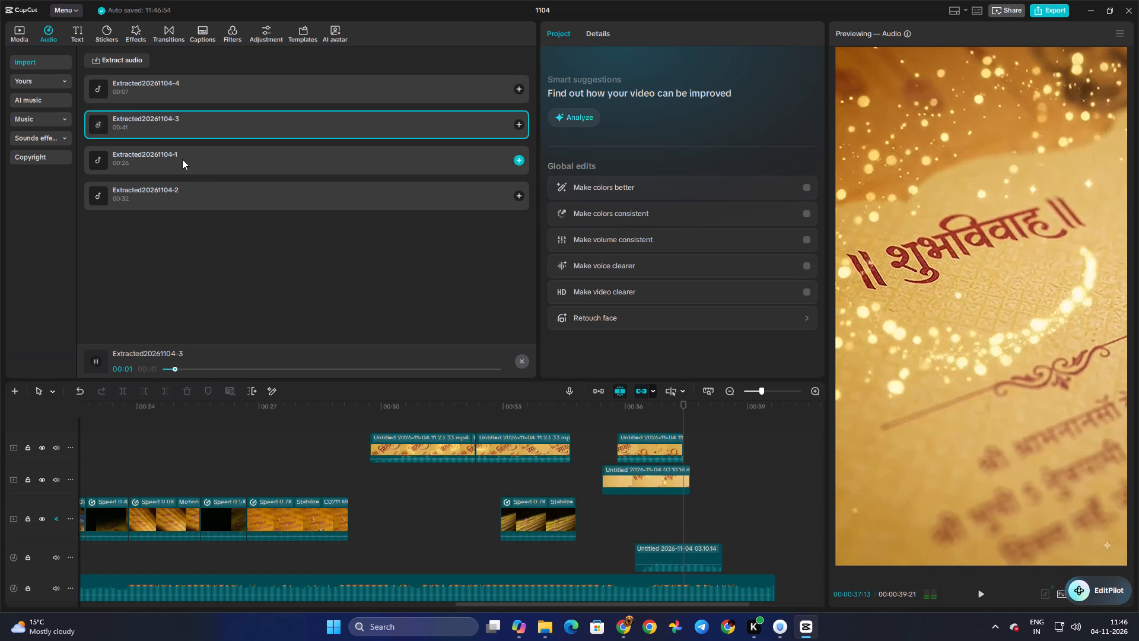
{"action": "left_click", "coordinate": [182, 159]}
{"action": "left_click", "coordinate": [183, 198]}
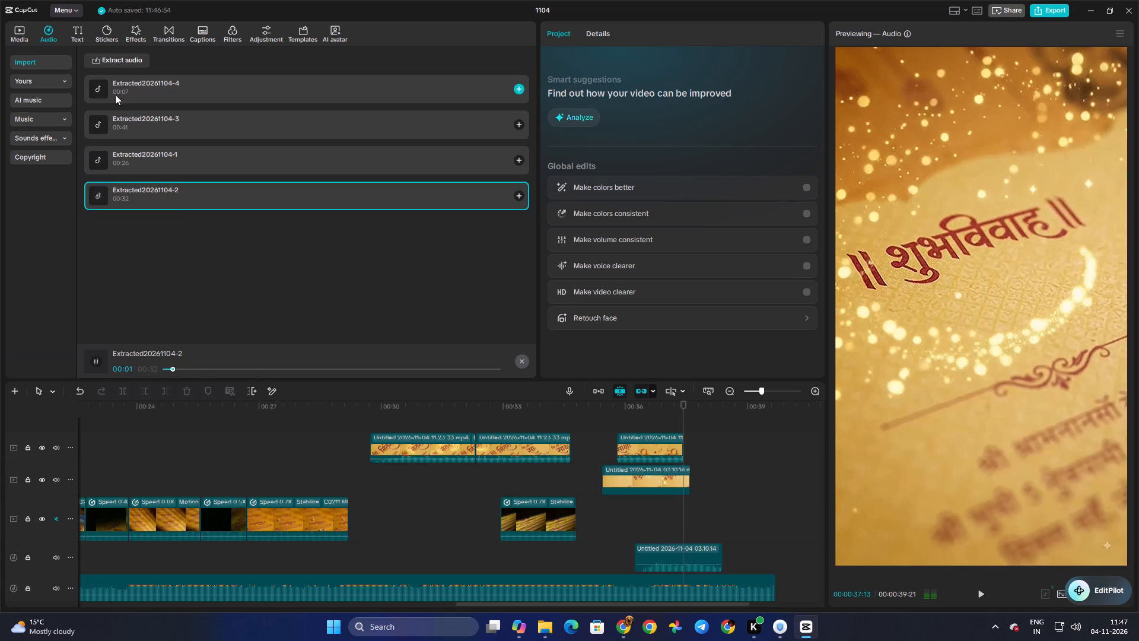
{"action": "left_click", "coordinate": [122, 82]}
Extract the audio from the 04:38 video and add it on a new track at 00:00:37:13.
{"action": "left_click", "coordinate": [98, 68]}
{"action": "left_click", "coordinate": [98, 64]}
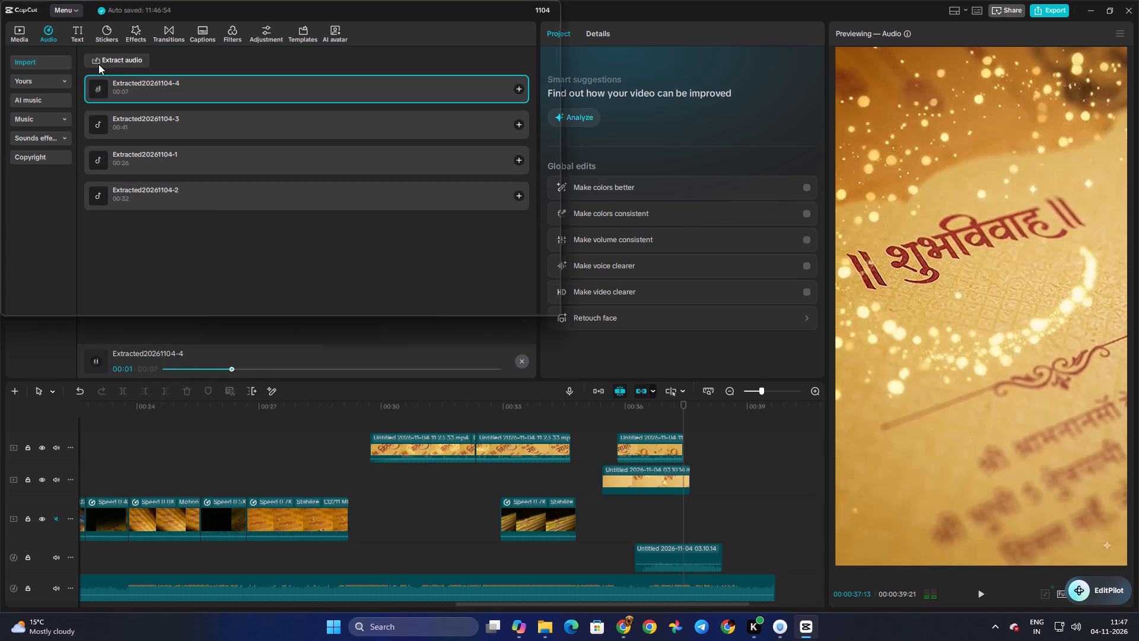
{"action": "left_click", "coordinate": [310, 128]}
{"action": "left_click", "coordinate": [457, 300]}
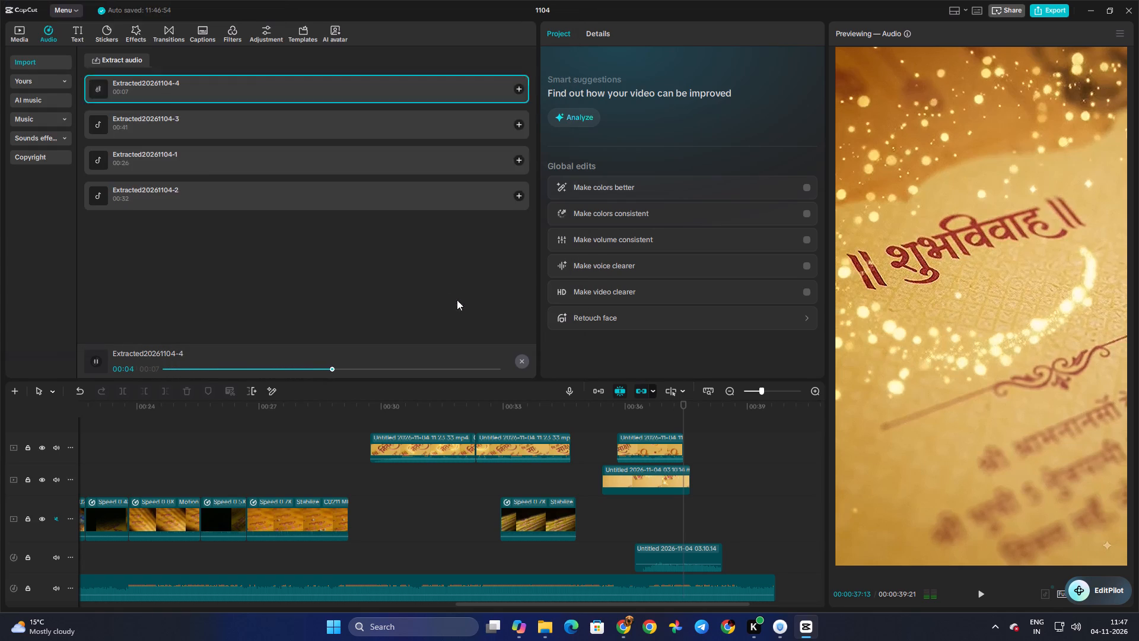
{"action": "left_click", "coordinate": [157, 88]}
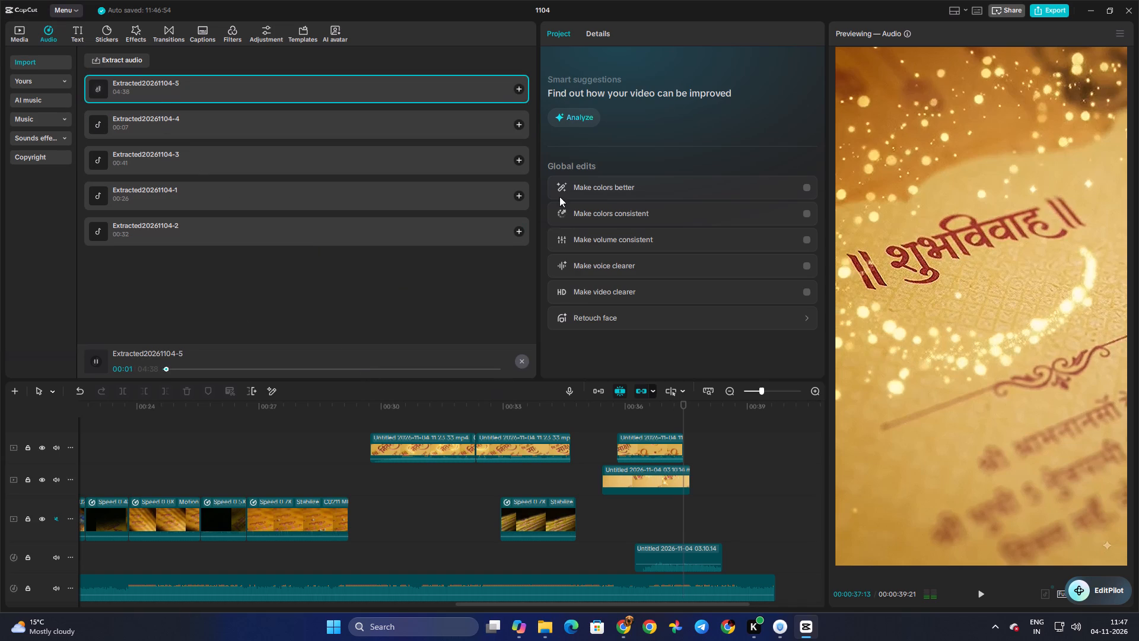
{"action": "left_click", "coordinate": [519, 87]}
Move the newly added song earlier to start at about 00:00:35:18, playing it around the end of the existing music.
{"action": "key", "text": "space"}
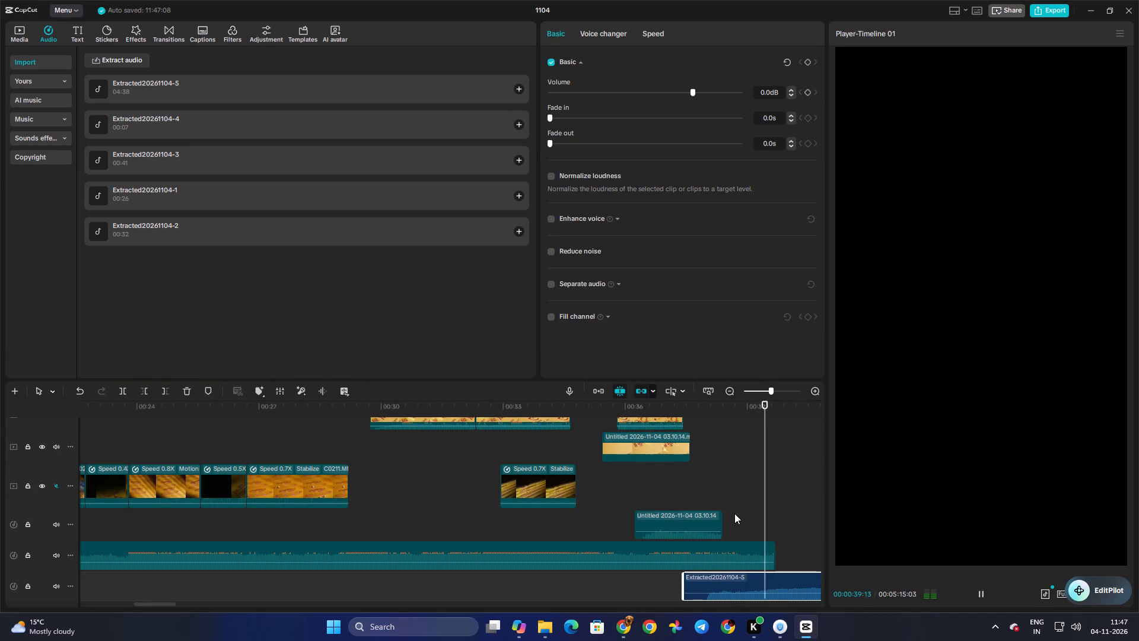
{"action": "key", "text": "space"}
{"action": "left_click_drag", "start_coordinate": [784, 583], "coordinate": [728, 586]}
{"action": "left_click", "coordinate": [739, 525]}
{"action": "key", "text": "space"}
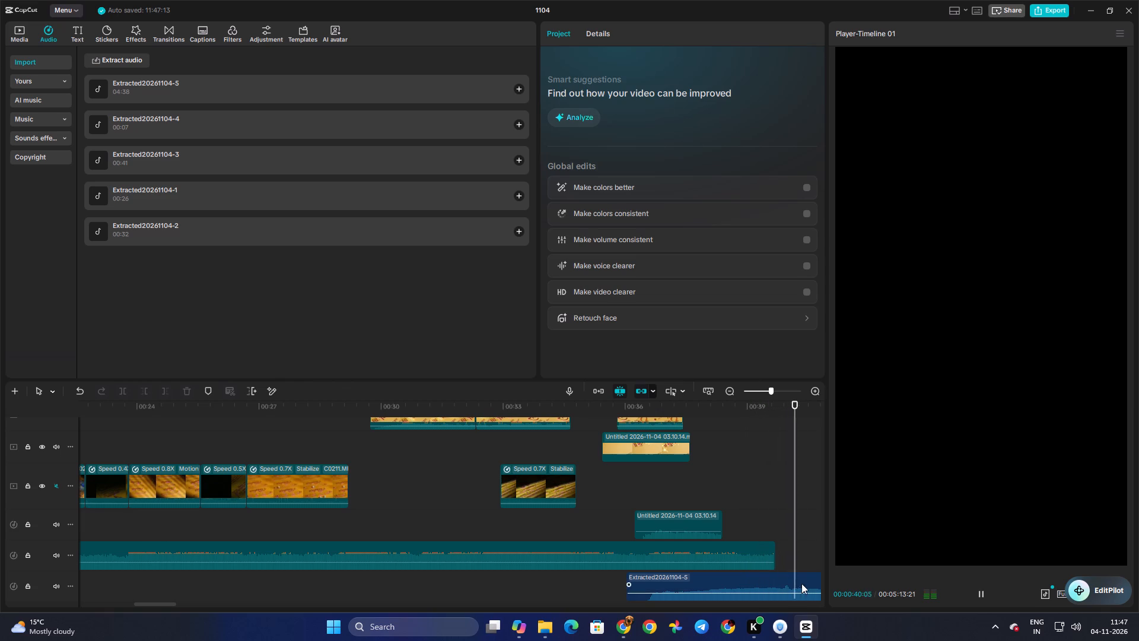
{"action": "left_click_drag", "start_coordinate": [801, 582], "coordinate": [783, 585]}
{"action": "left_click", "coordinate": [775, 525]}
{"action": "key", "text": "space"}
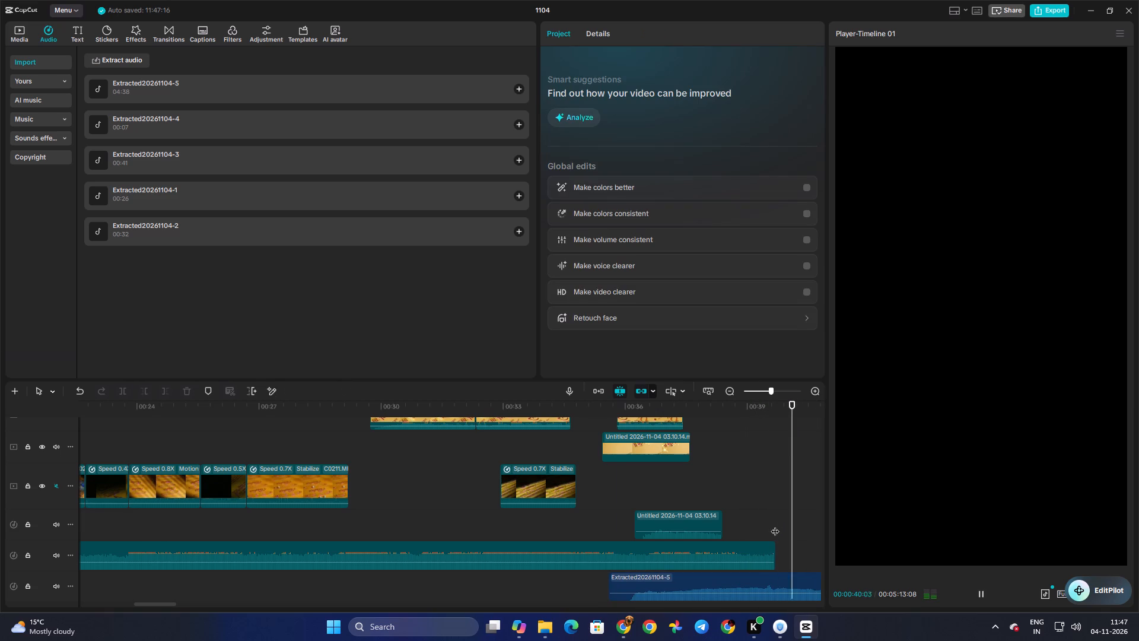
Sample the new song at several points between about 00:00:42 and 00:01:05 to find the passage to use.
{"action": "left_click", "coordinate": [380, 518]}
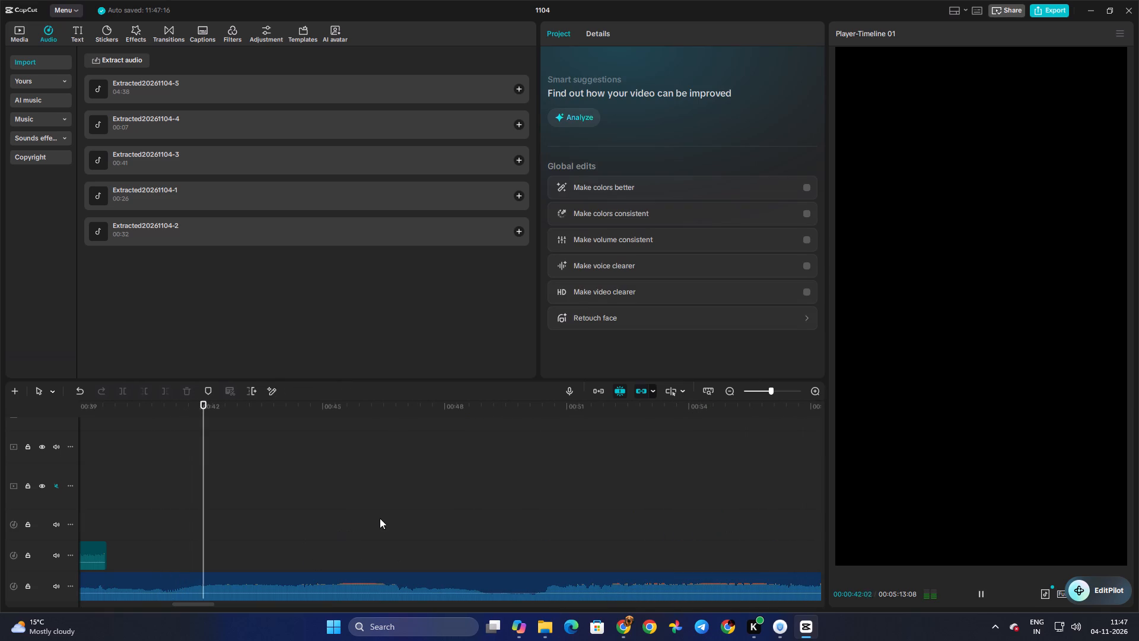
{"action": "key", "text": "space"}
{"action": "left_click", "coordinate": [554, 531]}
{"action": "key", "text": "space"}
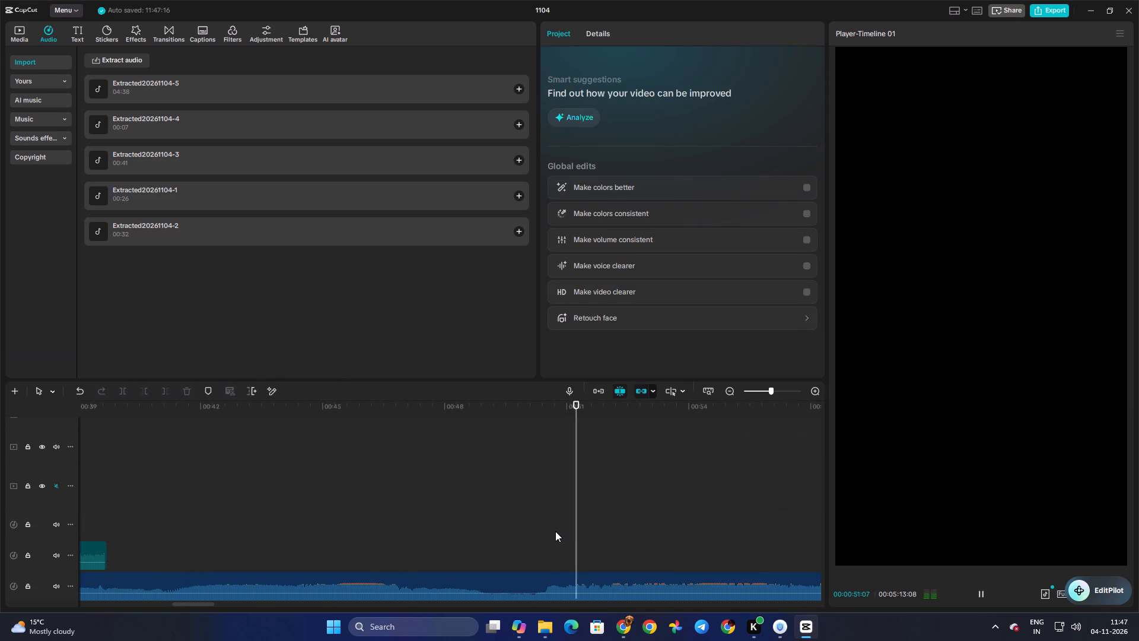
{"action": "left_click", "coordinate": [558, 531]}
{"action": "left_click_drag", "start_coordinate": [558, 531], "coordinate": [812, 538]}
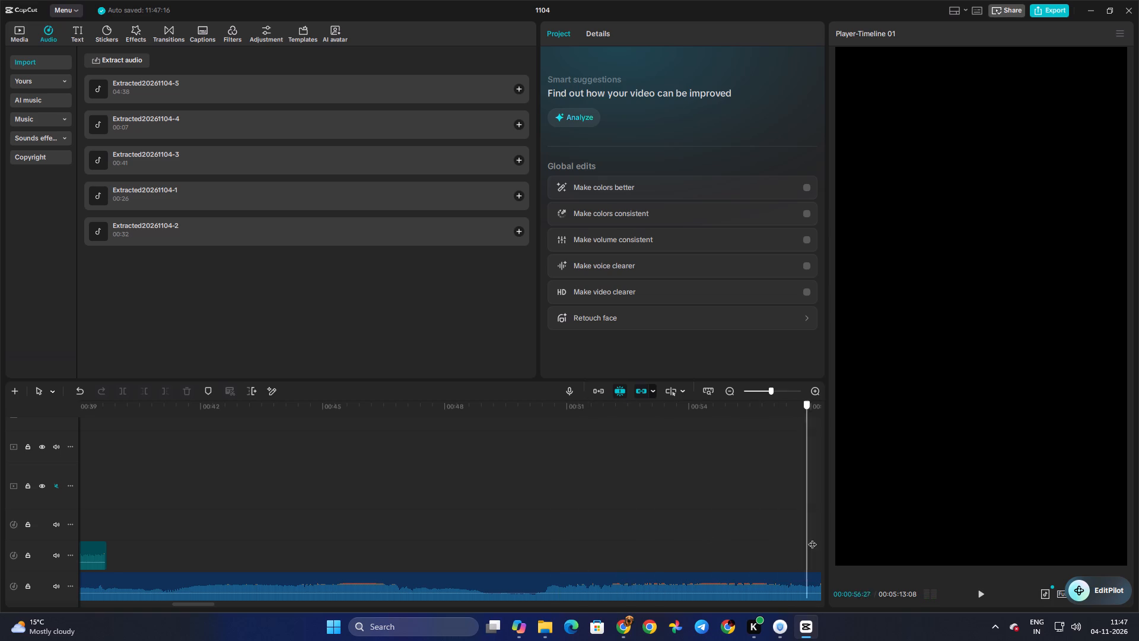
{"action": "left_click_drag", "start_coordinate": [812, 538], "coordinate": [478, 548]}
{"action": "key", "text": "space"}
{"action": "left_click", "coordinate": [637, 544]}
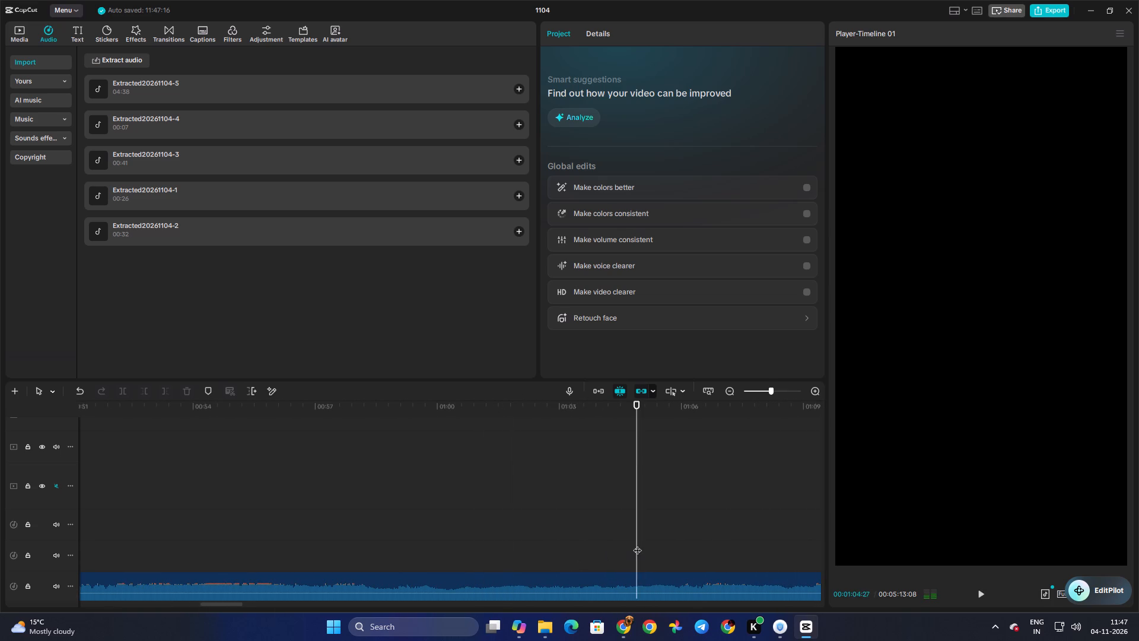
{"action": "key", "text": "space"}
{"action": "left_click", "coordinate": [636, 544]}
{"action": "left_click_drag", "start_coordinate": [636, 544], "coordinate": [604, 544]}
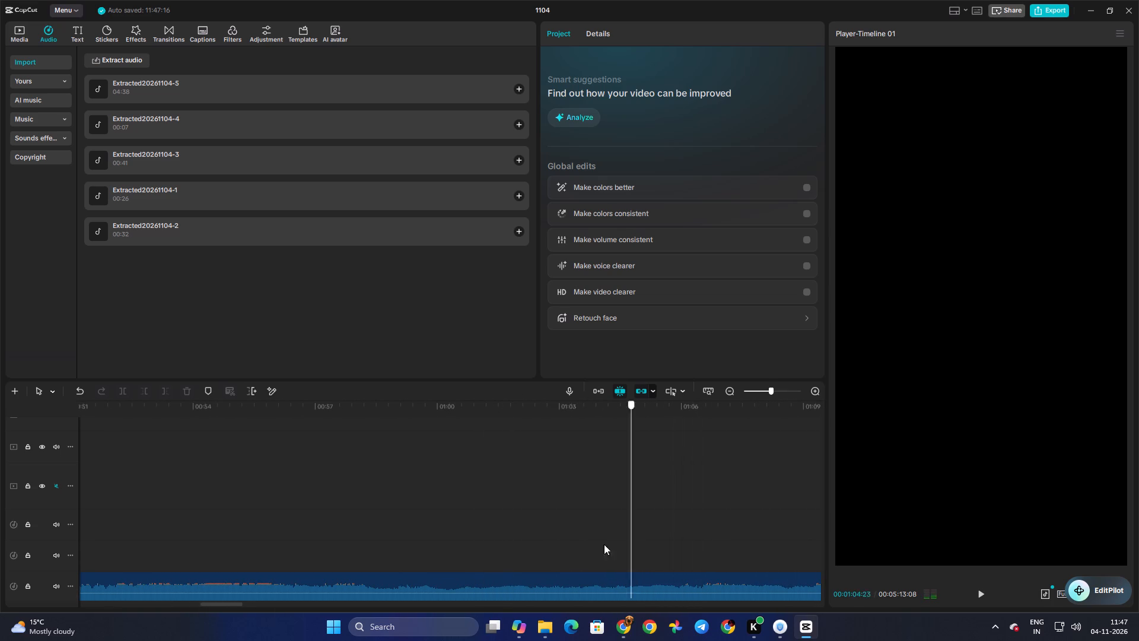
{"action": "left_click_drag", "start_coordinate": [604, 544], "coordinate": [228, 544]}
{"action": "key", "text": "space"}
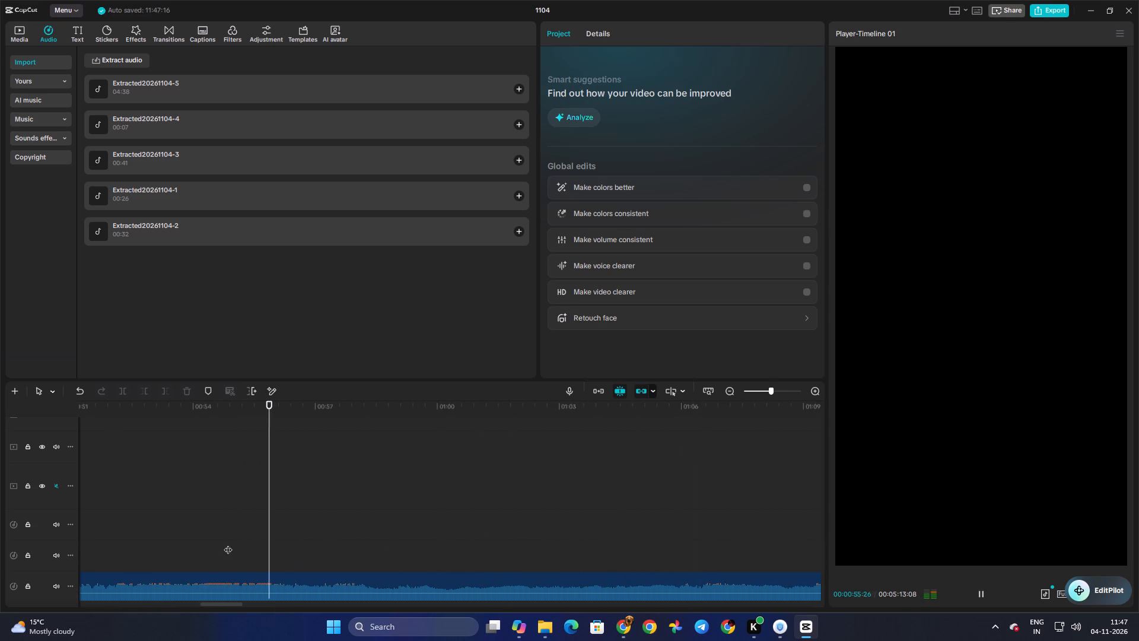
Replay the new song between about 00:00:50 and 00:00:54 to pin down where the wanted passage starts.
{"action": "left_click", "coordinate": [228, 544]}
{"action": "left_click_drag", "start_coordinate": [228, 544], "coordinate": [120, 547]}
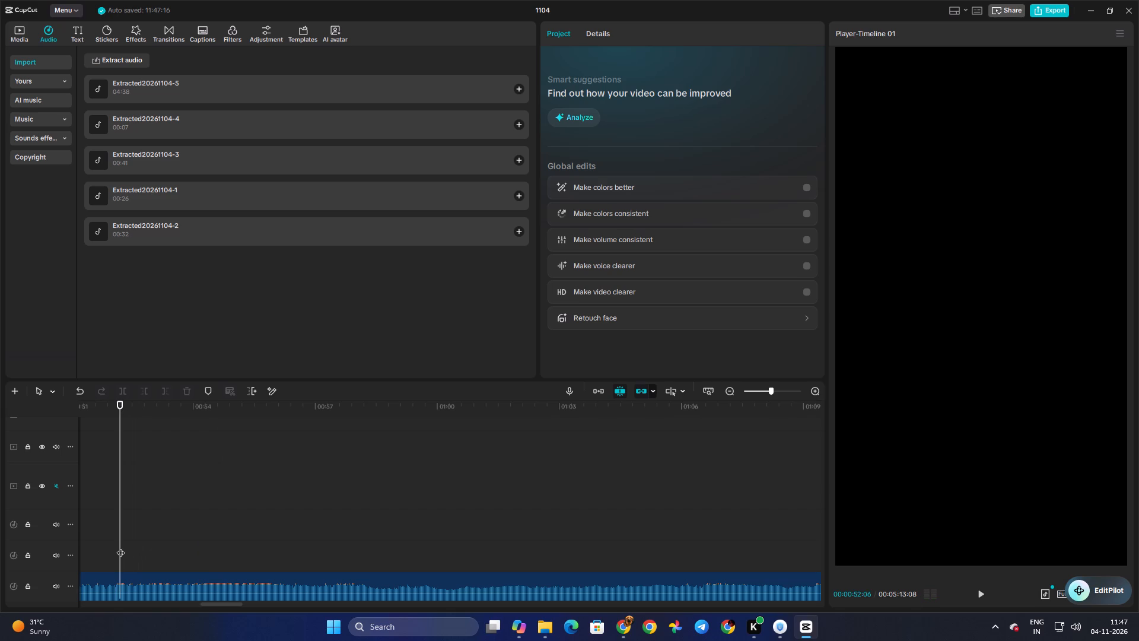
{"action": "key", "text": "space"}
{"action": "left_click", "coordinate": [120, 547]}
{"action": "left_click_drag", "start_coordinate": [120, 547], "coordinate": [202, 551]}
{"action": "key", "text": "space"}
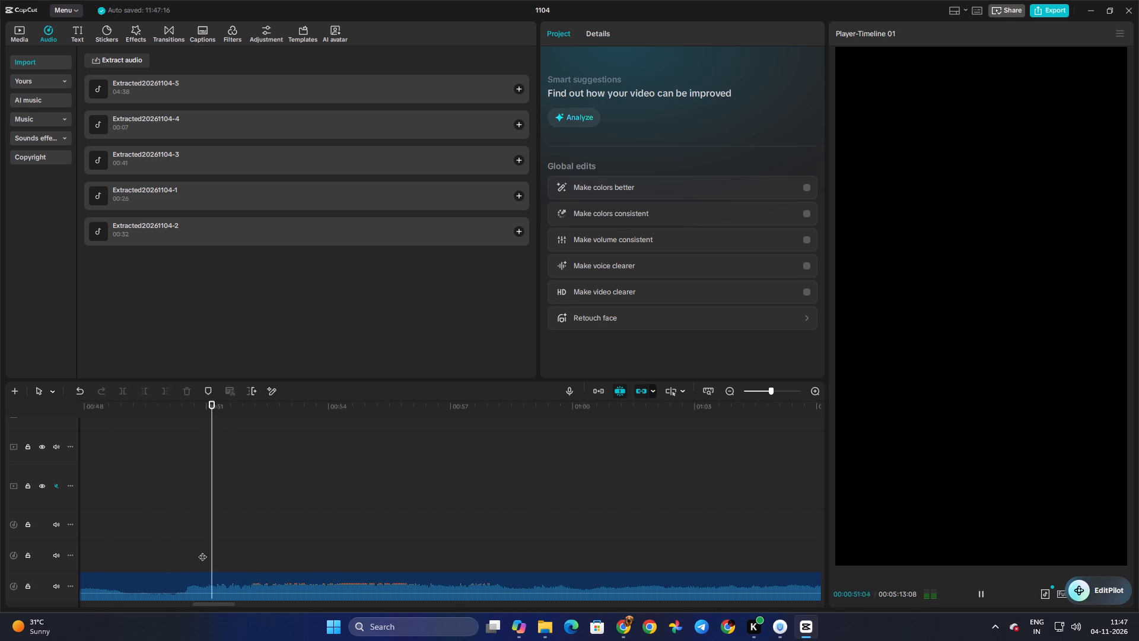
{"action": "left_click", "coordinate": [247, 554]}
{"action": "left_click_drag", "start_coordinate": [247, 554], "coordinate": [253, 554]}
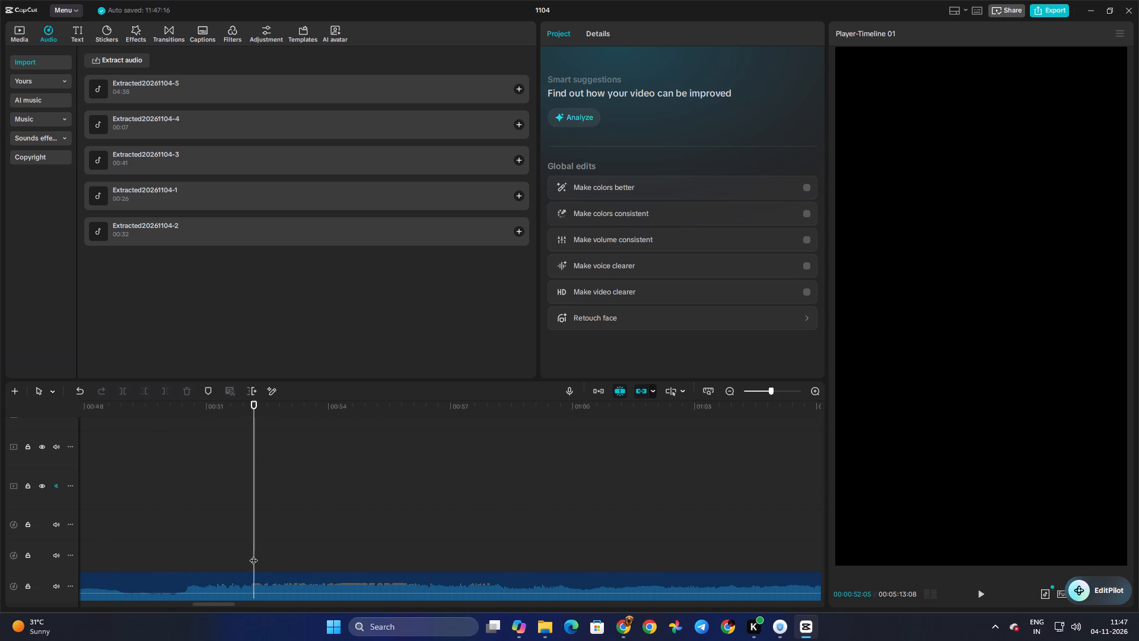
{"action": "key", "text": "space"}
{"action": "left_click", "coordinate": [253, 554]}
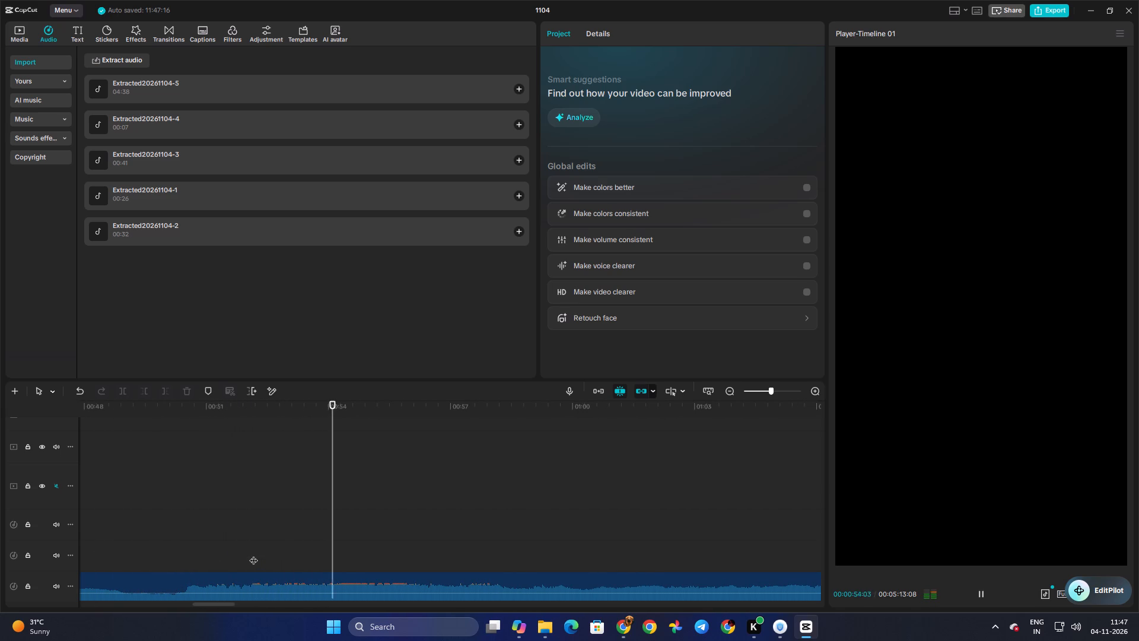
{"action": "key", "text": "space"}
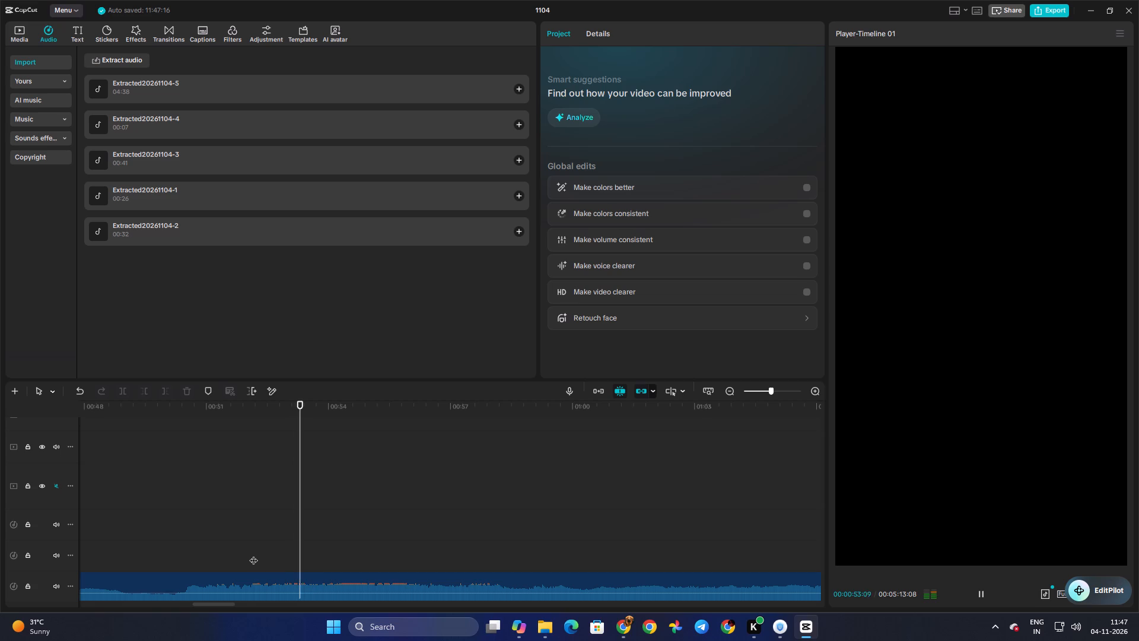
Split the new song at 00:00:53:10 and delete the part before the cut.
{"action": "left_click", "coordinate": [301, 557]}
{"action": "key", "text": "space"}
{"action": "left_click", "coordinate": [301, 557]}
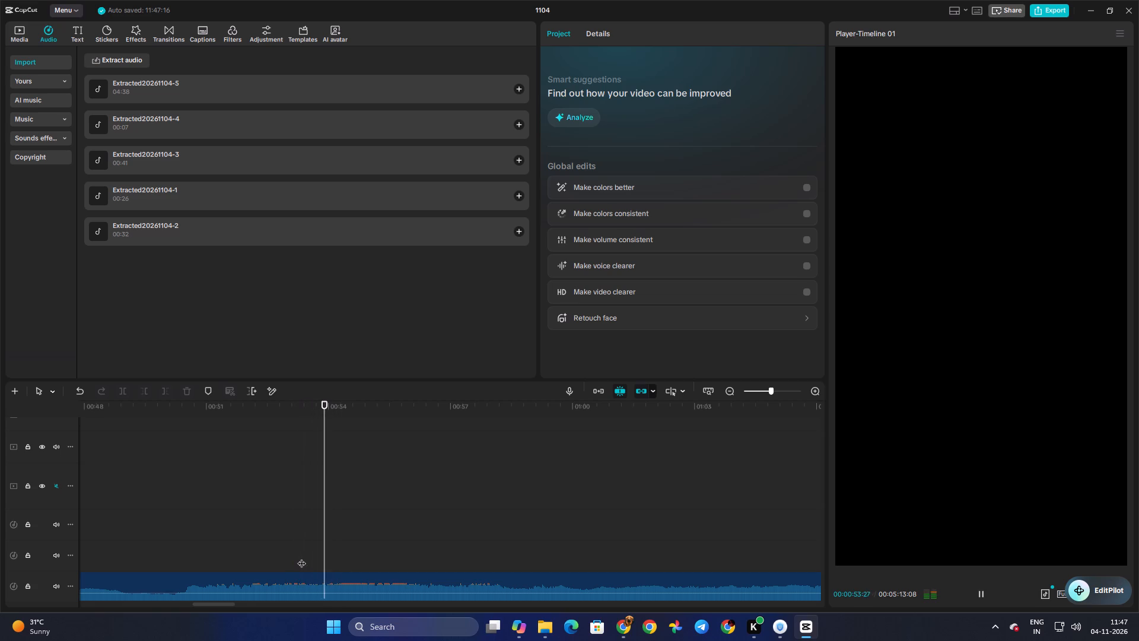
{"action": "left_click", "coordinate": [305, 578]}
{"action": "key", "text": "ctrl+b"}
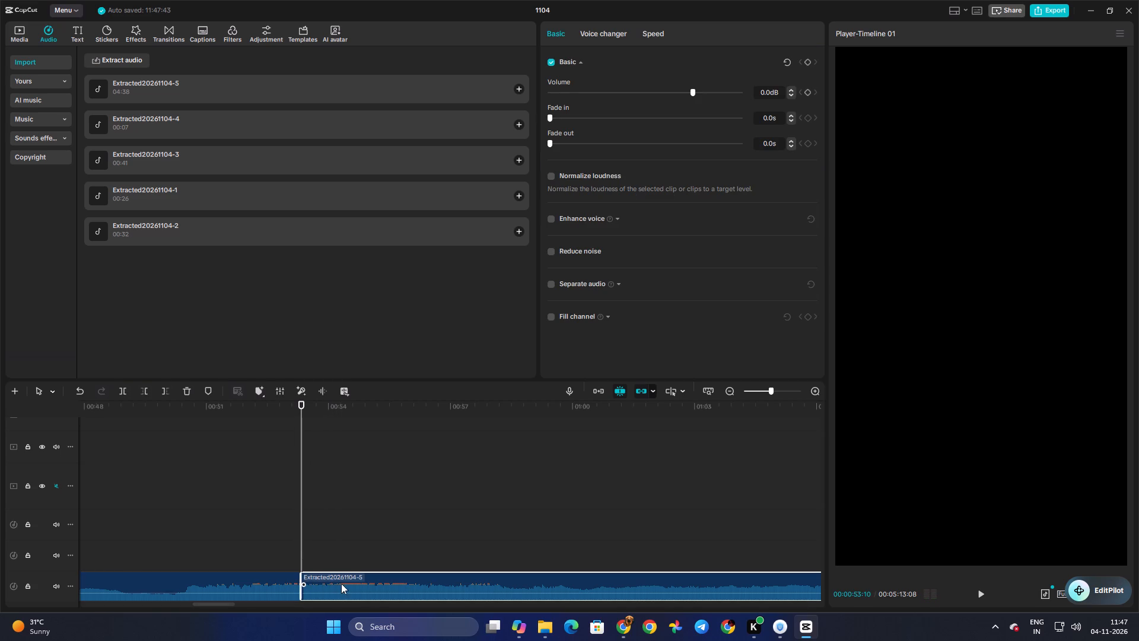
{"action": "left_click", "coordinate": [280, 581]}
{"action": "key", "text": "Delete"}
Move the remaining song earlier to start at about 00:00:39:11, slightly overlapping the end of the existing music.
{"action": "left_click", "coordinate": [346, 533]}
{"action": "left_click_drag", "start_coordinate": [346, 533], "coordinate": [303, 545]}
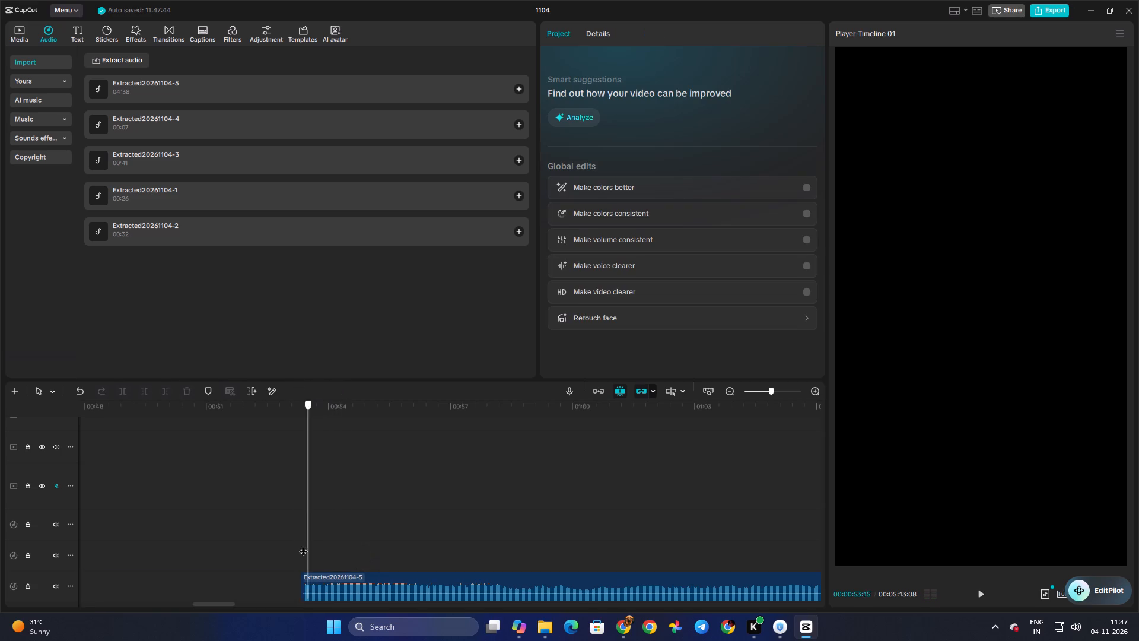
{"action": "left_click_drag", "start_coordinate": [303, 545], "coordinate": [165, 553]}
{"action": "left_click_drag", "start_coordinate": [390, 581], "coordinate": [56, 578]}
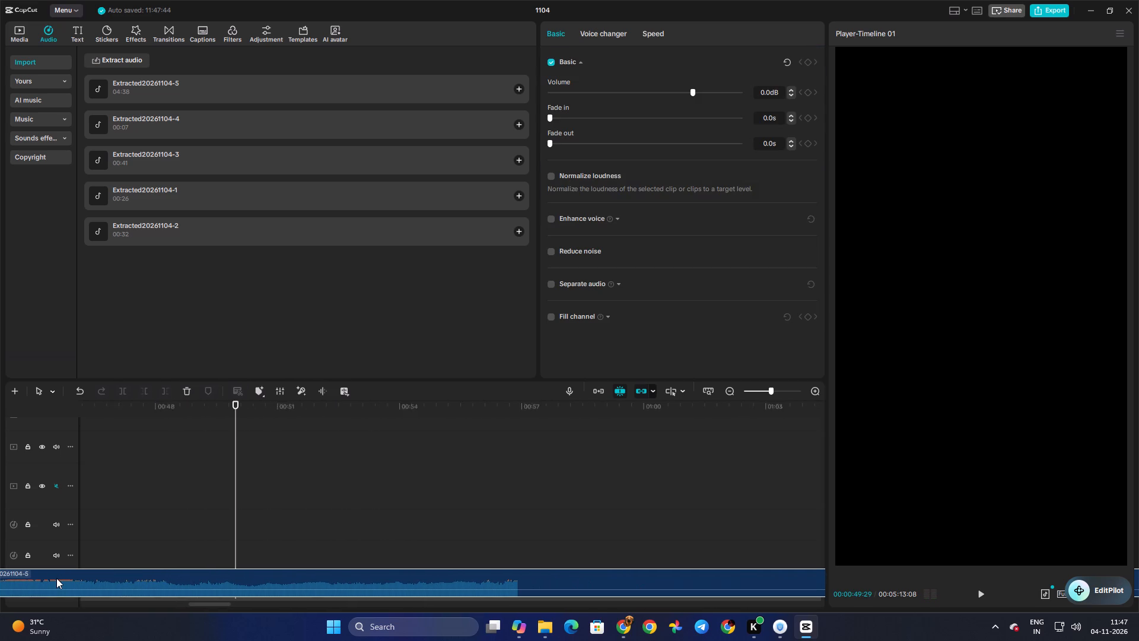
{"action": "left_click_drag", "start_coordinate": [56, 578], "coordinate": [415, 591]}
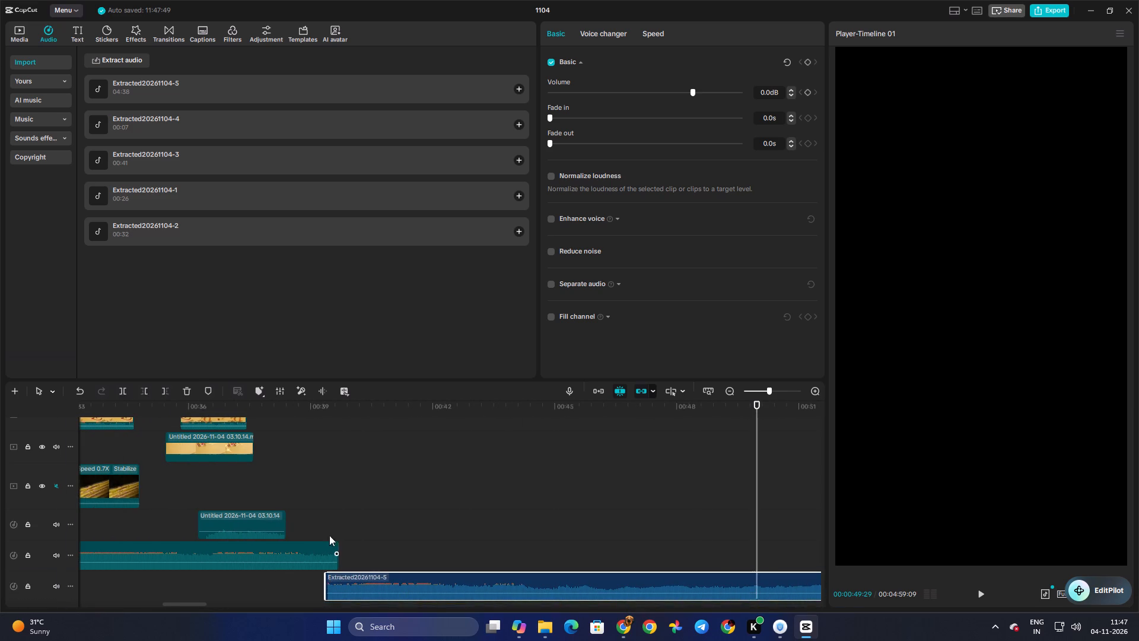
Play across the join between the two songs and move the new song earlier to start at about 00:00:38:28.
{"action": "left_click", "coordinate": [316, 521]}
{"action": "key", "text": "space"}
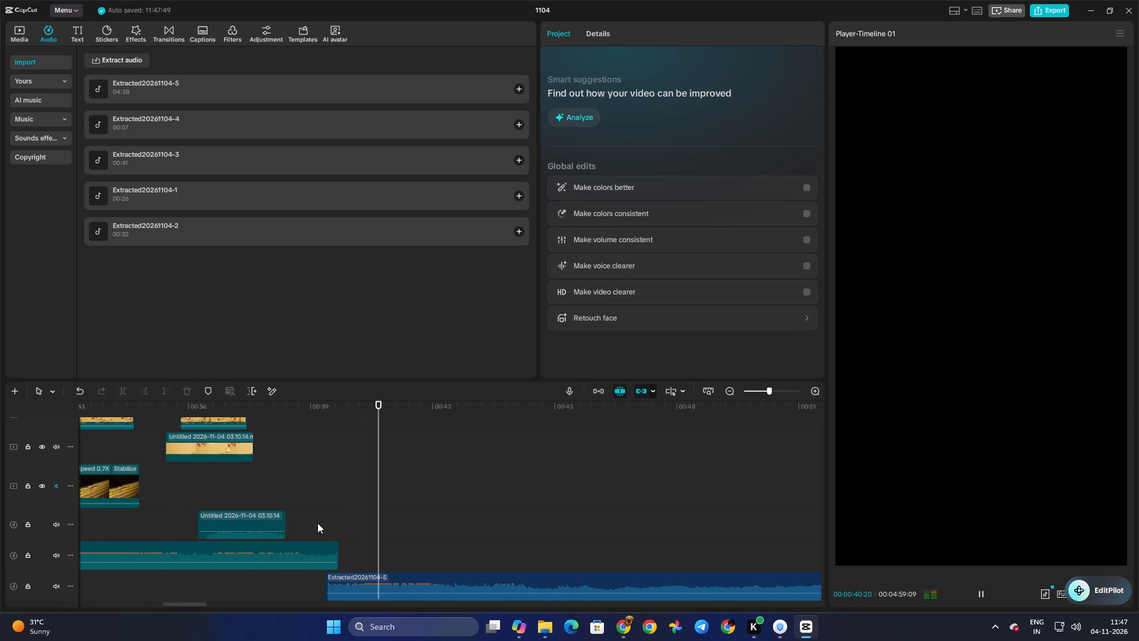
{"action": "left_click", "coordinate": [311, 528]}
{"action": "left_click_drag", "start_coordinate": [311, 528], "coordinate": [275, 532]}
{"action": "key", "text": "space"}
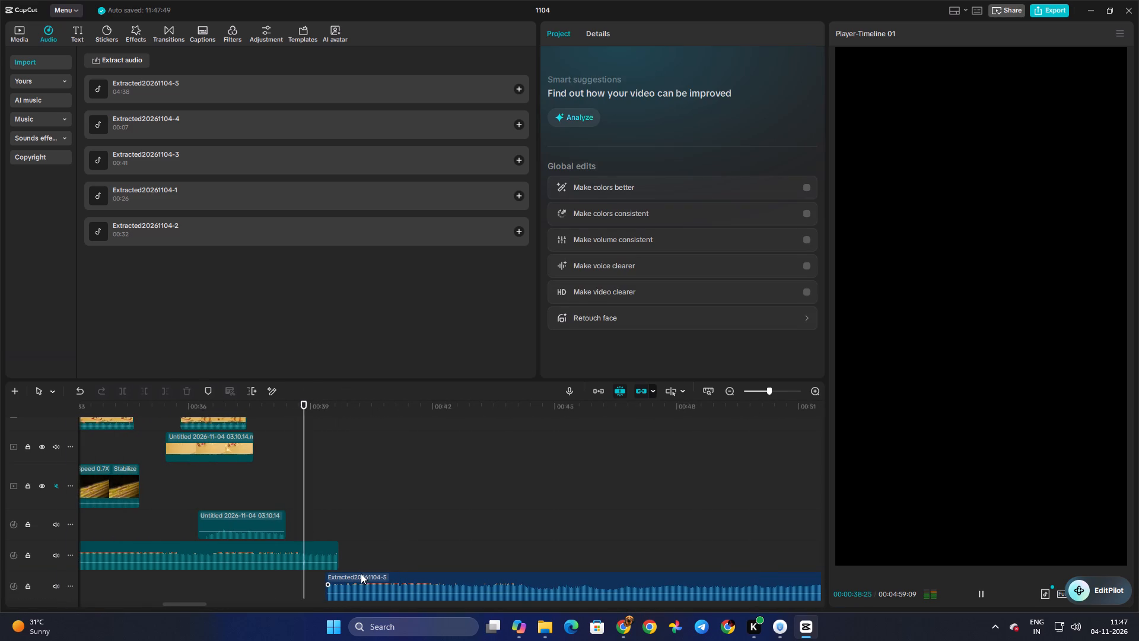
{"action": "key", "text": "space"}
{"action": "left_click_drag", "start_coordinate": [367, 577], "coordinate": [351, 577]}
Add a fade-in of about 0.5 s to the new song and replay the changeover from the old music.
{"action": "left_click", "coordinate": [558, 114]}
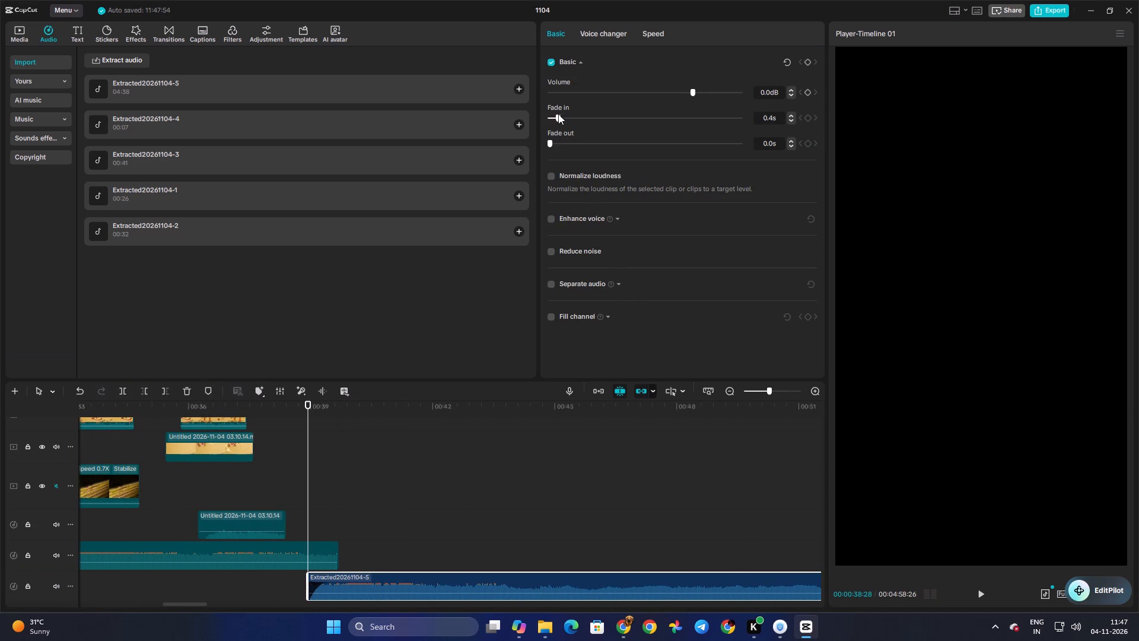
{"action": "key", "text": "space"}
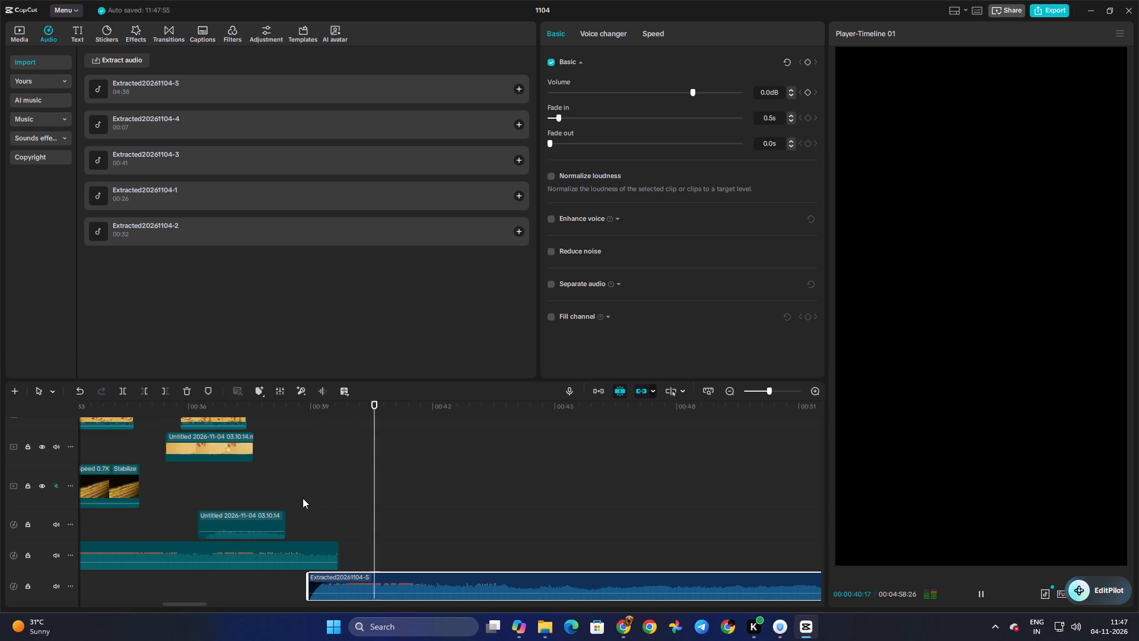
{"action": "left_click", "coordinate": [303, 498]}
{"action": "left_click_drag", "start_coordinate": [303, 498], "coordinate": [272, 500]}
{"action": "key", "text": "space"}
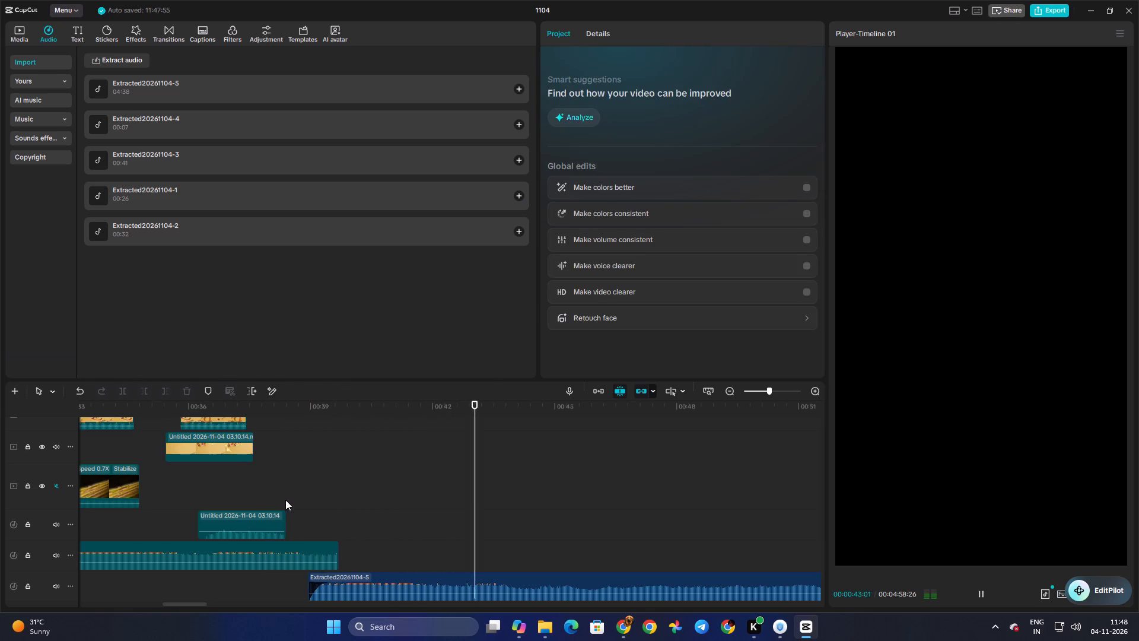
Replay the passage between about 00:00:15 and 00:00:23 to check the stacked-cards shot with its sound against the music.
{"action": "left_click", "coordinate": [305, 490]}
{"action": "left_click_drag", "start_coordinate": [305, 490], "coordinate": [112, 490]}
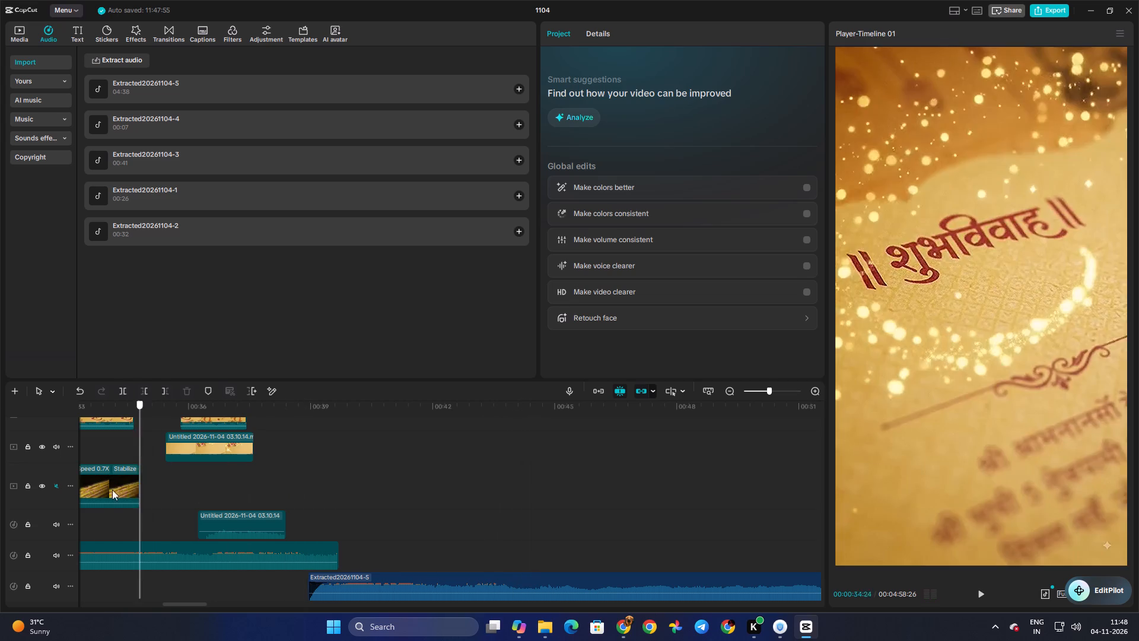
{"action": "left_click_drag", "start_coordinate": [112, 490], "coordinate": [106, 500]}
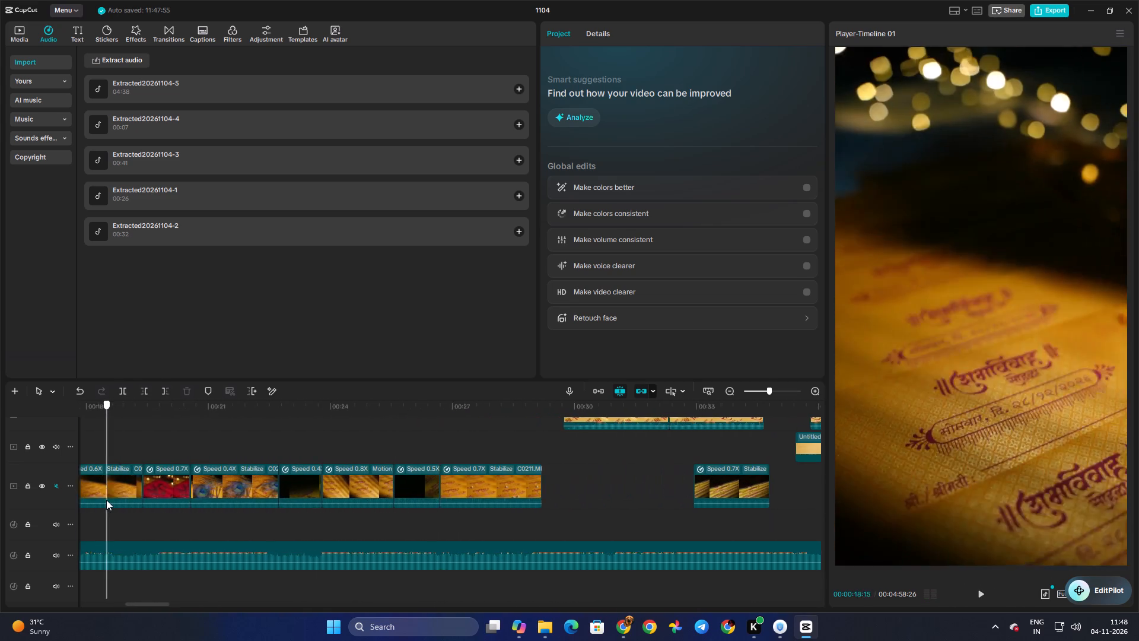
{"action": "left_click_drag", "start_coordinate": [106, 500], "coordinate": [175, 506]}
{"action": "key", "text": "space"}
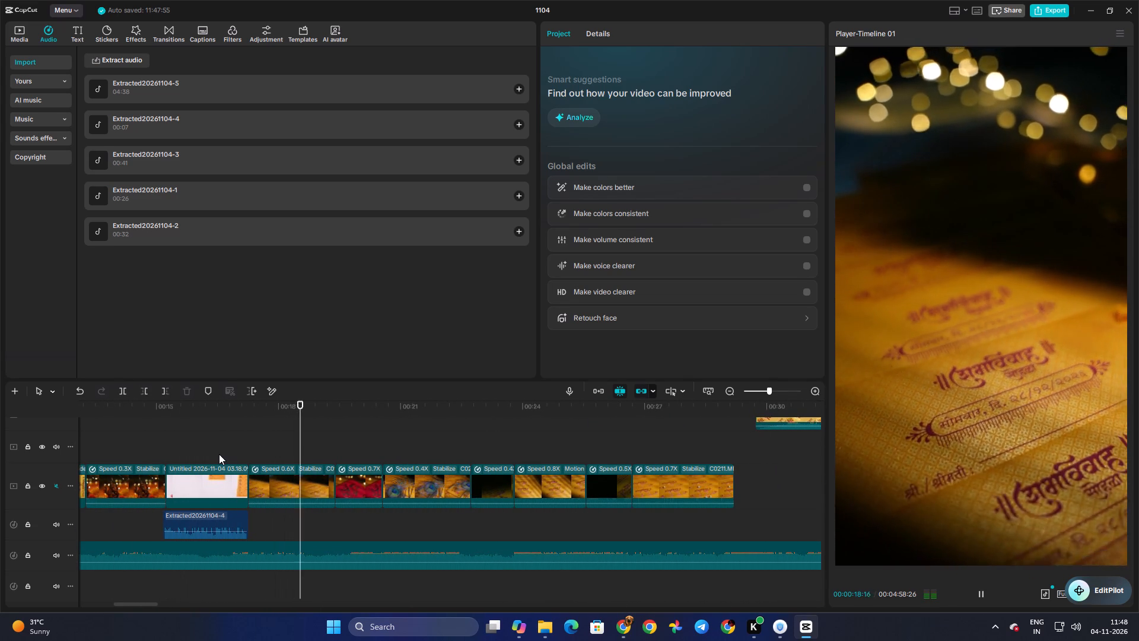
{"action": "left_click", "coordinate": [218, 453]}
{"action": "left_click_drag", "start_coordinate": [218, 453], "coordinate": [190, 453]}
{"action": "key", "text": "space"}
{"action": "key", "text": "space"}
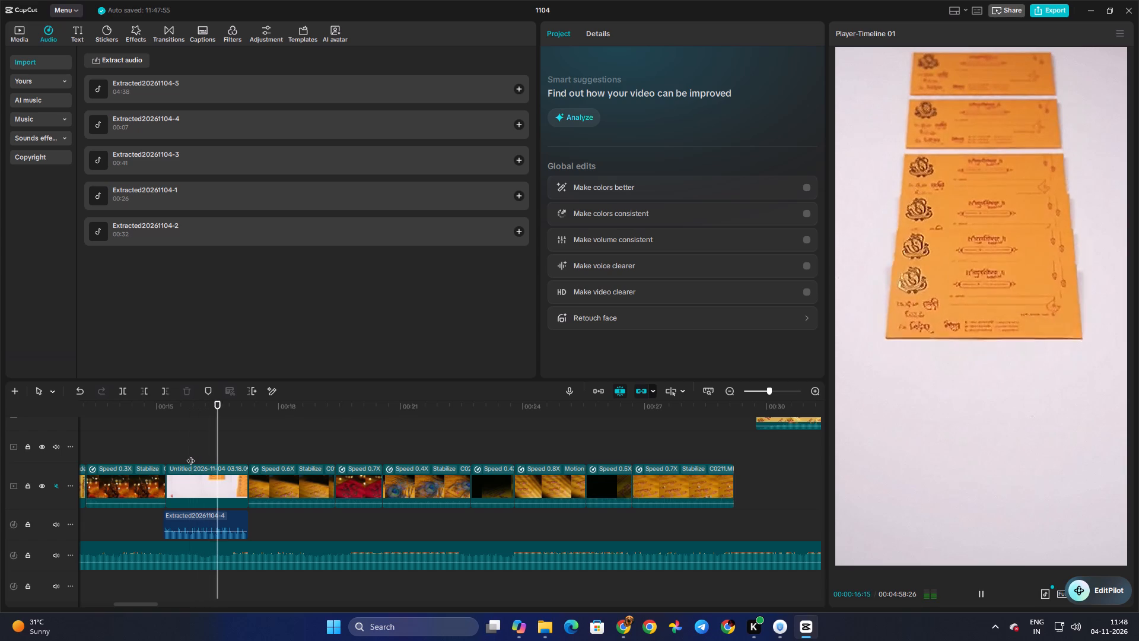
{"action": "left_click", "coordinate": [206, 442]}
{"action": "left_click_drag", "start_coordinate": [206, 442], "coordinate": [182, 442]}
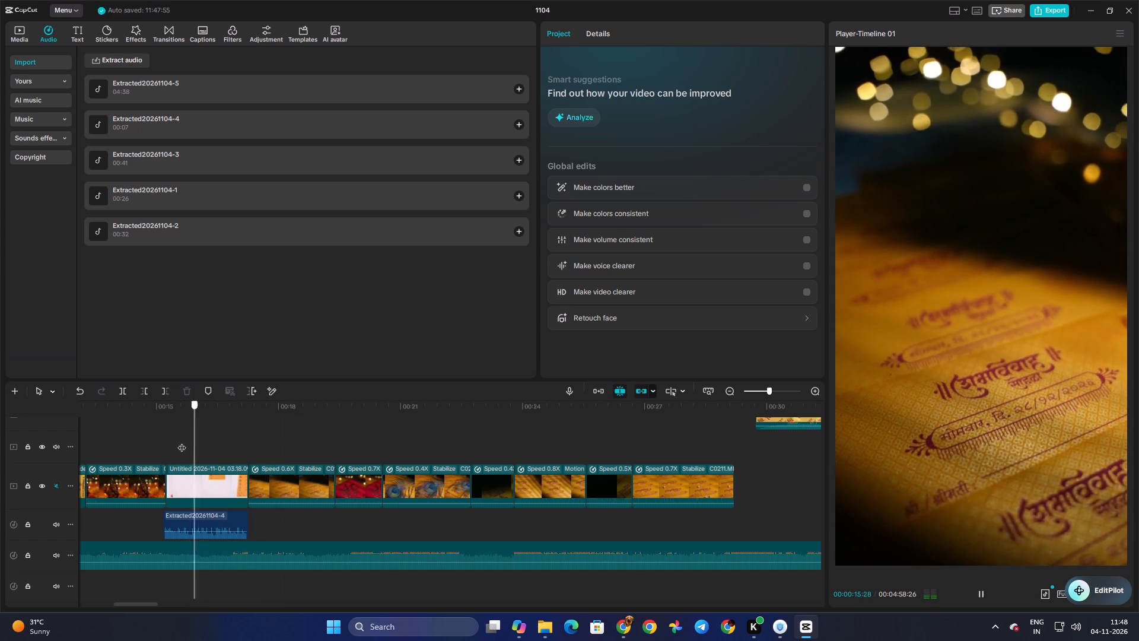
{"action": "left_click_drag", "start_coordinate": [182, 442], "coordinate": [134, 442]}
{"action": "key", "text": "space"}
{"action": "key", "text": "space"}
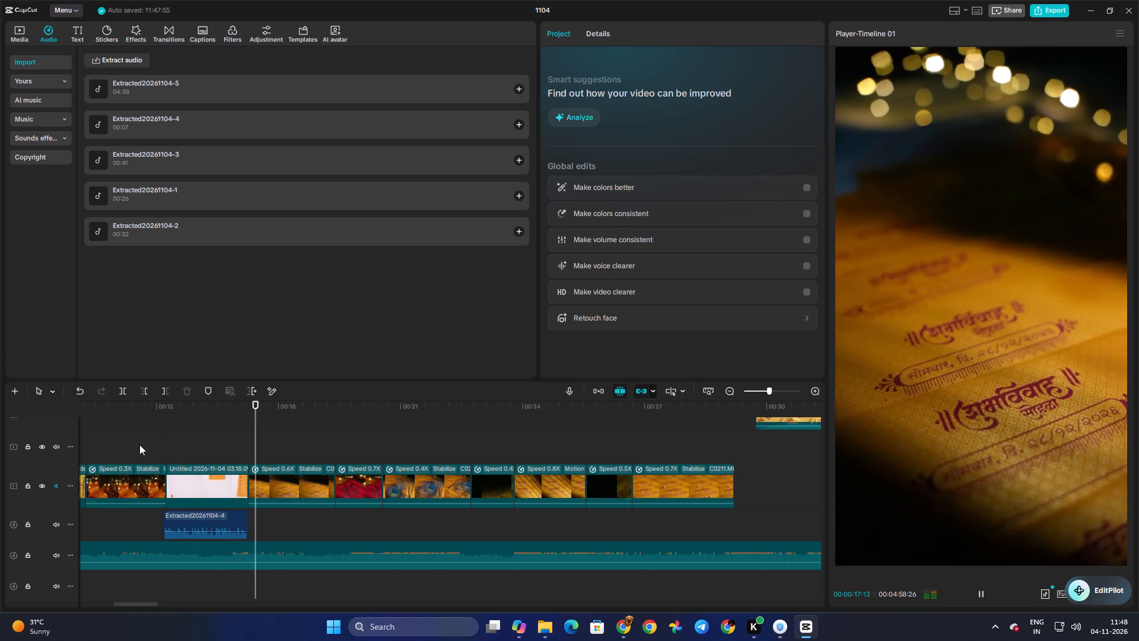
{"action": "left_click", "coordinate": [166, 442]}
{"action": "left_click_drag", "start_coordinate": [165, 442], "coordinate": [149, 443]}
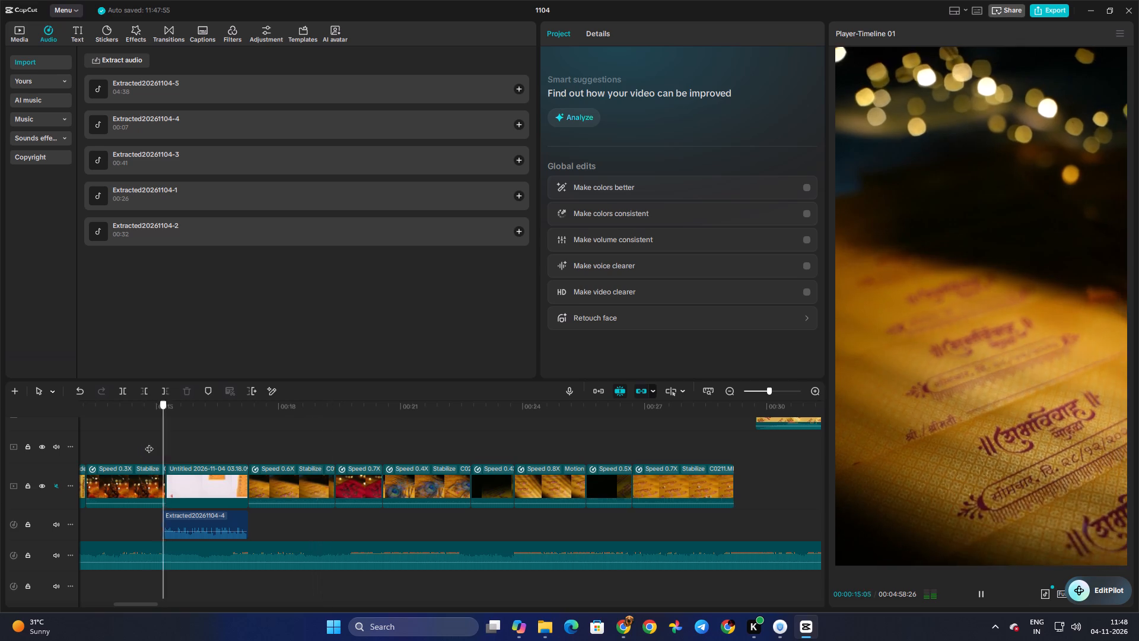
{"action": "left_click_drag", "start_coordinate": [149, 443], "coordinate": [129, 444]}
{"action": "key", "text": "space"}
{"action": "key", "text": "space"}
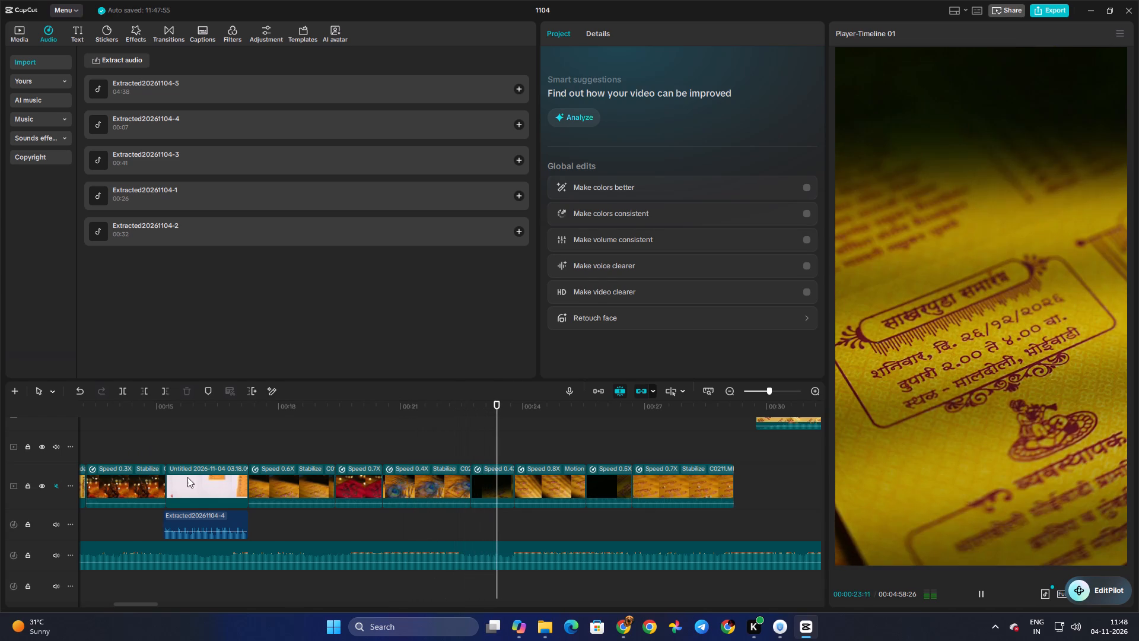
{"action": "key", "text": "space"}
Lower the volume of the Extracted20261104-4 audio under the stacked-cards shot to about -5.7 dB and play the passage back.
{"action": "left_click", "coordinate": [200, 518]}
{"action": "left_click", "coordinate": [677, 94]}
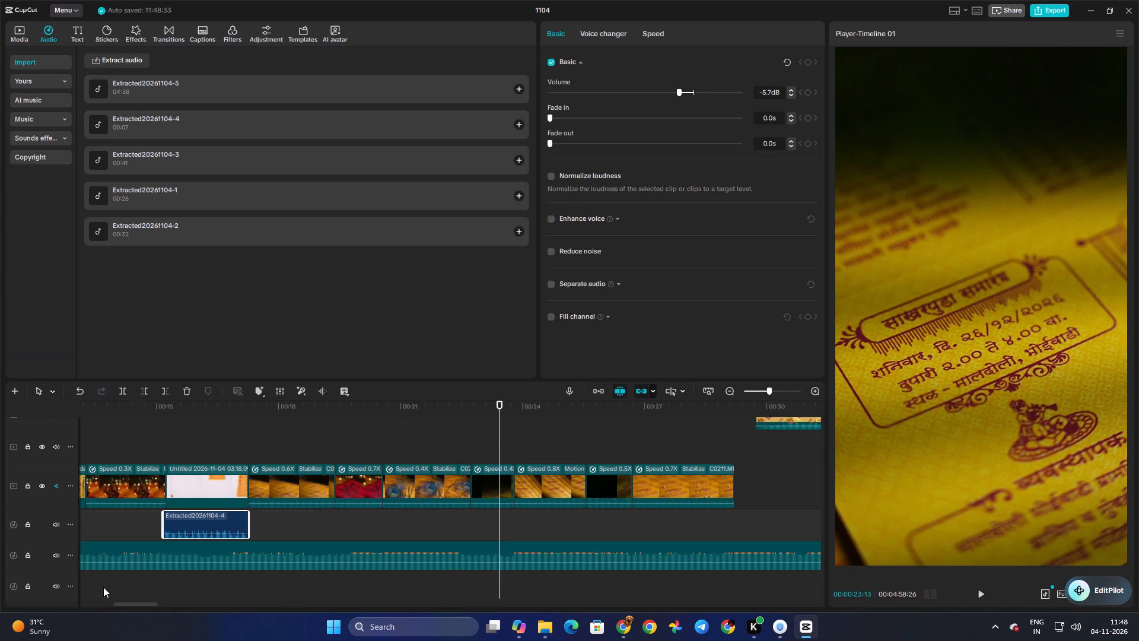
{"action": "left_click", "coordinate": [157, 455]}
{"action": "key", "text": "space"}
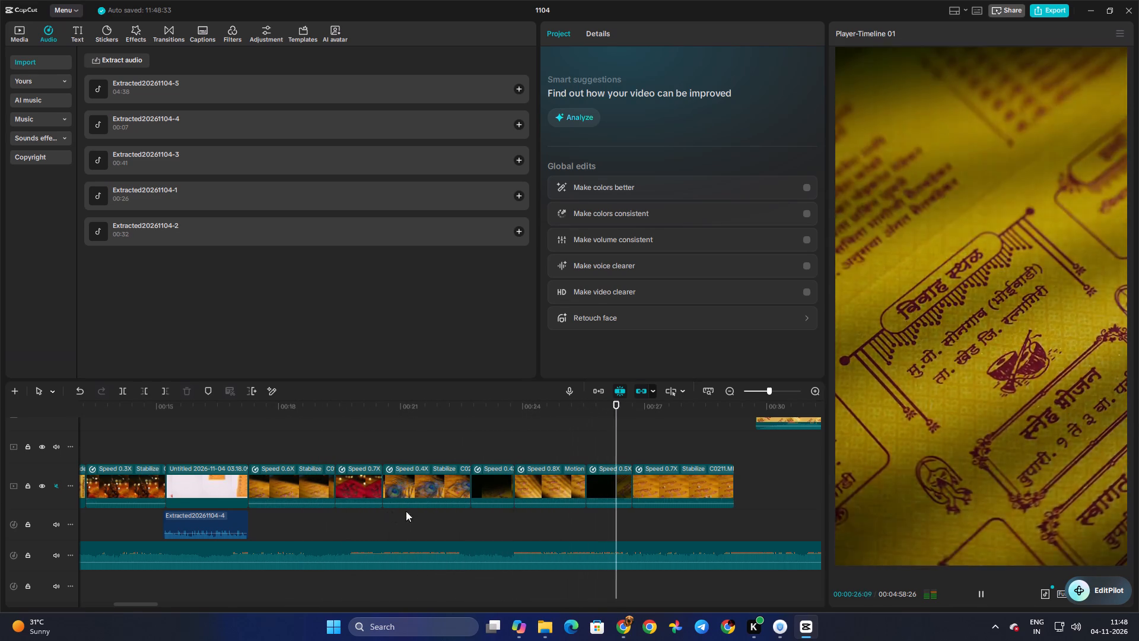
Review the 0.8x invitation shot at about 00:00:24, set its stabilization level to Most stable, and replay it.
{"action": "left_click", "coordinate": [513, 446]}
{"action": "key", "text": "space"}
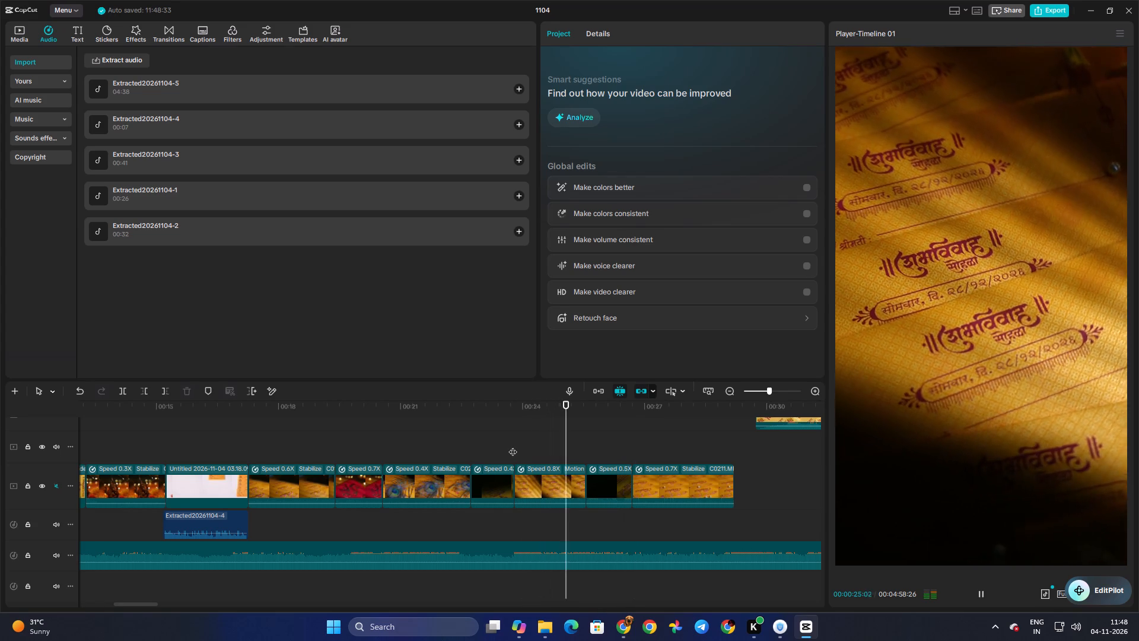
{"action": "key", "text": "space"}
{"action": "left_click", "coordinate": [550, 477]}
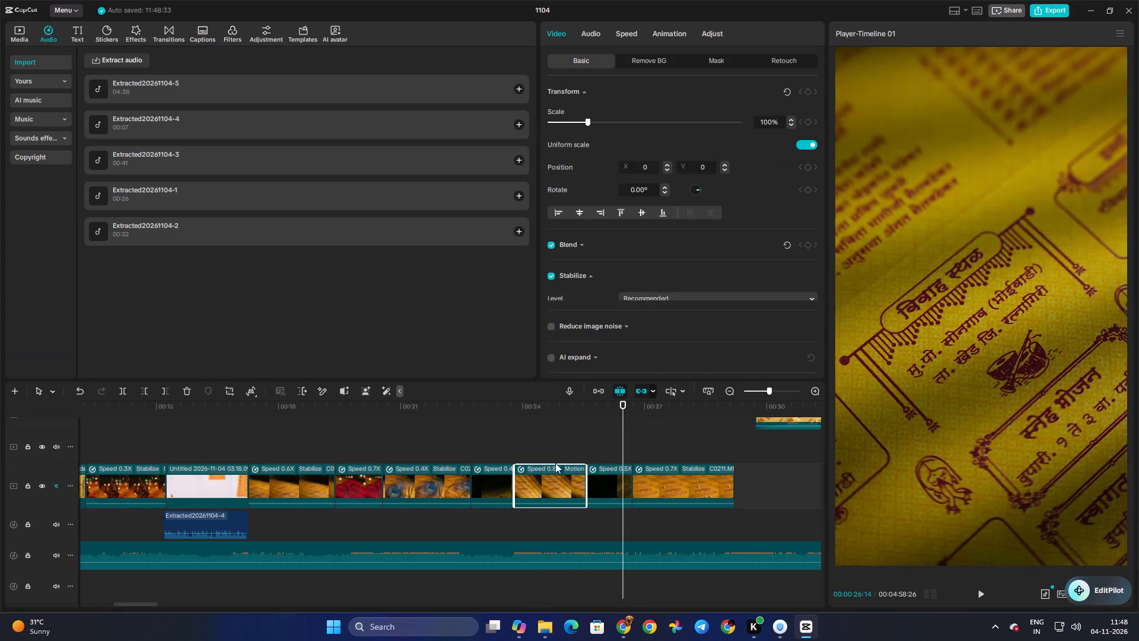
{"action": "left_click", "coordinate": [644, 302]}
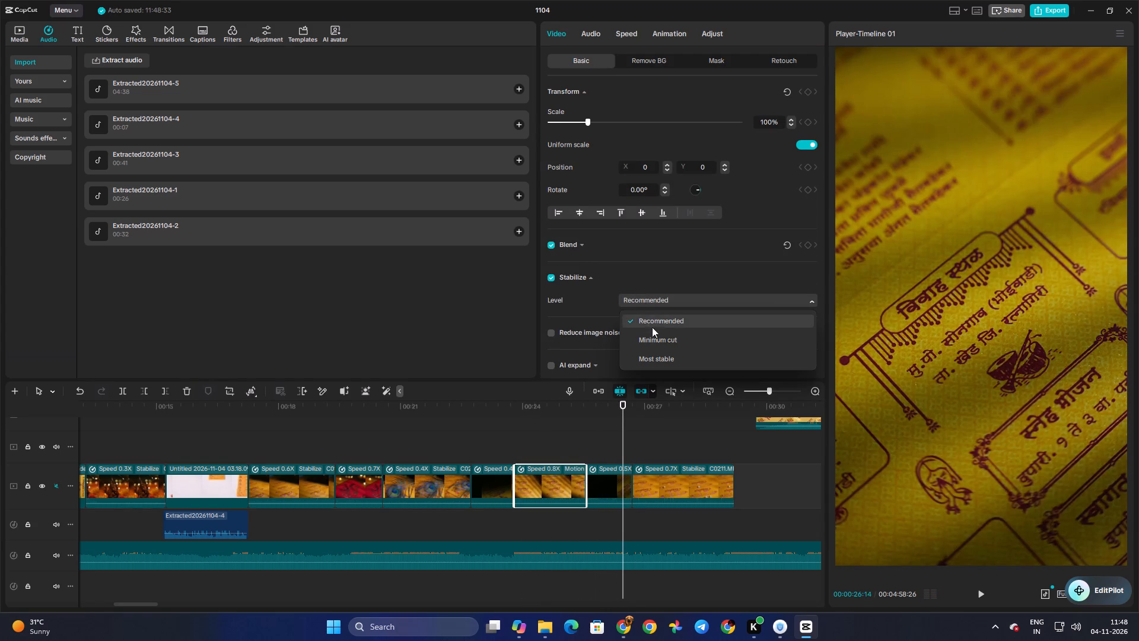
{"action": "left_click", "coordinate": [646, 356]}
{"action": "left_click", "coordinate": [520, 450]}
{"action": "key", "text": "space"}
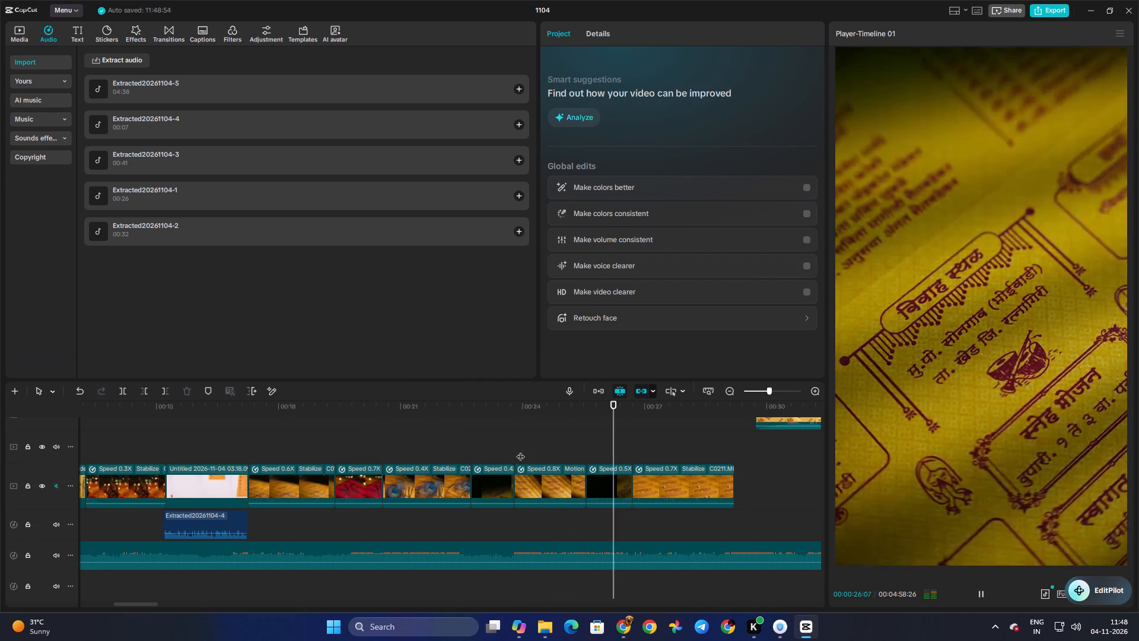
{"action": "left_click", "coordinate": [567, 446]}
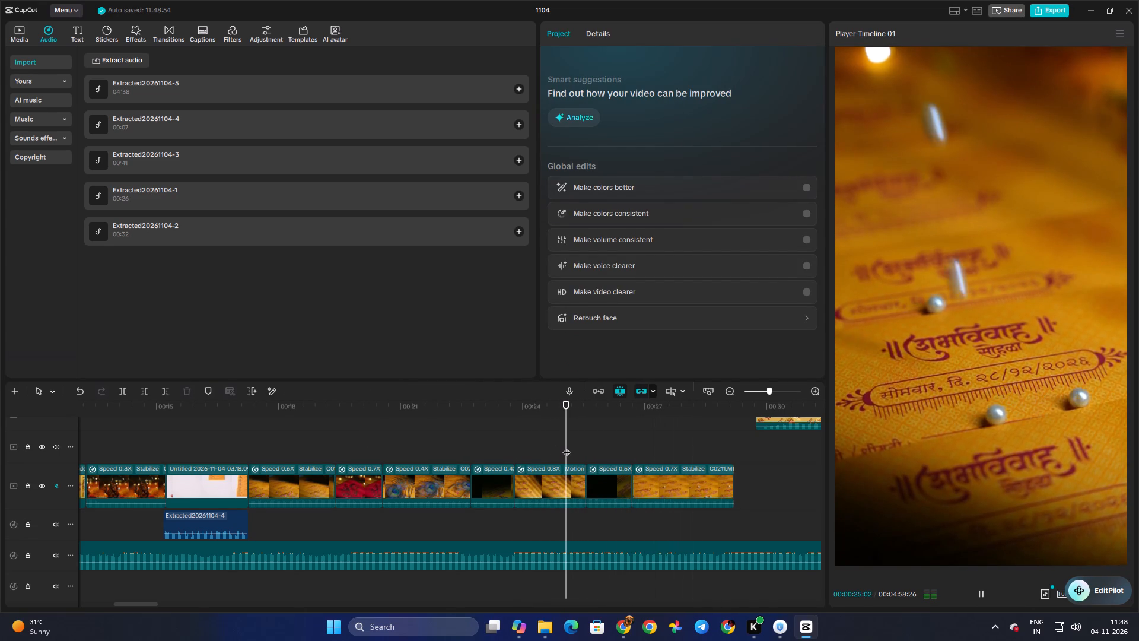
{"action": "key", "text": "space"}
{"action": "key", "text": "space"}
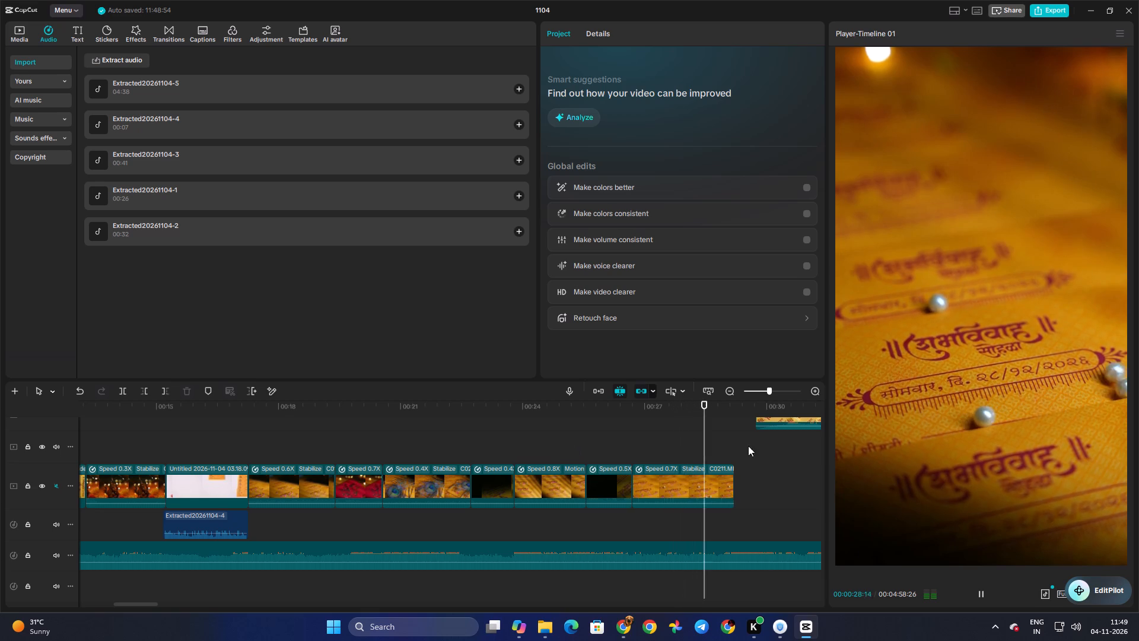
Move the Untitled 2026-11-04 03.10.14 audio clip under the pearl shot, starting with it at about 00:00:26:20, and play it back.
{"action": "left_click", "coordinate": [782, 453]}
{"action": "left_click_drag", "start_coordinate": [782, 453], "coordinate": [249, 486]}
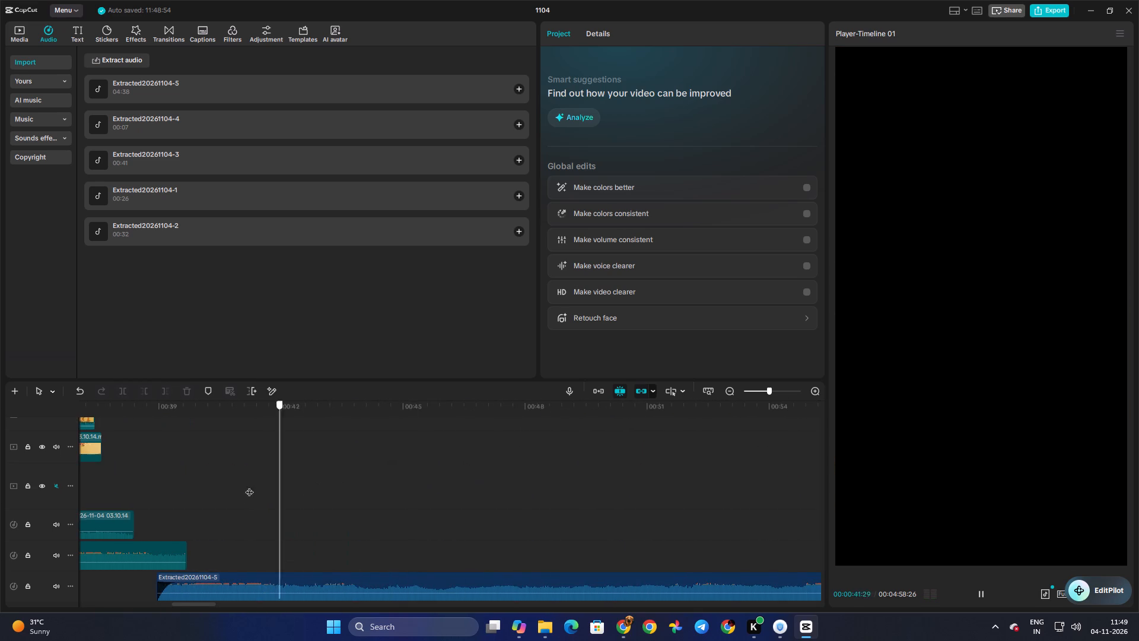
{"action": "left_click_drag", "start_coordinate": [249, 486], "coordinate": [189, 507]}
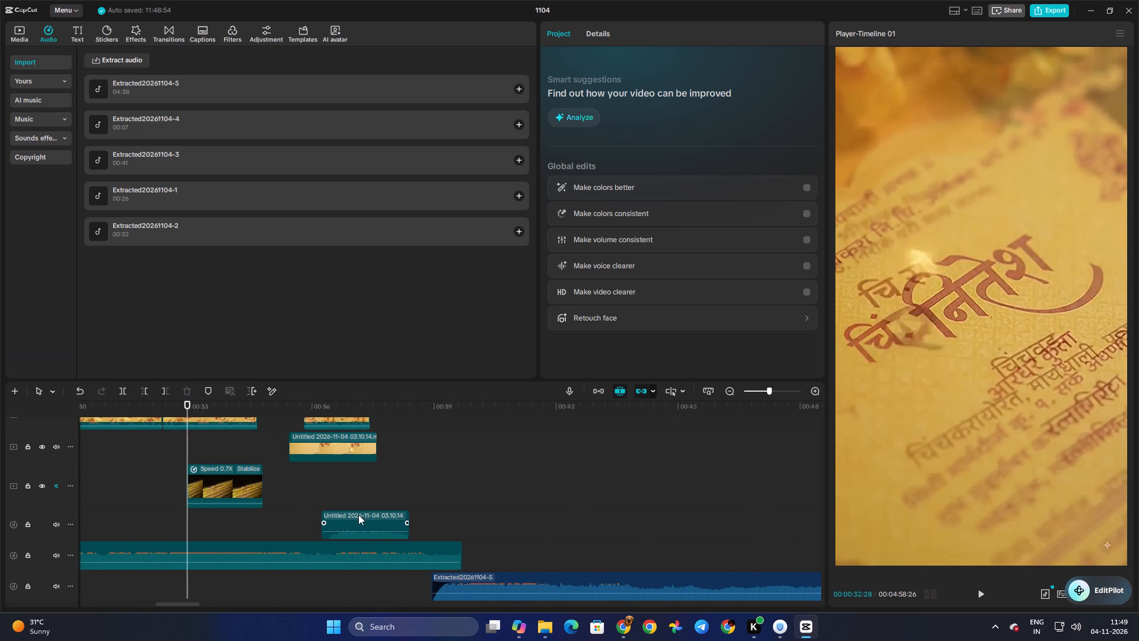
{"action": "left_click_drag", "start_coordinate": [358, 515], "coordinate": [406, 527]}
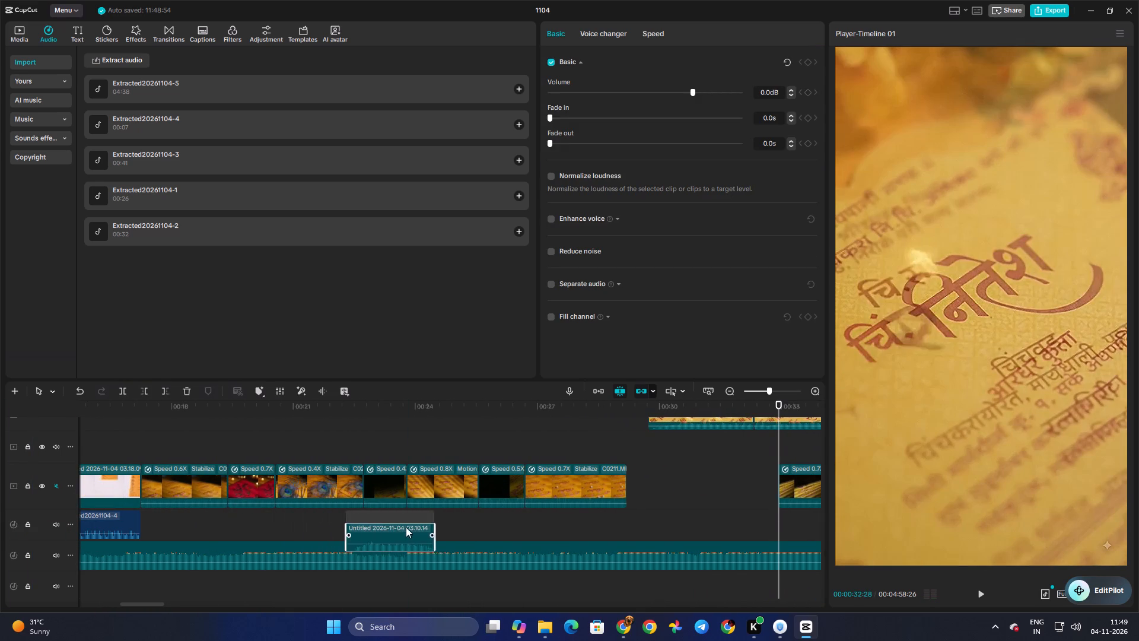
{"action": "left_click_drag", "start_coordinate": [406, 527], "coordinate": [561, 517]}
{"action": "left_click", "coordinate": [521, 442]}
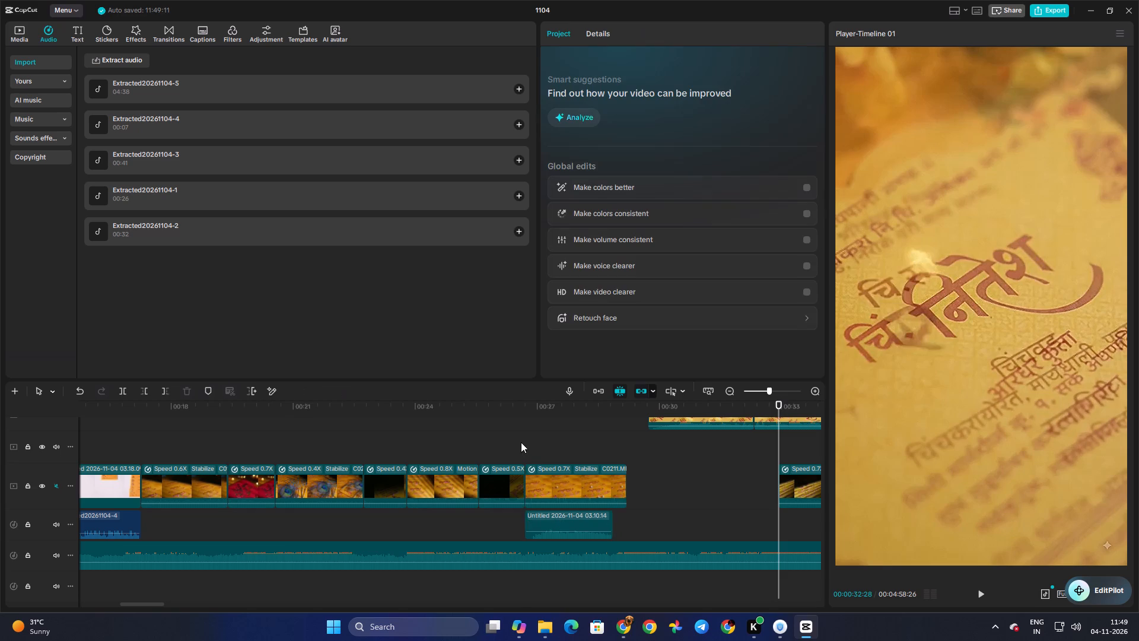
{"action": "key", "text": "space"}
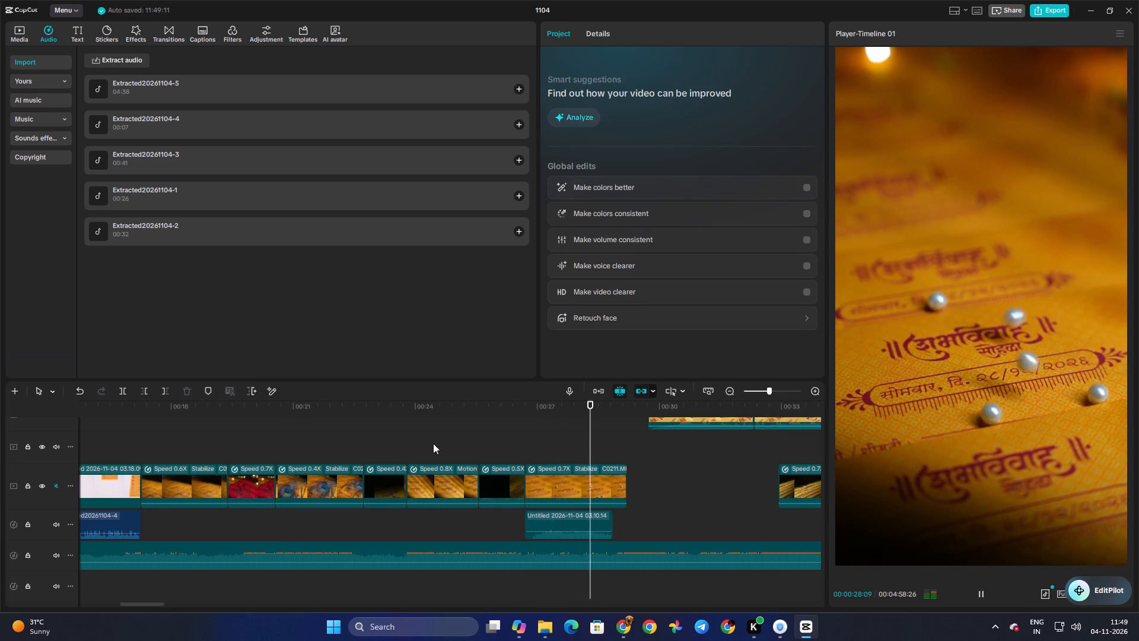
{"action": "key", "text": "space"}
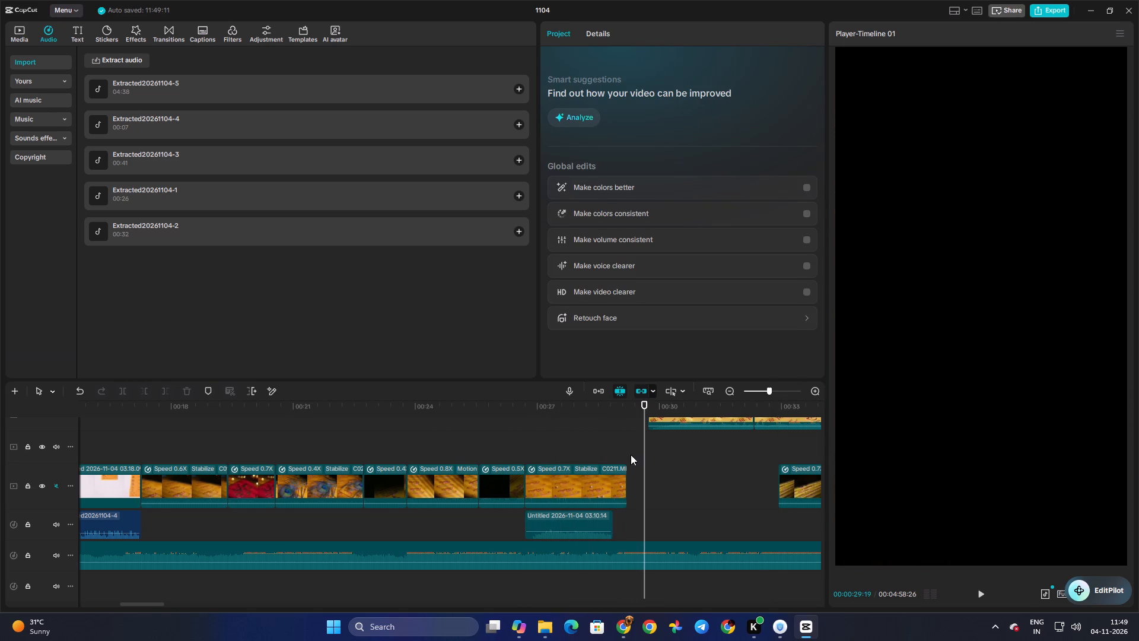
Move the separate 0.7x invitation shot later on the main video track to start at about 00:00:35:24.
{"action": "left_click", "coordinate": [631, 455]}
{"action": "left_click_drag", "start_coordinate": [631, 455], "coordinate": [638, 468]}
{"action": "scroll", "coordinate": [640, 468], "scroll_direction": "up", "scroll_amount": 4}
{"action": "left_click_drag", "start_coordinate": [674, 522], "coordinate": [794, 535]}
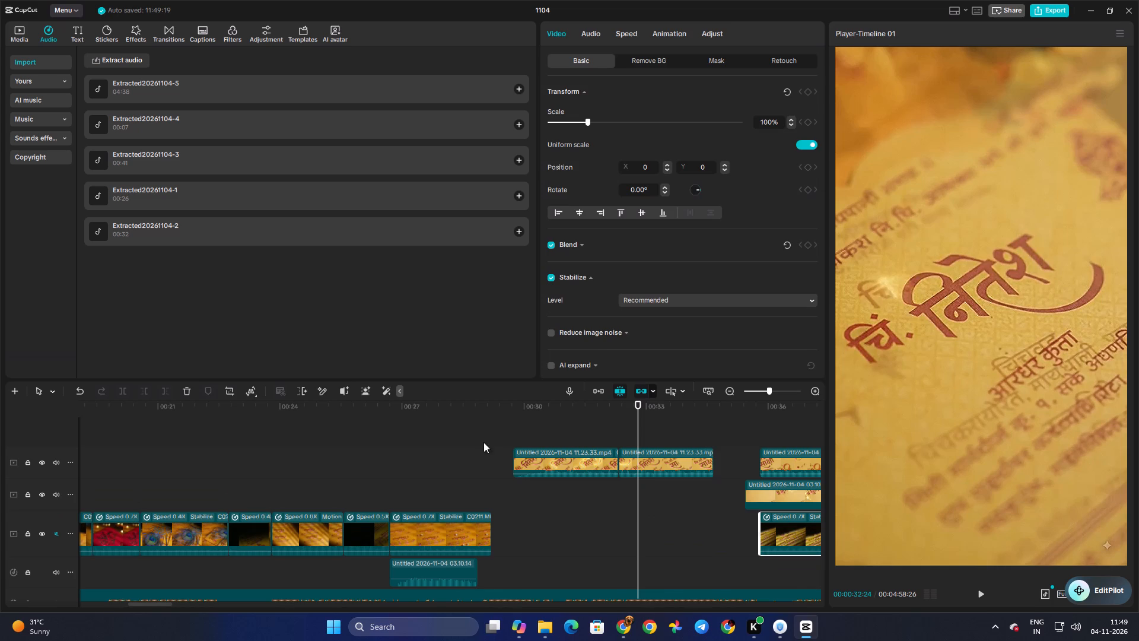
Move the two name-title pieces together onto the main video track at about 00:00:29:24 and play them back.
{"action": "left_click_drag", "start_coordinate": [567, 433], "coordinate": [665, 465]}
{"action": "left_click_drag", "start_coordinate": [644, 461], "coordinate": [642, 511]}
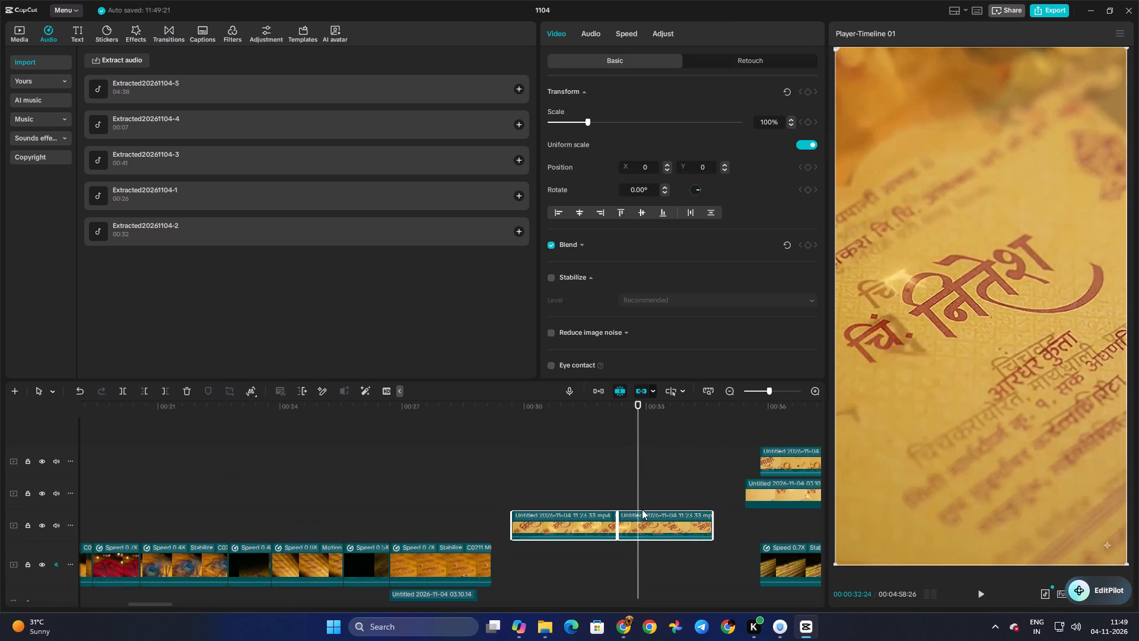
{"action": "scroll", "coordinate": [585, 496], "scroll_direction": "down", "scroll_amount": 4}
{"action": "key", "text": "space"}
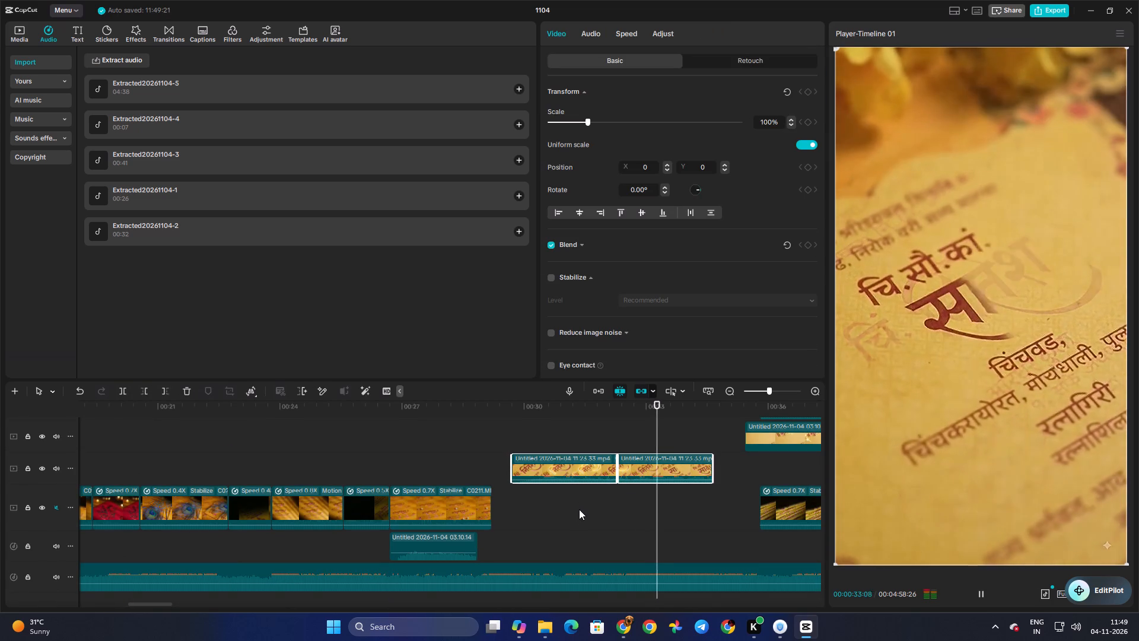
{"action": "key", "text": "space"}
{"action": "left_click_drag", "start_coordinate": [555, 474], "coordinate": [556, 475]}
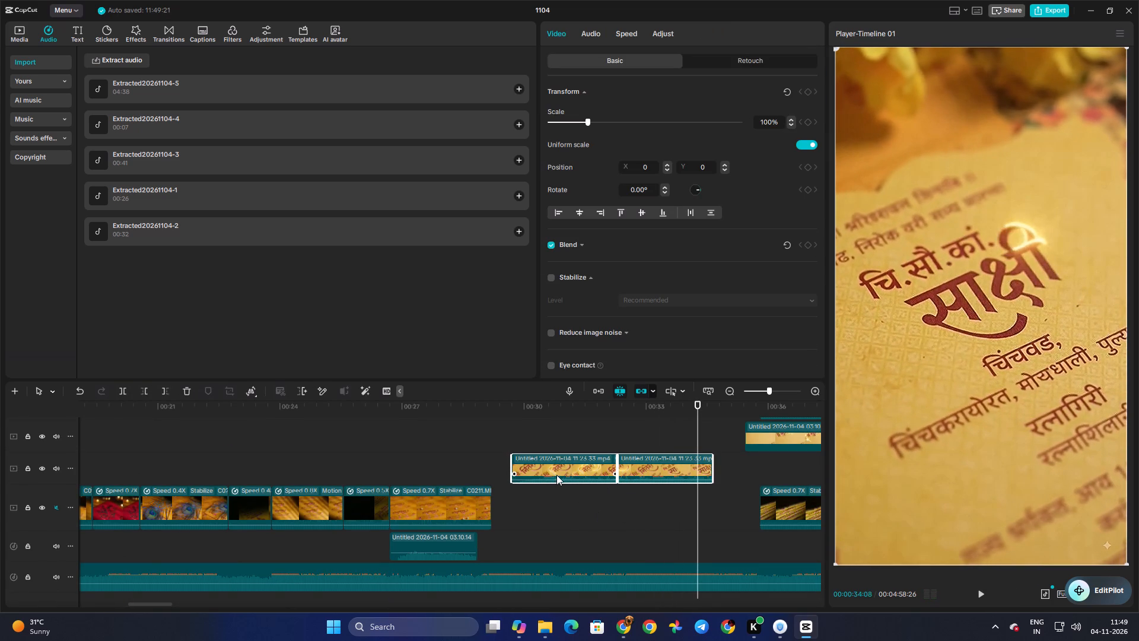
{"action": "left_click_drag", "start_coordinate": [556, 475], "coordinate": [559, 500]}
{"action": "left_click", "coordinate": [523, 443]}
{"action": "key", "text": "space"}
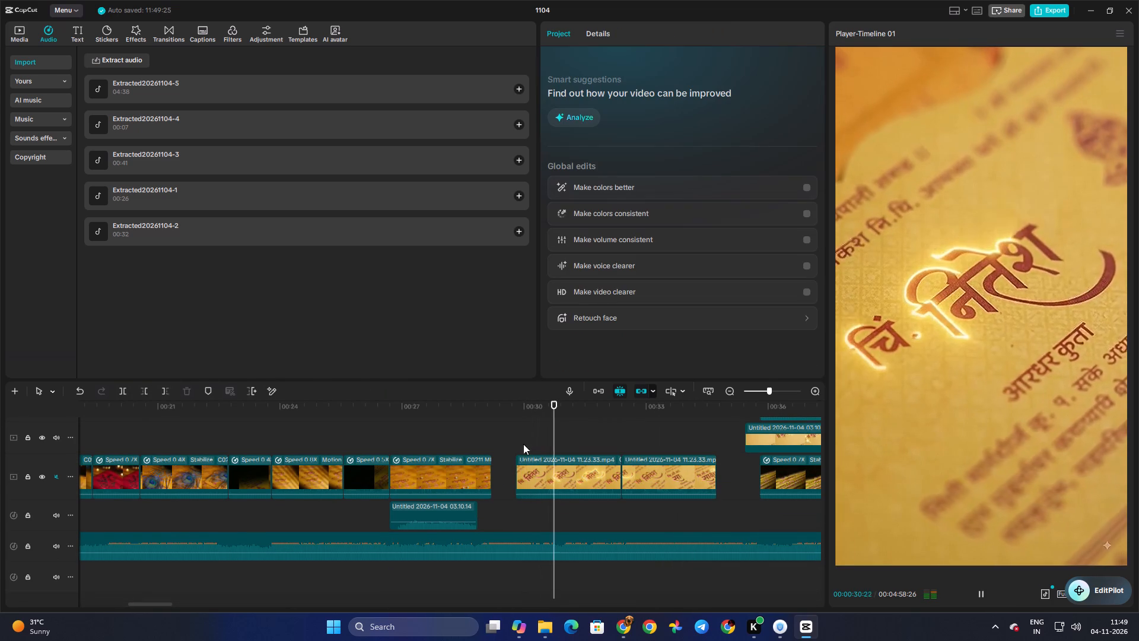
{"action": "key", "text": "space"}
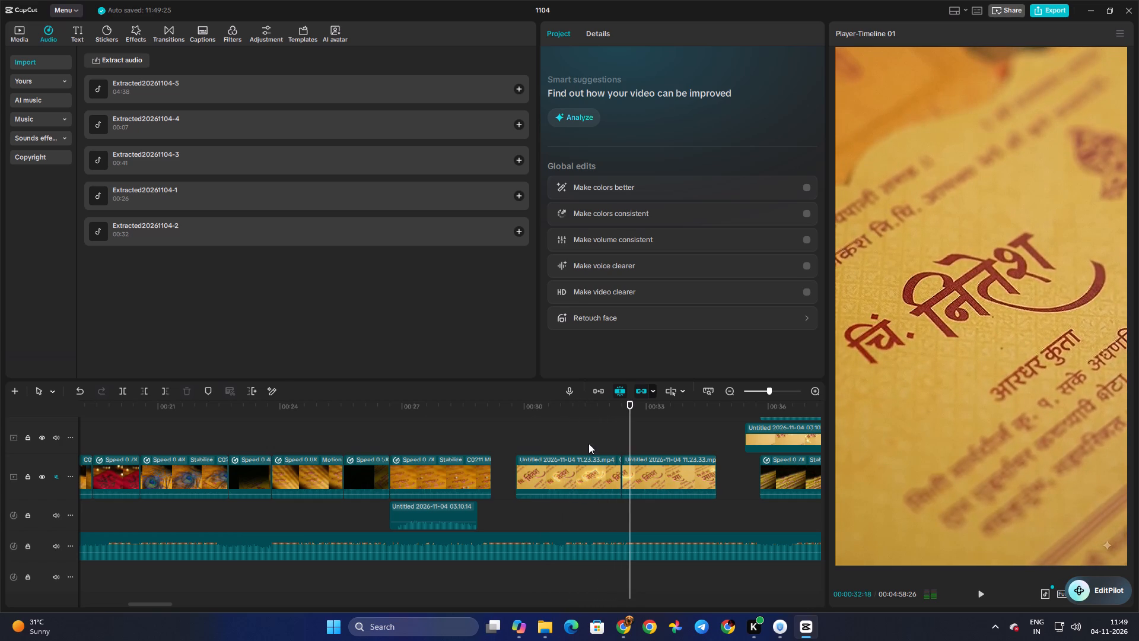
Move both name-title pieces to the track above the main video, starting at about 00:00:31:02.
{"action": "left_click_drag", "start_coordinate": [588, 443], "coordinate": [651, 481]}
{"action": "left_click_drag", "start_coordinate": [651, 481], "coordinate": [704, 488]}
Move the separate 0.7x invitation shot directly after the pearl shot at about 00:00:29:05 and play from there.
{"action": "left_click_drag", "start_coordinate": [782, 500], "coordinate": [469, 513]}
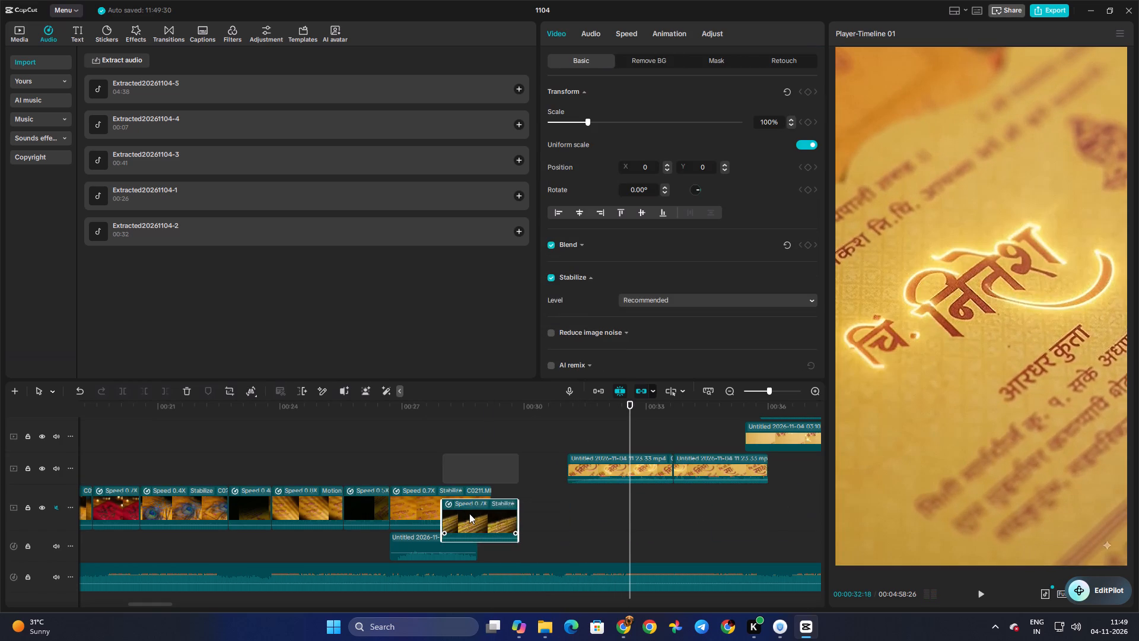
{"action": "left_click_drag", "start_coordinate": [469, 513], "coordinate": [514, 510]}
{"action": "left_click", "coordinate": [472, 459]}
{"action": "key", "text": "space"}
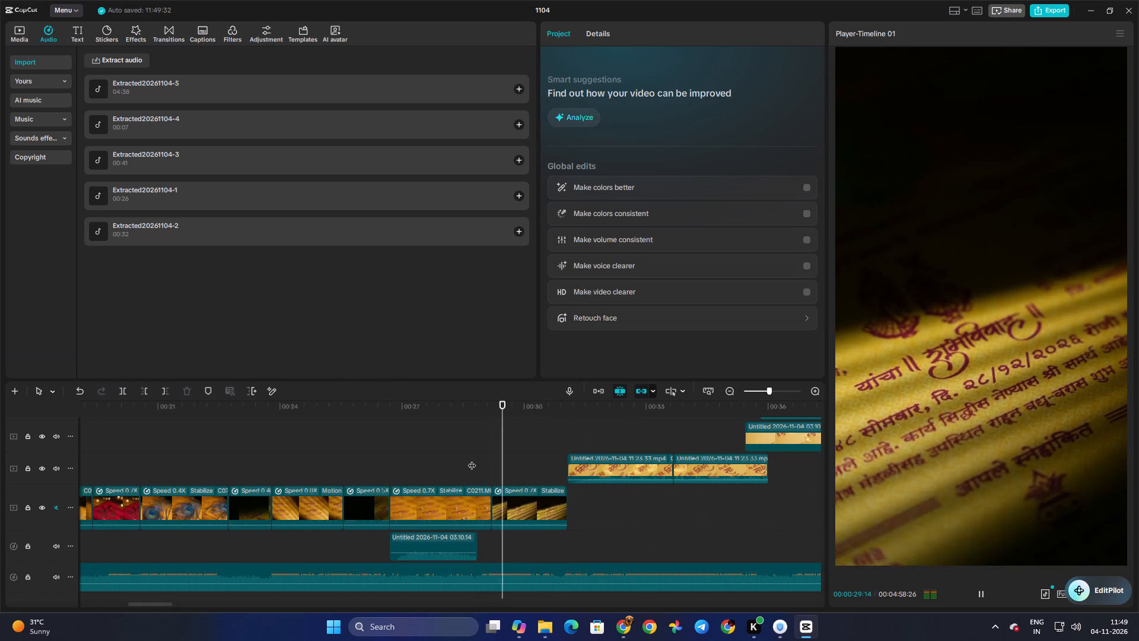
Trim the end of the last 0.7x invitation shot to about 00:00:30:08 and play back the join.
{"action": "key", "text": "space"}
{"action": "left_click", "coordinate": [535, 469]}
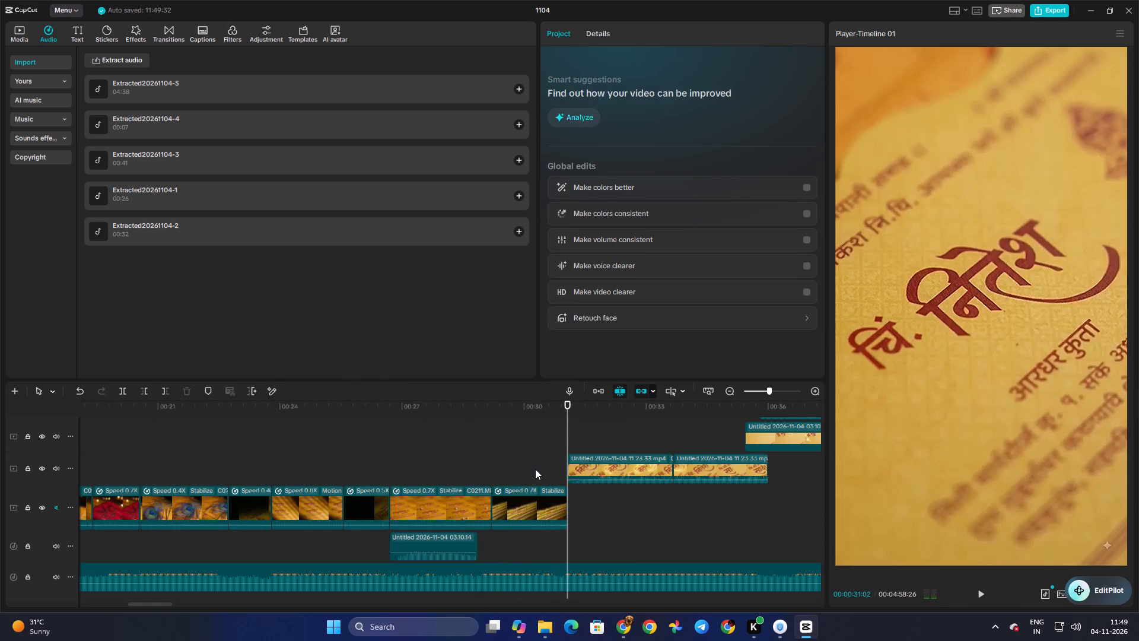
{"action": "key", "text": "space"}
{"action": "key", "text": "space"}
{"action": "double_click", "coordinate": [535, 469]}
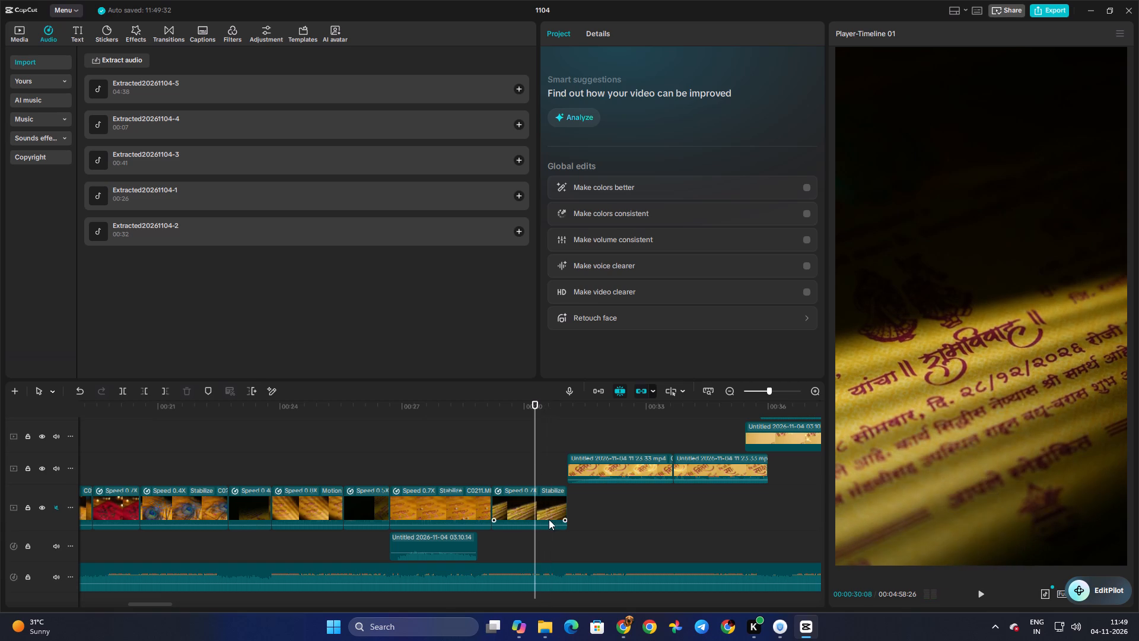
{"action": "left_click", "coordinate": [549, 519]}
{"action": "left_click_drag", "start_coordinate": [565, 508], "coordinate": [534, 509]}
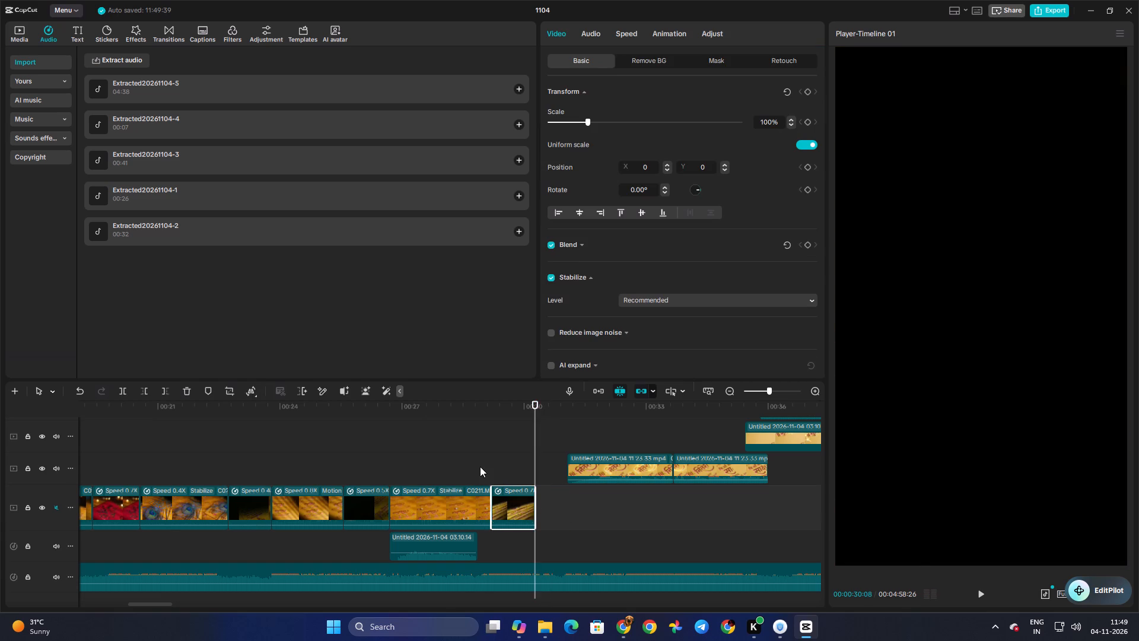
{"action": "left_click", "coordinate": [478, 466]}
{"action": "key", "text": "space"}
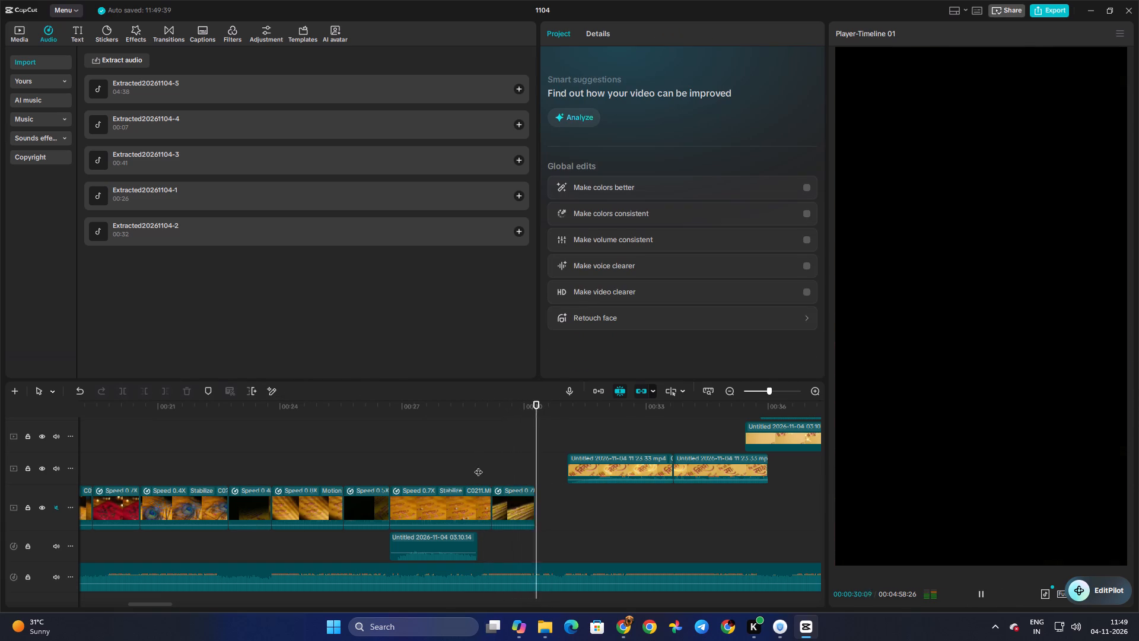
{"action": "left_click", "coordinate": [333, 453]}
{"action": "key", "text": "space"}
{"action": "key", "text": "space"}
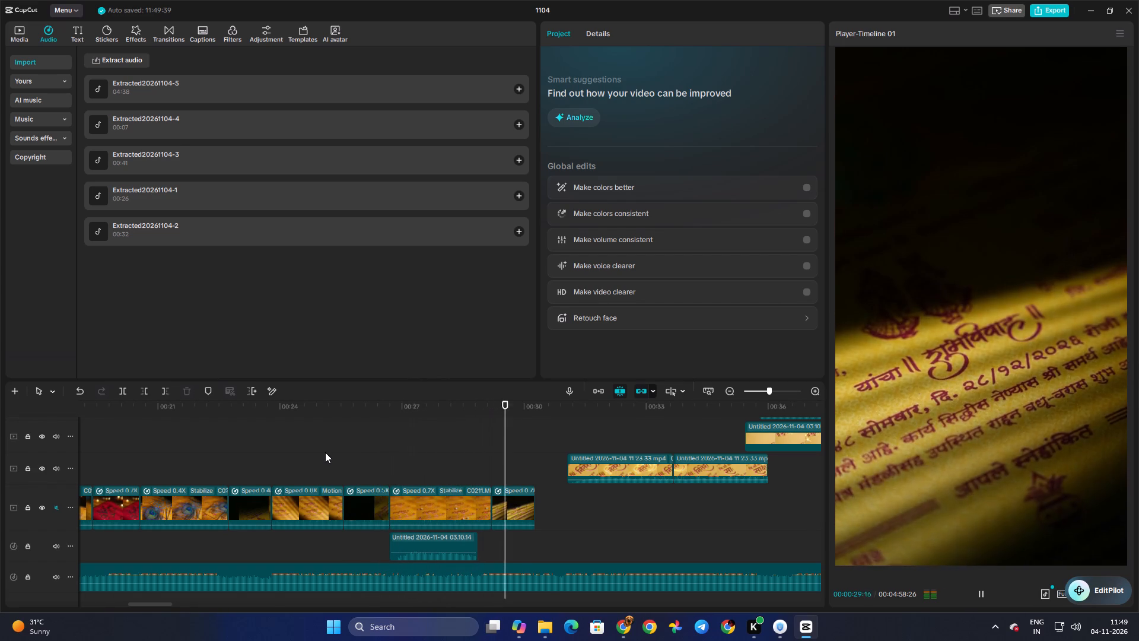
{"action": "key", "text": "space"}
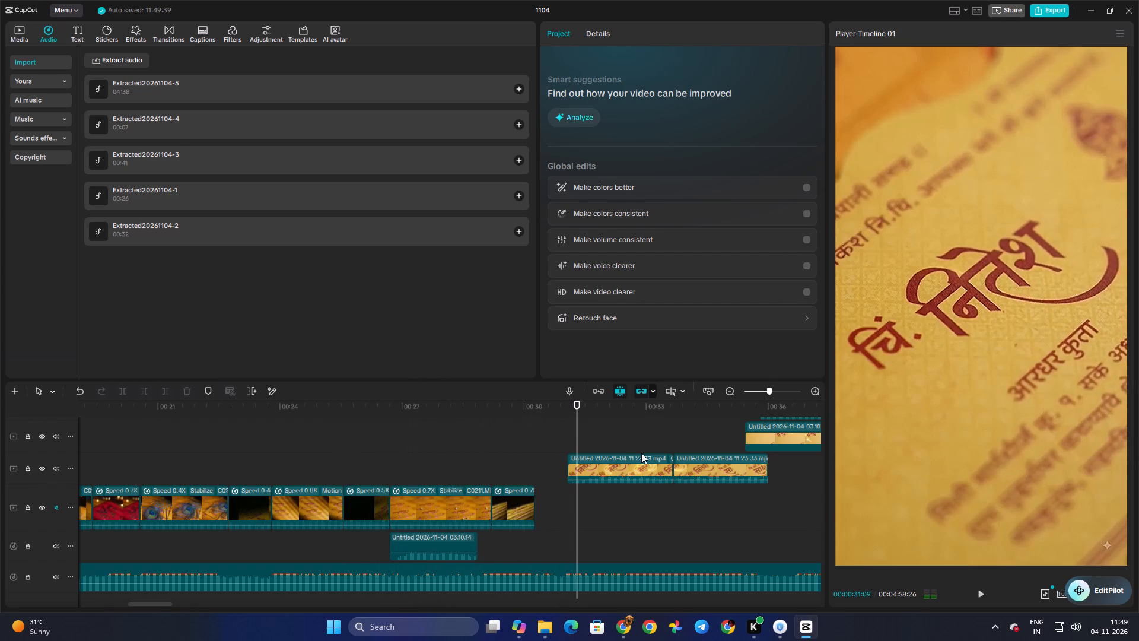
Move both name-title pieces together onto the main video track, directly after the 0.7x invitation shot at about 00:00:30:08, and play them.
{"action": "left_click_drag", "start_coordinate": [642, 452], "coordinate": [691, 475]}
{"action": "left_click_drag", "start_coordinate": [696, 474], "coordinate": [661, 510]}
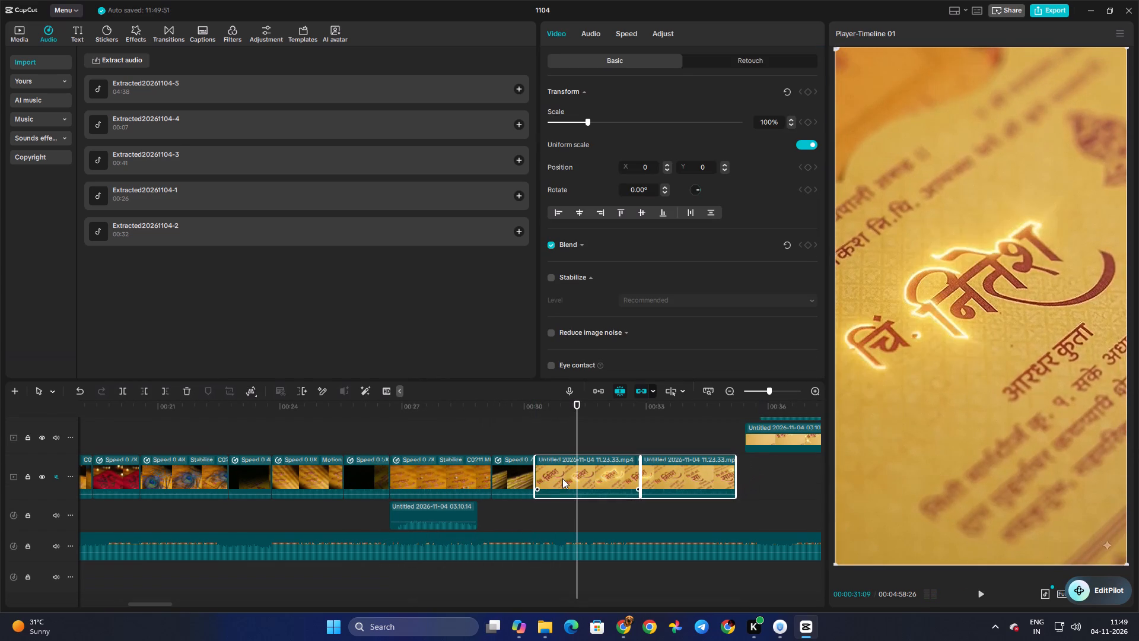
{"action": "left_click", "coordinate": [518, 438]}
{"action": "key", "text": "space"}
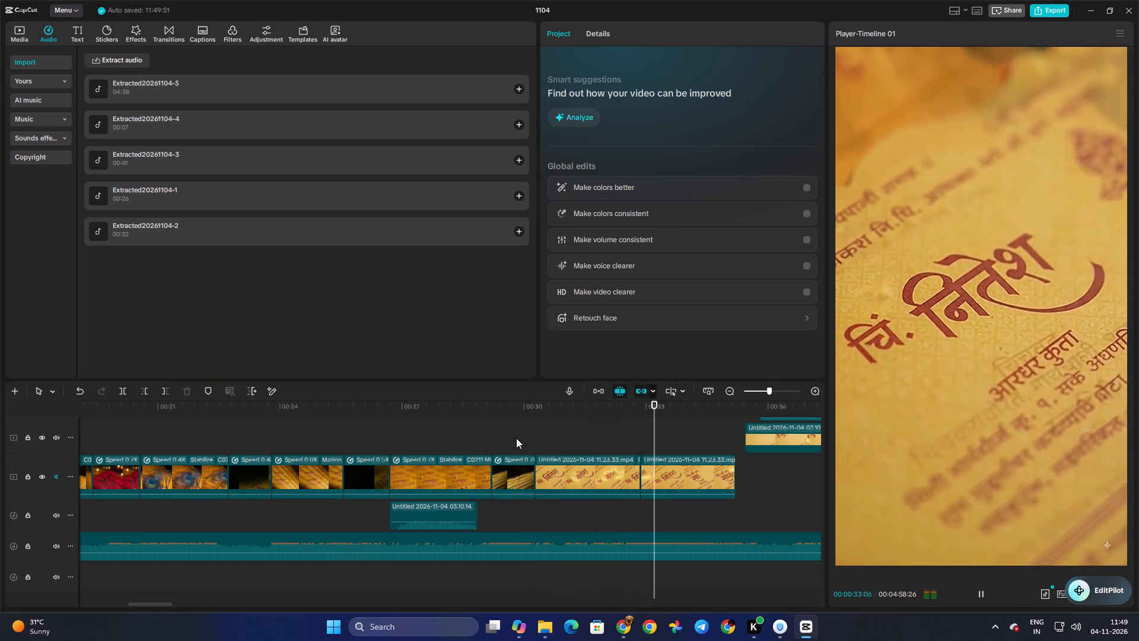
{"action": "key", "text": "space"}
Trim the end of the first name-title piece to about 00:00:32:03, close the gap with the second piece, and play them.
{"action": "left_click", "coordinate": [626, 472]}
{"action": "left_click_drag", "start_coordinate": [639, 478], "coordinate": [633, 478]}
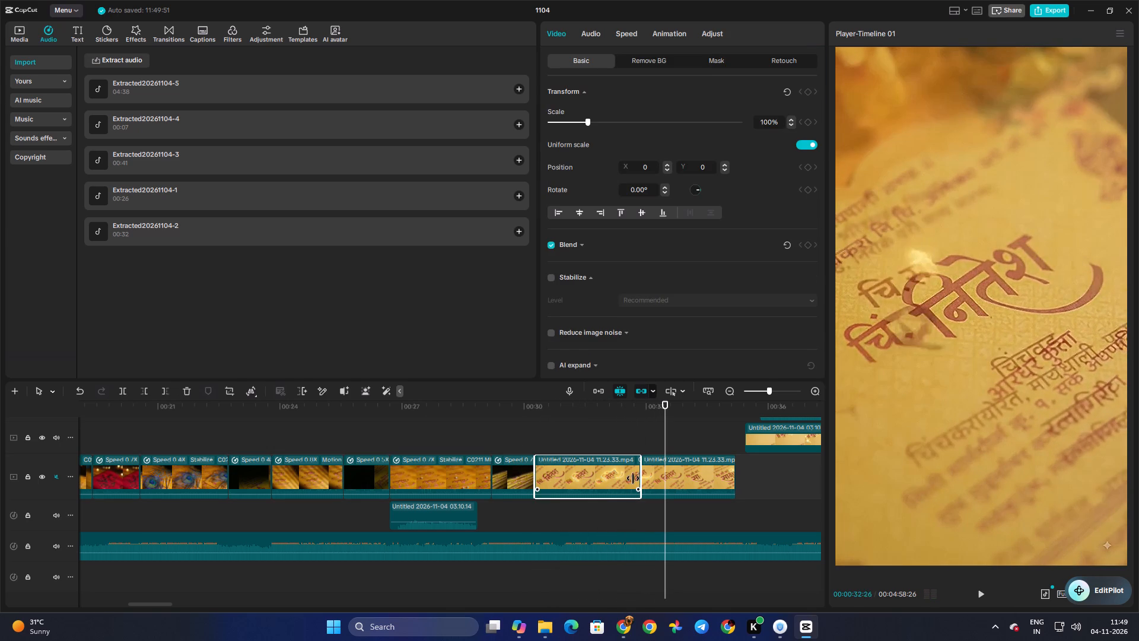
{"action": "left_click_drag", "start_coordinate": [633, 478], "coordinate": [607, 481]}
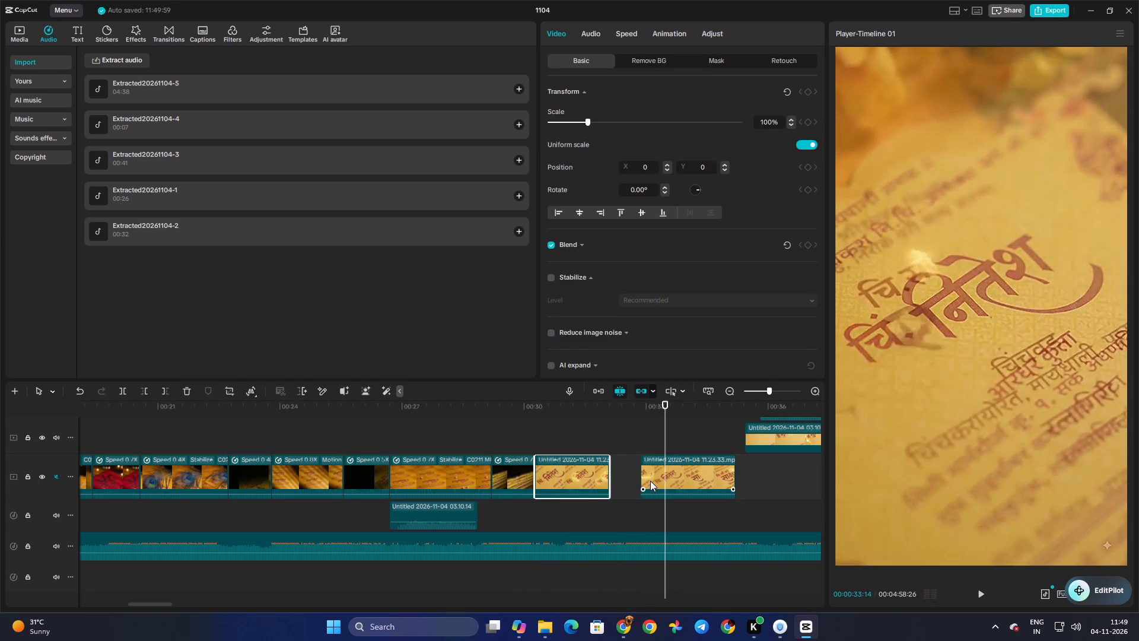
{"action": "left_click", "coordinate": [651, 481]}
{"action": "left_click_drag", "start_coordinate": [651, 481], "coordinate": [620, 483]}
{"action": "left_click", "coordinate": [537, 443]}
{"action": "key", "text": "space"}
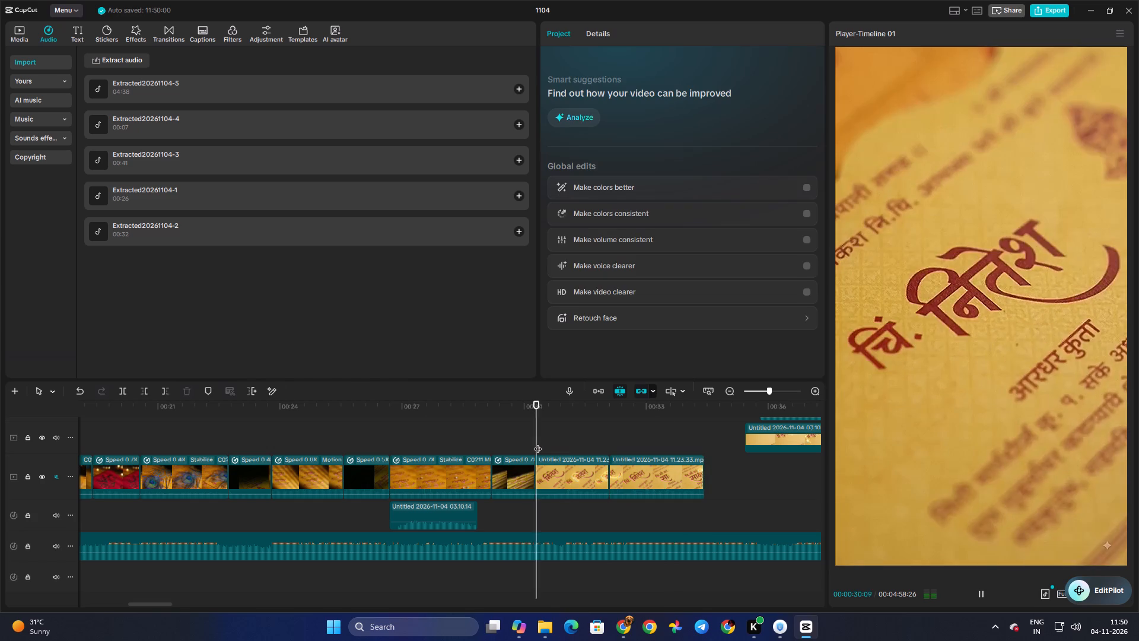
{"action": "key", "text": "space"}
Trim the start of the first name-title piece to about 00:00:30:17.
{"action": "left_click", "coordinate": [545, 459]}
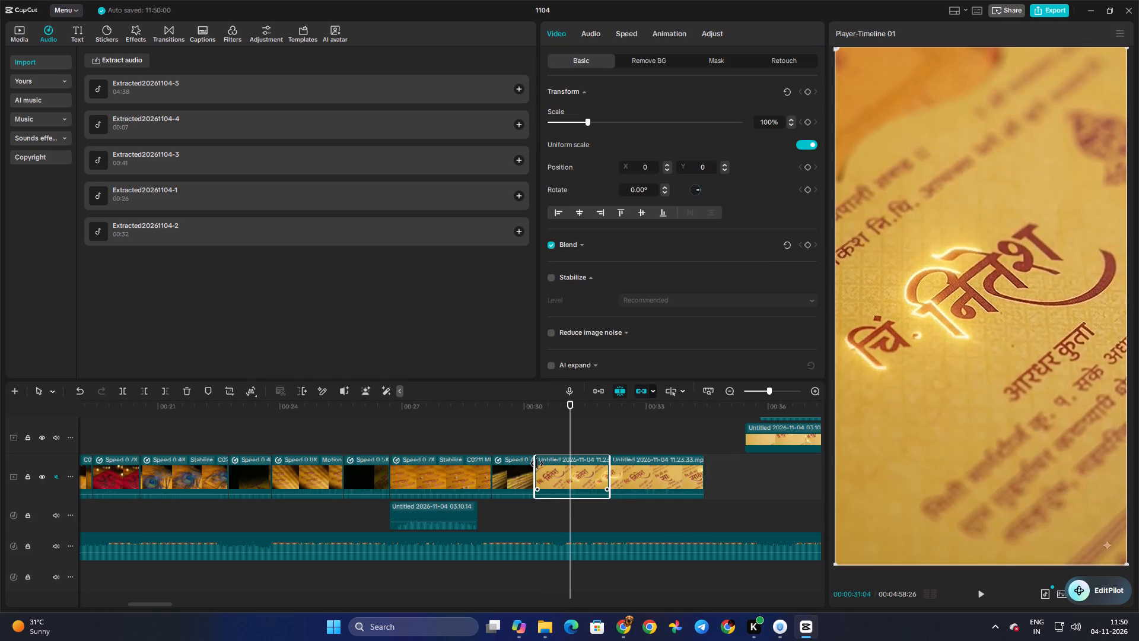
{"action": "left_click_drag", "start_coordinate": [537, 464], "coordinate": [549, 468]}
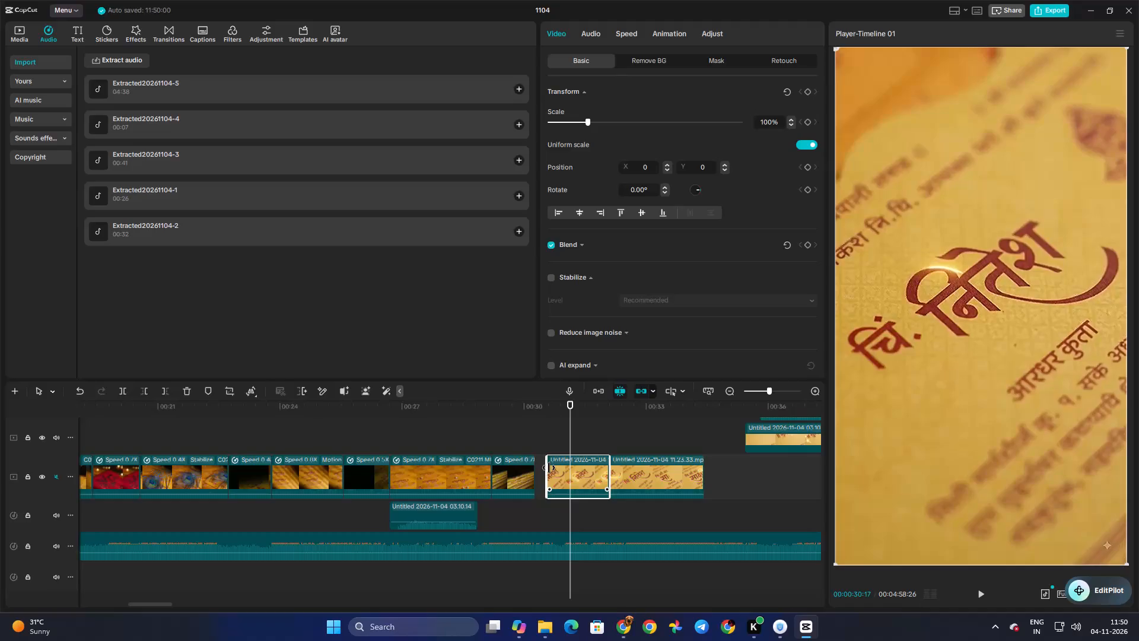
Trim about 0.7 s off the start of the second name-title piece, move it against the first piece, and play the transition.
{"action": "left_click", "coordinate": [650, 467]}
{"action": "left_click", "coordinate": [625, 450]}
{"action": "left_click_drag", "start_coordinate": [625, 450], "coordinate": [626, 450]}
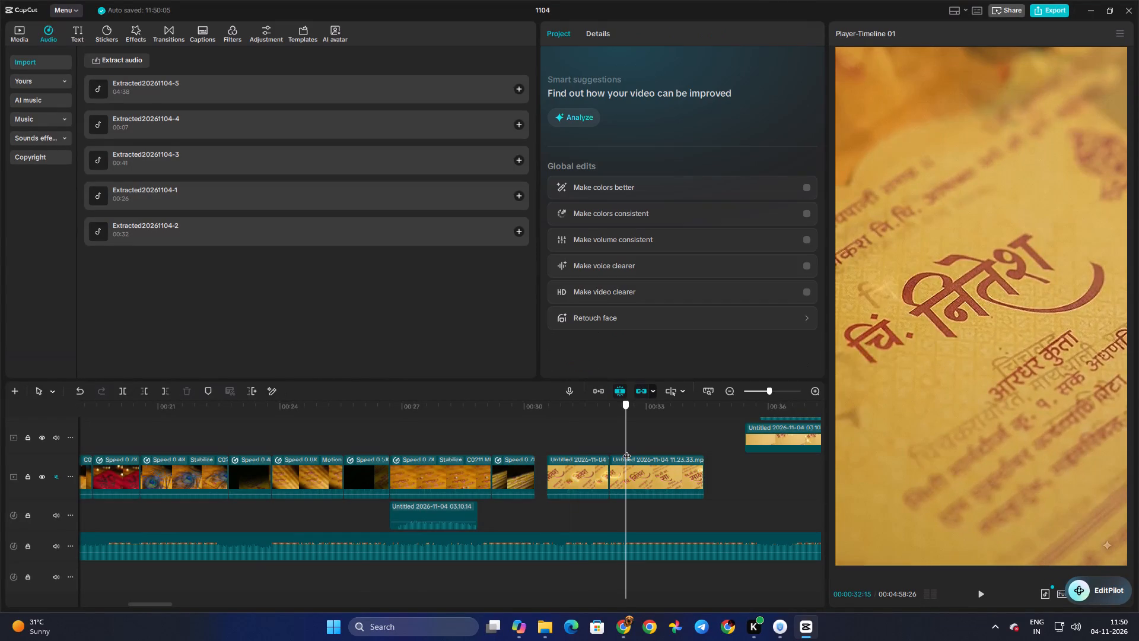
{"action": "left_click_drag", "start_coordinate": [626, 450], "coordinate": [664, 453]}
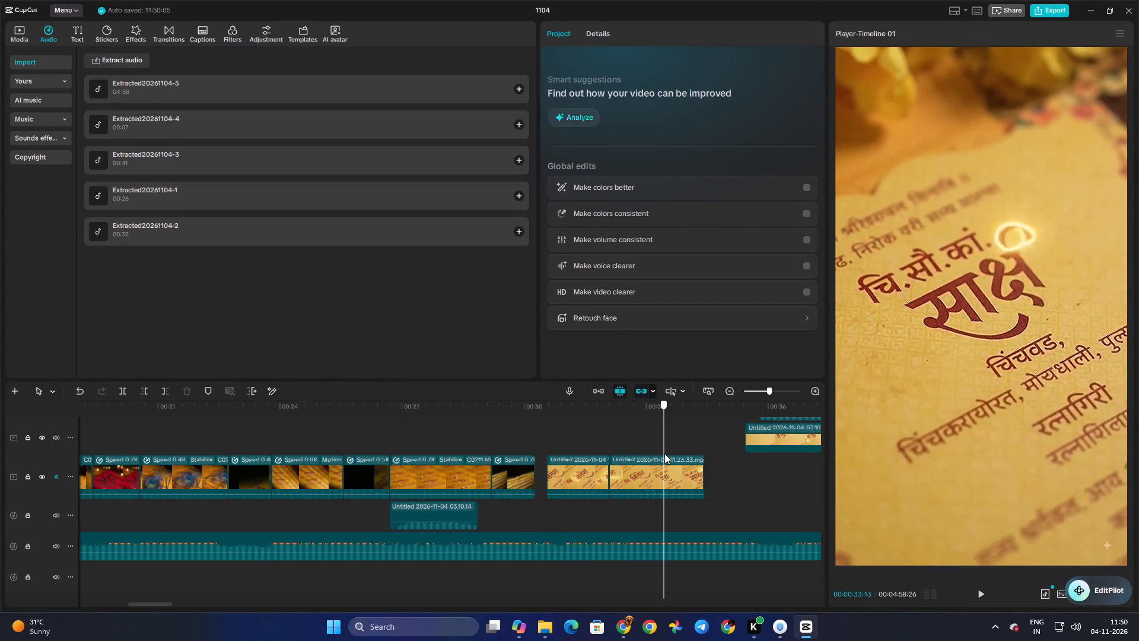
{"action": "left_click_drag", "start_coordinate": [664, 453], "coordinate": [641, 455]}
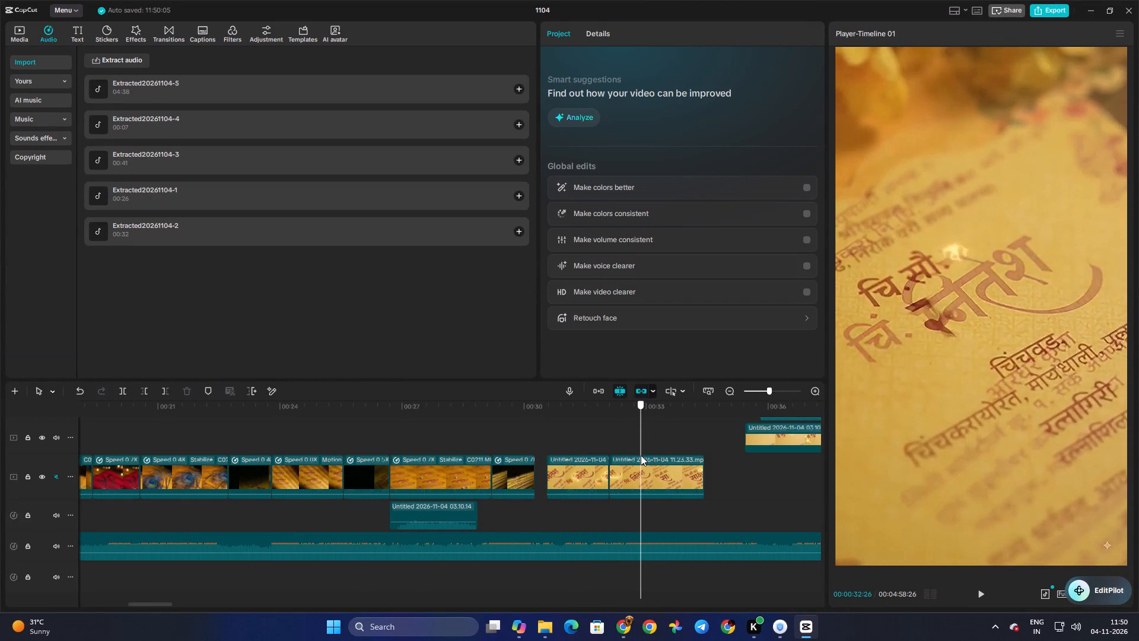
{"action": "left_click_drag", "start_coordinate": [641, 455], "coordinate": [638, 456]}
{"action": "left_click", "coordinate": [640, 472]}
{"action": "left_click_drag", "start_coordinate": [610, 473], "coordinate": [633, 473]}
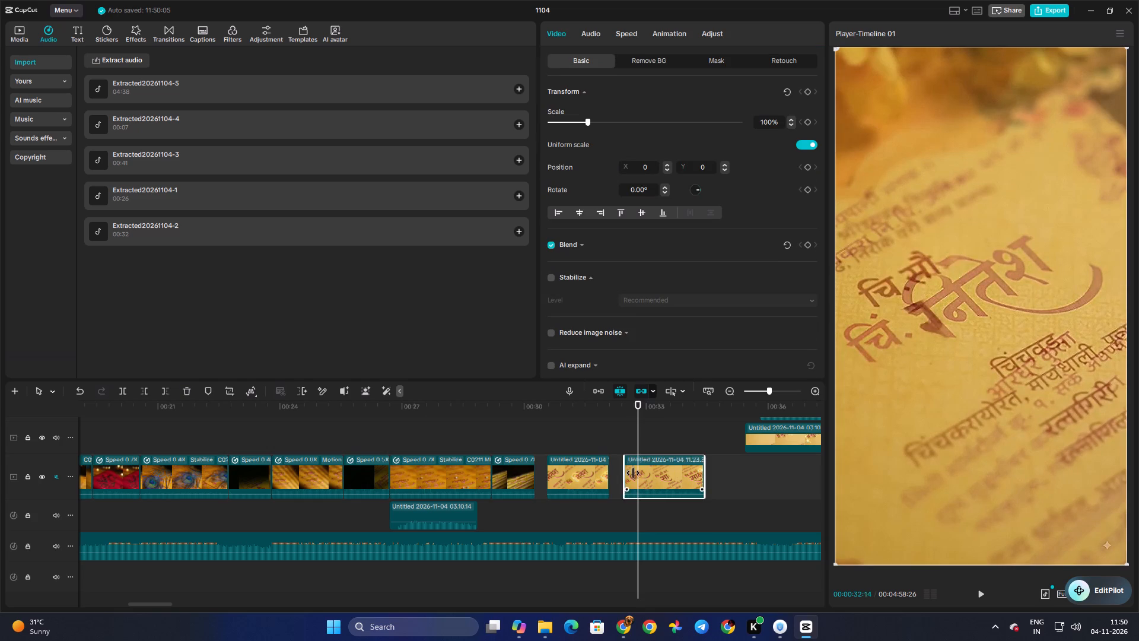
{"action": "left_click_drag", "start_coordinate": [633, 473], "coordinate": [640, 473]}
{"action": "left_click_drag", "start_coordinate": [653, 474], "coordinate": [624, 474]}
{"action": "left_click", "coordinate": [583, 443]}
{"action": "key", "text": "space"}
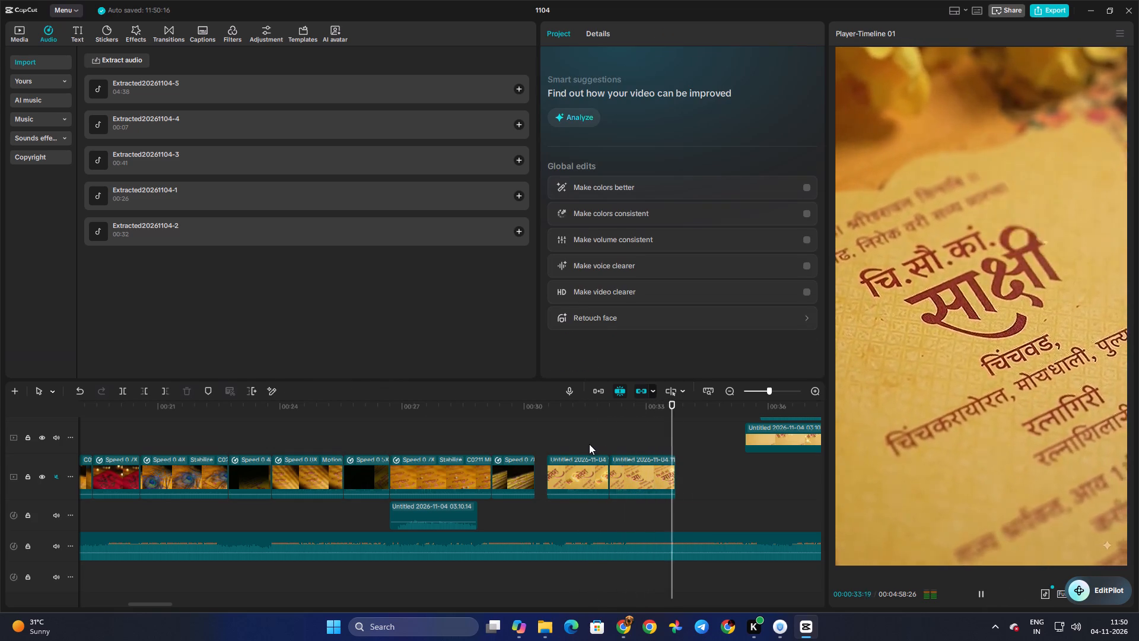
{"action": "key", "text": "space"}
{"action": "left_click", "coordinate": [600, 438]}
{"action": "key", "text": "space"}
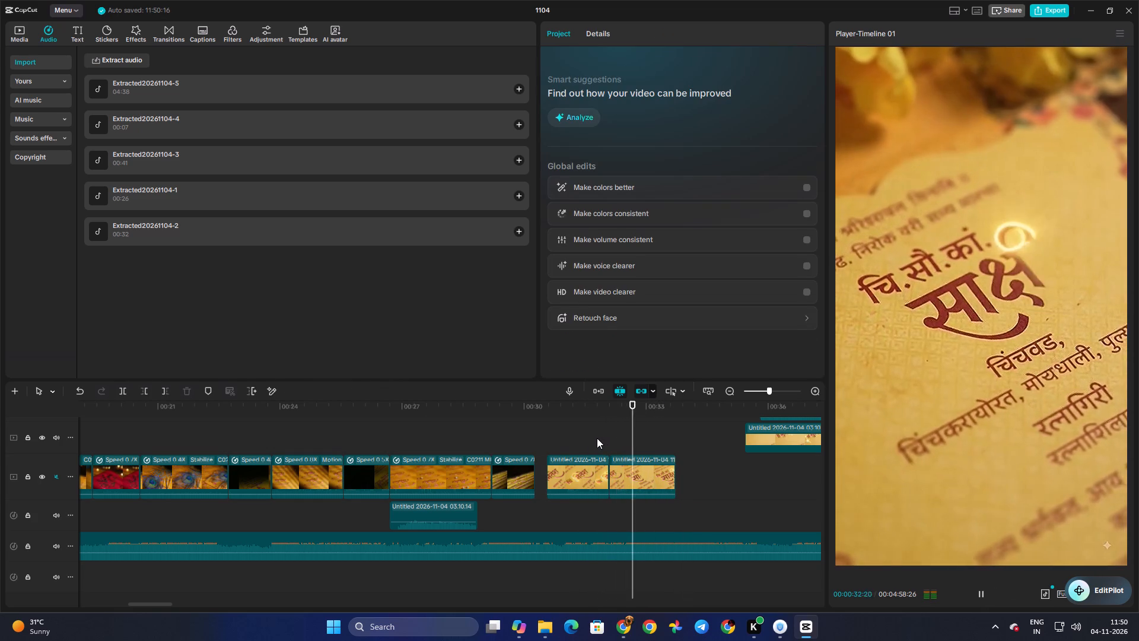
{"action": "key", "text": "space"}
Extend the start of the second name-title piece back by about 0.2 s to meet the first piece, and play the join.
{"action": "left_click_drag", "start_coordinate": [640, 465], "coordinate": [648, 467]}
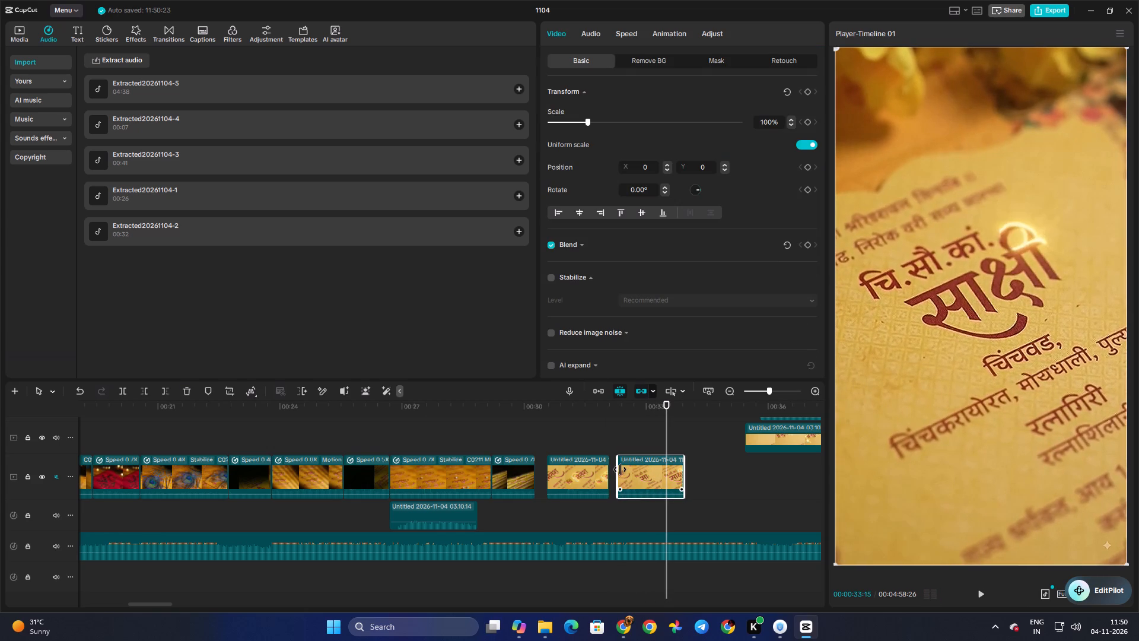
{"action": "left_click_drag", "start_coordinate": [618, 469], "coordinate": [581, 471]}
{"action": "left_click", "coordinate": [586, 446]}
{"action": "key", "text": "space"}
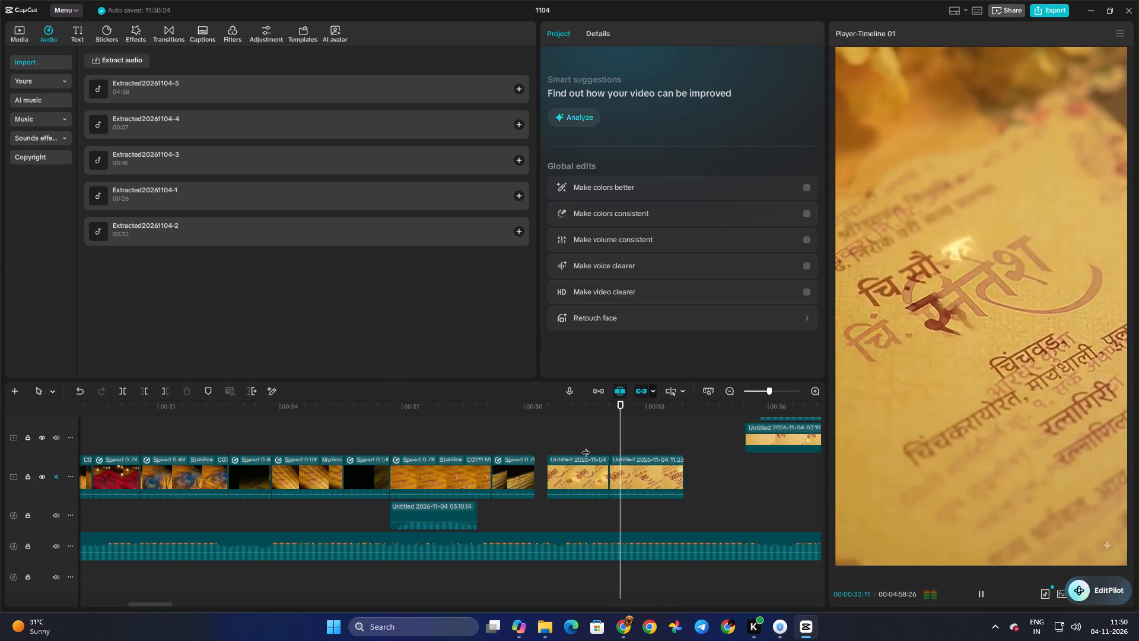
{"action": "key", "text": "space"}
Move both trimmed name-title pieces together to start directly after the 0.7x invitation shot at about 00:00:30:08.
{"action": "left_click_drag", "start_coordinate": [586, 432], "coordinate": [637, 478]}
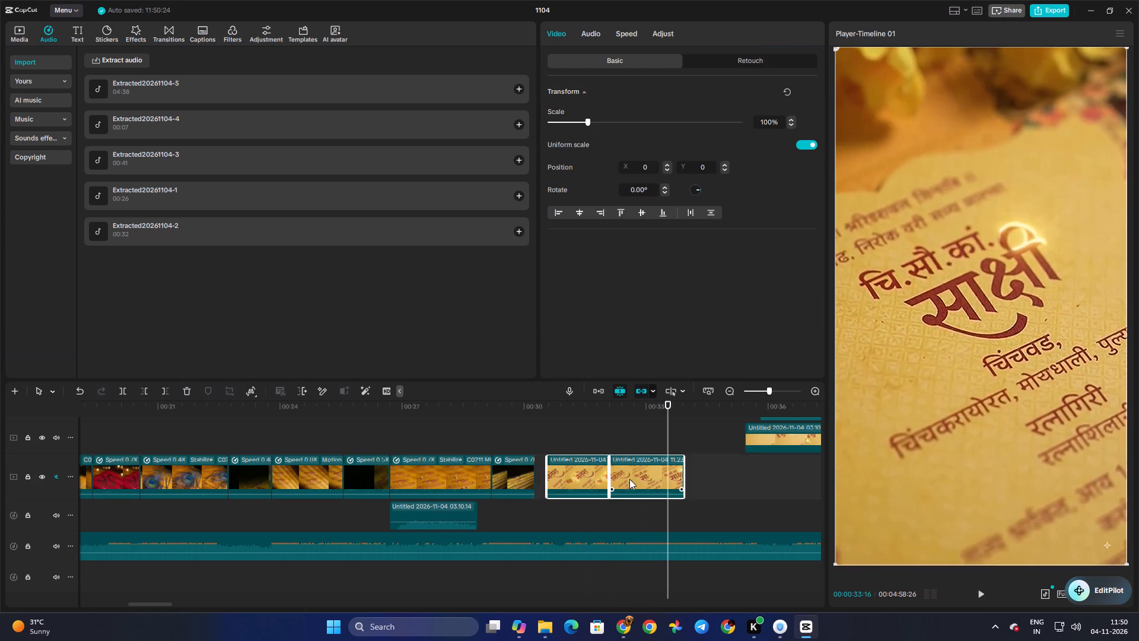
{"action": "left_click_drag", "start_coordinate": [629, 479], "coordinate": [619, 481]}
Move the Untitled 2026-11-04 03.10.14 sound effect under the first name title, starting at about 00:00:30:03, and play it back.
{"action": "left_click", "coordinate": [417, 520]}
{"action": "left_click_drag", "start_coordinate": [431, 510], "coordinate": [448, 511]}
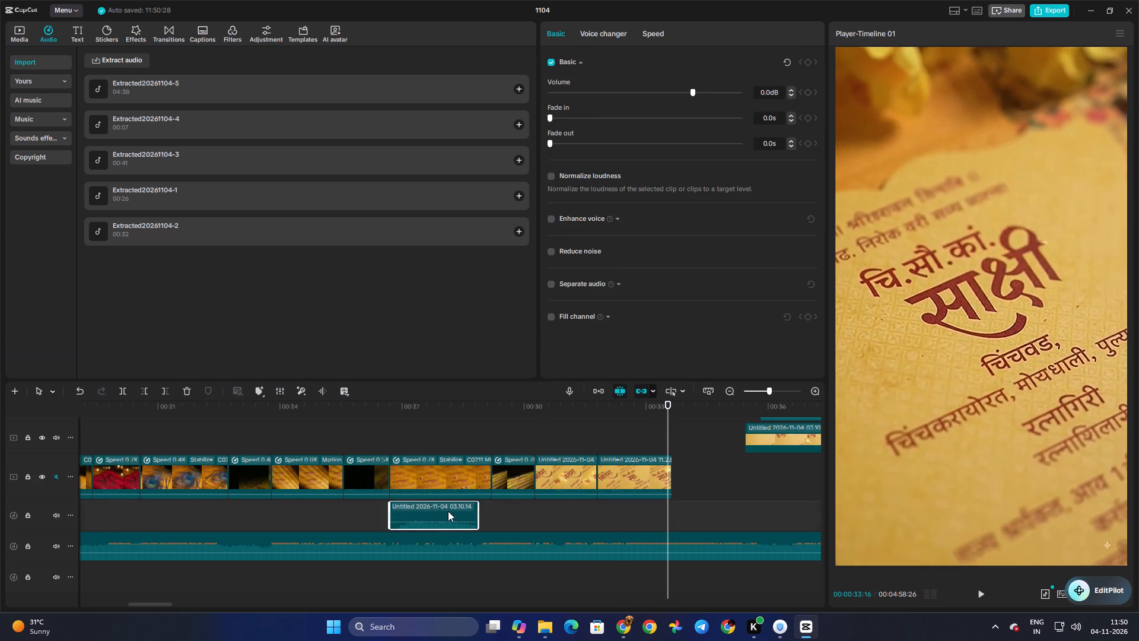
{"action": "left_click_drag", "start_coordinate": [448, 511], "coordinate": [570, 511]}
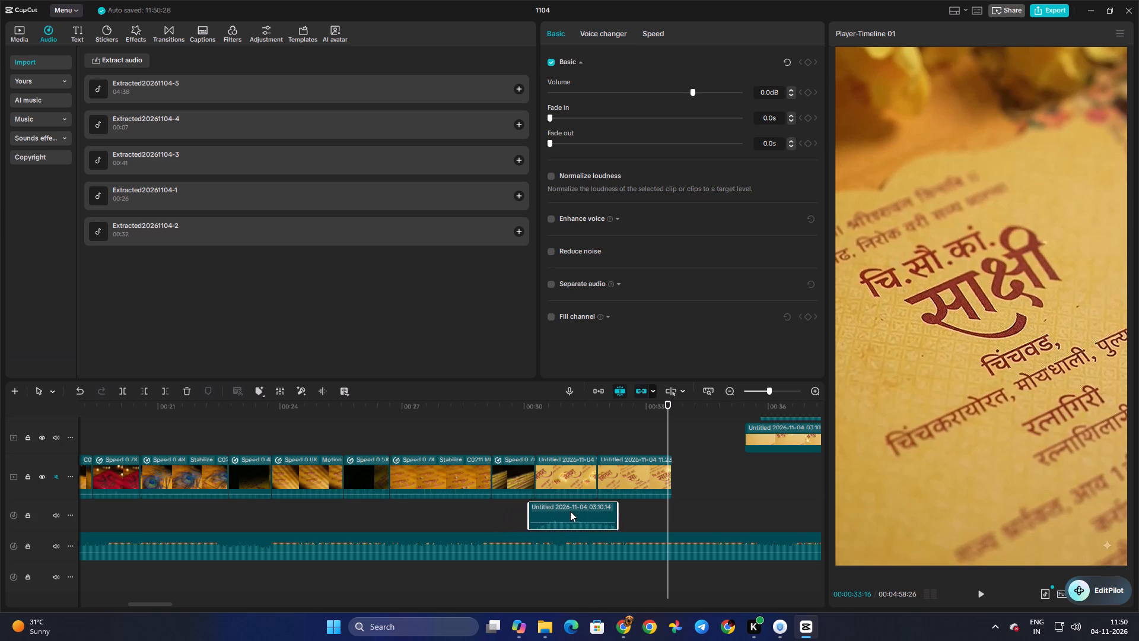
{"action": "left_click_drag", "start_coordinate": [570, 511], "coordinate": [569, 511]}
{"action": "left_click", "coordinate": [523, 438]}
{"action": "key", "text": "space"}
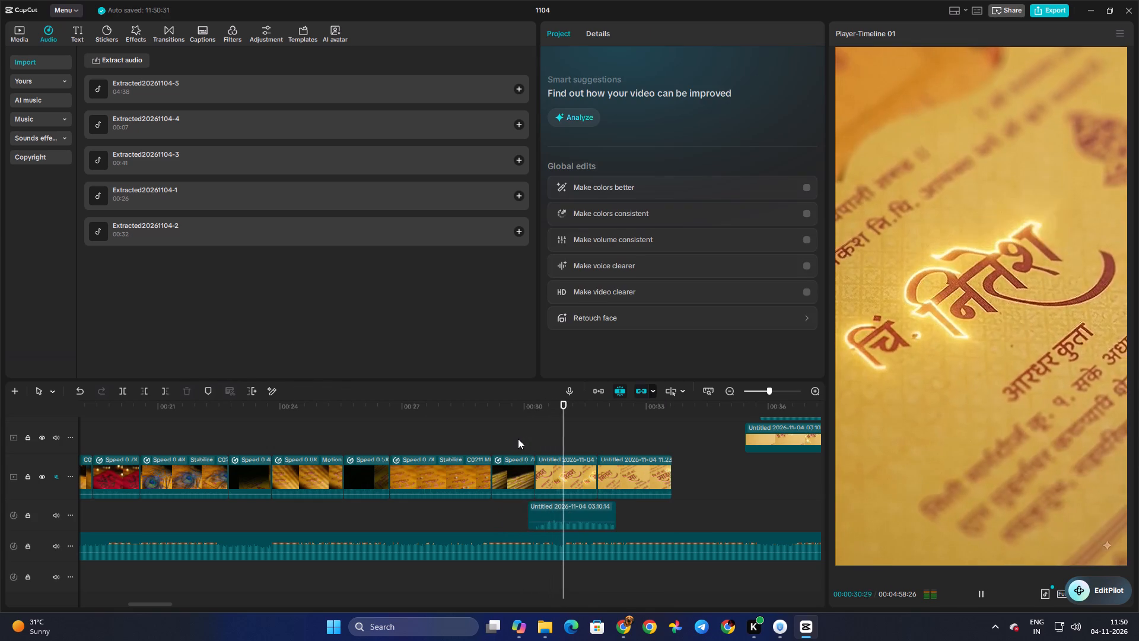
{"action": "key", "text": "space"}
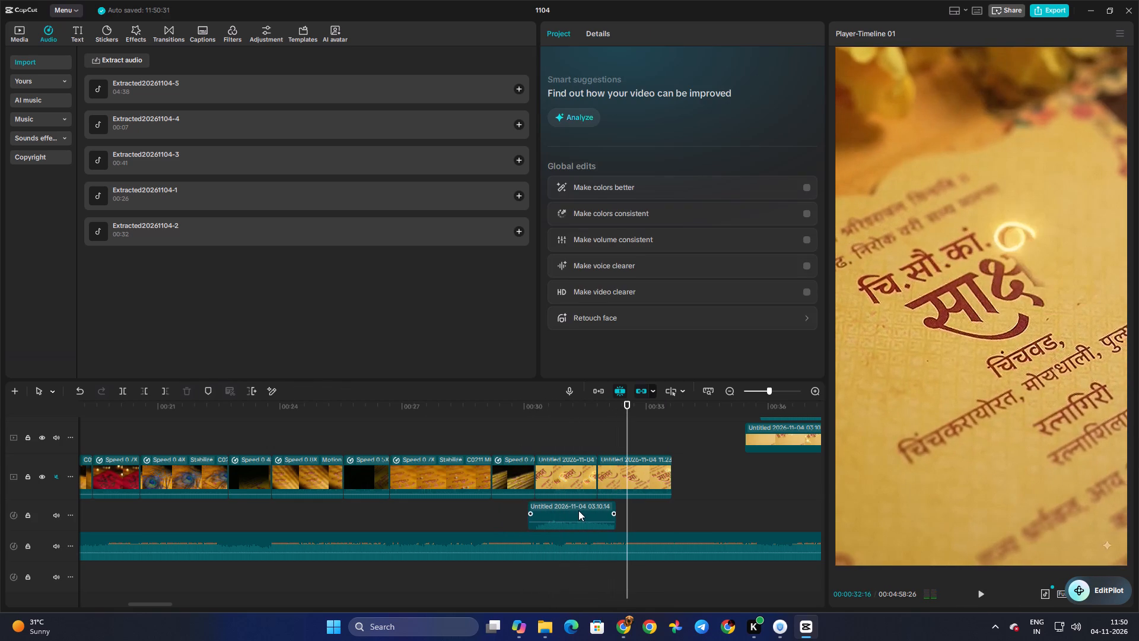
Copy the name-title sound effect and place the copy under the second name title, starting at about 00:00:31:24.
{"action": "left_click", "coordinate": [579, 510]}
{"action": "key", "text": "ctrl+c"}
{"action": "scroll", "coordinate": [579, 515], "scroll_direction": "down", "scroll_amount": 1}
{"action": "key", "text": "ctrl+v"}
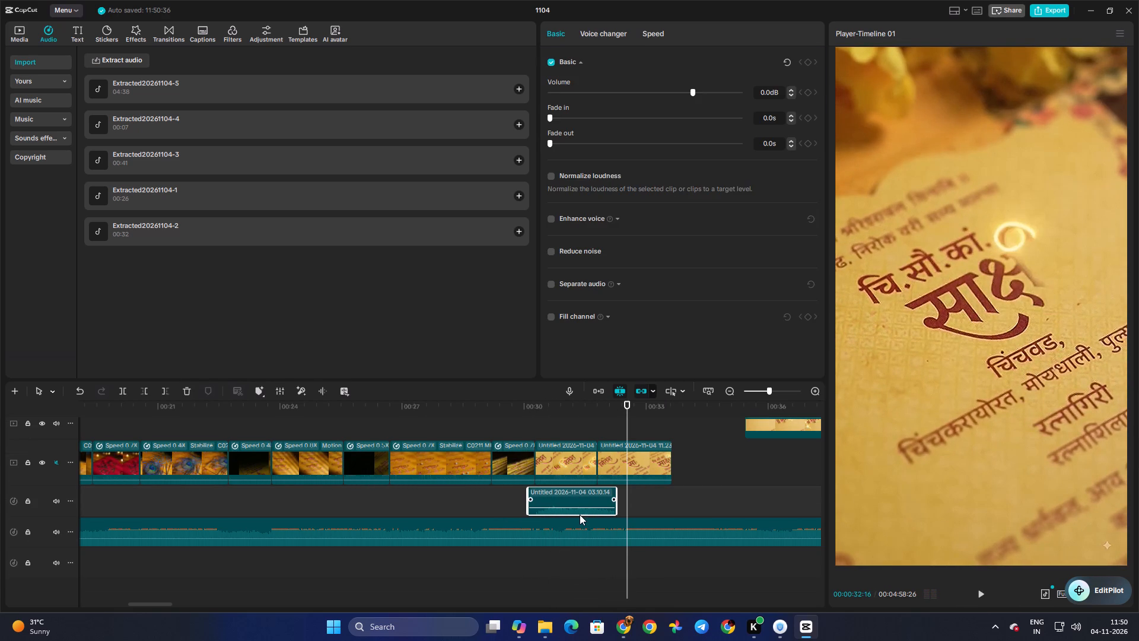
{"action": "left_click_drag", "start_coordinate": [654, 499], "coordinate": [628, 518]}
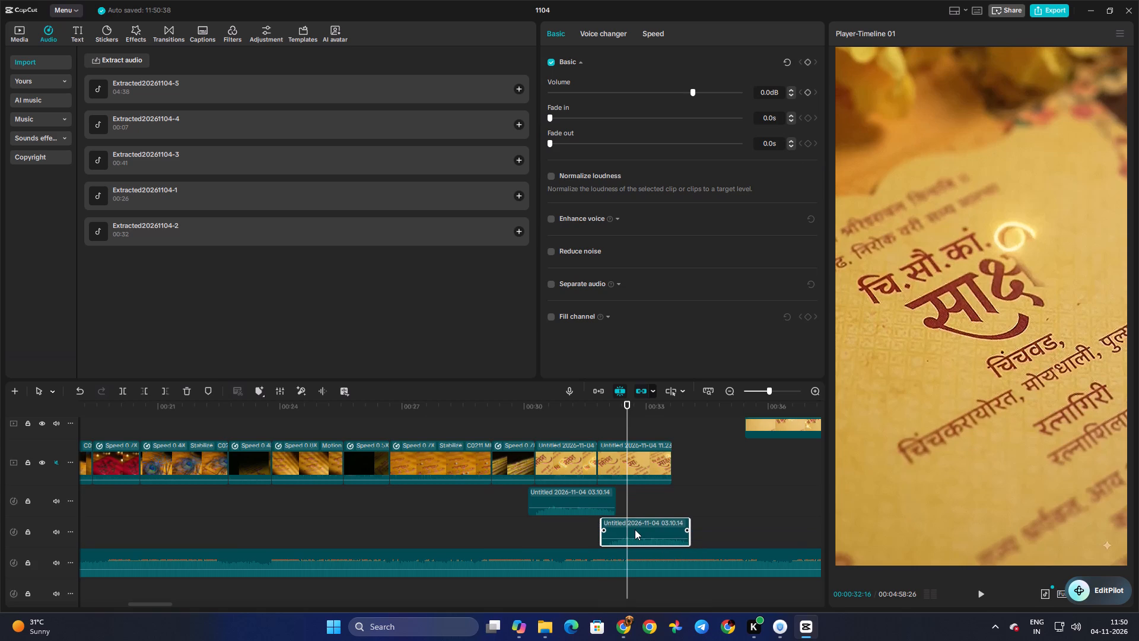
{"action": "left_click_drag", "start_coordinate": [635, 529], "coordinate": [628, 531]}
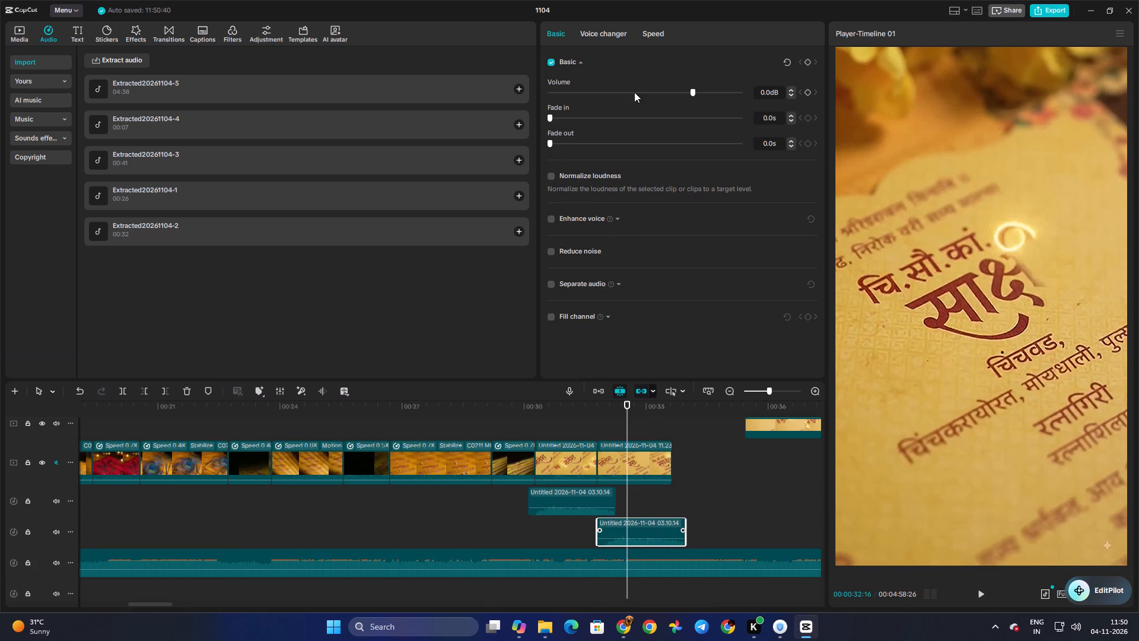
Set the copied sound effect's fade-in to 0.2 s.
{"action": "left_click", "coordinate": [564, 112]}
Trim the copied sound effect's start slightly, shift the clip to begin at about 00:00:31:21, and play back both name titles.
{"action": "left_click", "coordinate": [645, 526]}
{"action": "left_click_drag", "start_coordinate": [597, 526], "coordinate": [605, 526]}
{"action": "left_click_drag", "start_coordinate": [628, 523], "coordinate": [615, 523]}
{"action": "left_click", "coordinate": [587, 423]}
{"action": "key", "text": "space"}
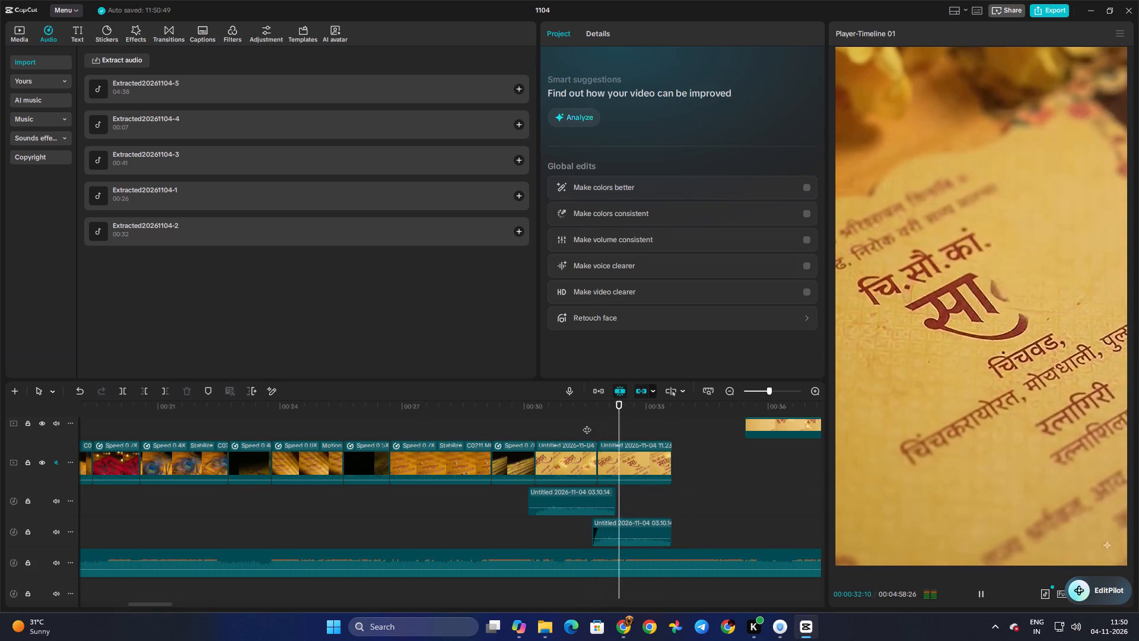
{"action": "left_click", "coordinate": [545, 428]}
{"action": "left_click_drag", "start_coordinate": [545, 428], "coordinate": [526, 433]}
{"action": "key", "text": "space"}
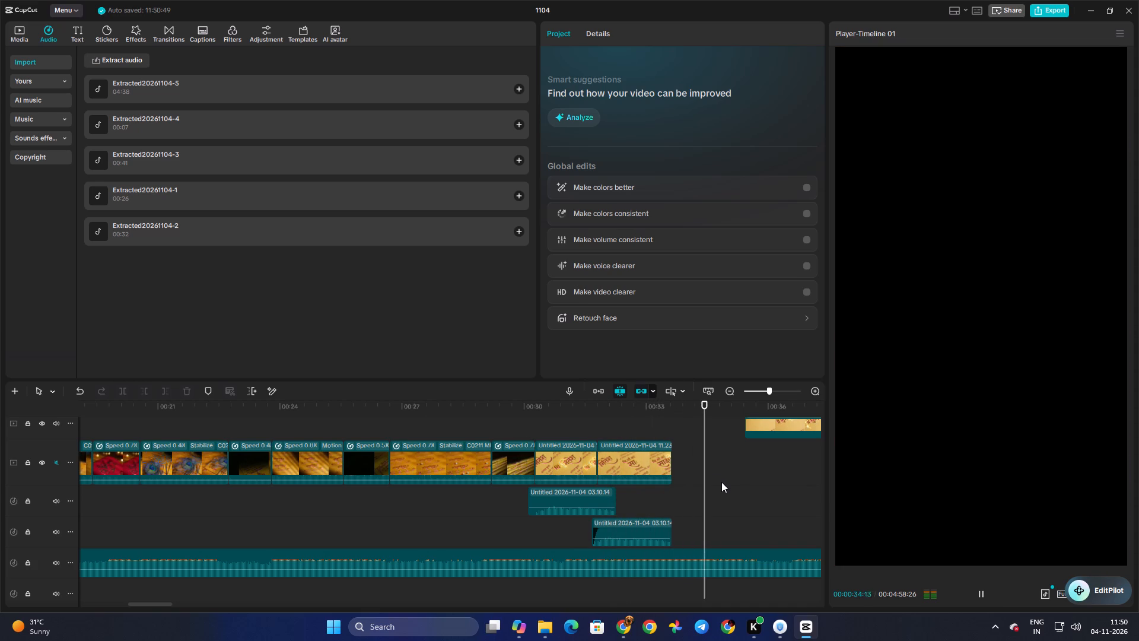
Move the Untitled 2026-11-04 03.10.14 video clip onto the main track directly after the second name-title piece at about 00:00:33:19.
{"action": "scroll", "coordinate": [721, 482], "scroll_direction": "up", "scroll_amount": 3}
{"action": "key", "text": "space"}
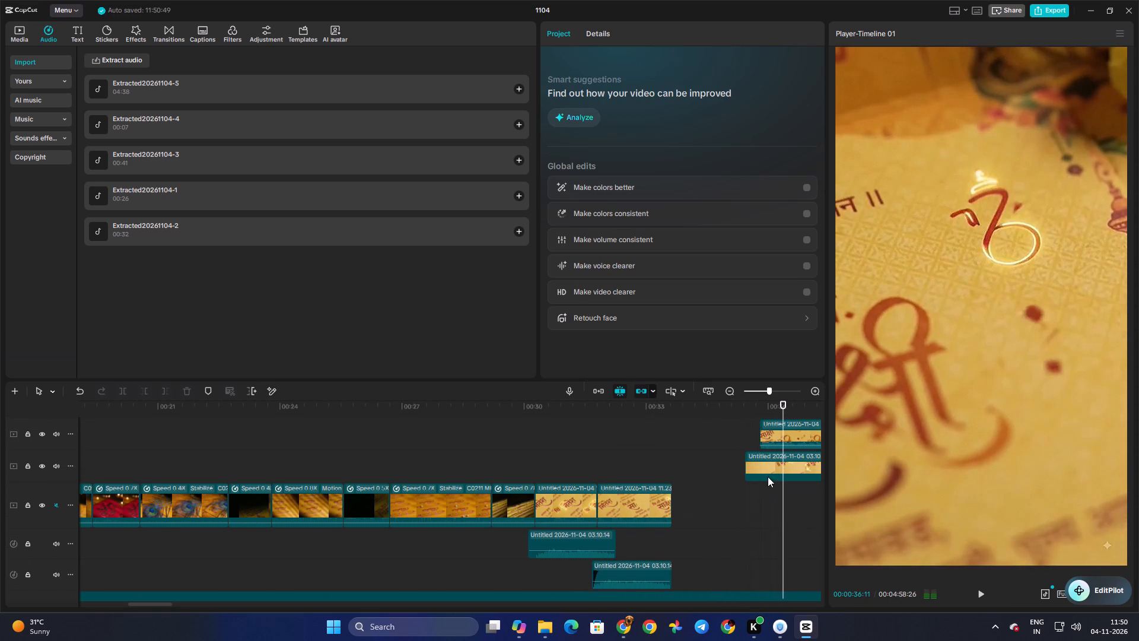
{"action": "left_click_drag", "start_coordinate": [773, 466], "coordinate": [700, 502]}
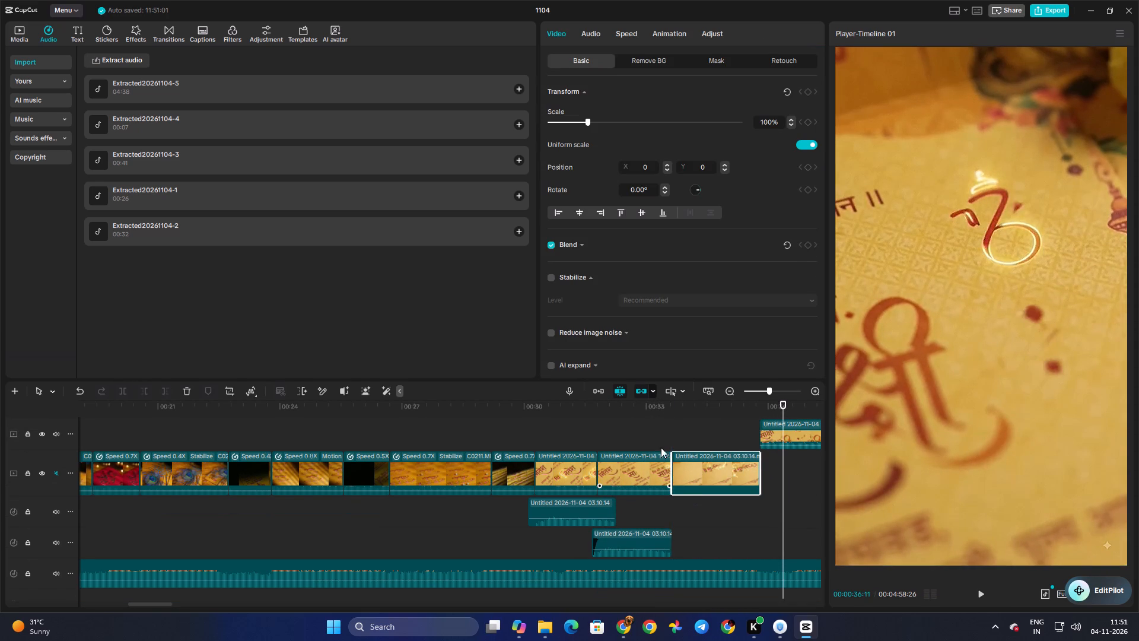
Shift both name titles and their sound effects later, place the Shubh Vivah title clip before them after the last Speed 0.7X shot, and preview.
{"action": "left_click", "coordinate": [652, 435]}
{"action": "key", "text": "space"}
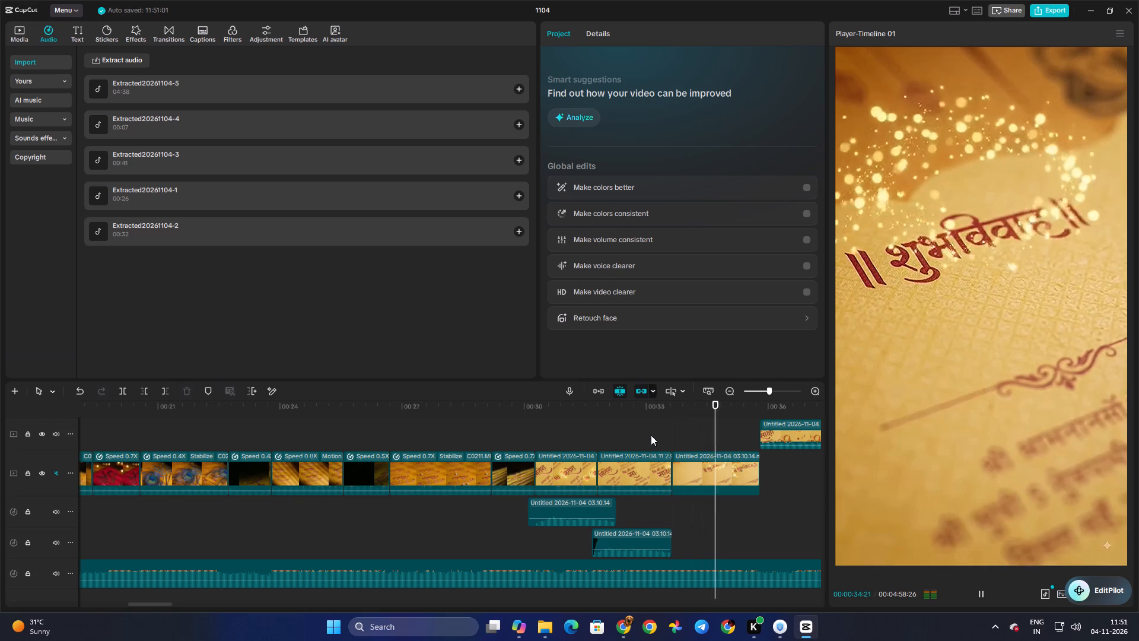
{"action": "key", "text": "space"}
{"action": "left_click_drag", "start_coordinate": [718, 469], "coordinate": [710, 470]}
{"action": "left_click_drag", "start_coordinate": [693, 434], "coordinate": [462, 429]}
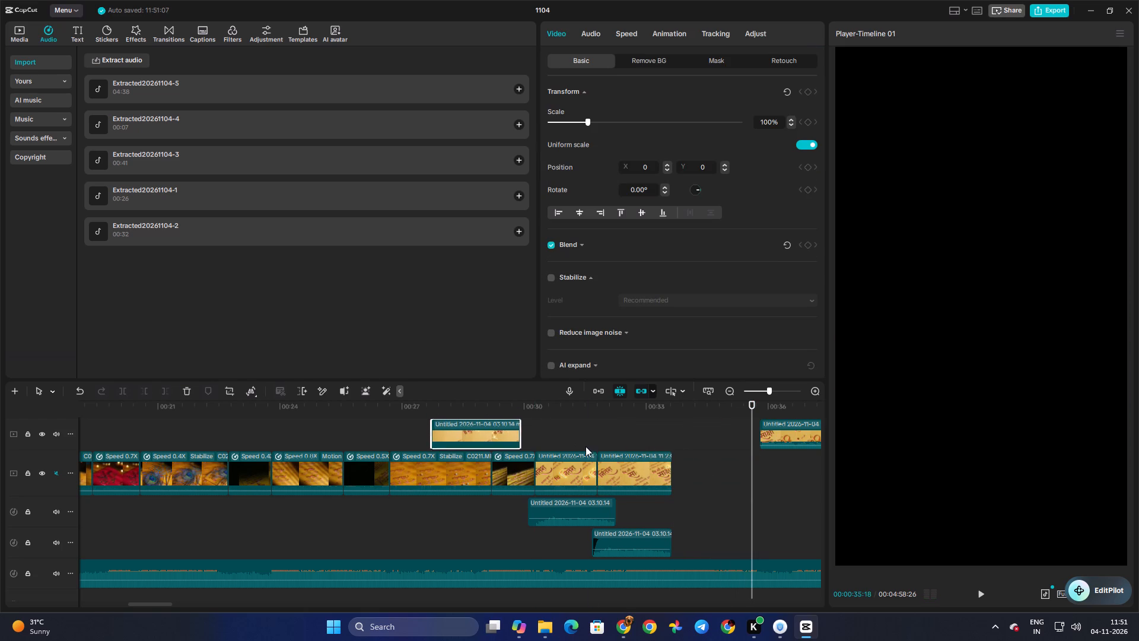
{"action": "left_click_drag", "start_coordinate": [584, 447], "coordinate": [643, 542]}
{"action": "left_click_drag", "start_coordinate": [649, 542], "coordinate": [752, 547]}
{"action": "left_click", "coordinate": [488, 431]}
{"action": "left_click_drag", "start_coordinate": [485, 431], "coordinate": [588, 478]}
{"action": "left_click", "coordinate": [524, 424]}
{"action": "key", "text": "space"}
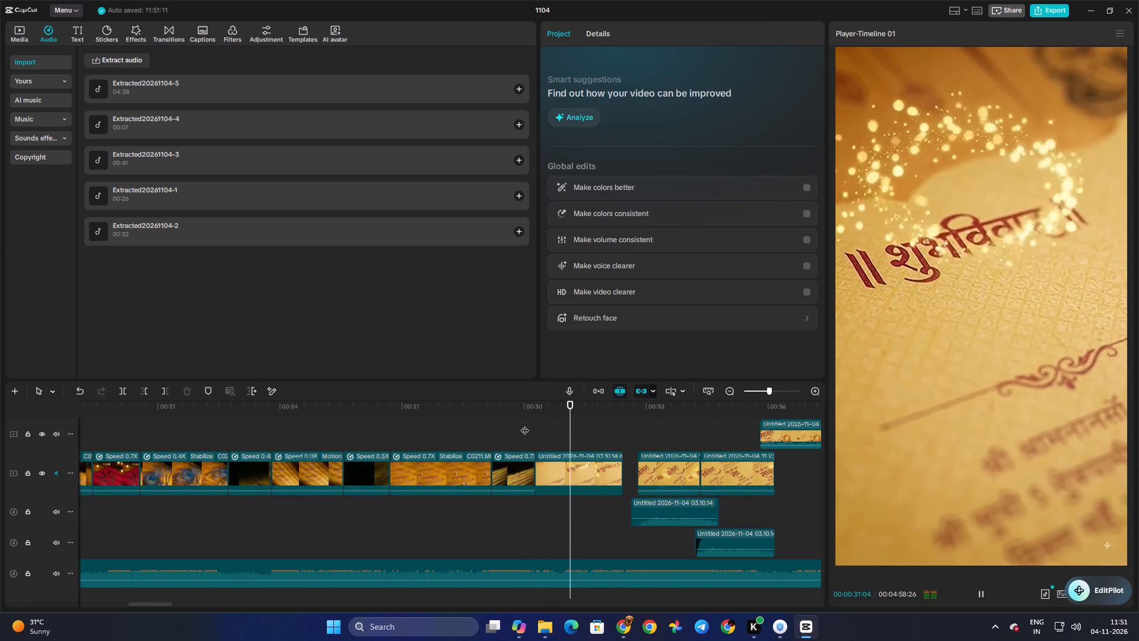
{"action": "key", "text": "space"}
Recover the Shubh Vivah title clip's audio, extract it to the audio track beneath the clip, and play back the result.
{"action": "left_click", "coordinate": [588, 467]}
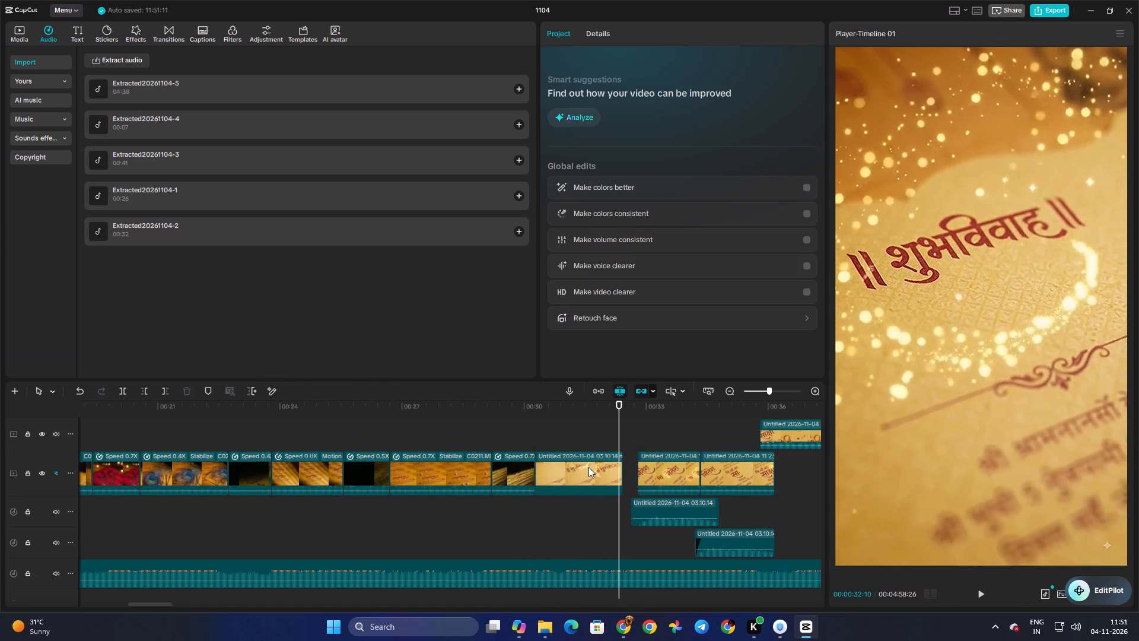
{"action": "right_click", "coordinate": [588, 467]}
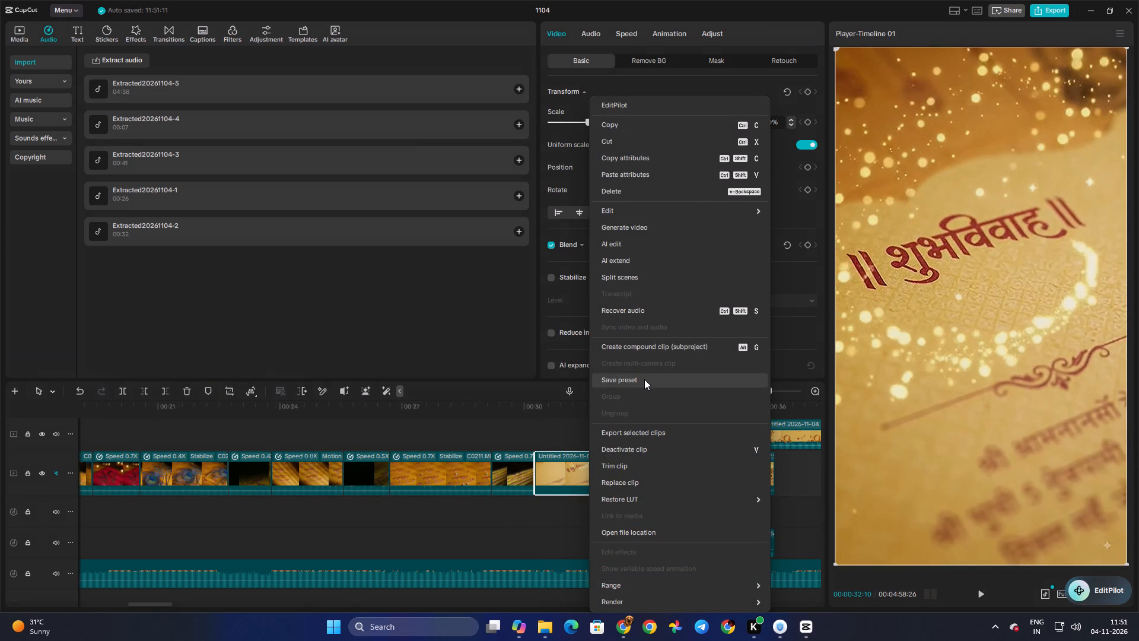
{"action": "left_click", "coordinate": [642, 314]}
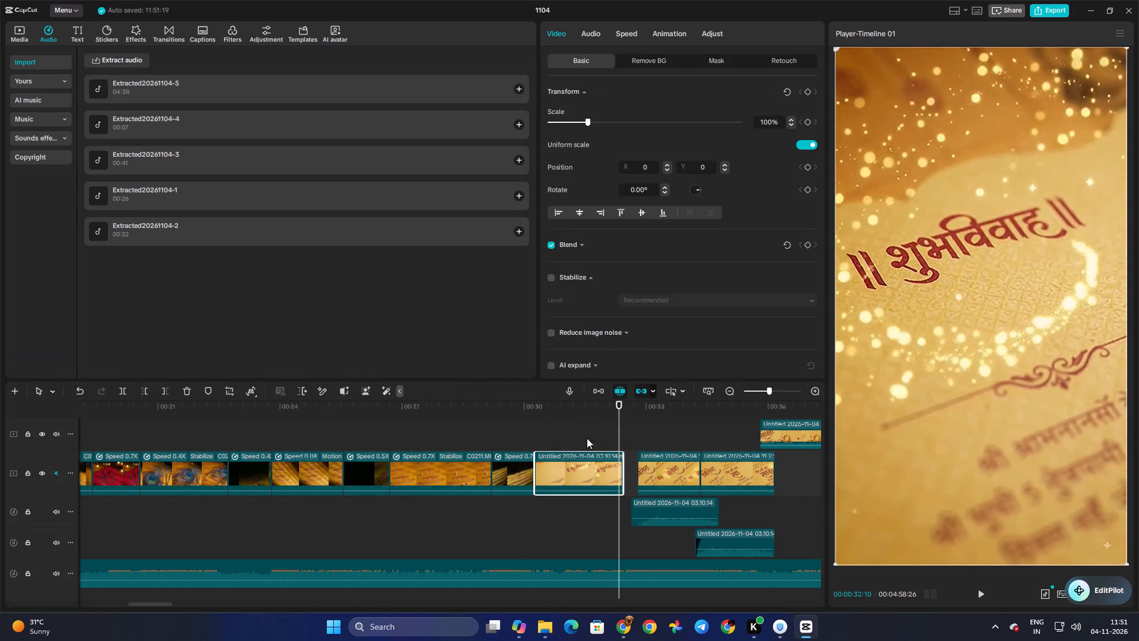
{"action": "right_click", "coordinate": [586, 467]}
{"action": "left_click", "coordinate": [637, 305]}
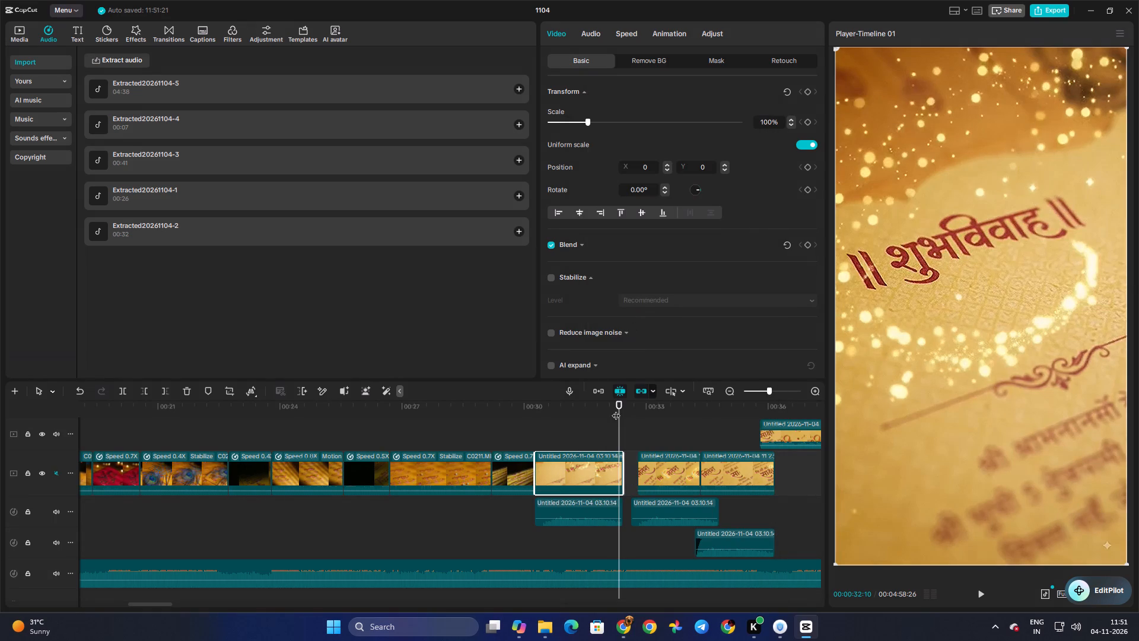
{"action": "left_click", "coordinate": [541, 447]}
{"action": "left_click_drag", "start_coordinate": [541, 445], "coordinate": [517, 450]}
{"action": "key", "text": "space"}
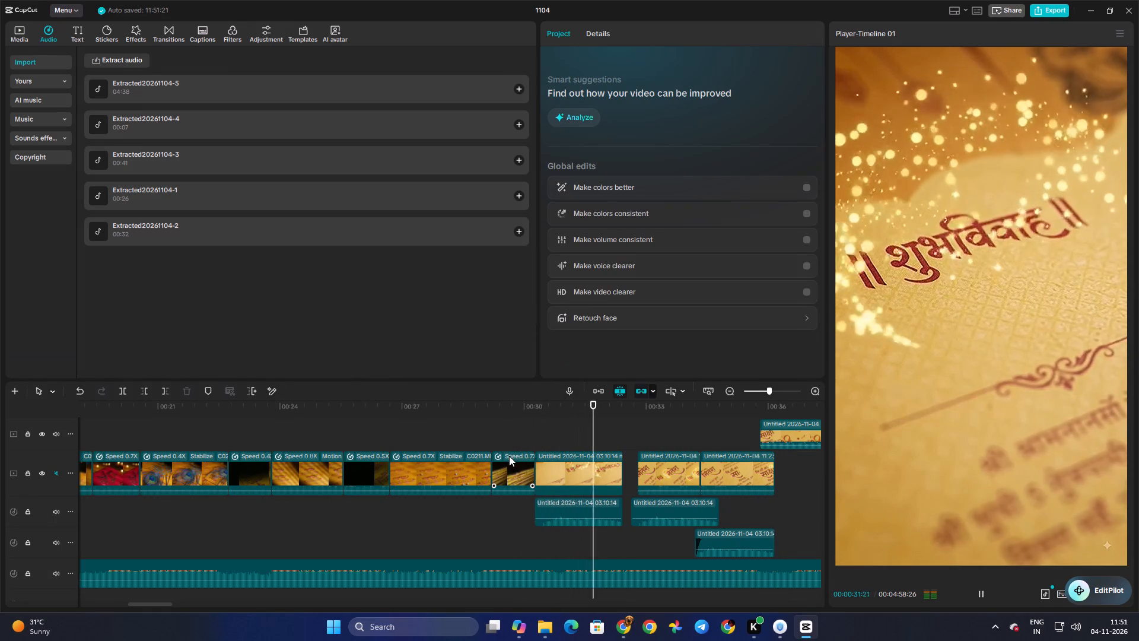
{"action": "key", "text": "space"}
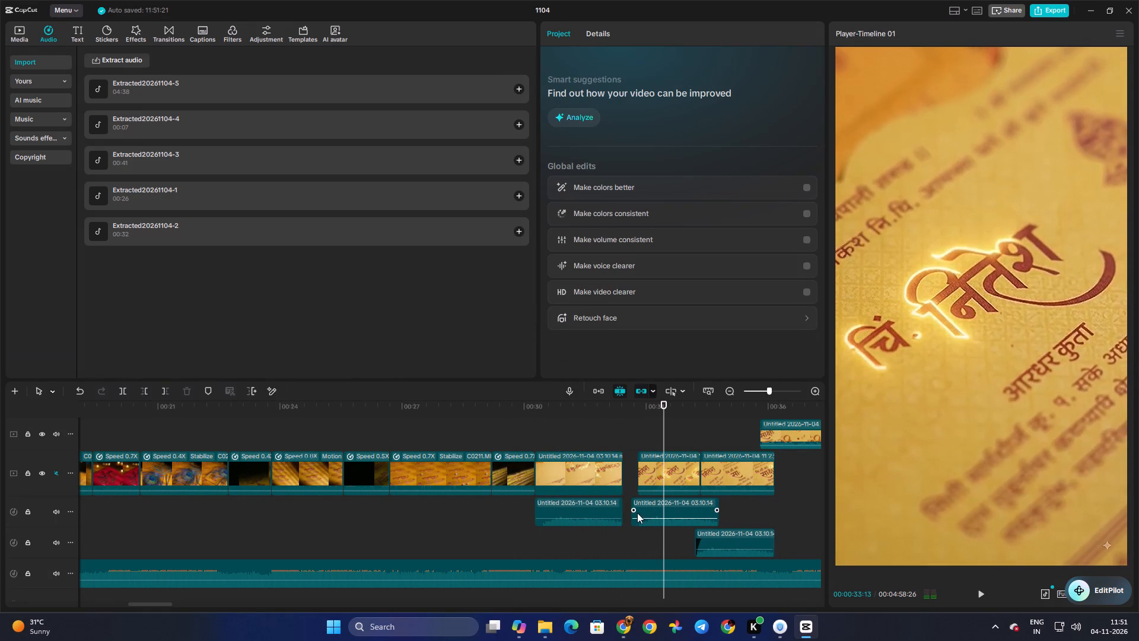
Move both name titles with their sound effects back to directly follow the Shubh Vivah clip, and play back the sequence.
{"action": "left_click_drag", "start_coordinate": [638, 441], "coordinate": [717, 542]}
{"action": "left_click_drag", "start_coordinate": [720, 542], "coordinate": [704, 544]}
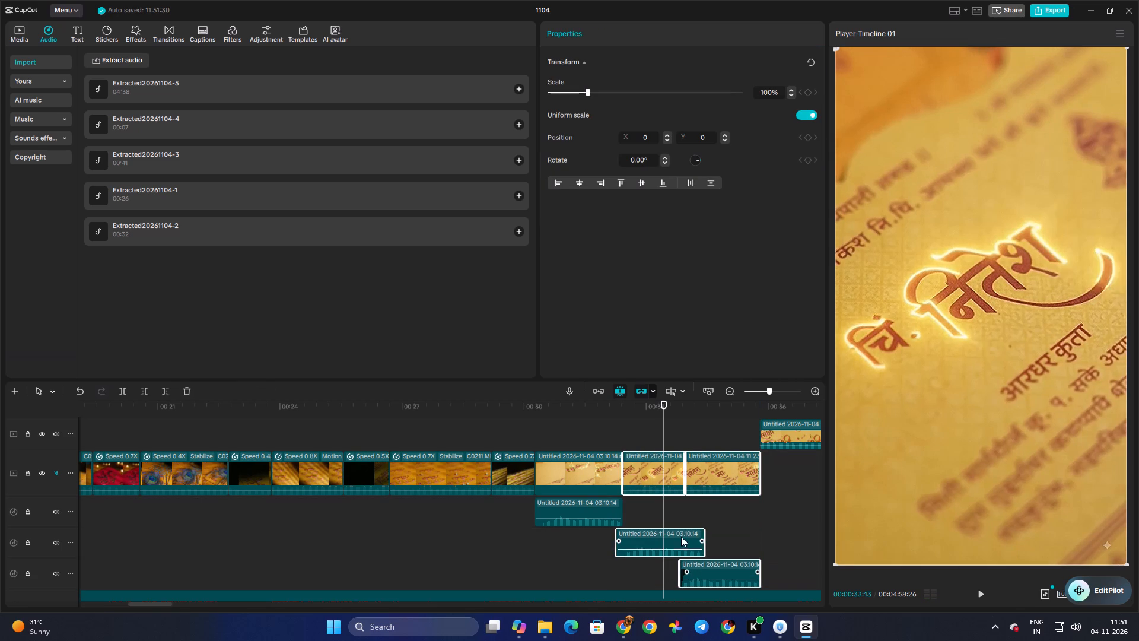
{"action": "left_click", "coordinate": [591, 440]}
{"action": "left_click_drag", "start_coordinate": [591, 440], "coordinate": [530, 448]}
{"action": "key", "text": "space"}
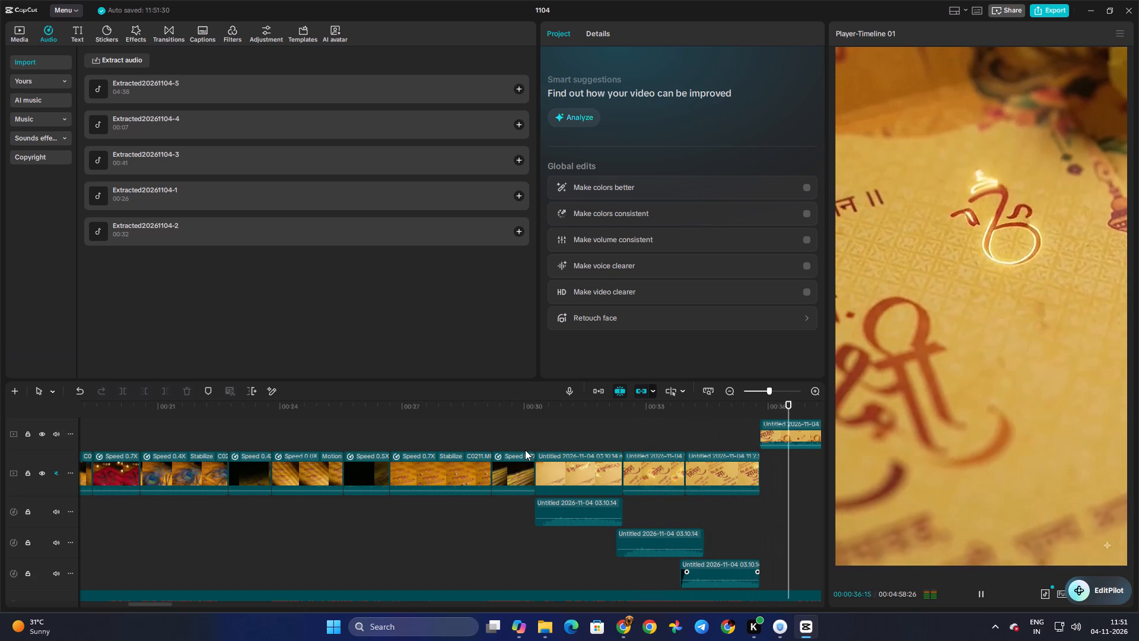
{"action": "left_click", "coordinate": [181, 495]}
{"action": "left_click_drag", "start_coordinate": [181, 495], "coordinate": [178, 495]}
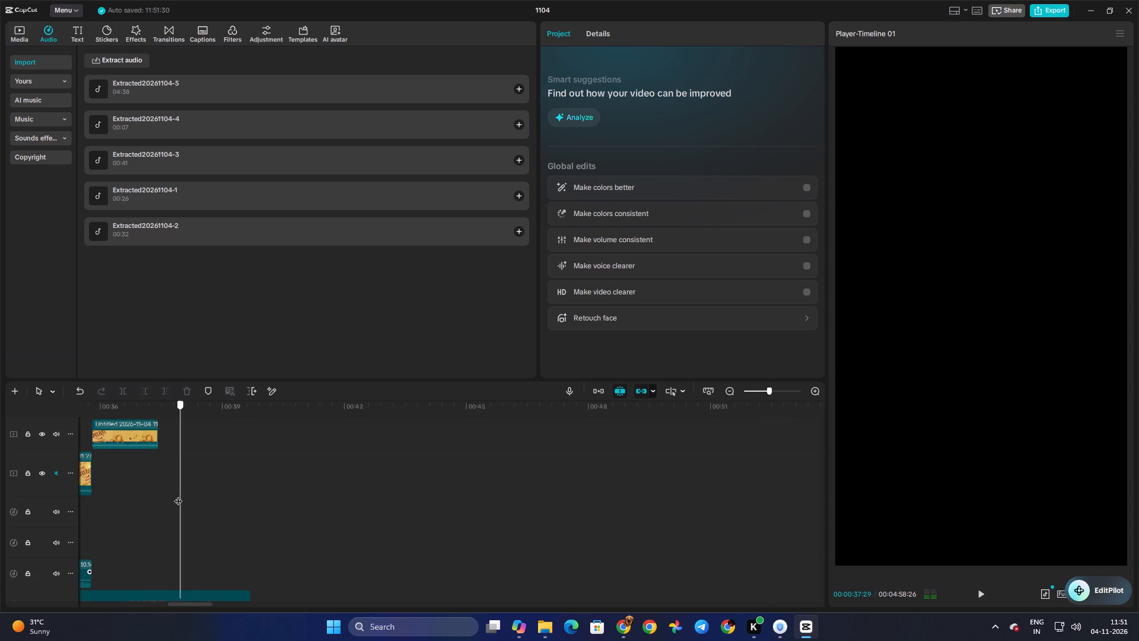
{"action": "left_click_drag", "start_coordinate": [178, 495], "coordinate": [156, 501]}
{"action": "key", "text": "space"}
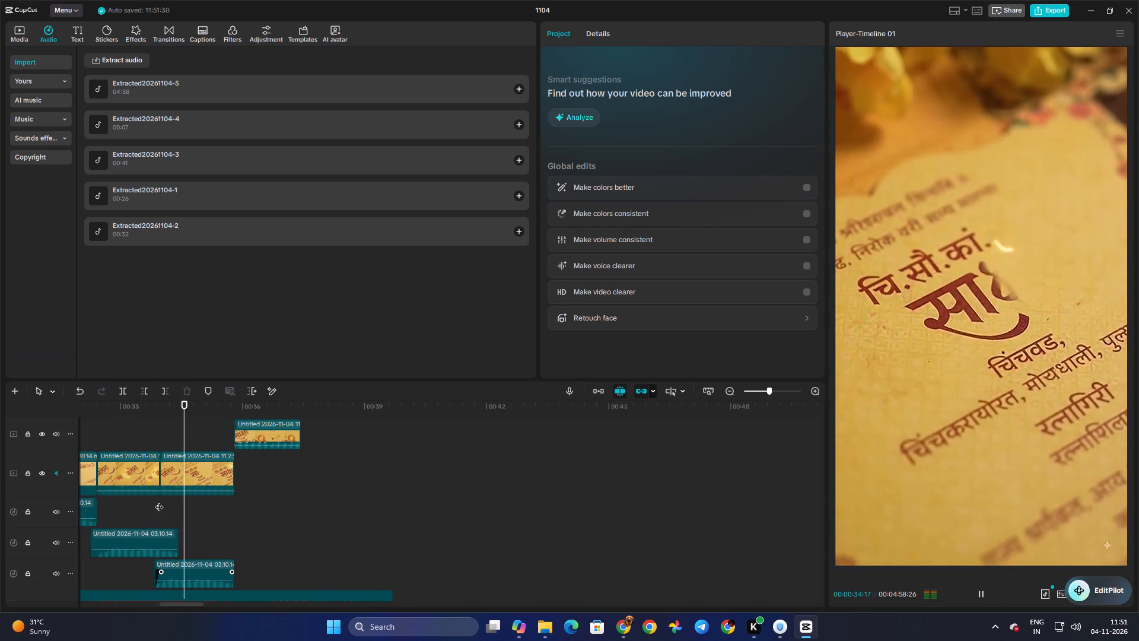
{"action": "key", "text": "space"}
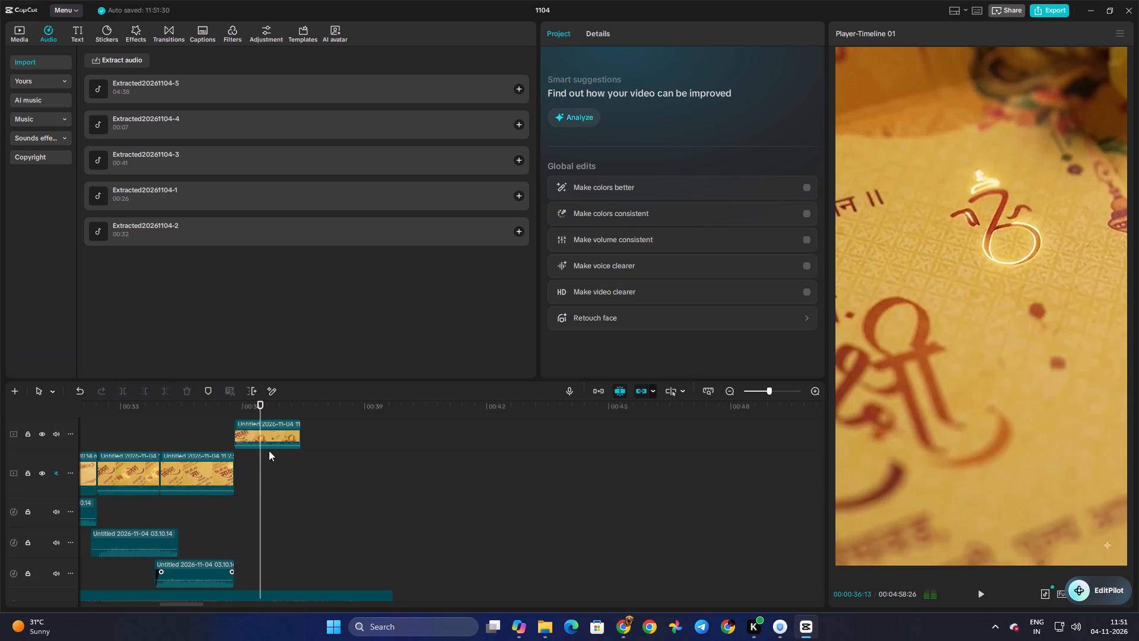
Move the Ganesh symbol clip from the overlay track onto the main track directly after the second name title, and play it back.
{"action": "left_click_drag", "start_coordinate": [265, 433], "coordinate": [263, 465]}
{"action": "left_click", "coordinate": [225, 494]}
{"action": "key", "text": "space"}
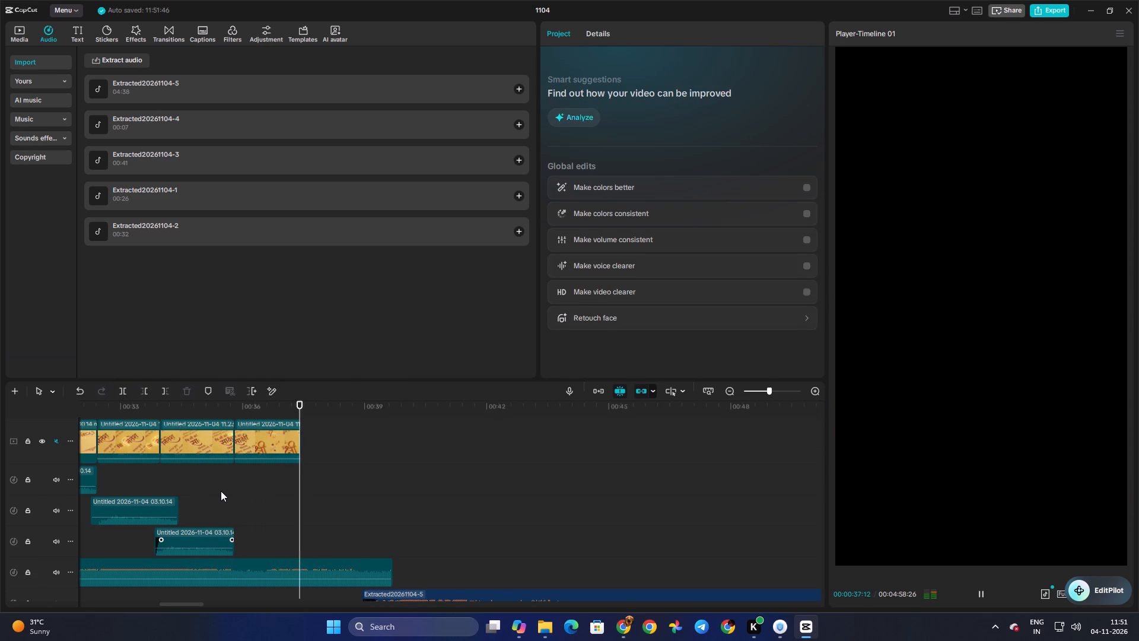
{"action": "left_click", "coordinate": [221, 491]}
{"action": "key", "text": "space"}
{"action": "key", "text": "space"}
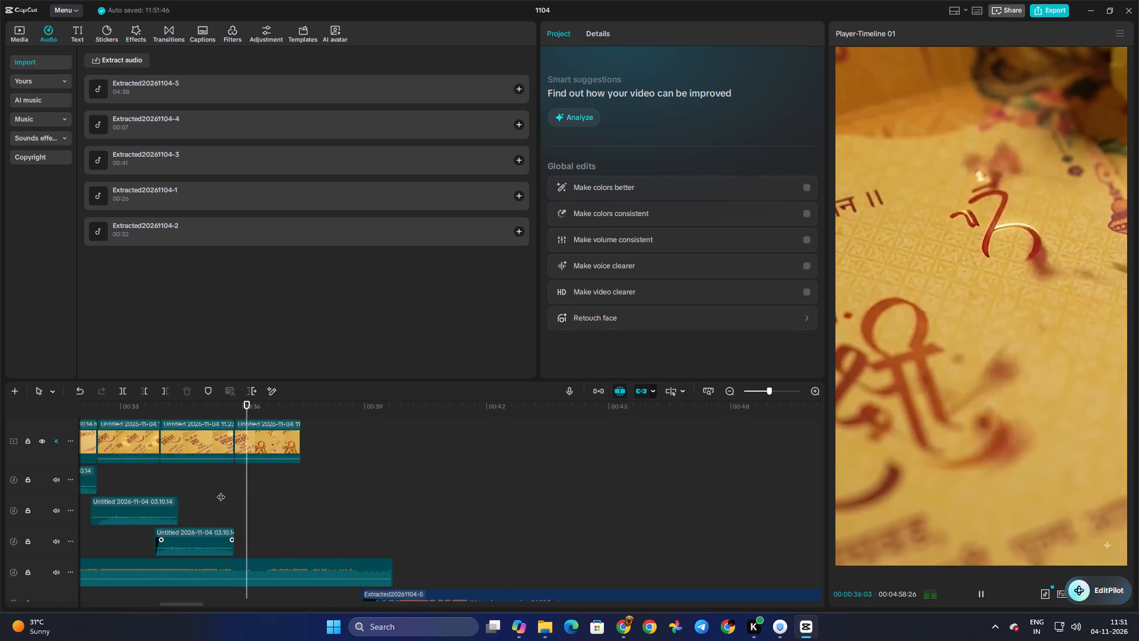
{"action": "key", "text": "space"}
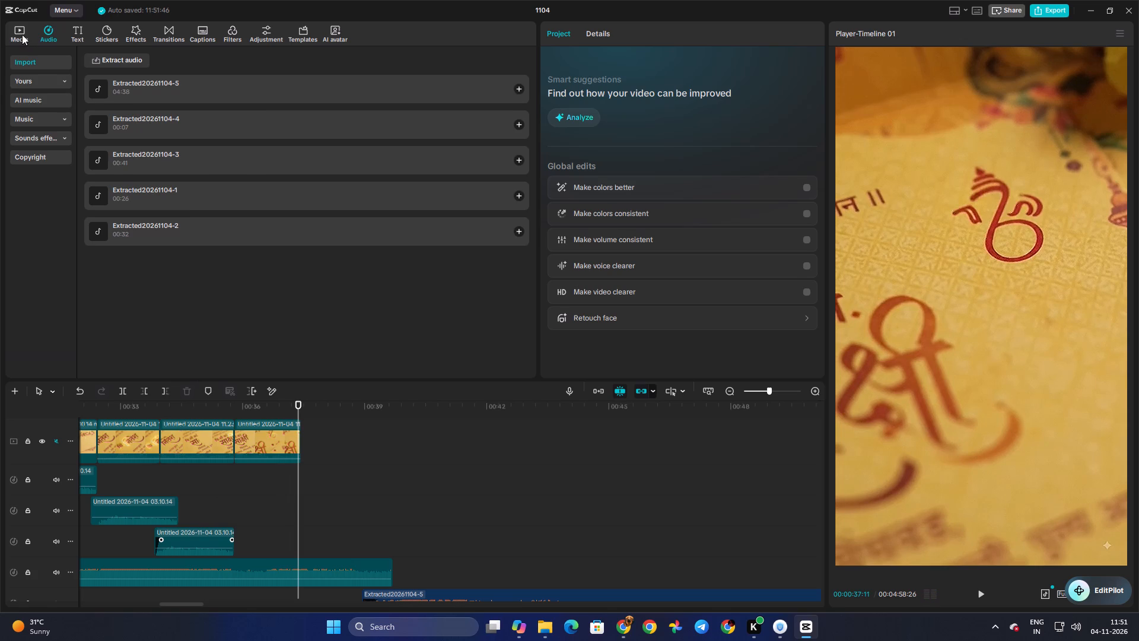
Preview the unused C0216 shot in the imported media and review the title sequence from Shubh Vivah to the Ganesh symbol.
{"action": "left_click", "coordinate": [22, 34]}
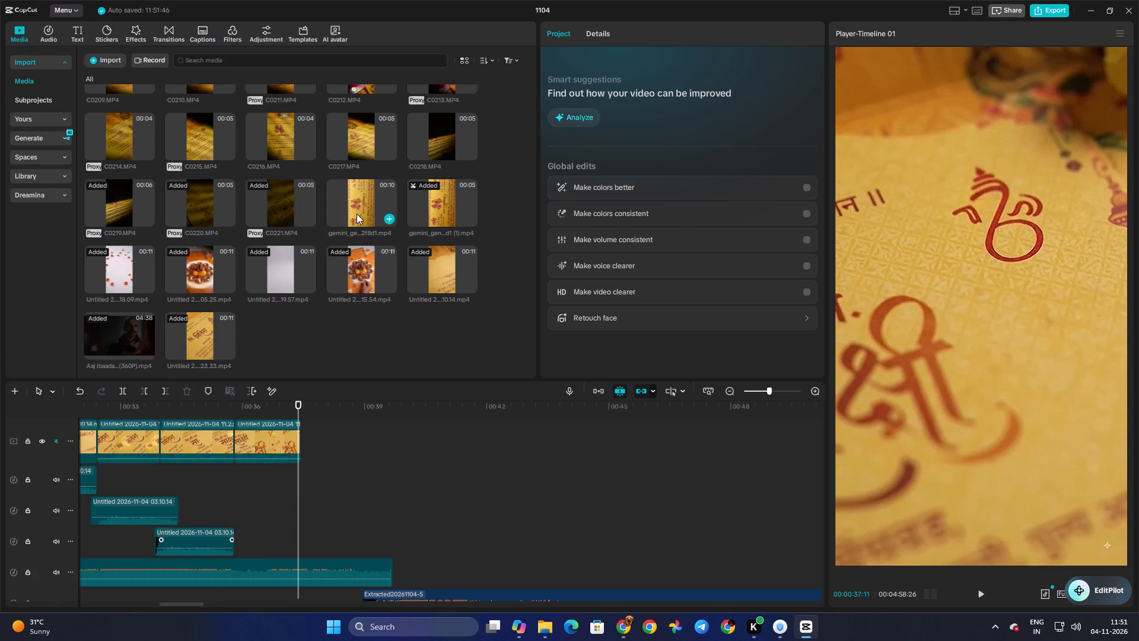
{"action": "left_click", "coordinate": [287, 140]}
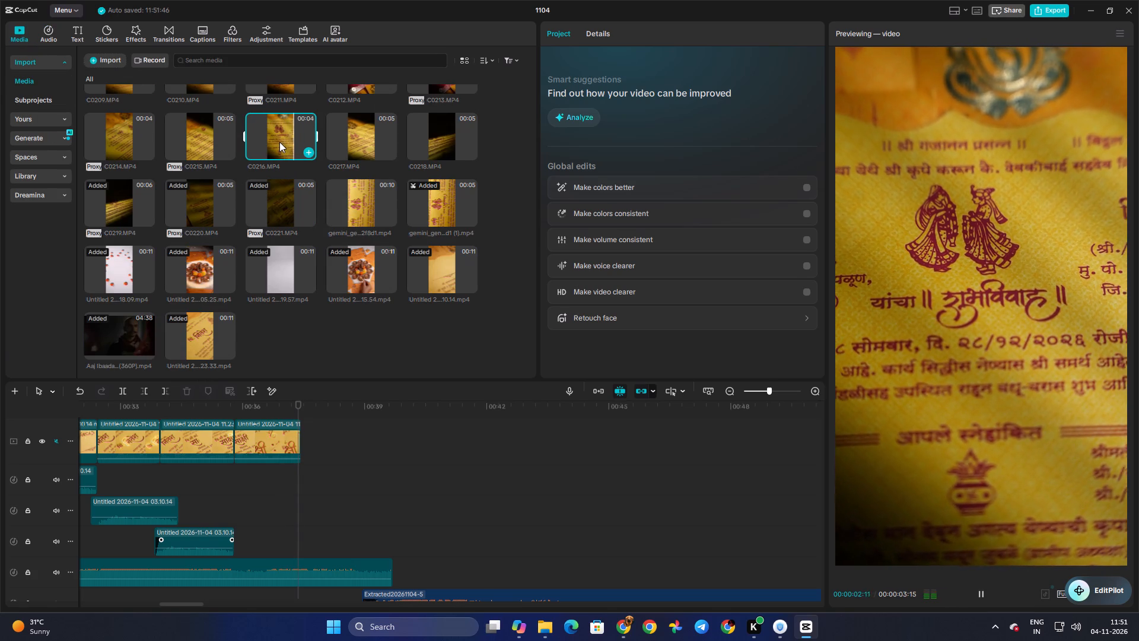
{"action": "left_click", "coordinate": [193, 148]}
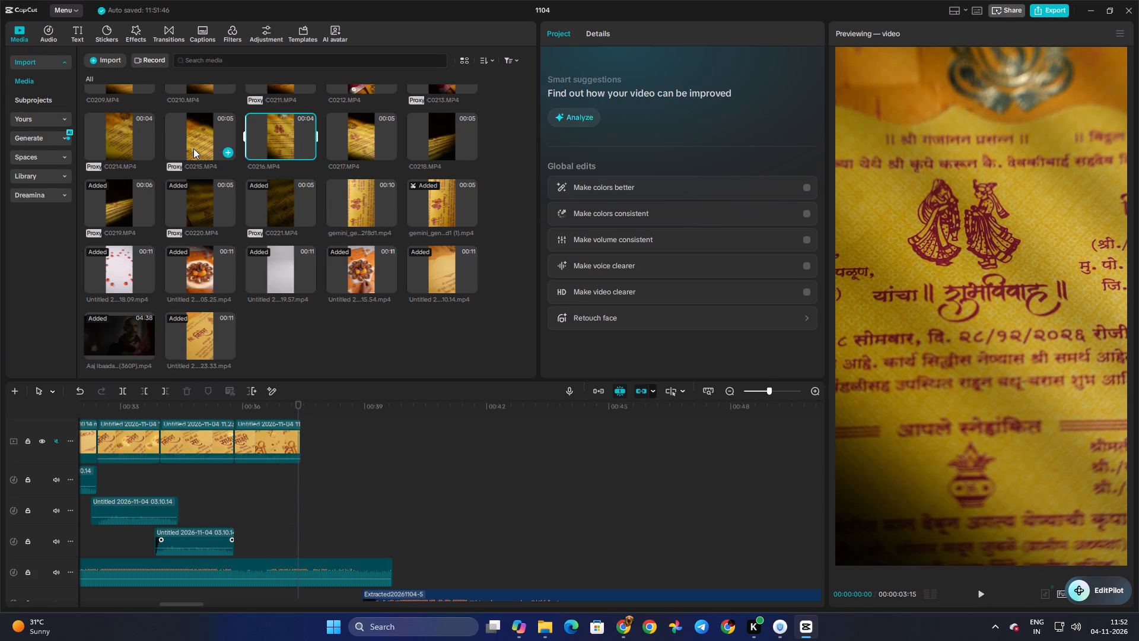
{"action": "left_click", "coordinate": [197, 473]}
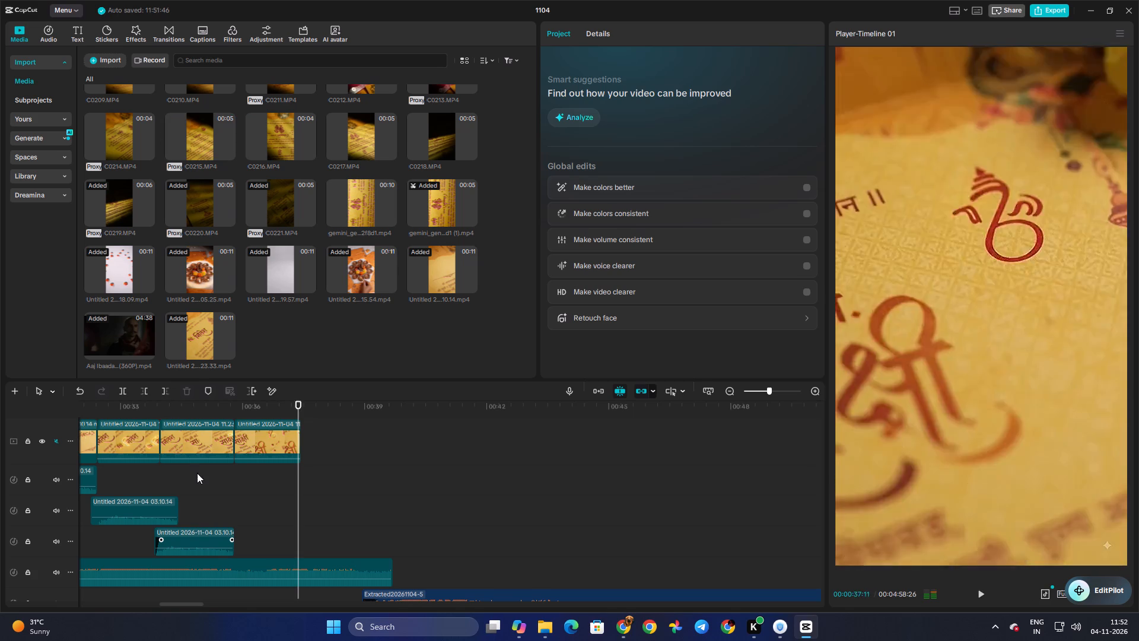
{"action": "key", "text": "space"}
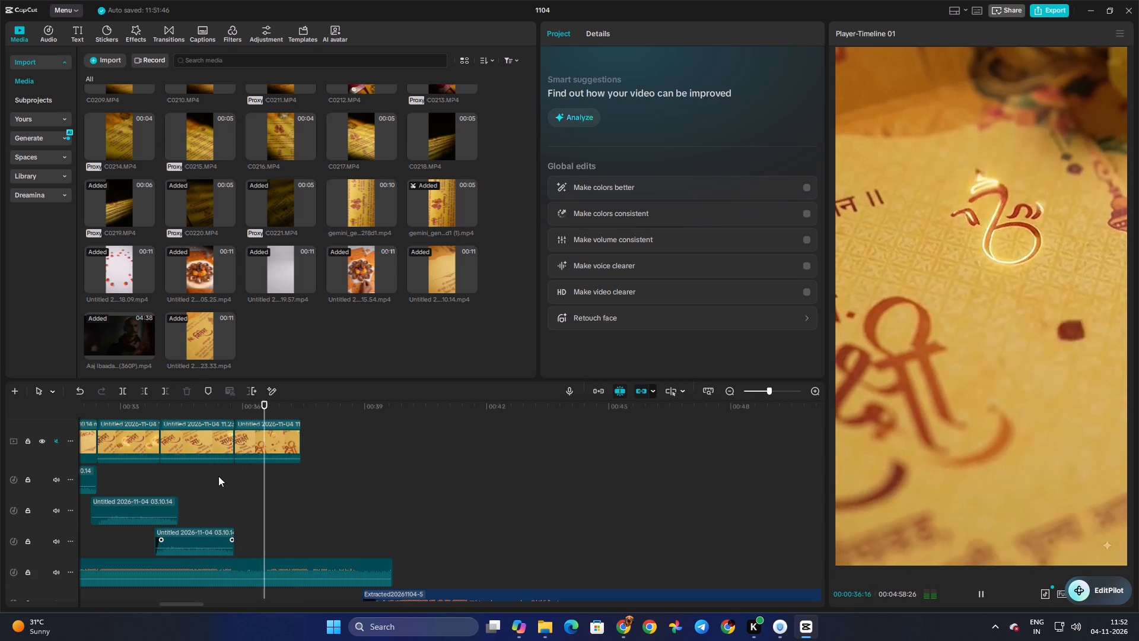
{"action": "key", "text": "space"}
{"action": "left_click", "coordinate": [218, 476]}
{"action": "left_click_drag", "start_coordinate": [219, 477], "coordinate": [118, 486]}
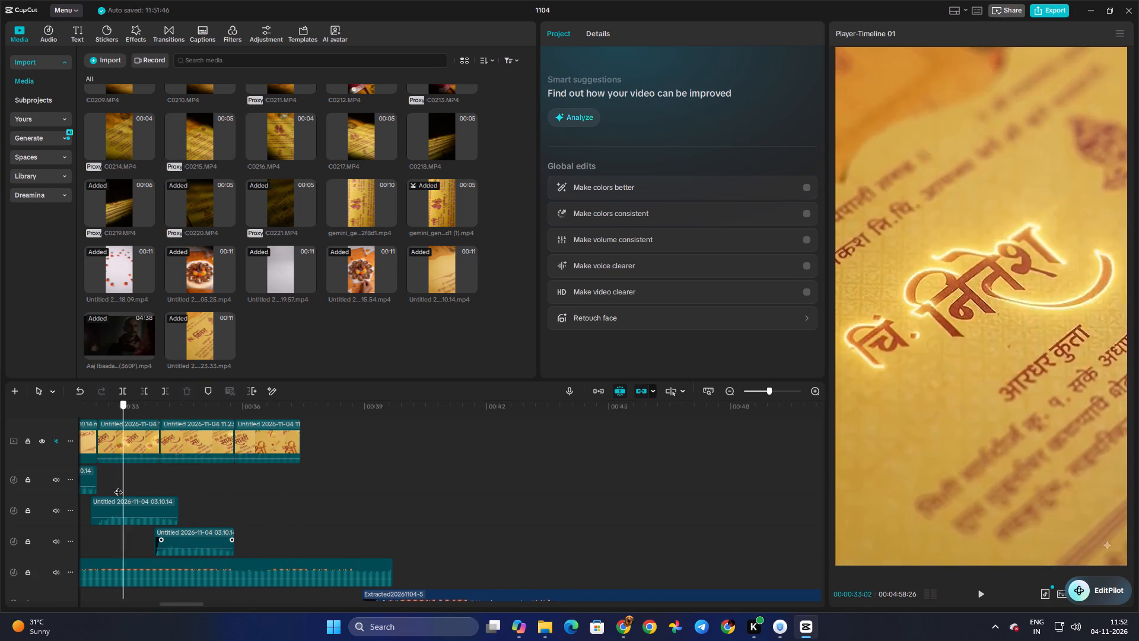
{"action": "left_click_drag", "start_coordinate": [118, 486], "coordinate": [138, 486]}
{"action": "key", "text": "space"}
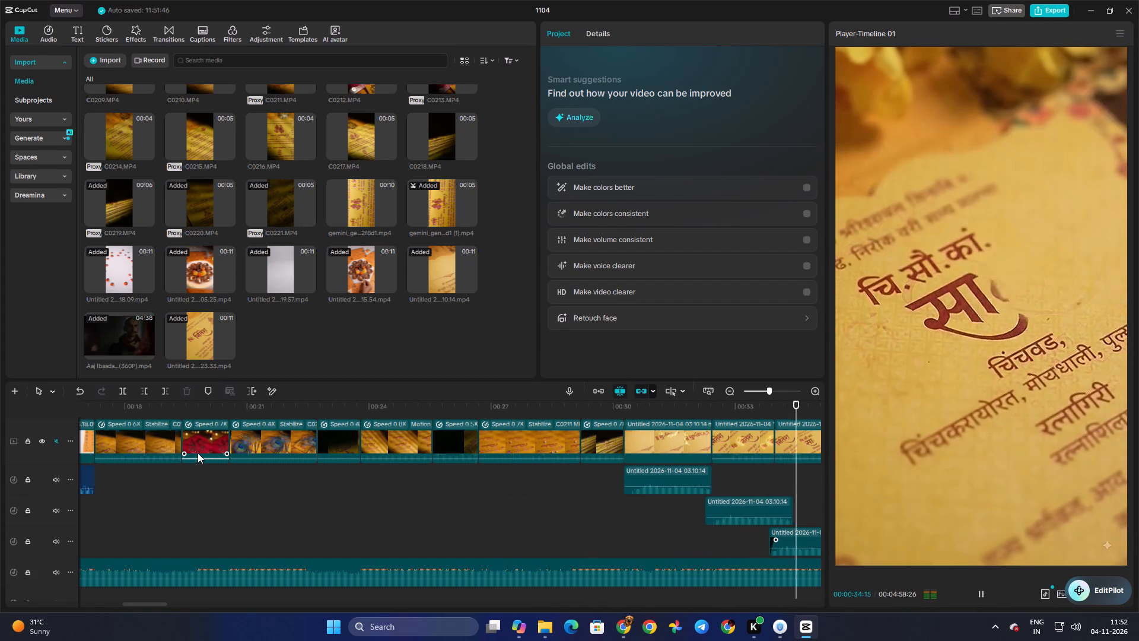
{"action": "left_click", "coordinate": [163, 414]}
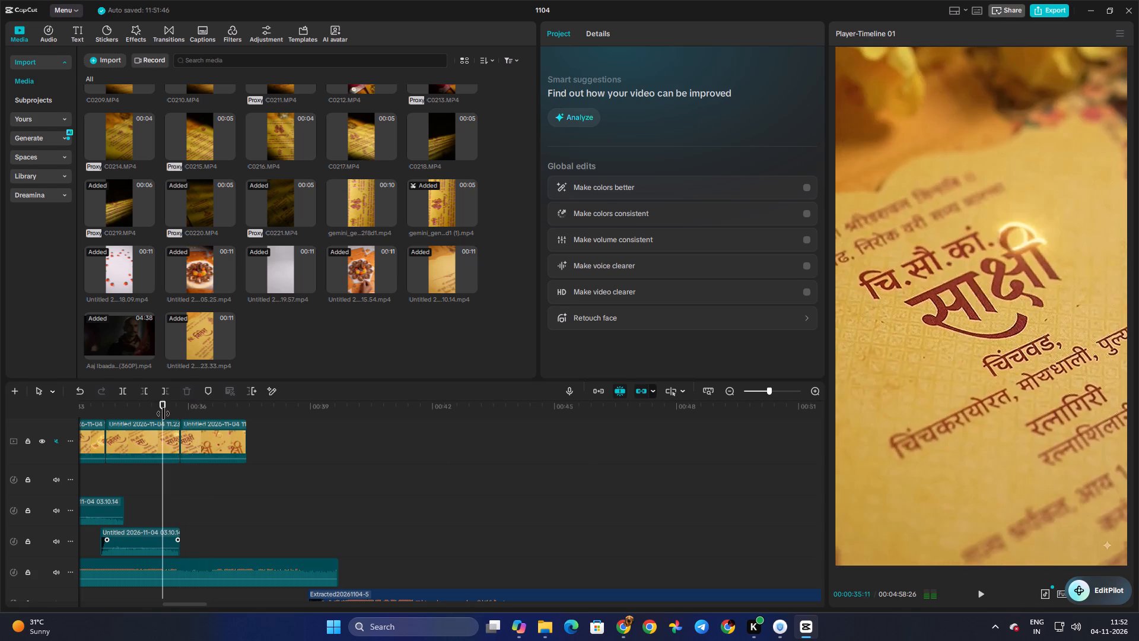
{"action": "left_click_drag", "start_coordinate": [163, 414], "coordinate": [204, 429]}
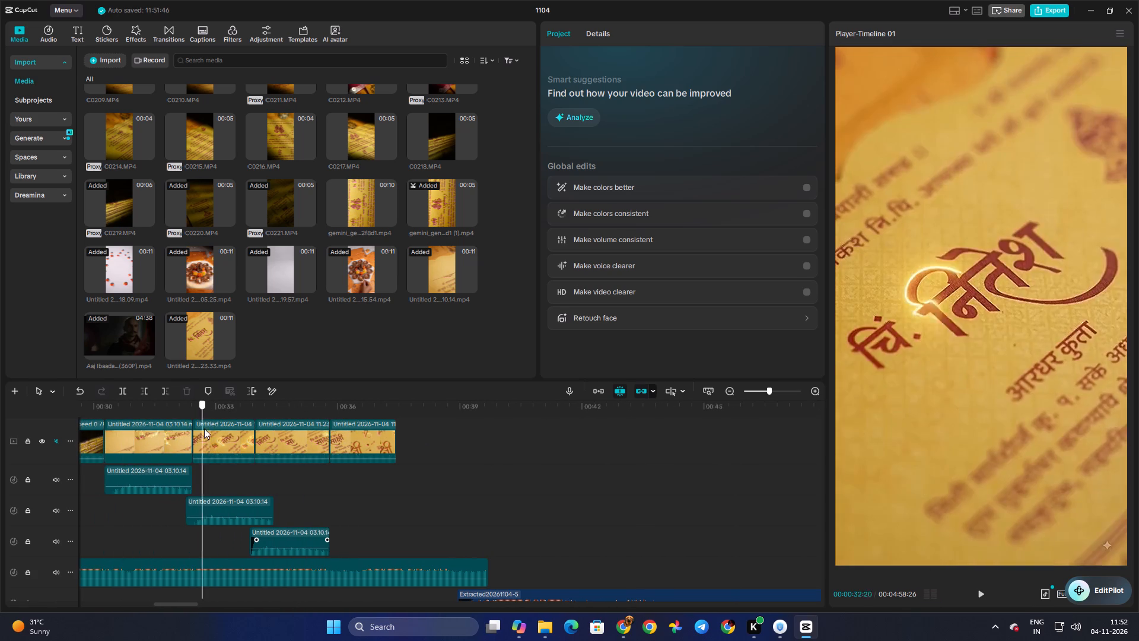
{"action": "left_click_drag", "start_coordinate": [204, 429], "coordinate": [129, 442]}
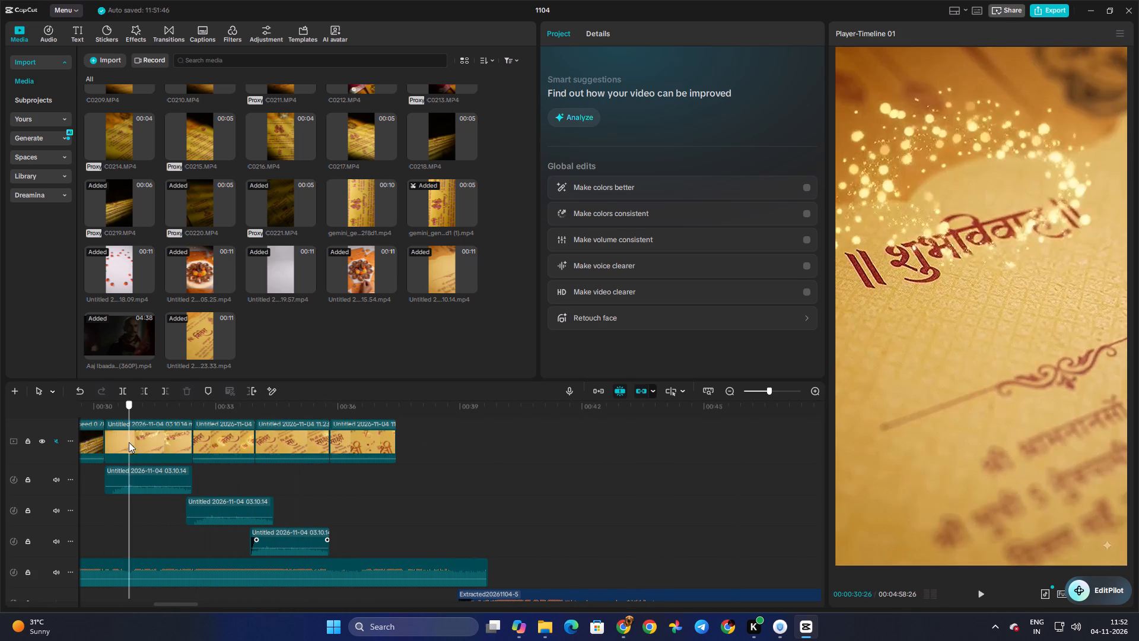
{"action": "left_click_drag", "start_coordinate": [129, 442], "coordinate": [154, 445]}
Scale the Shubh Vivah title clip to 107% and nudge its position so it still fills the frame.
{"action": "left_click", "coordinate": [163, 445]}
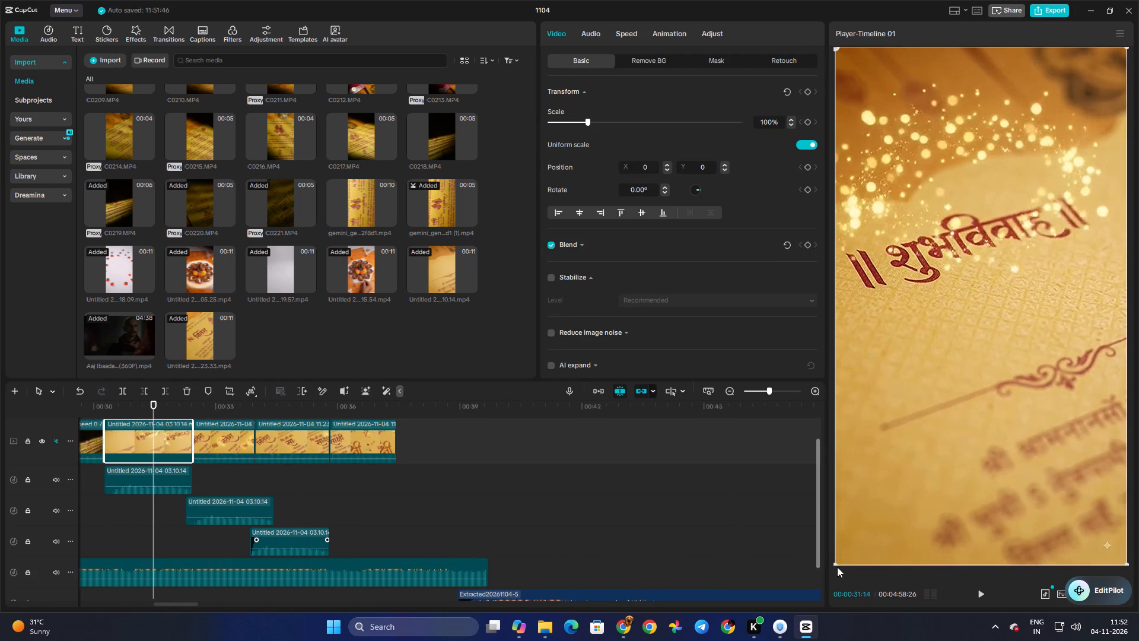
{"action": "left_click_drag", "start_coordinate": [837, 562], "coordinate": [819, 589]}
{"action": "left_click_drag", "start_coordinate": [913, 523], "coordinate": [921, 532]}
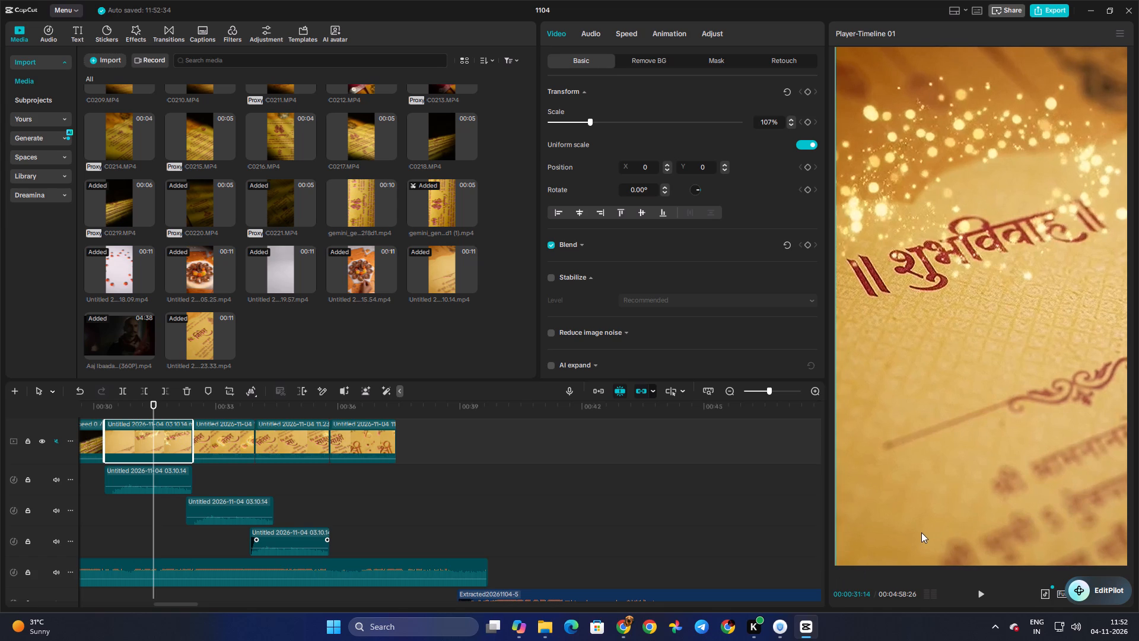
{"action": "left_click_drag", "start_coordinate": [921, 532], "coordinate": [920, 537]}
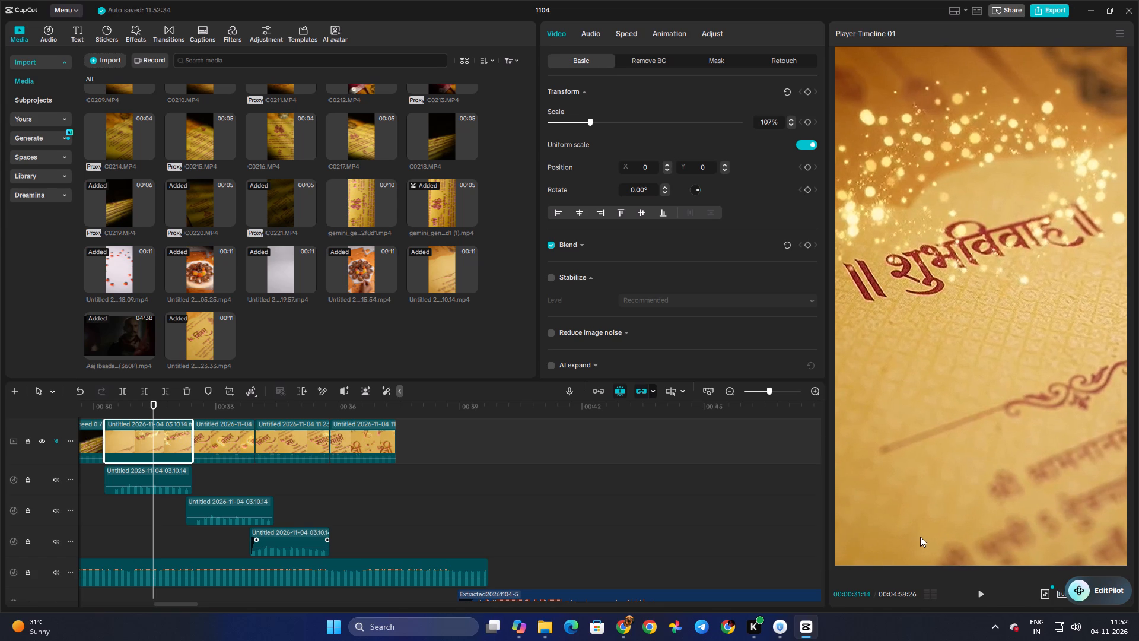
{"action": "left_click_drag", "start_coordinate": [920, 537], "coordinate": [921, 534]}
Scale the first name-title clip to 107% and position it at about X 76, Y -62 so it fills the frame.
{"action": "left_click", "coordinate": [227, 449]}
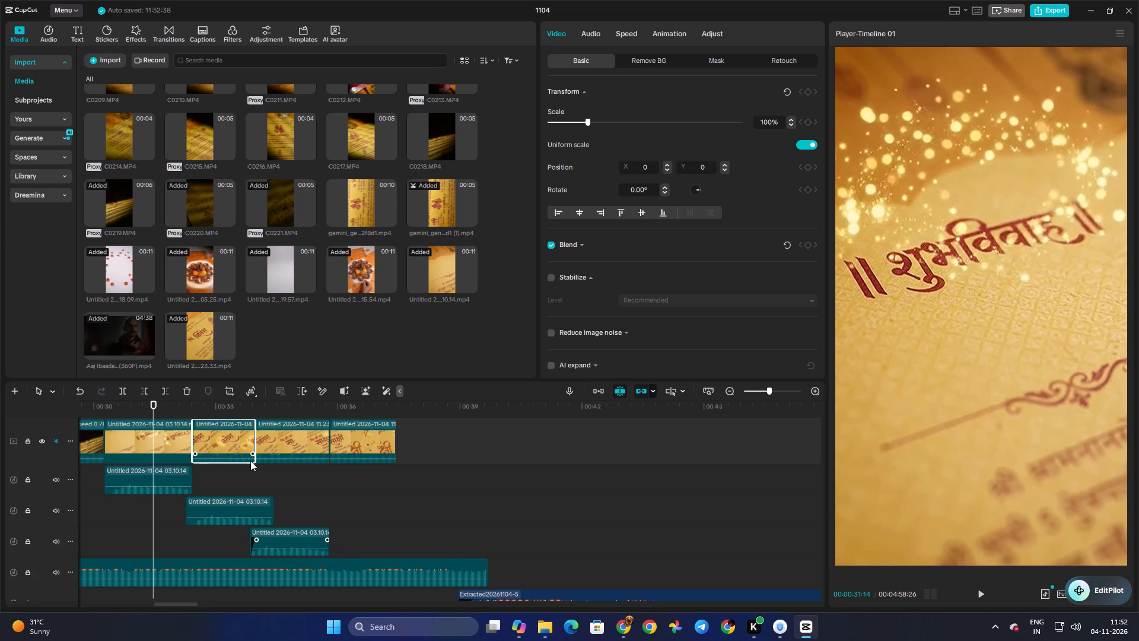
{"action": "left_click", "coordinate": [238, 478]}
{"action": "left_click", "coordinate": [229, 446]}
{"action": "left_click_drag", "start_coordinate": [836, 563], "coordinate": [825, 579]}
{"action": "left_click_drag", "start_coordinate": [884, 537], "coordinate": [890, 553]}
{"action": "left_click_drag", "start_coordinate": [898, 494], "coordinate": [905, 437]}
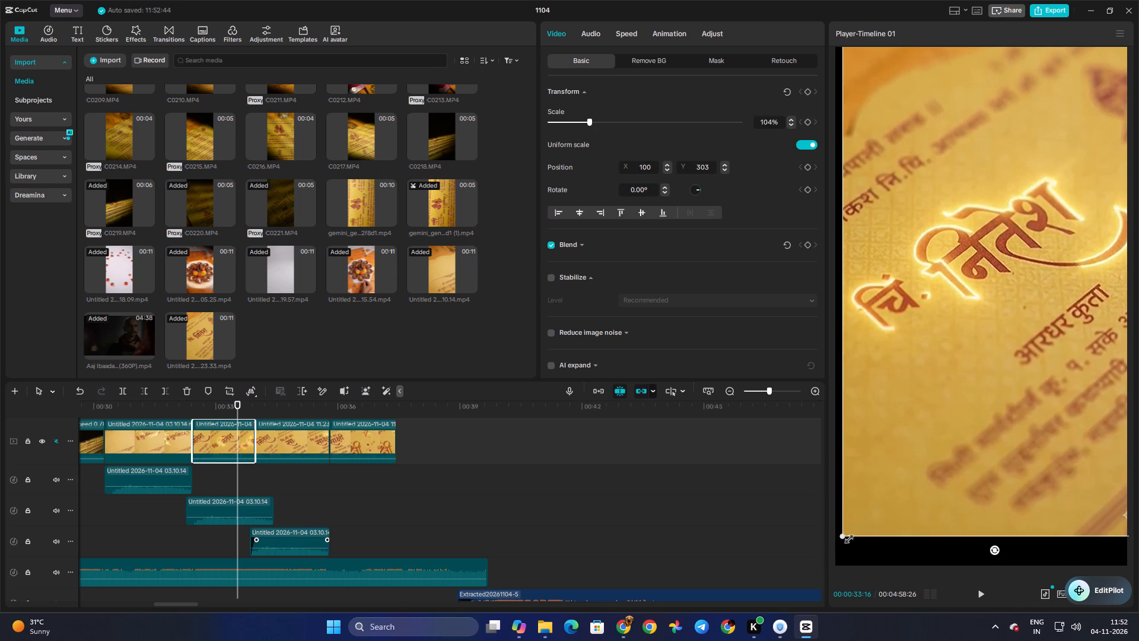
{"action": "left_click_drag", "start_coordinate": [845, 536], "coordinate": [840, 546]}
{"action": "left_click_drag", "start_coordinate": [885, 497], "coordinate": [880, 538]}
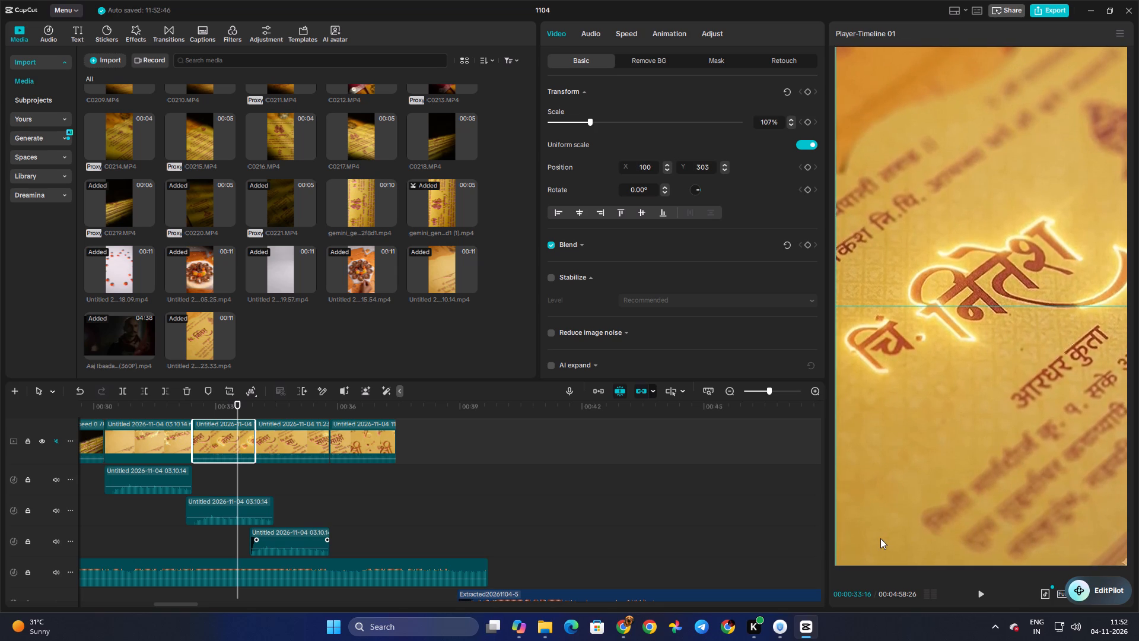
{"action": "left_click_drag", "start_coordinate": [880, 538], "coordinate": [877, 545]}
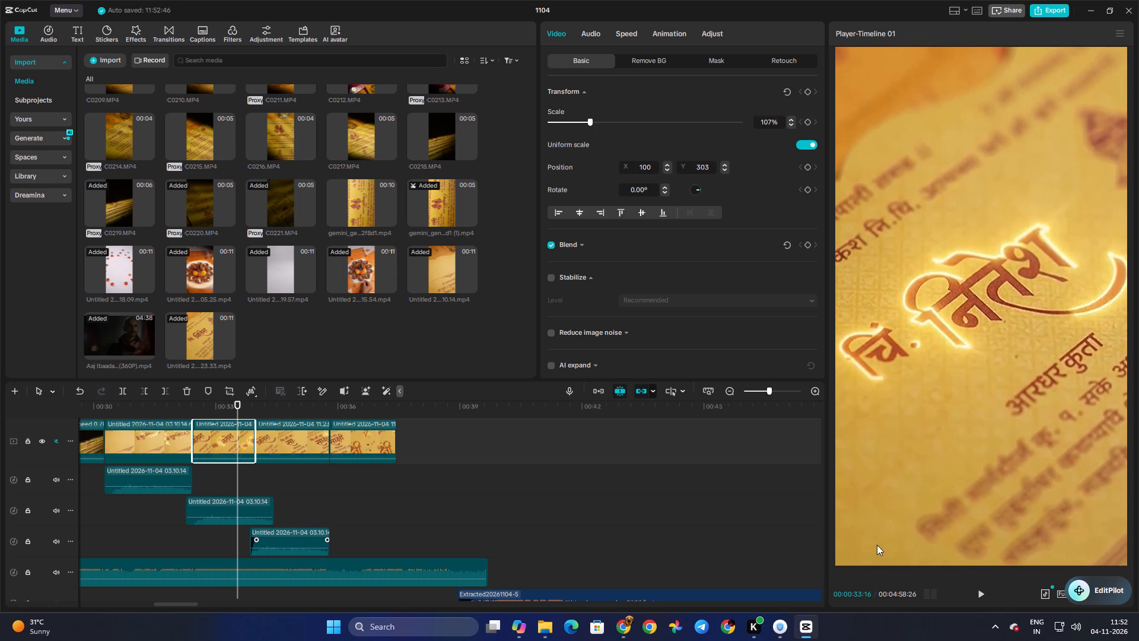
{"action": "left_click_drag", "start_coordinate": [877, 545], "coordinate": [879, 546]}
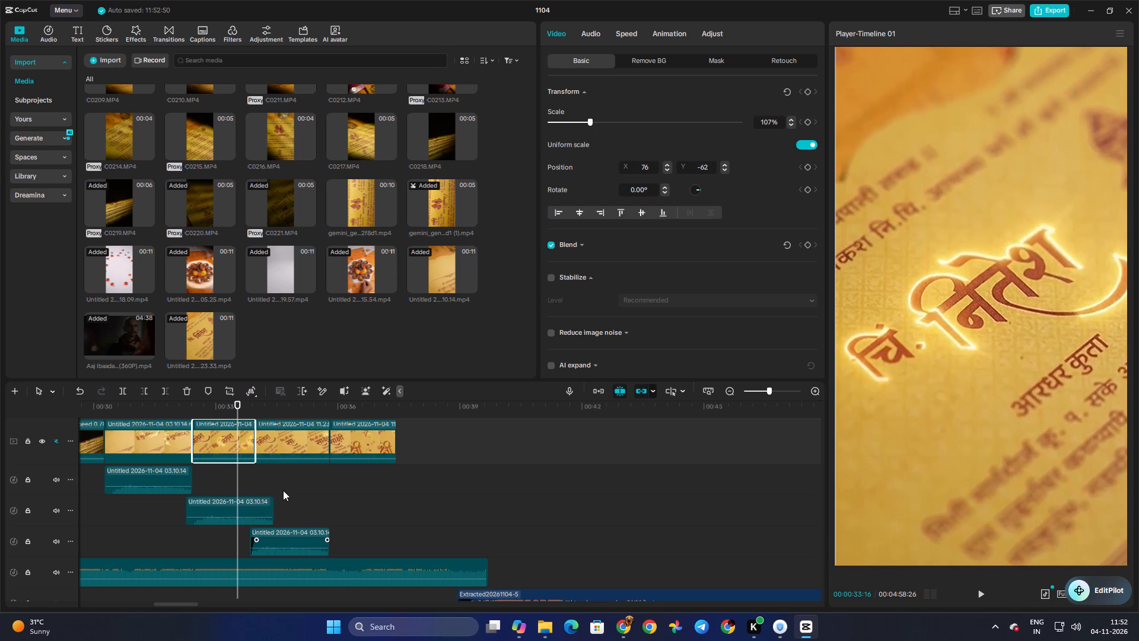
Scale the second name-title clip to 108% and position it at X 50, Y -103 so it fills the frame, checking playback.
{"action": "double_click", "coordinate": [283, 490]}
{"action": "left_click", "coordinate": [292, 449]}
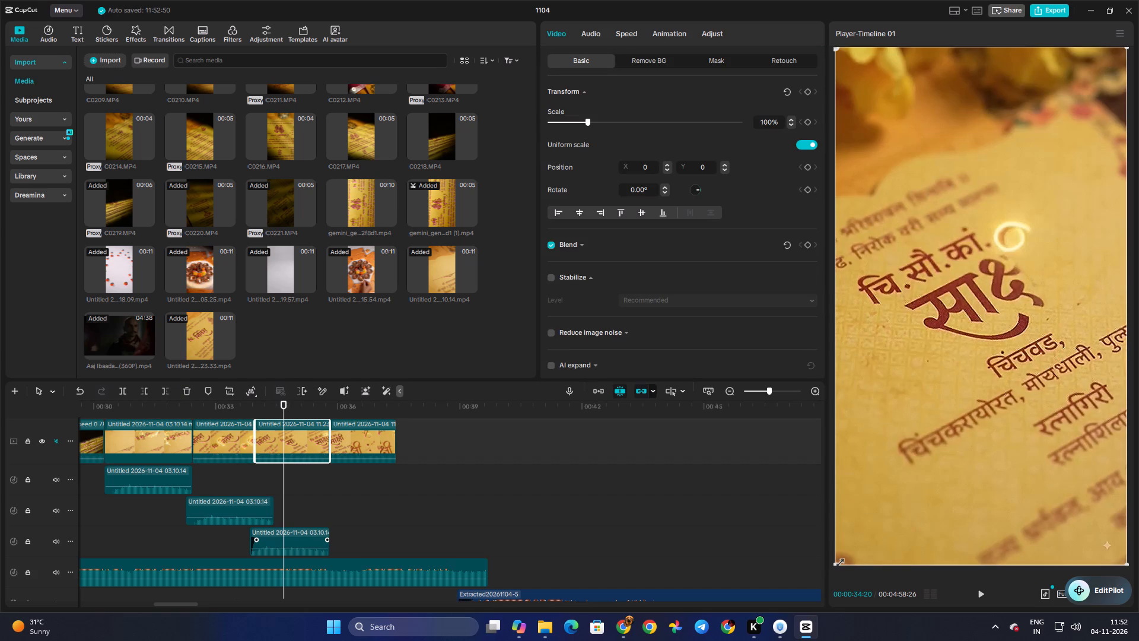
{"action": "left_click_drag", "start_coordinate": [839, 561], "coordinate": [826, 592]}
{"action": "left_click_drag", "start_coordinate": [897, 528], "coordinate": [902, 544]}
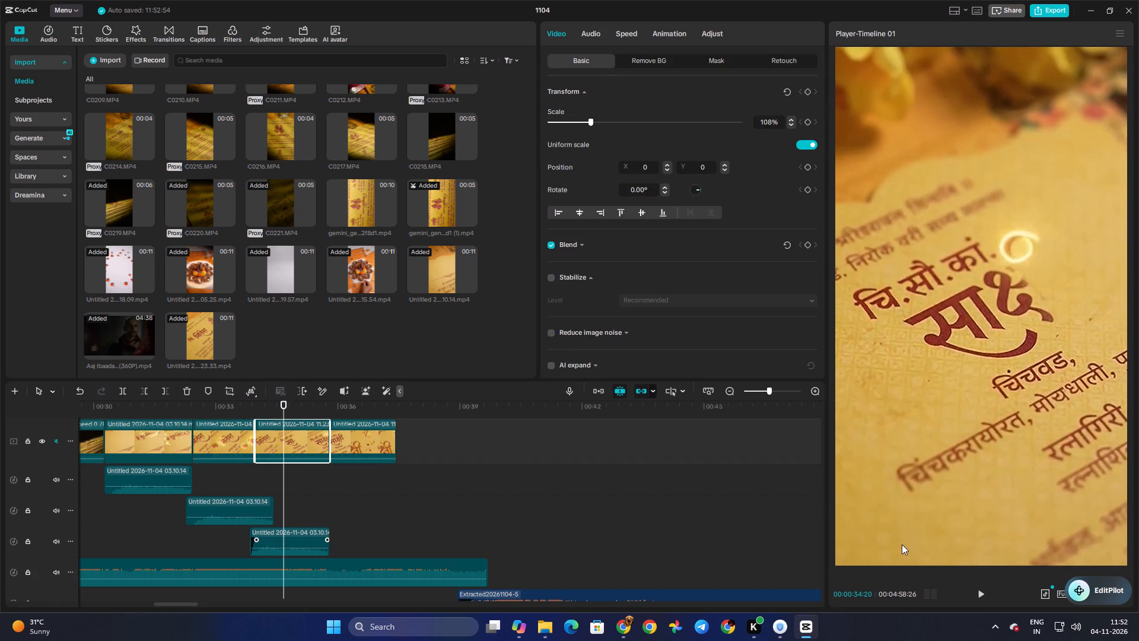
{"action": "left_click_drag", "start_coordinate": [902, 544], "coordinate": [906, 548]}
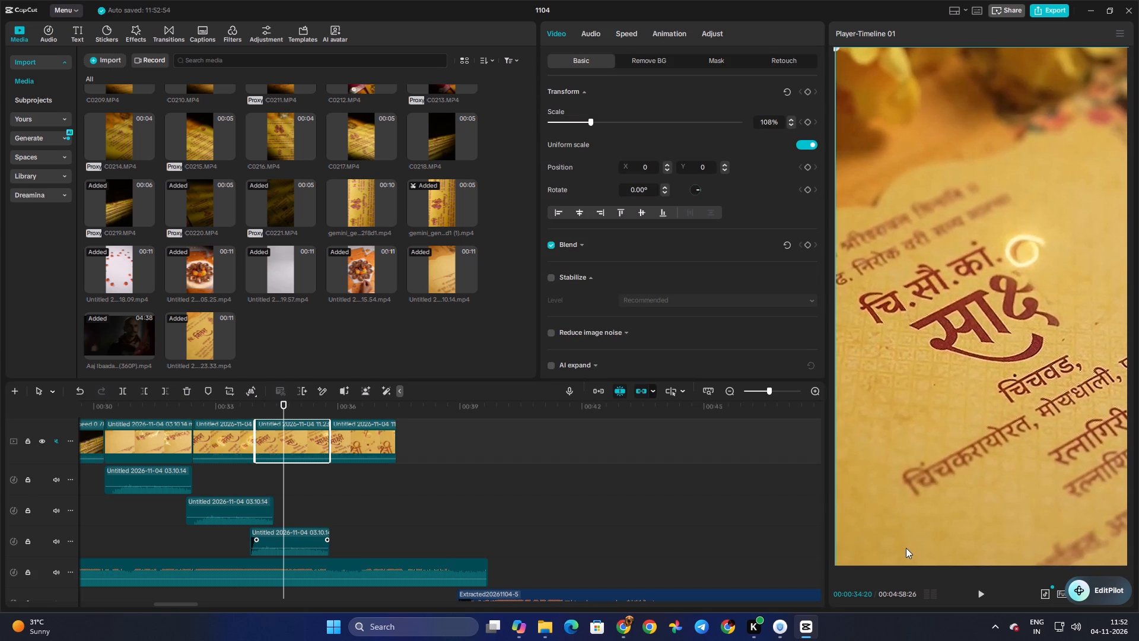
{"action": "left_click_drag", "start_coordinate": [906, 548], "coordinate": [904, 542]}
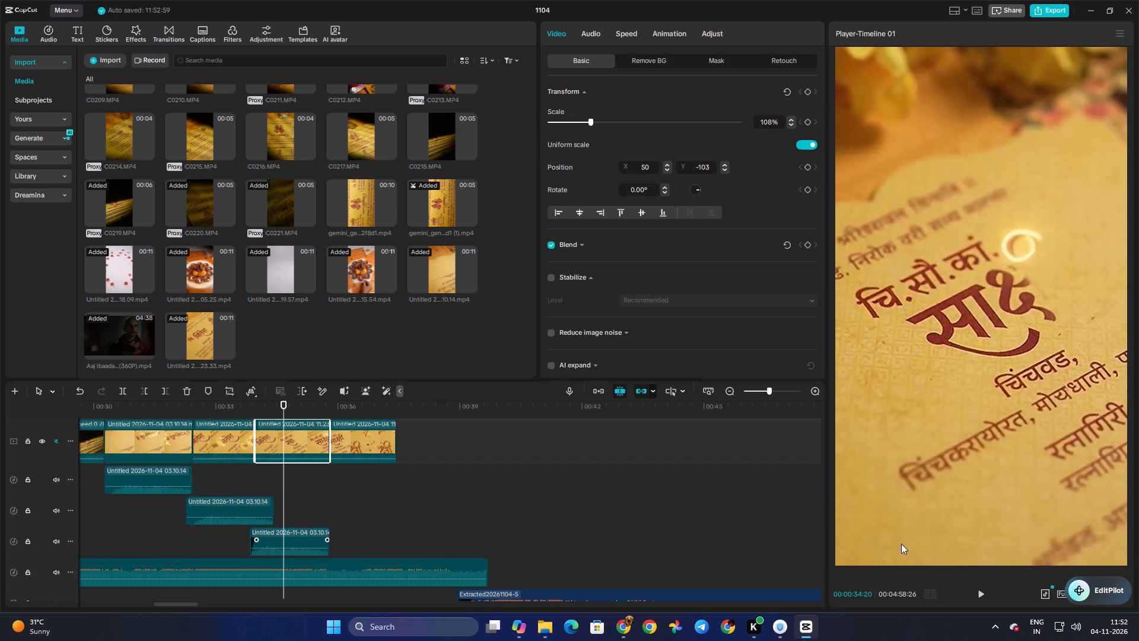
{"action": "key", "text": "space"}
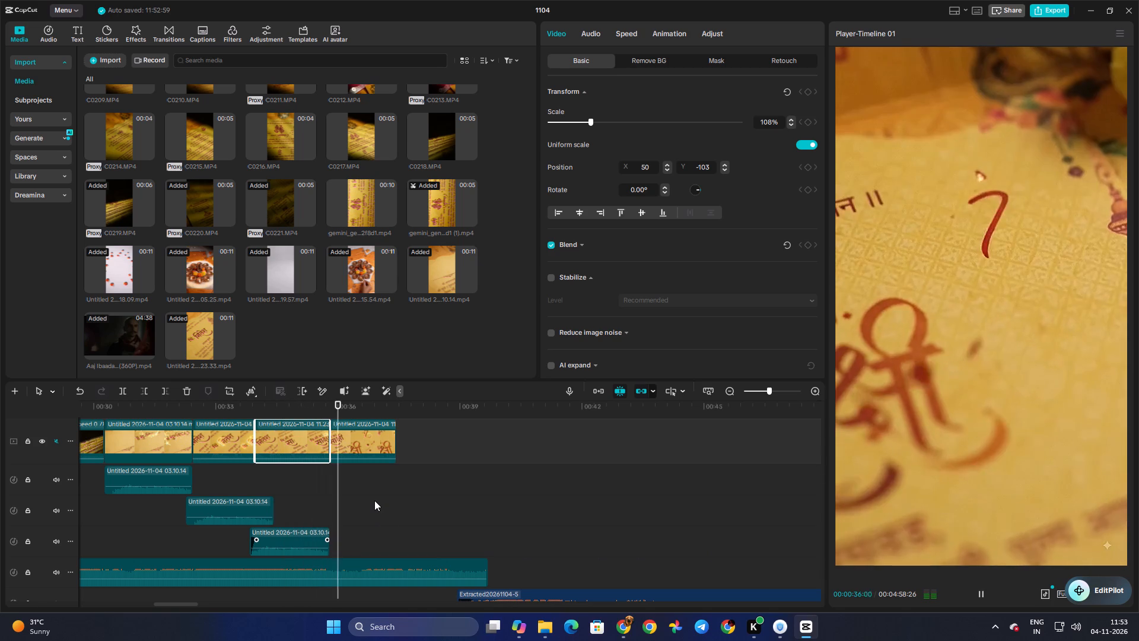
{"action": "key", "text": "space"}
Scale the Ganesh symbol clip to 106%, nudge its position so it still fills the frame, and play it back.
{"action": "left_click", "coordinate": [357, 453]}
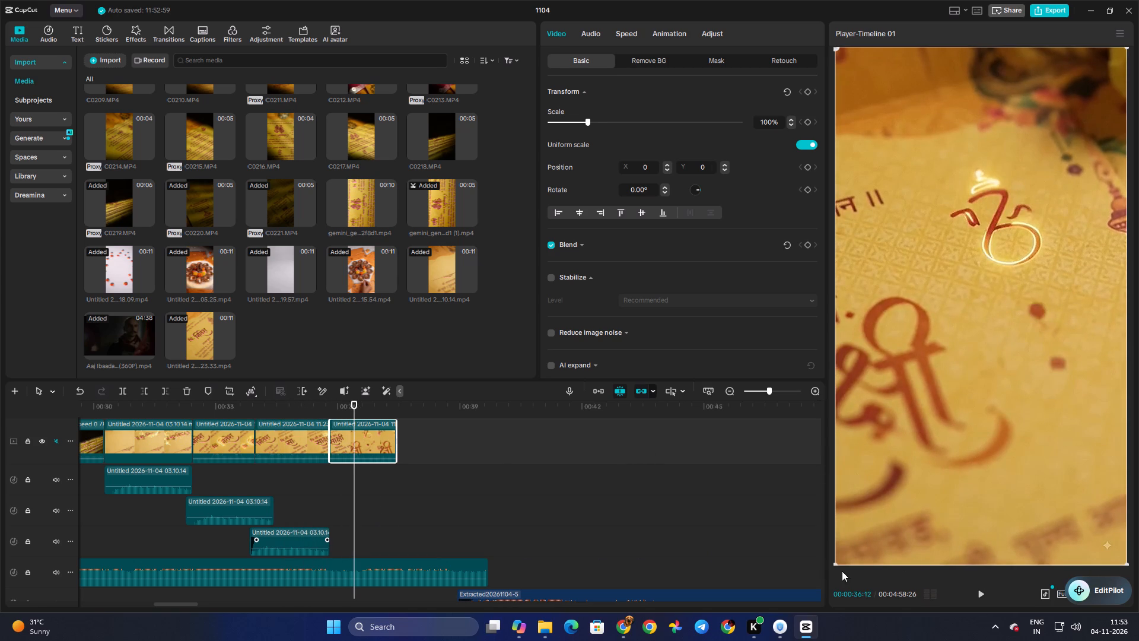
{"action": "left_click_drag", "start_coordinate": [839, 561], "coordinate": [827, 587]}
{"action": "left_click", "coordinate": [960, 502]}
{"action": "left_click_drag", "start_coordinate": [890, 526], "coordinate": [891, 542]}
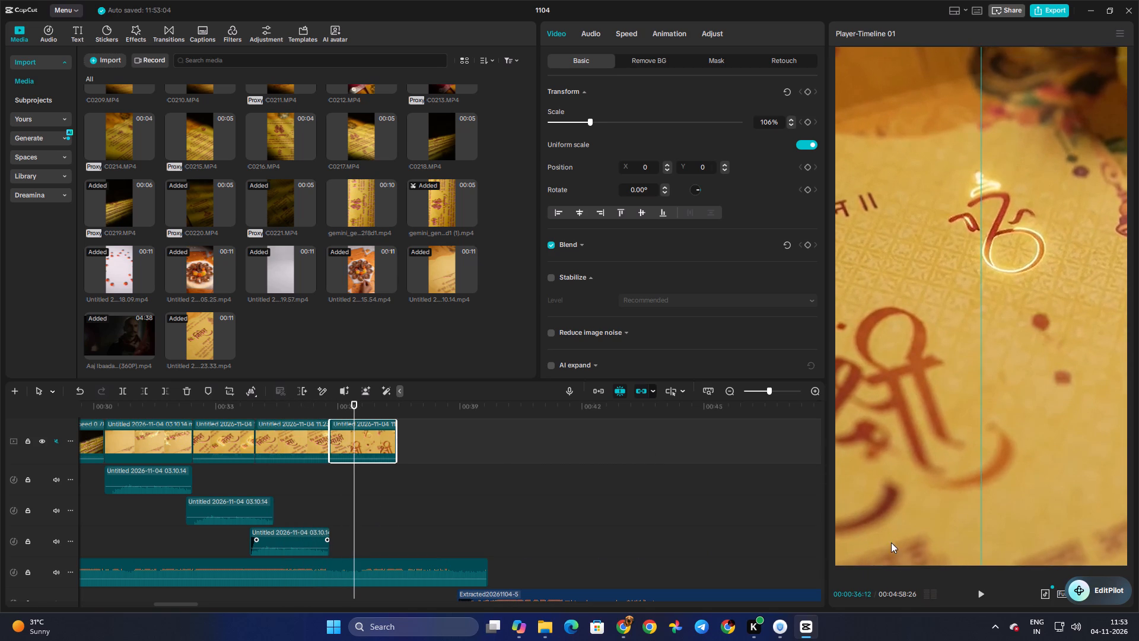
{"action": "left_click_drag", "start_coordinate": [891, 542], "coordinate": [898, 543]}
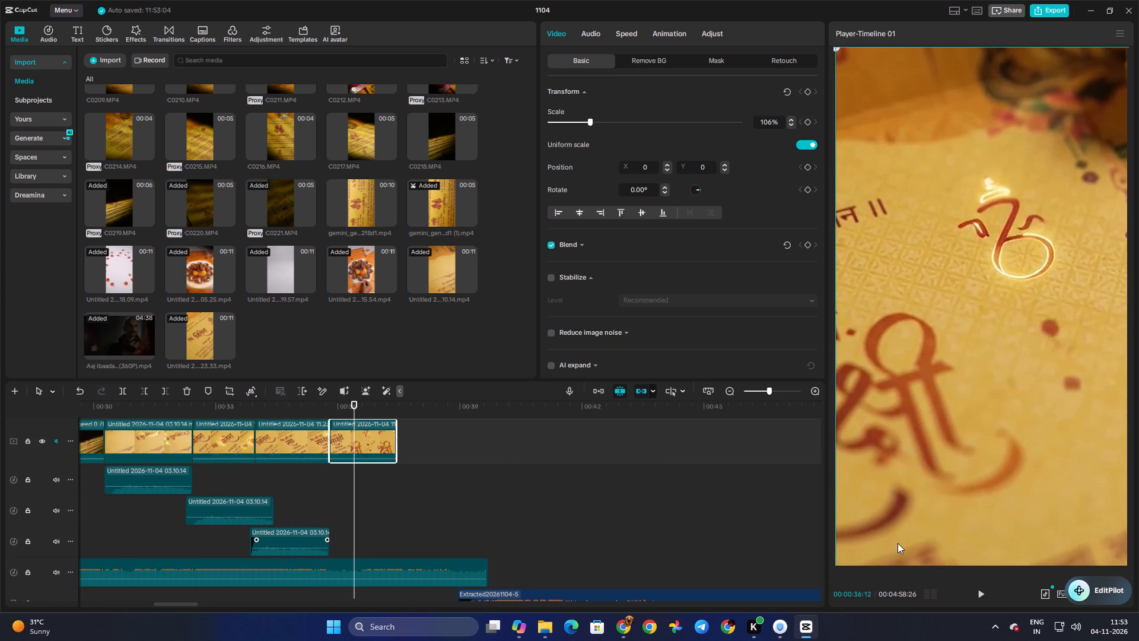
{"action": "left_click_drag", "start_coordinate": [898, 543], "coordinate": [898, 540]}
{"action": "left_click", "coordinate": [289, 501]}
{"action": "key", "text": "space"}
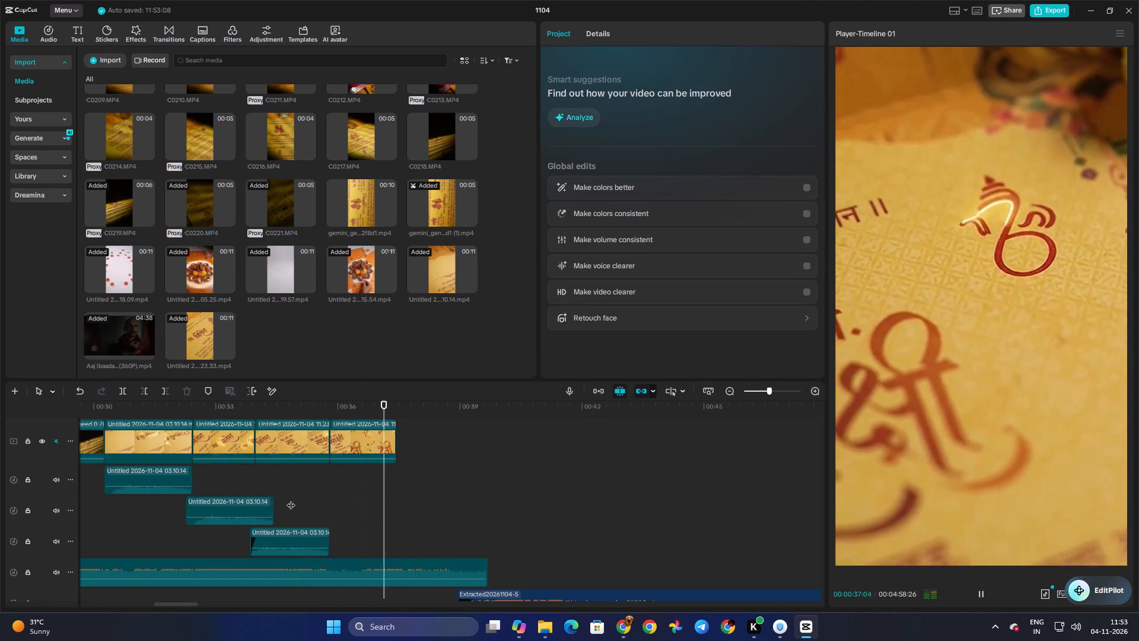
{"action": "key", "text": "space"}
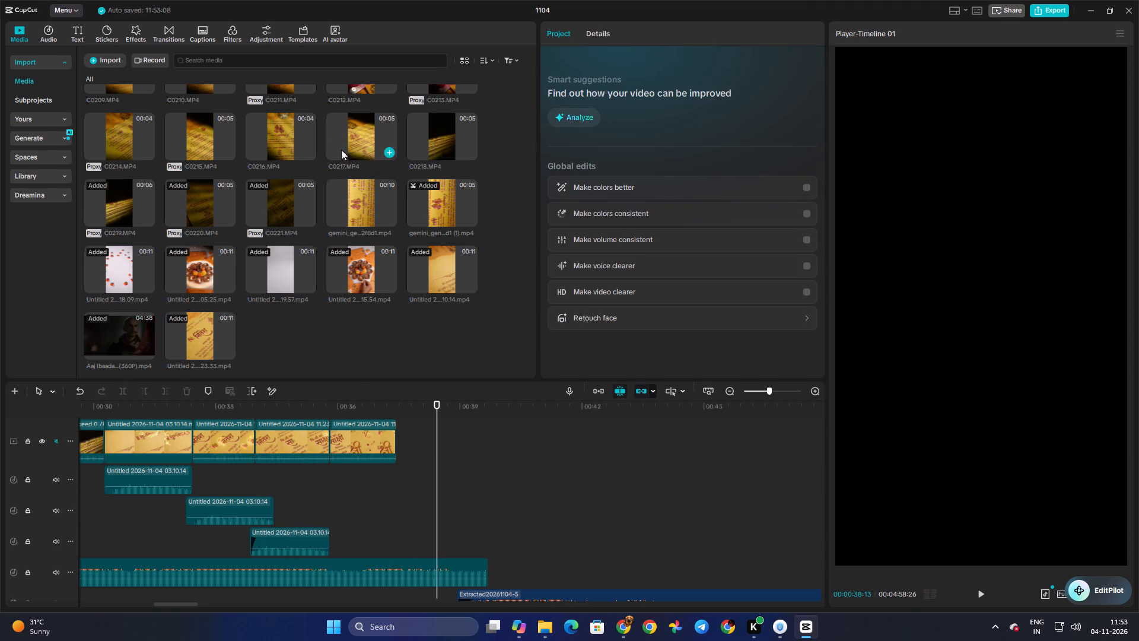
Preview unused imported shots, including C0217, C0210, C0202, C0195, C0224 and C0223, to find a shot to follow the Ganesh symbol.
{"action": "left_click", "coordinate": [441, 136]}
{"action": "key", "text": "space"}
{"action": "left_click", "coordinate": [353, 139]}
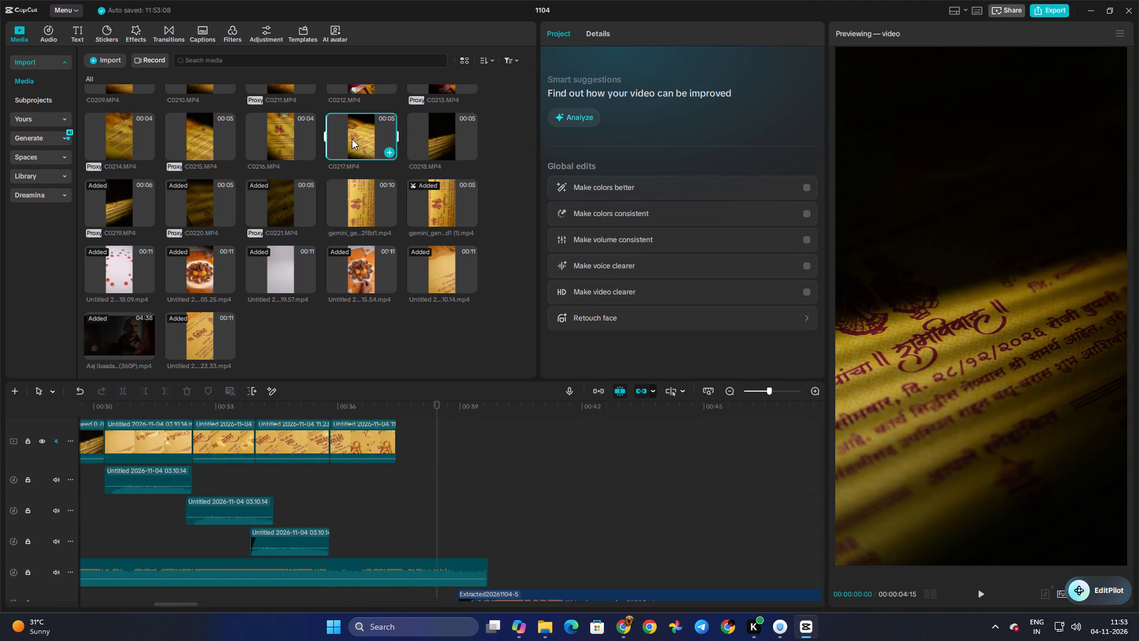
{"action": "scroll", "coordinate": [357, 163], "scroll_direction": "up", "scroll_amount": 1}
{"action": "left_click", "coordinate": [373, 135]}
{"action": "left_click", "coordinate": [252, 128]}
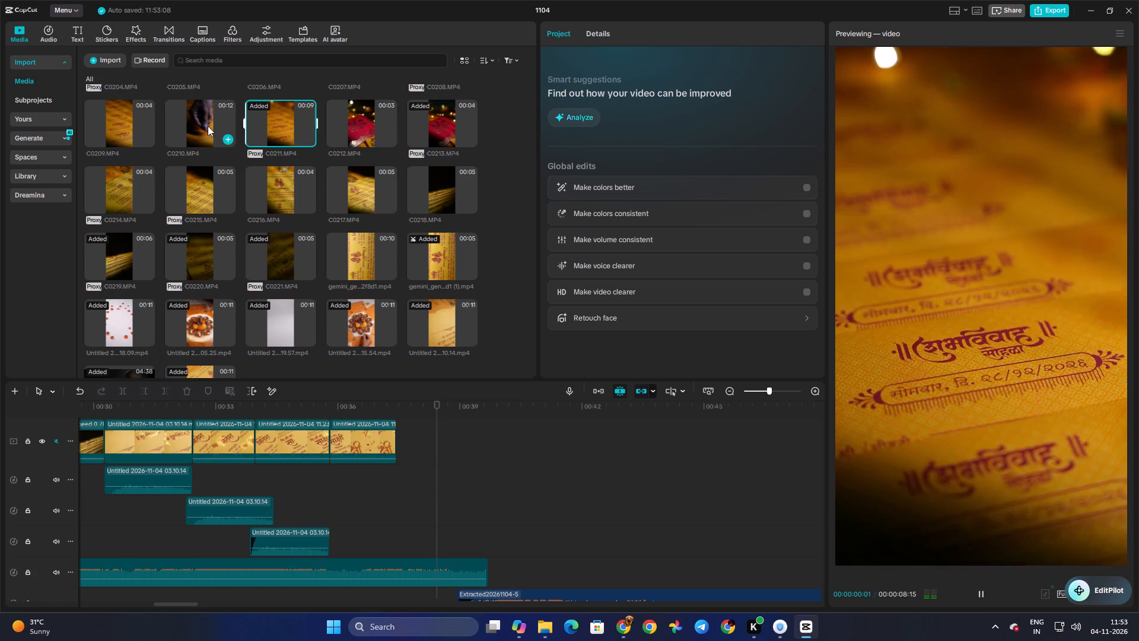
{"action": "left_click", "coordinate": [208, 126]}
{"action": "scroll", "coordinate": [281, 191], "scroll_direction": "up", "scroll_amount": 4}
{"action": "left_click", "coordinate": [353, 198]}
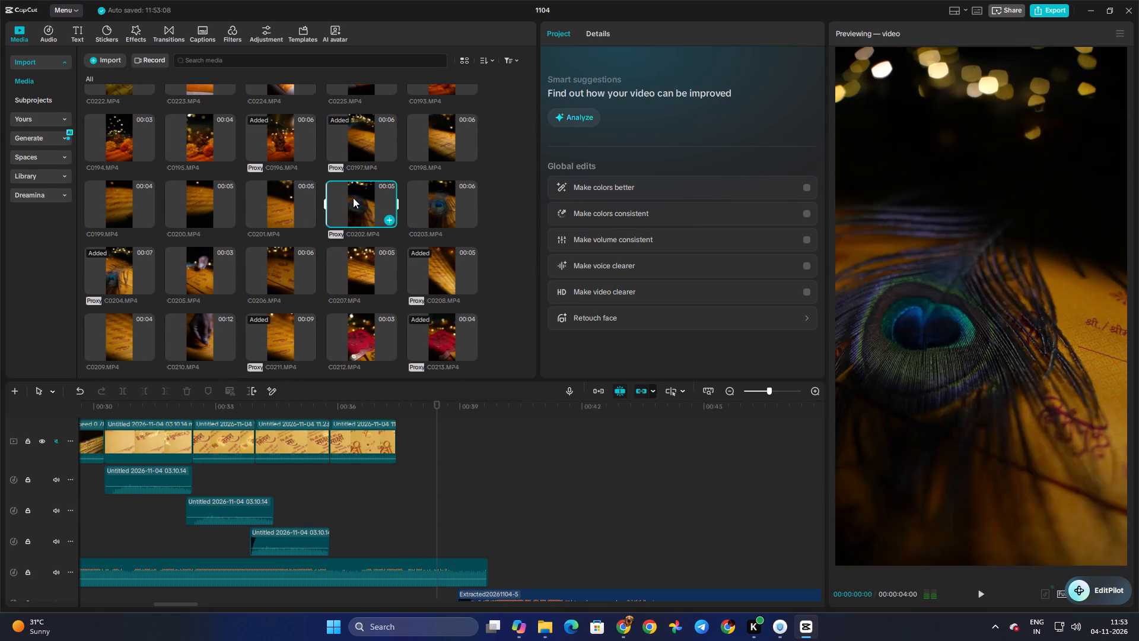
{"action": "left_click", "coordinate": [265, 132]}
{"action": "left_click", "coordinate": [180, 133]}
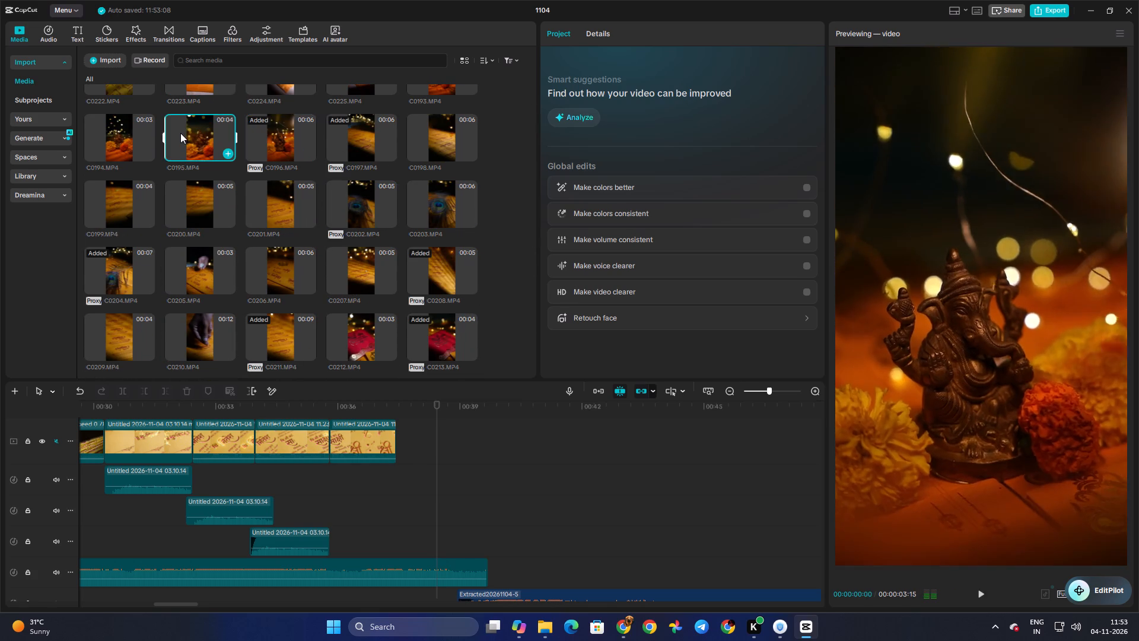
{"action": "scroll", "coordinate": [202, 185], "scroll_direction": "up", "scroll_amount": 2}
{"action": "left_click", "coordinate": [286, 116]}
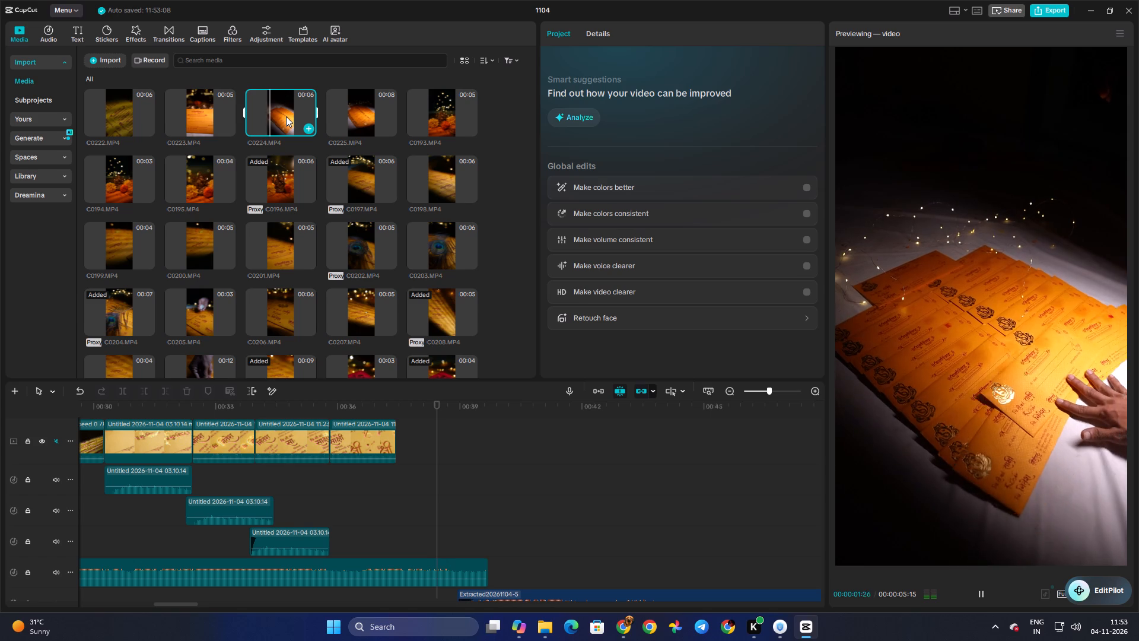
{"action": "left_click", "coordinate": [185, 113]}
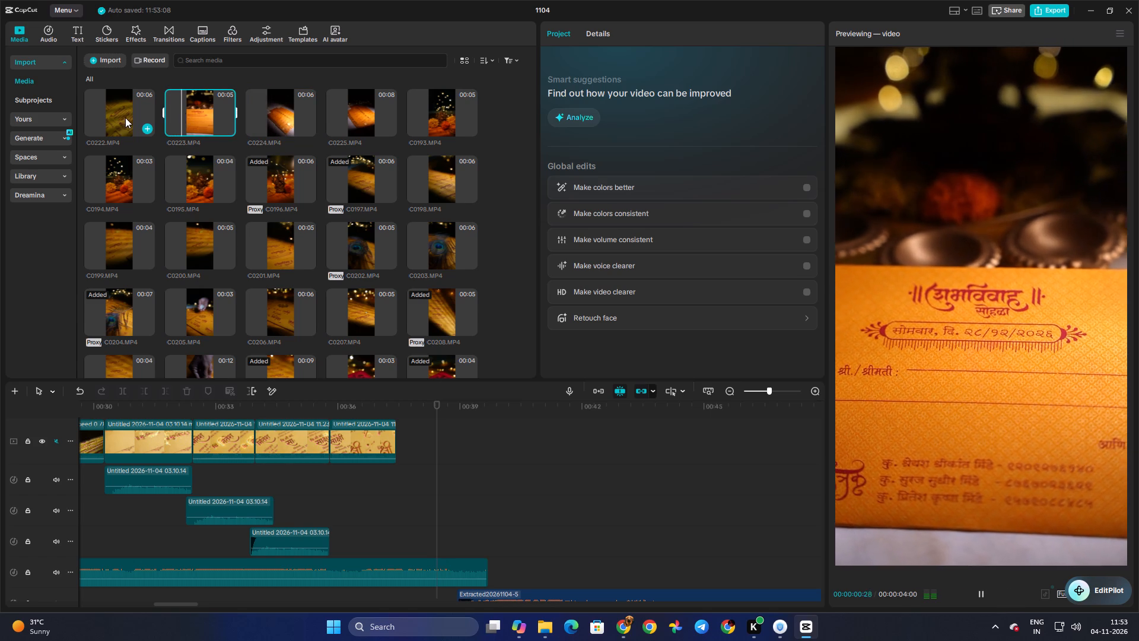
{"action": "left_click", "coordinate": [122, 119]}
Add the C0223 envelope shot to the main track directly after the Ganesh symbol clip and play it back.
{"action": "left_click_drag", "start_coordinate": [195, 119], "coordinate": [398, 439]}
{"action": "left_click", "coordinate": [389, 490]}
{"action": "key", "text": "space"}
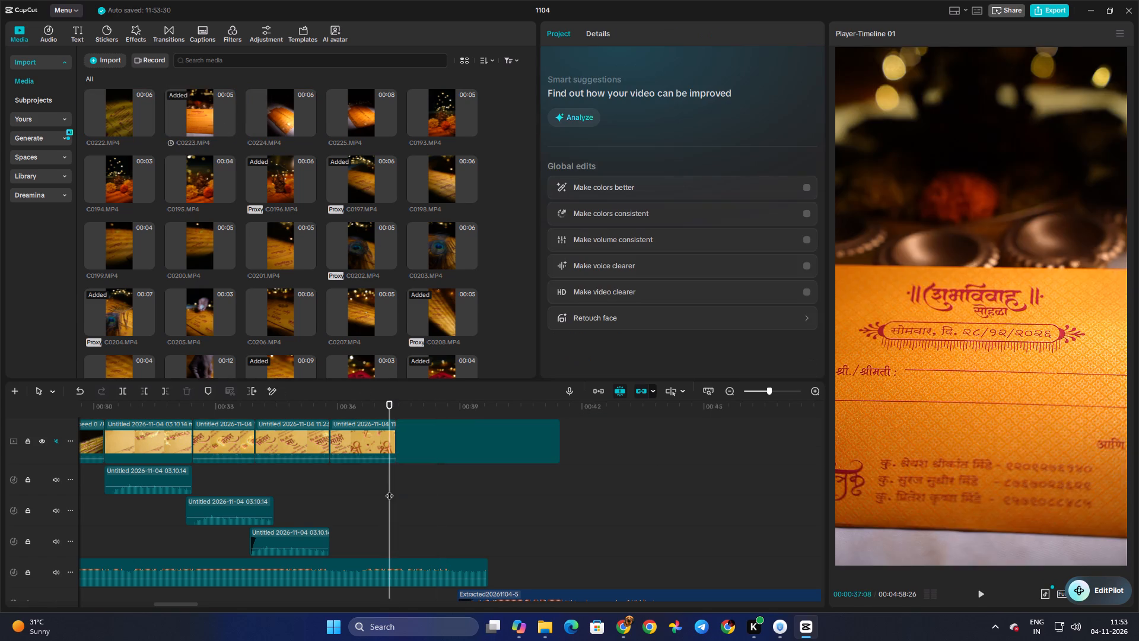
{"action": "key", "text": "space"}
{"action": "key", "text": "space"}
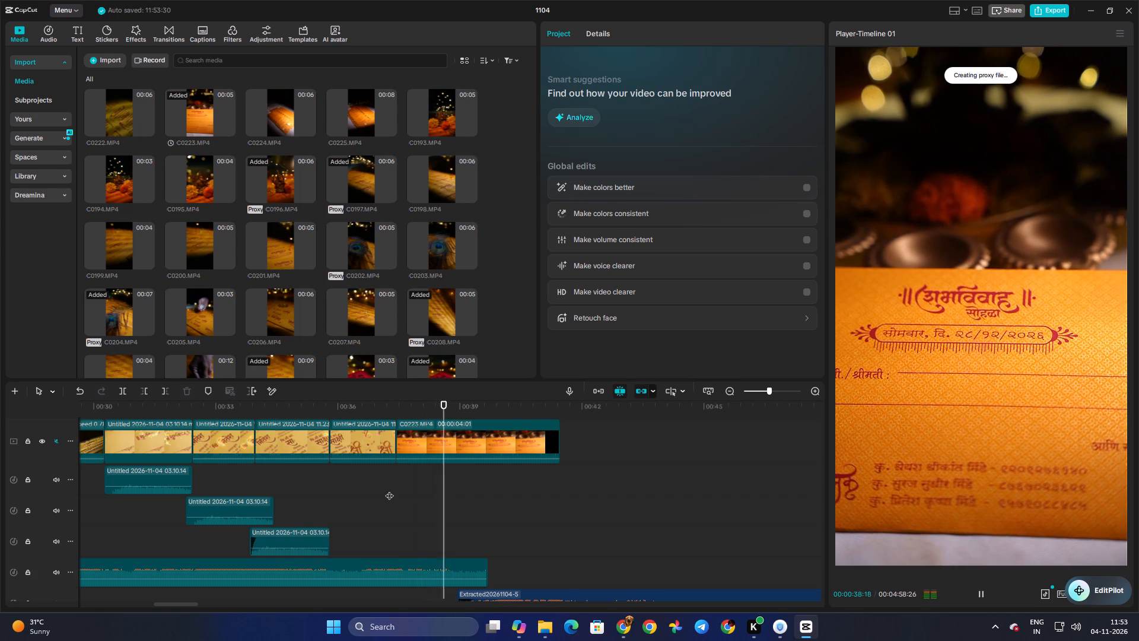
{"action": "key", "text": "space"}
Trim the end of the C0223 clip to 00:00:02:08 so it finishes with the music clip below, and play it back.
{"action": "left_click", "coordinate": [492, 444]}
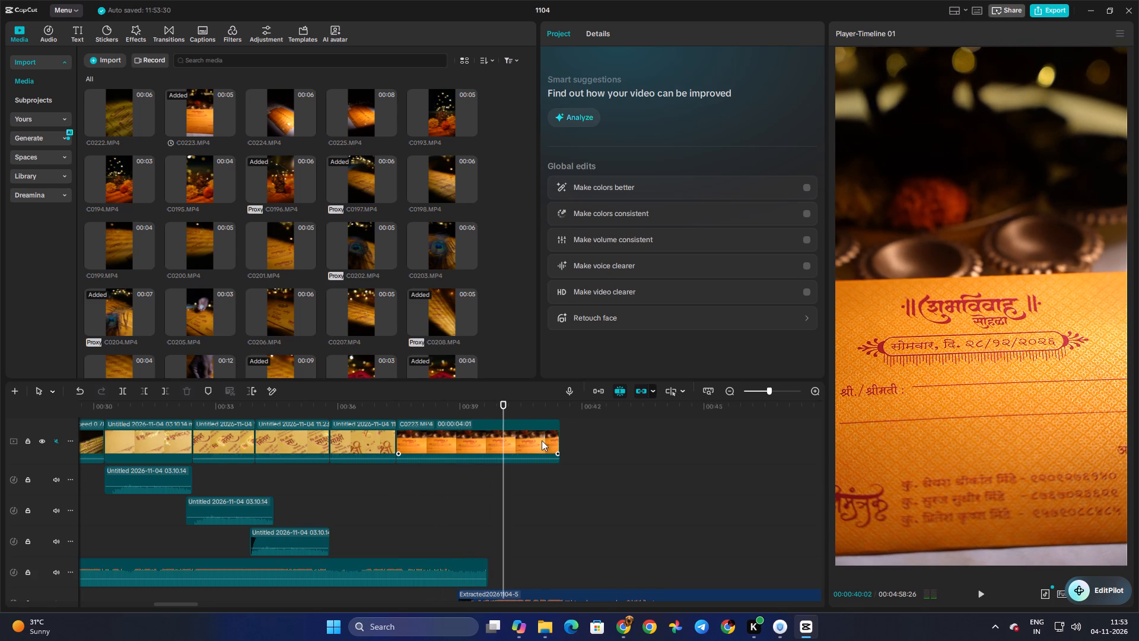
{"action": "left_click_drag", "start_coordinate": [561, 442], "coordinate": [494, 464]}
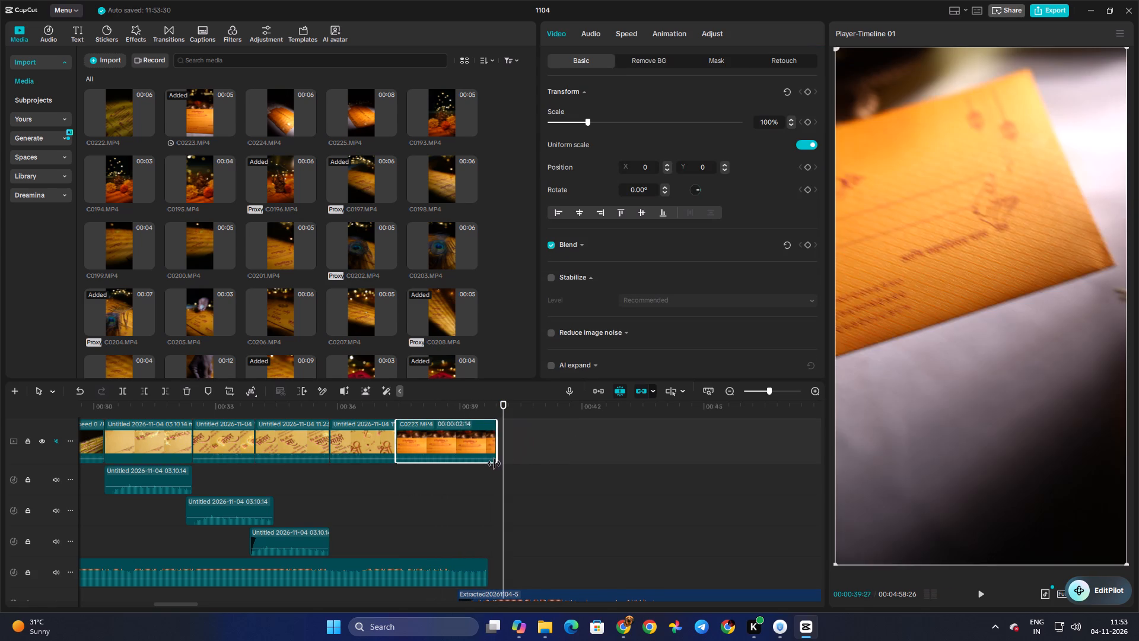
{"action": "left_click_drag", "start_coordinate": [494, 464], "coordinate": [486, 465]}
{"action": "left_click", "coordinate": [384, 469]}
{"action": "key", "text": "space"}
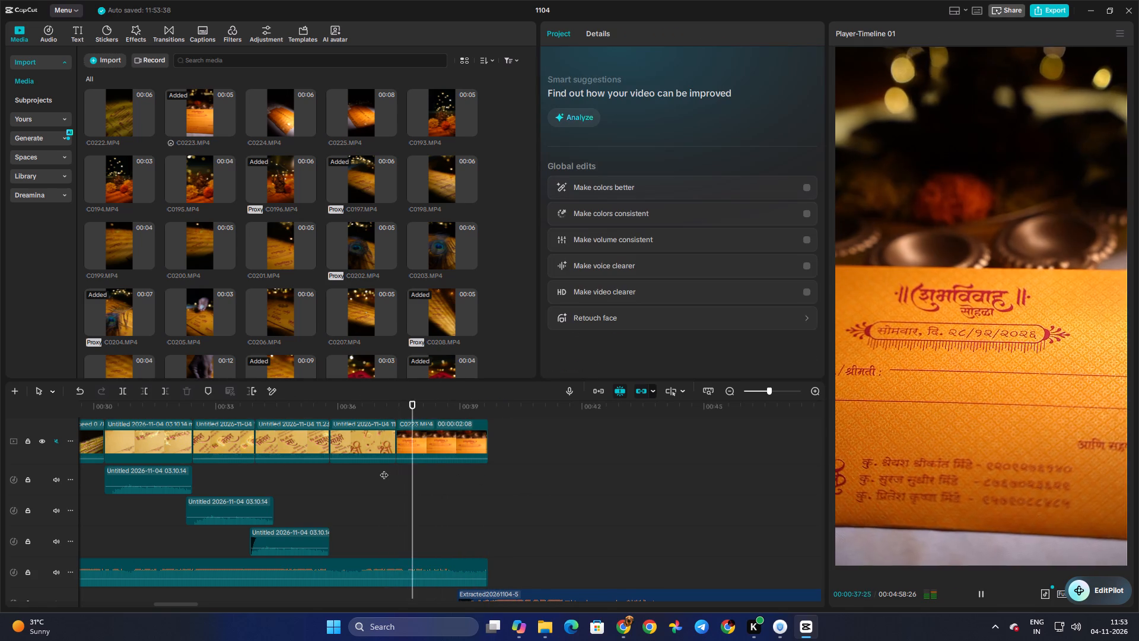
{"action": "key", "text": "space"}
Stabilize the C0223 clip with the level set to Most stable.
{"action": "left_click", "coordinate": [448, 450]}
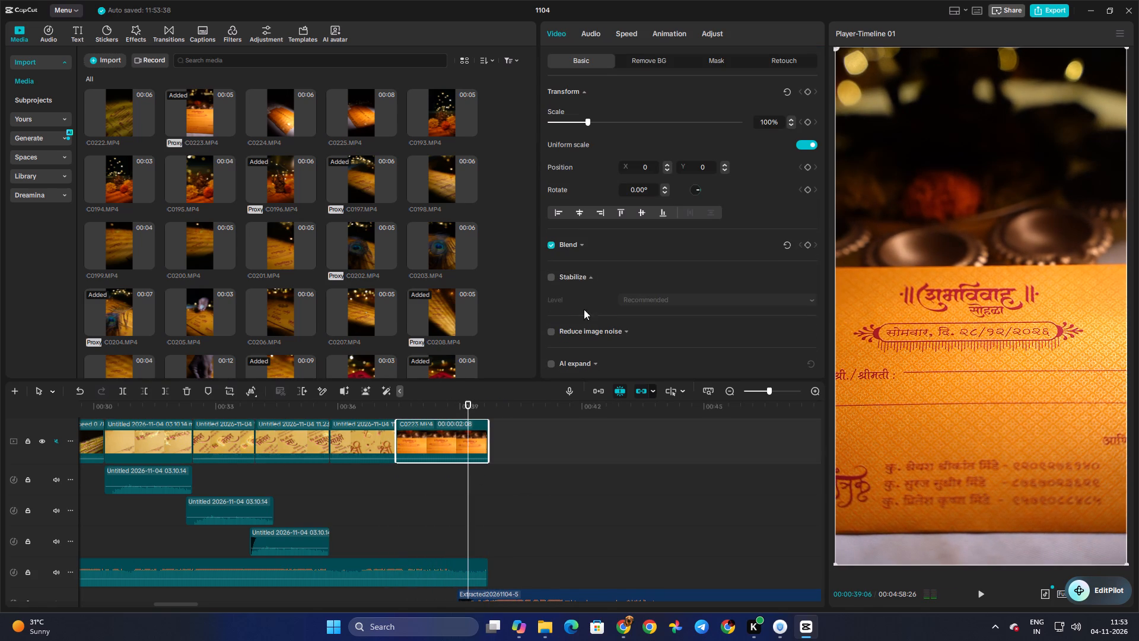
{"action": "left_click", "coordinate": [548, 280]}
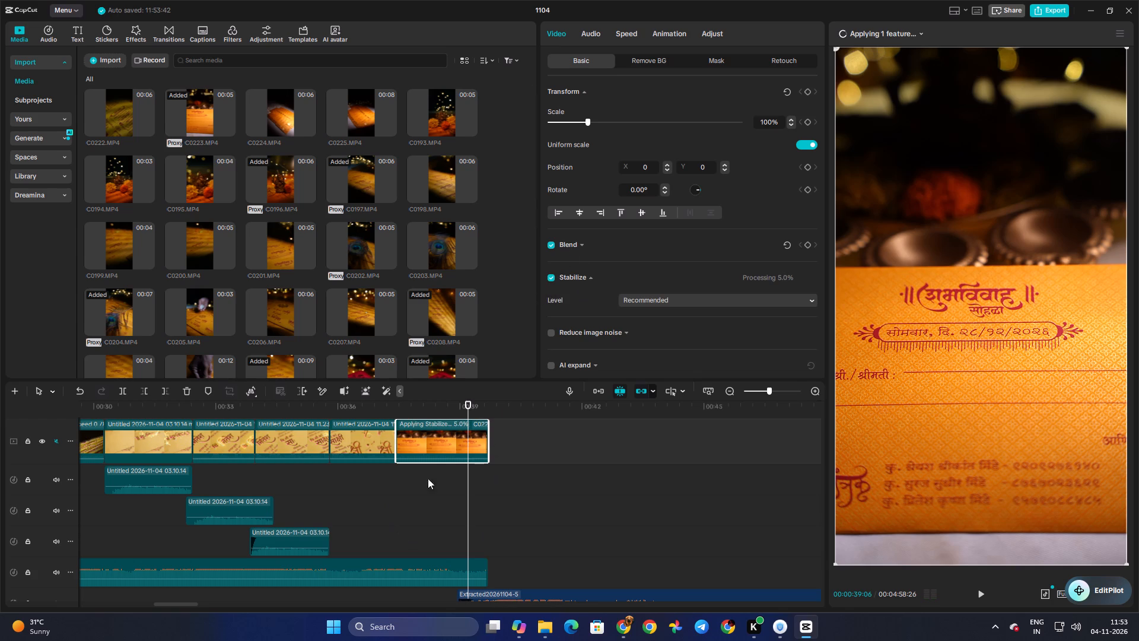
{"action": "left_click", "coordinate": [669, 298]}
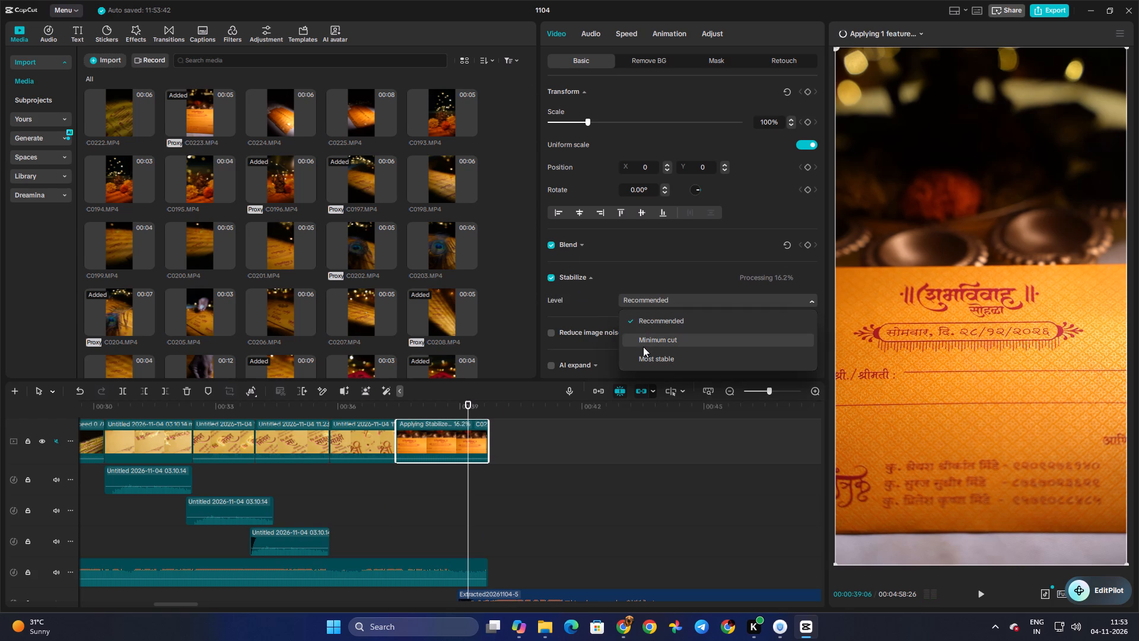
{"action": "left_click", "coordinate": [643, 358]}
Play back the late section from about 24 seconds to the end of the envelope shot, replaying the ending.
{"action": "left_click", "coordinate": [353, 510]}
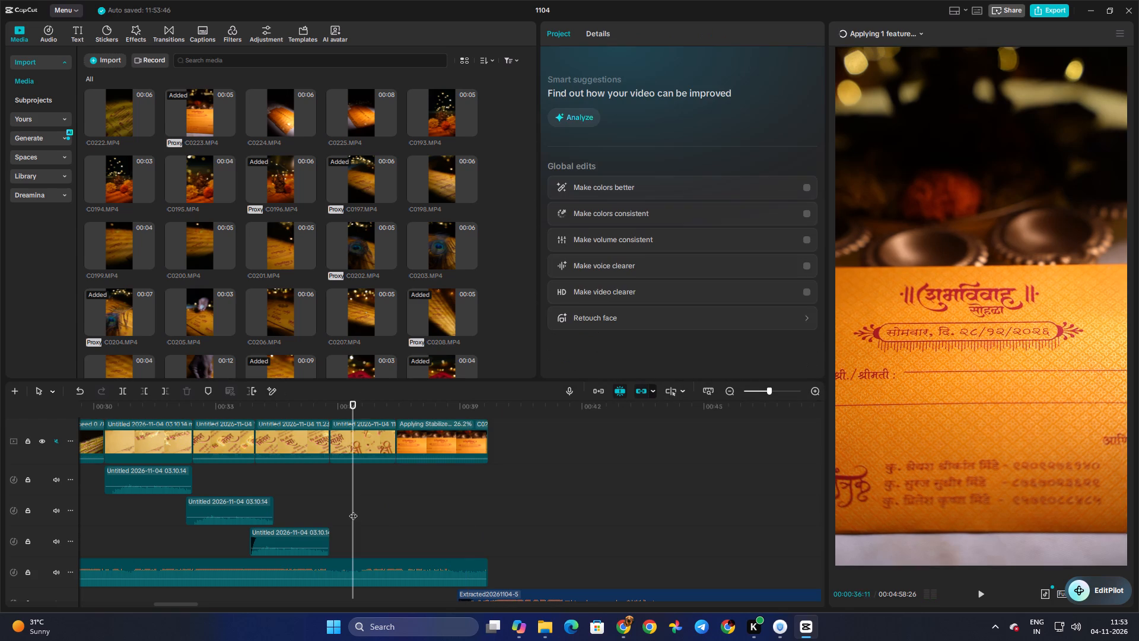
{"action": "left_click_drag", "start_coordinate": [353, 510], "coordinate": [107, 516]}
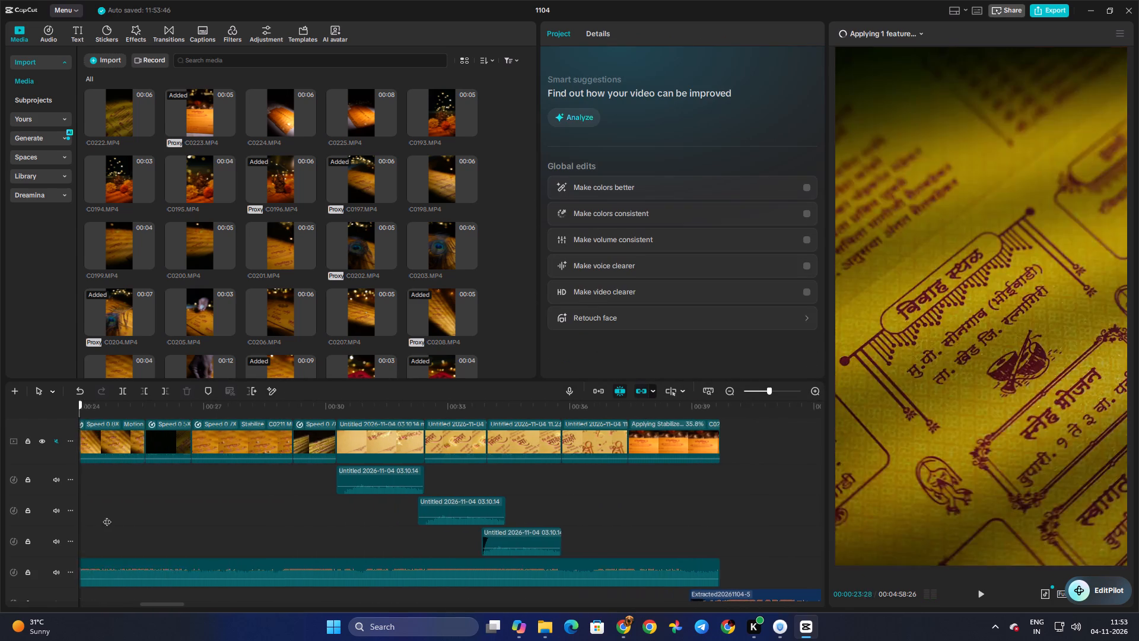
{"action": "left_click_drag", "start_coordinate": [107, 516], "coordinate": [113, 516]}
{"action": "key", "text": "space"}
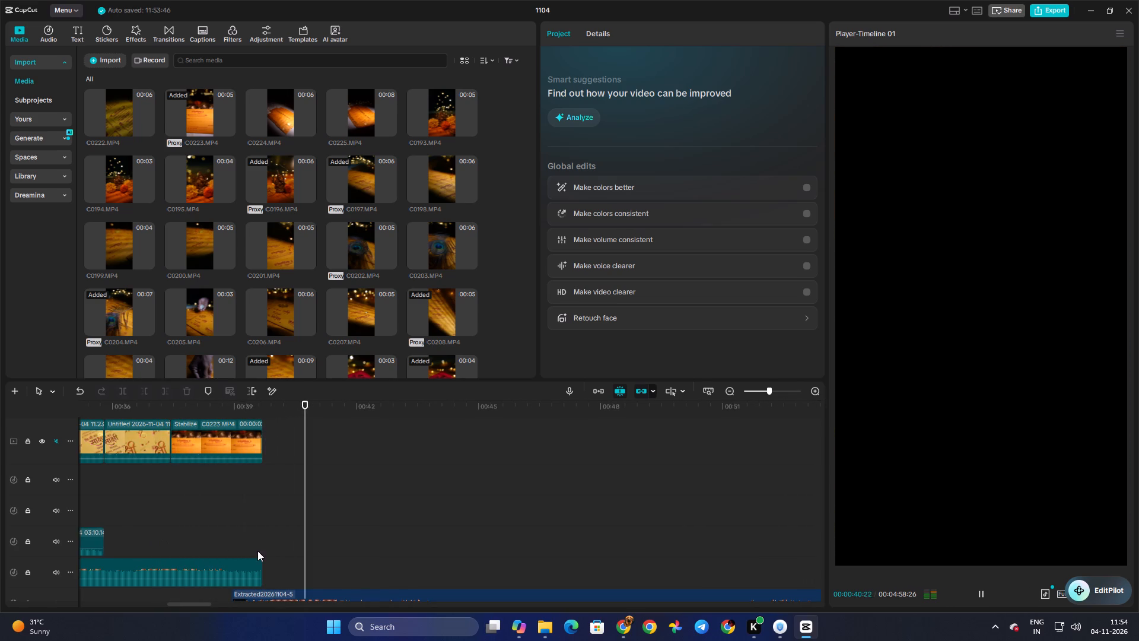
{"action": "left_click", "coordinate": [198, 534]}
{"action": "key", "text": "space"}
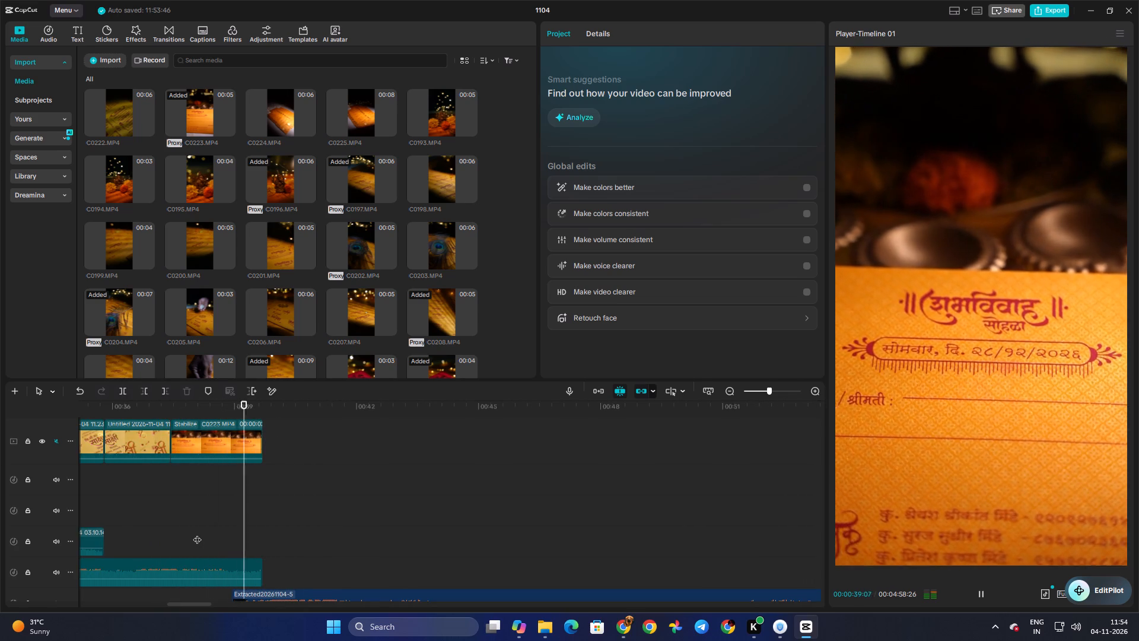
Look through all the imported media for further shots to use after the envelope clip.
{"action": "scroll", "coordinate": [411, 151], "scroll_direction": "down", "scroll_amount": 2}
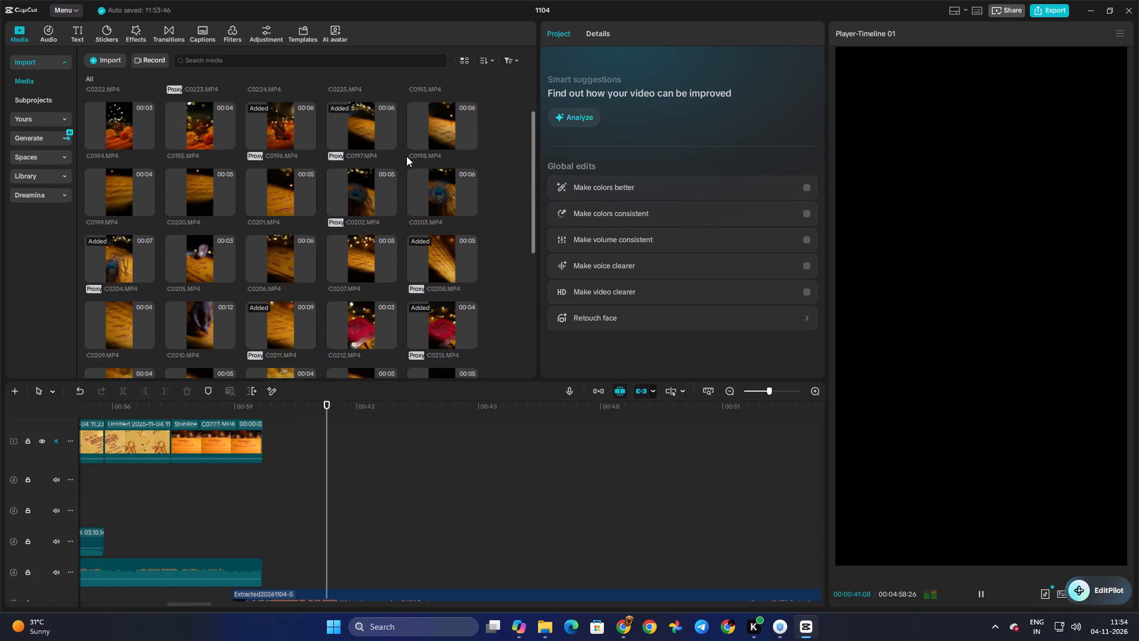
{"action": "scroll", "coordinate": [406, 156], "scroll_direction": "down", "scroll_amount": 1}
{"action": "scroll", "coordinate": [399, 165], "scroll_direction": "up", "scroll_amount": 1}
{"action": "scroll", "coordinate": [398, 166], "scroll_direction": "down", "scroll_amount": 4}
{"action": "scroll", "coordinate": [392, 173], "scroll_direction": "up", "scroll_amount": 1}
{"action": "scroll", "coordinate": [392, 173], "scroll_direction": "down", "scroll_amount": 4}
{"action": "scroll", "coordinate": [339, 240], "scroll_direction": "up", "scroll_amount": 5}
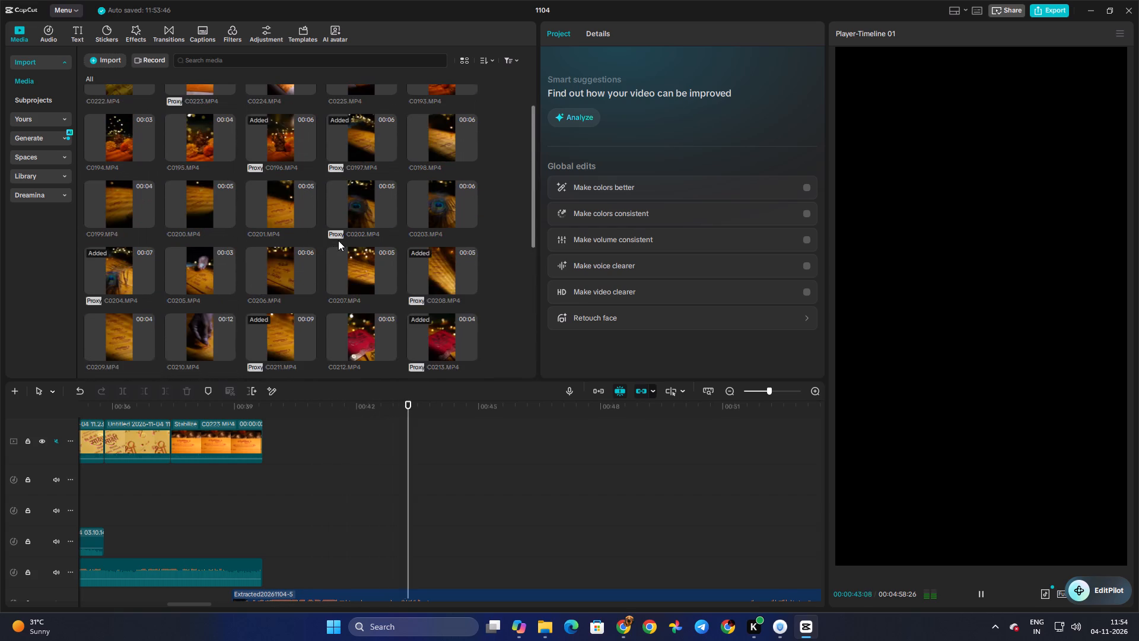
{"action": "scroll", "coordinate": [338, 240], "scroll_direction": "up", "scroll_amount": 6}
{"action": "scroll", "coordinate": [330, 279], "scroll_direction": "down", "scroll_amount": 4}
{"action": "scroll", "coordinate": [336, 358], "scroll_direction": "down", "scroll_amount": 4}
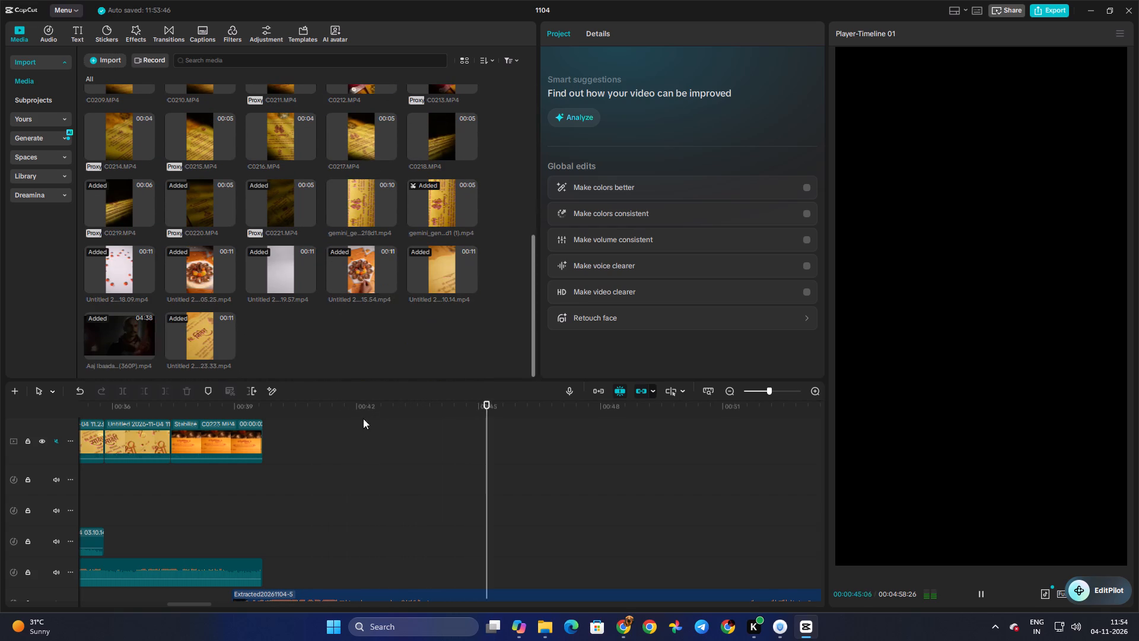
{"action": "scroll", "coordinate": [384, 451], "scroll_direction": "down", "scroll_amount": 4}
{"action": "key", "text": "space"}
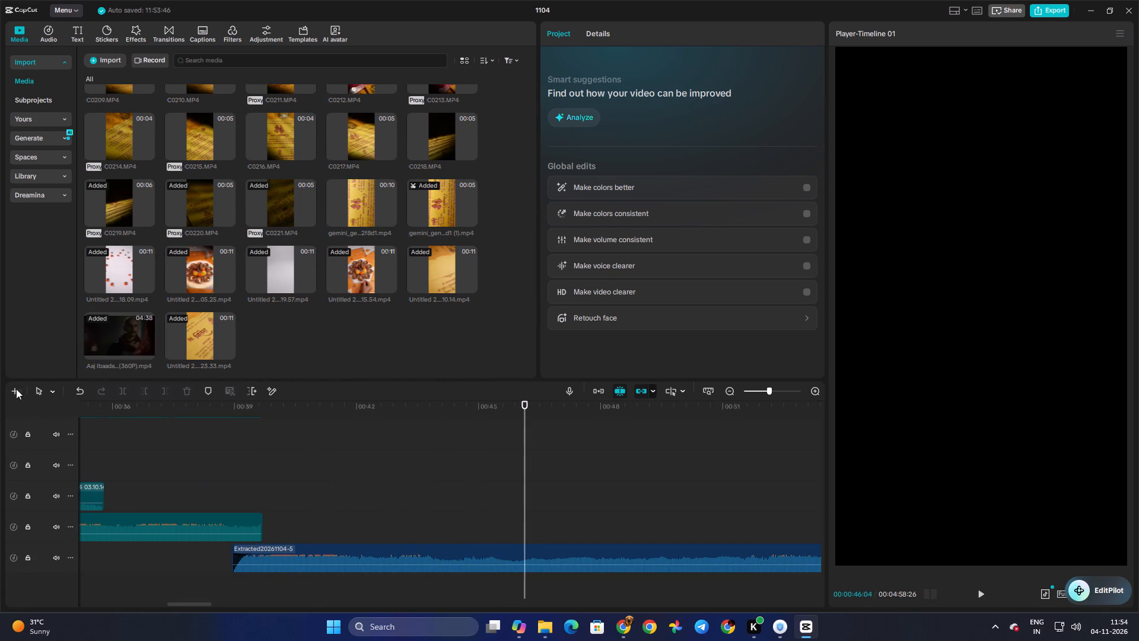
Add a second timeline to the project.
{"action": "left_click", "coordinate": [16, 389]}
{"action": "left_click", "coordinate": [42, 388]}
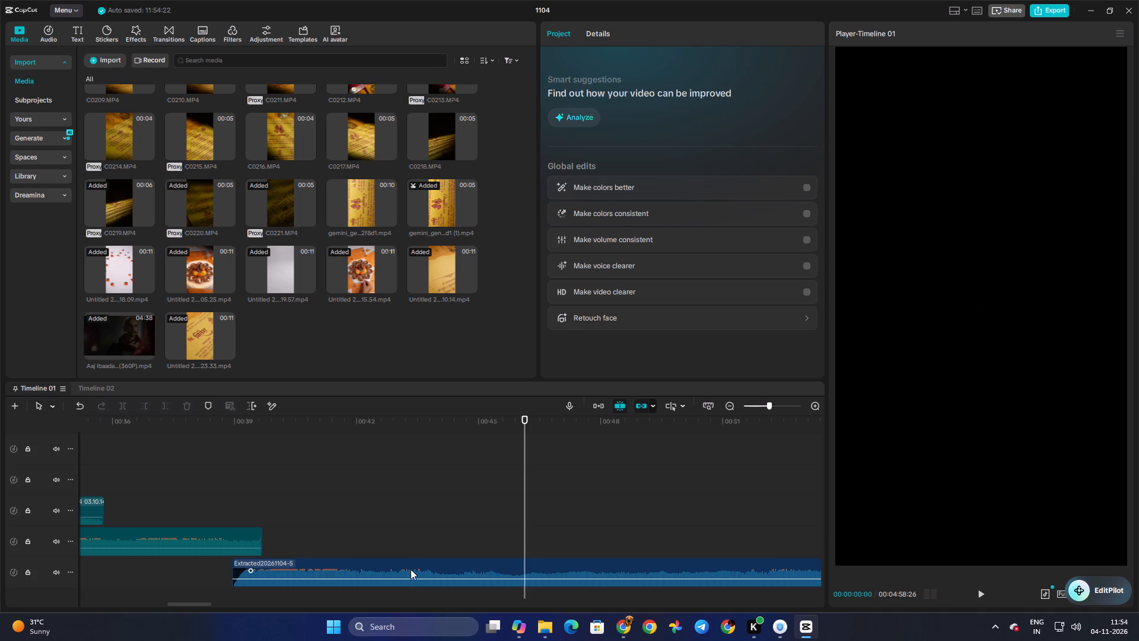
Copy the ending-song audio clip from Timeline 01 and paste it at the start of the new timeline.
{"action": "left_click", "coordinate": [411, 566]}
{"action": "key", "text": "ctrl+c"}
{"action": "key", "text": "ctrl+c"}
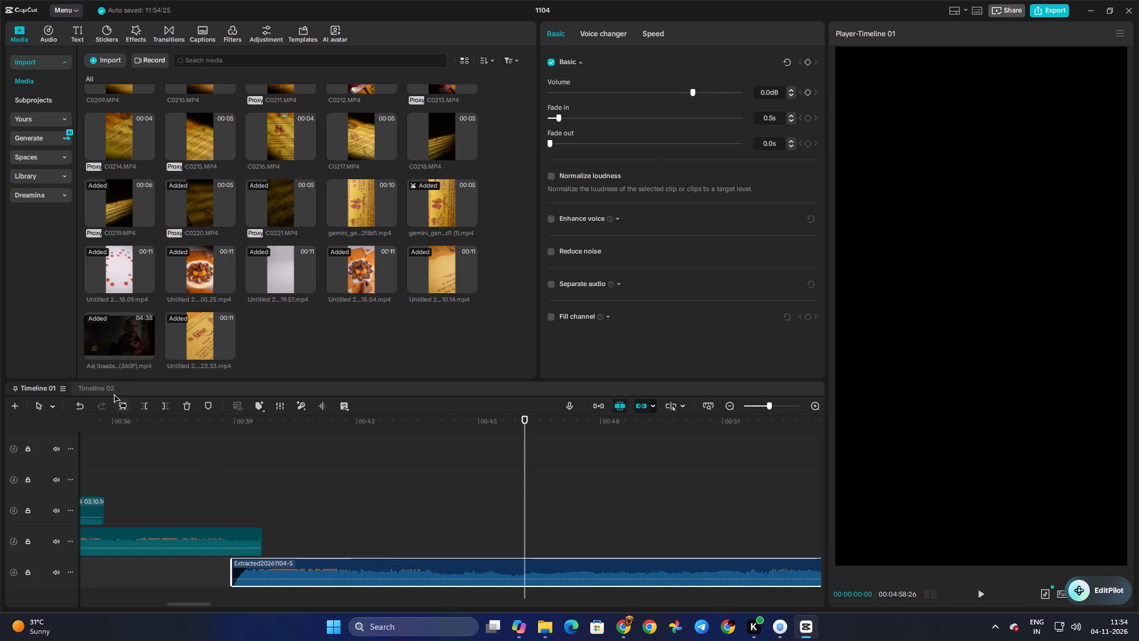
{"action": "left_click", "coordinate": [102, 386]}
{"action": "key", "text": "ctrl+v"}
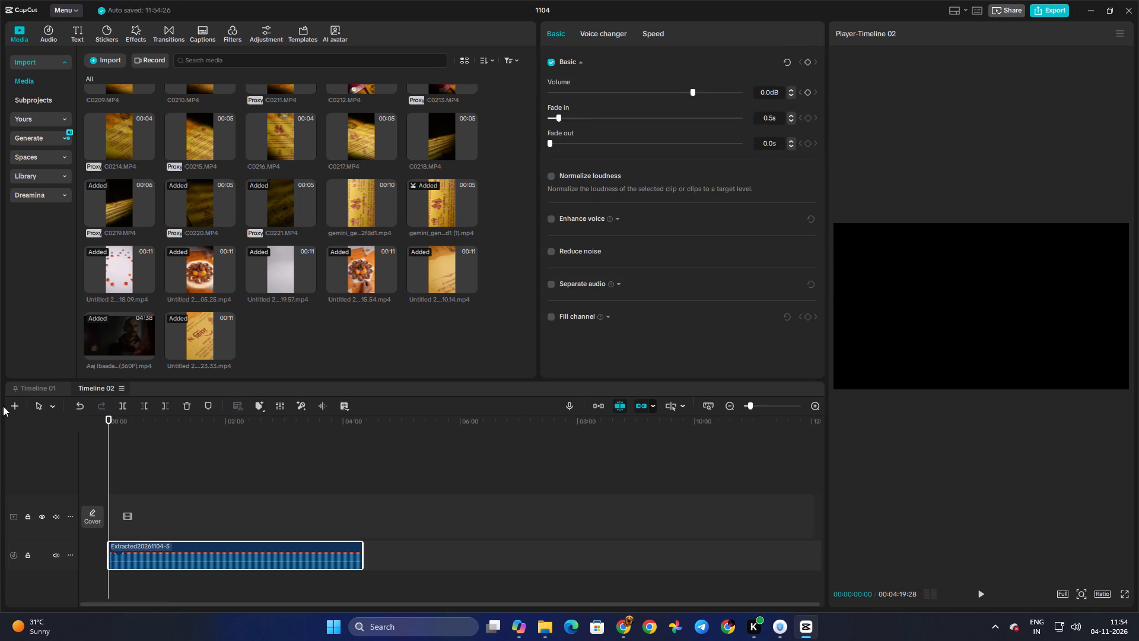
Delete the ending-song audio clip from the end of Timeline 01.
{"action": "left_click", "coordinate": [25, 389]}
{"action": "left_click", "coordinate": [319, 563]}
{"action": "key", "text": "Delete"}
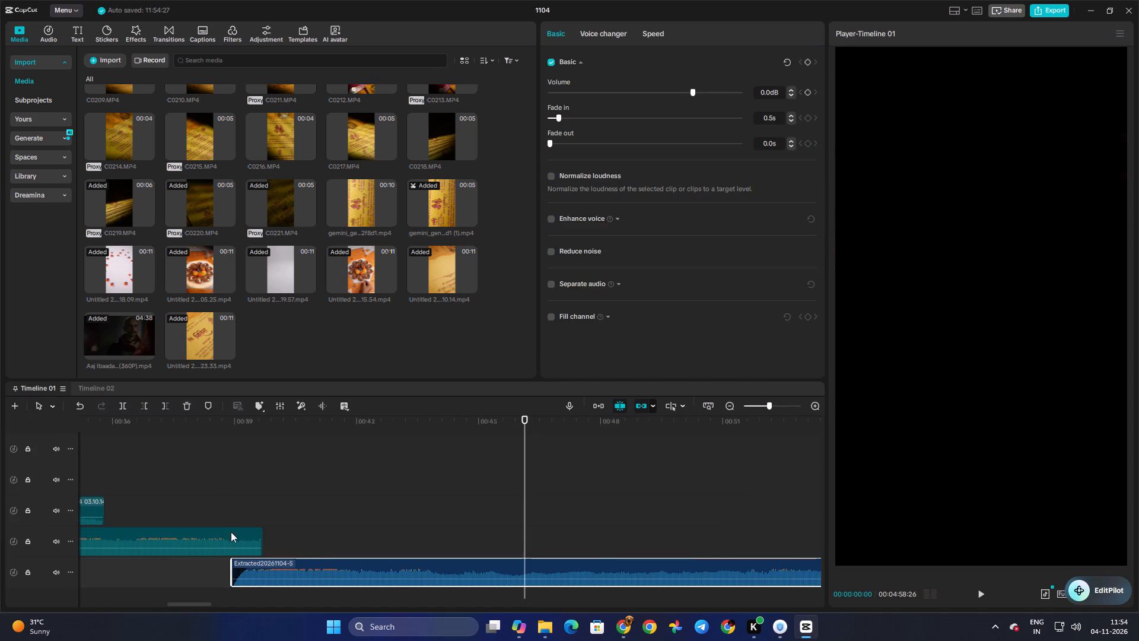
Copy the Untitled 2026-11-04 03.10.14 audio clip near 32 seconds and paste it at the start of the first audio track.
{"action": "left_click", "coordinate": [528, 496]}
{"action": "left_click_drag", "start_coordinate": [528, 496], "coordinate": [0, 488]}
{"action": "key", "text": "space"}
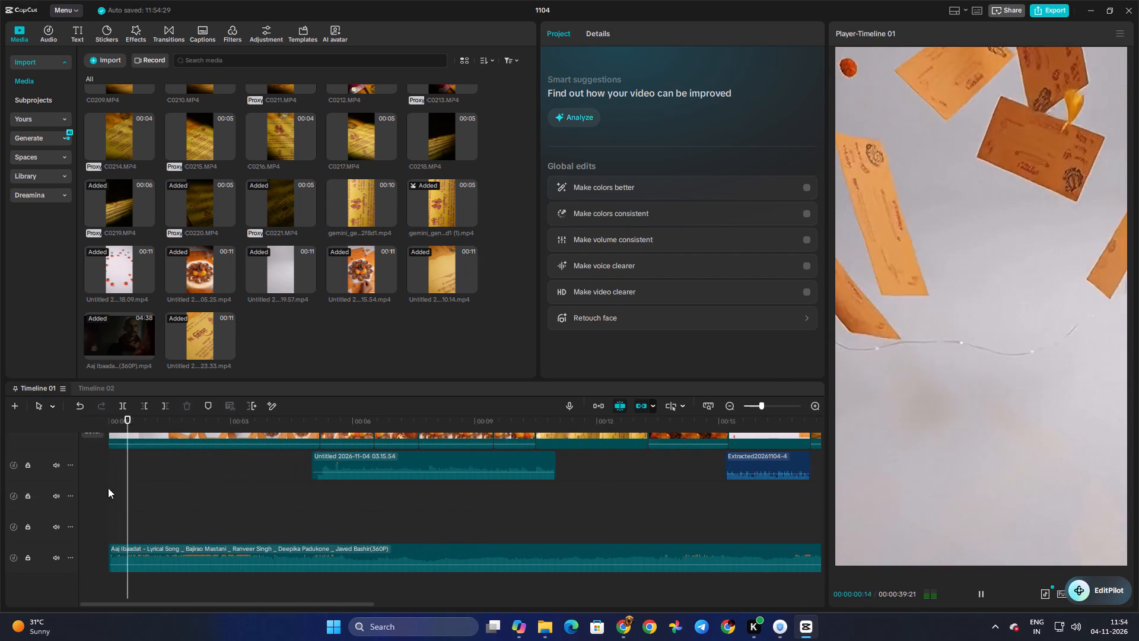
{"action": "scroll", "coordinate": [381, 503], "scroll_direction": "up", "scroll_amount": 2}
{"action": "left_click", "coordinate": [605, 513]}
{"action": "left_click_drag", "start_coordinate": [605, 513], "coordinate": [839, 515]}
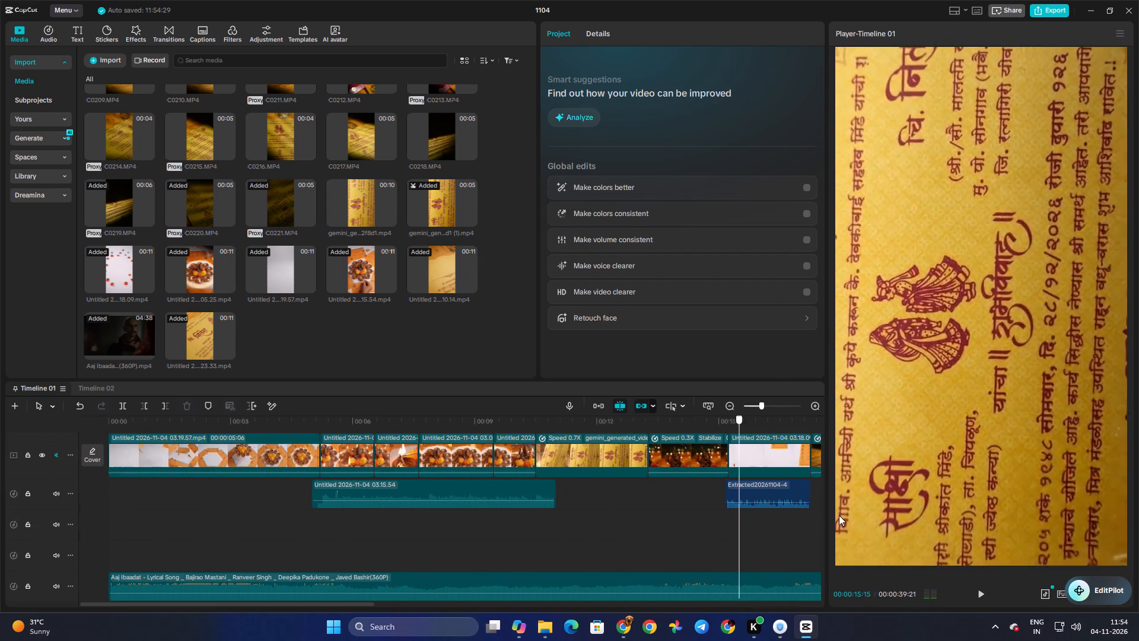
{"action": "left_click_drag", "start_coordinate": [839, 515], "coordinate": [394, 521]}
{"action": "left_click", "coordinate": [394, 521]}
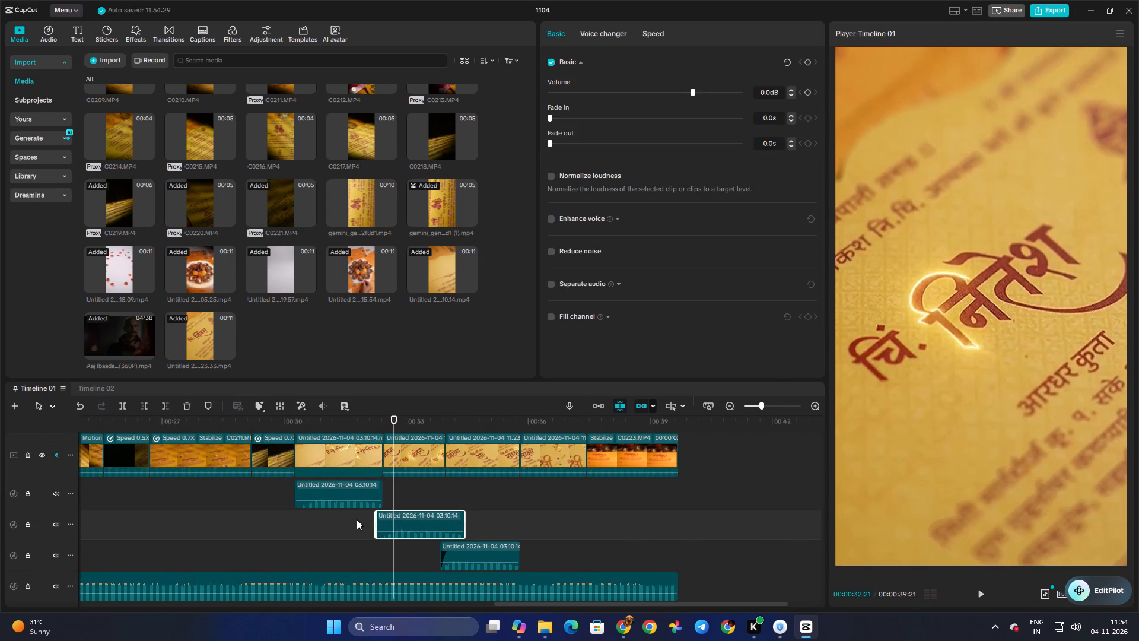
{"action": "key", "text": "ctrl+c"}
{"action": "key", "text": "ctrl+c"}
{"action": "left_click", "coordinate": [238, 532]}
{"action": "left_click_drag", "start_coordinate": [238, 532], "coordinate": [0, 528]}
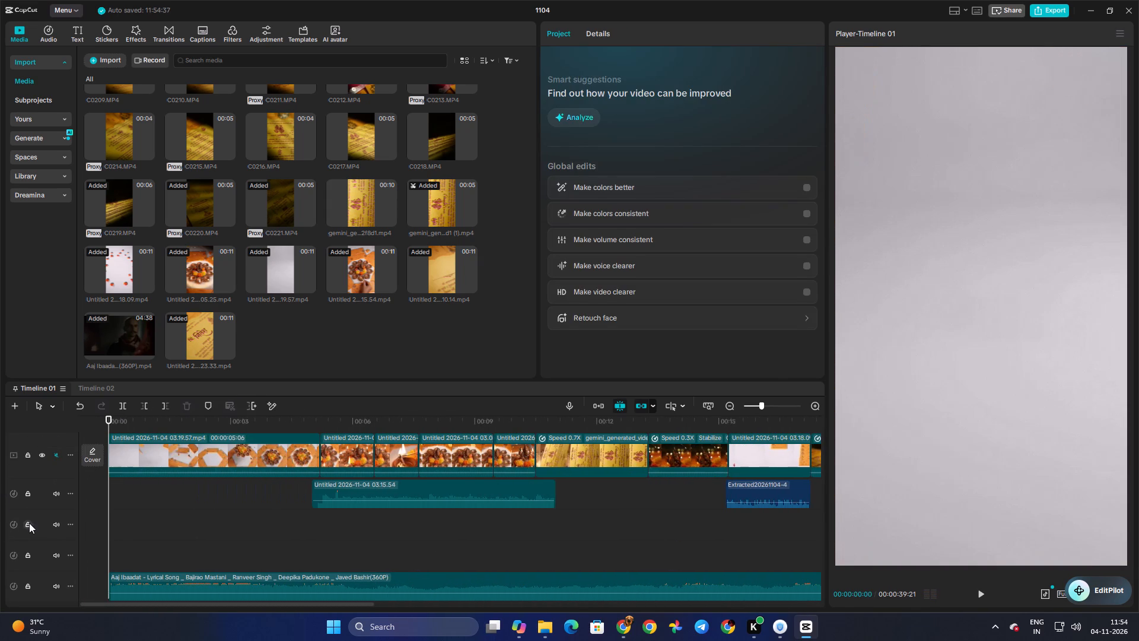
{"action": "key", "text": "ctrl+v"}
{"action": "left_click_drag", "start_coordinate": [136, 523], "coordinate": [132, 501]}
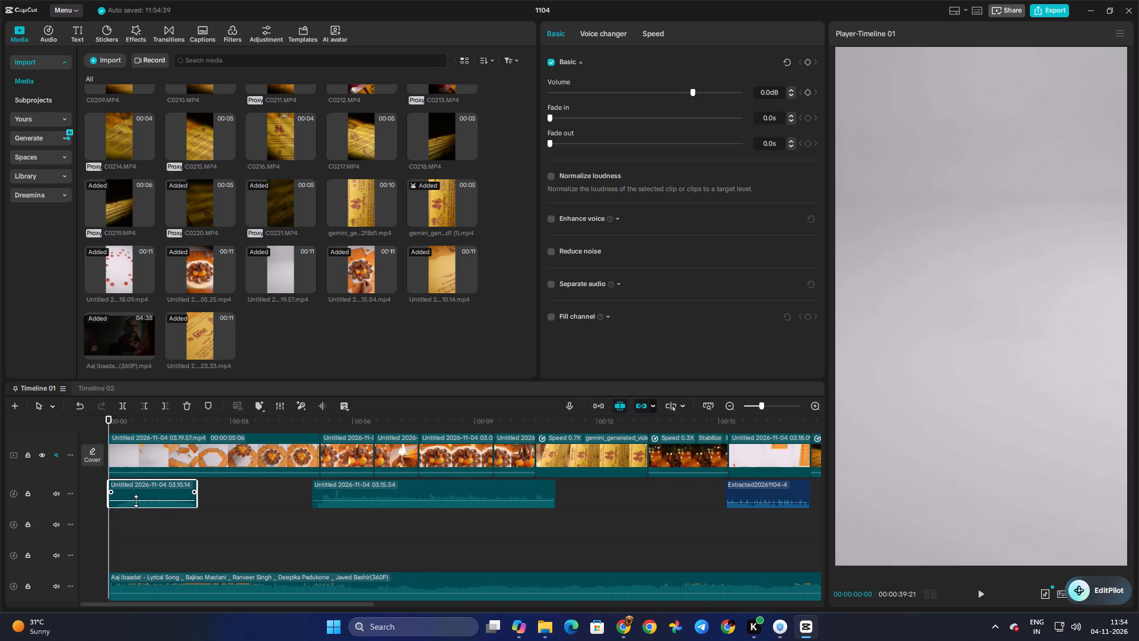
Paste three more copies of the 03.10.14 audio clip, staggered on separate tracks at about 0.7, 2 and 3.8 seconds.
{"action": "key", "text": "ctrl+v"}
{"action": "key", "text": "ctrl+v"}
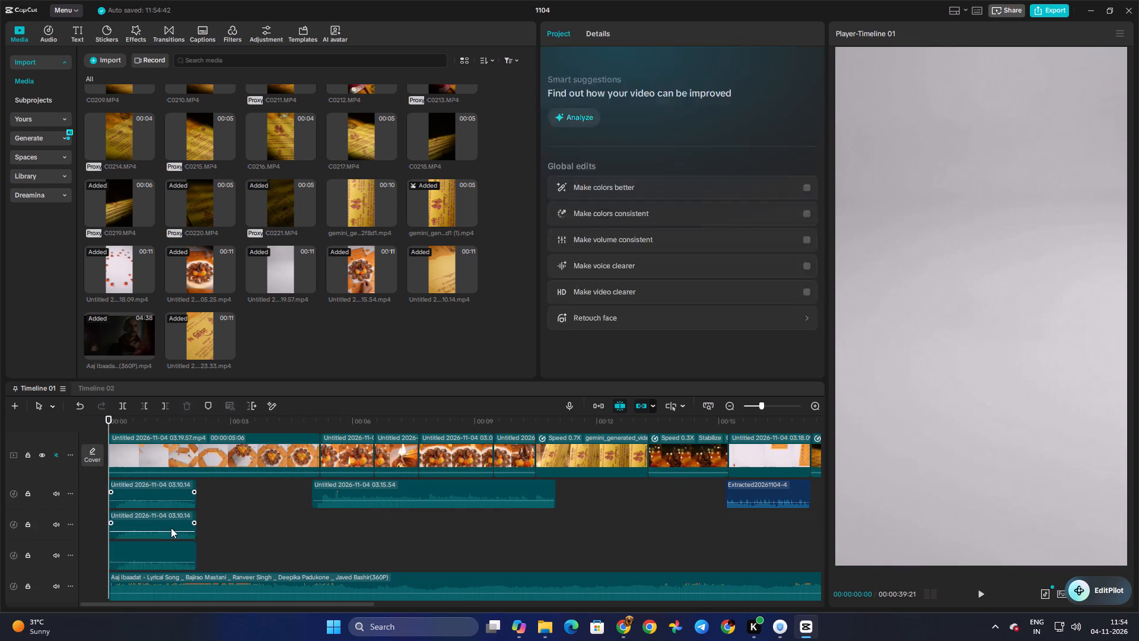
{"action": "left_click_drag", "start_coordinate": [172, 522], "coordinate": [199, 522]}
{"action": "left_click", "coordinate": [161, 556]}
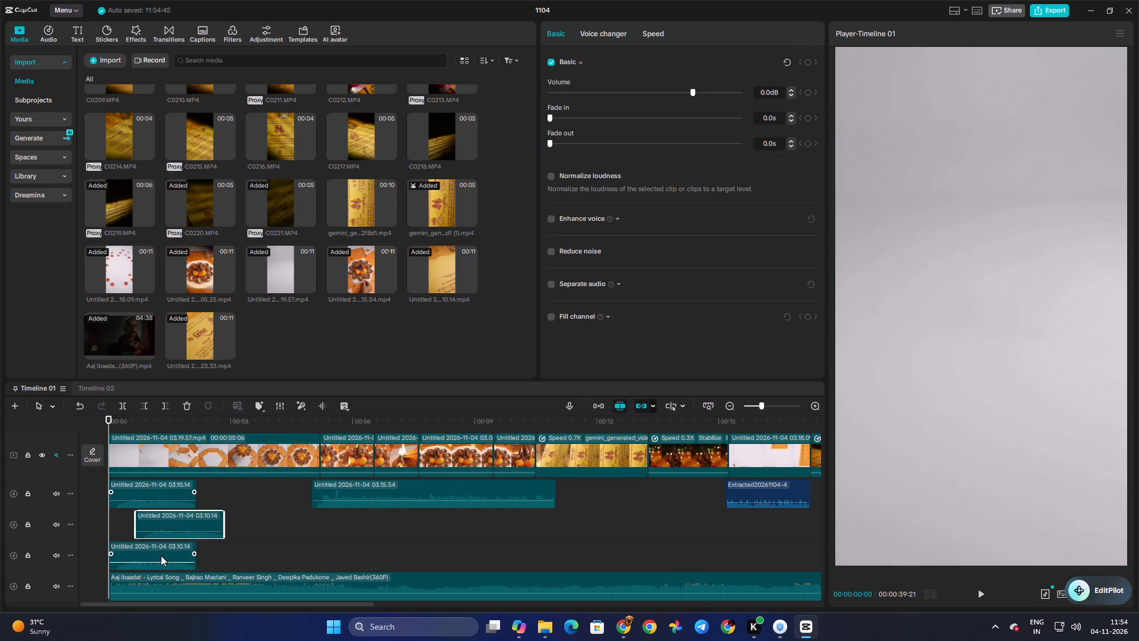
{"action": "left_click_drag", "start_coordinate": [157, 553], "coordinate": [240, 552]}
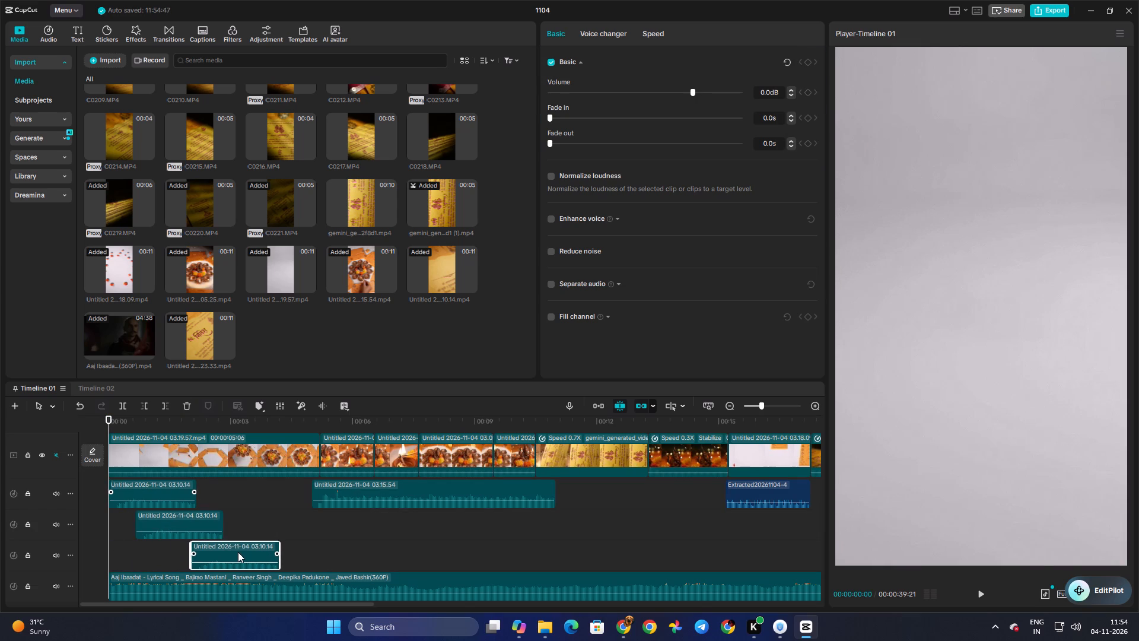
{"action": "key", "text": "ctrl+v"}
{"action": "left_click_drag", "start_coordinate": [164, 548], "coordinate": [327, 590]}
{"action": "left_click_drag", "start_coordinate": [319, 579], "coordinate": [308, 580]}
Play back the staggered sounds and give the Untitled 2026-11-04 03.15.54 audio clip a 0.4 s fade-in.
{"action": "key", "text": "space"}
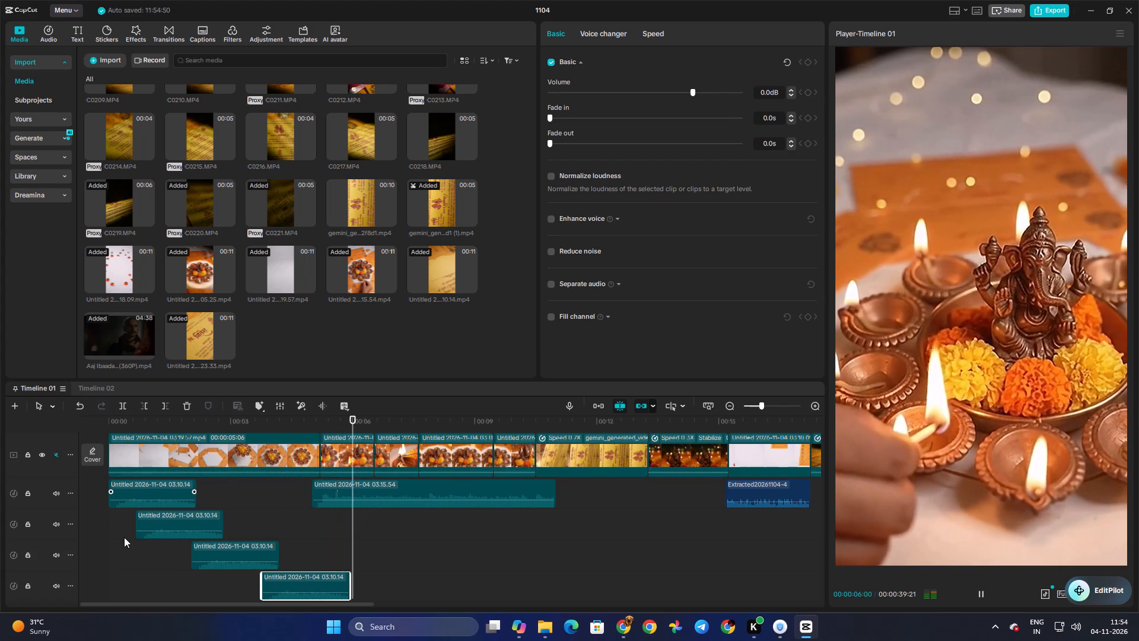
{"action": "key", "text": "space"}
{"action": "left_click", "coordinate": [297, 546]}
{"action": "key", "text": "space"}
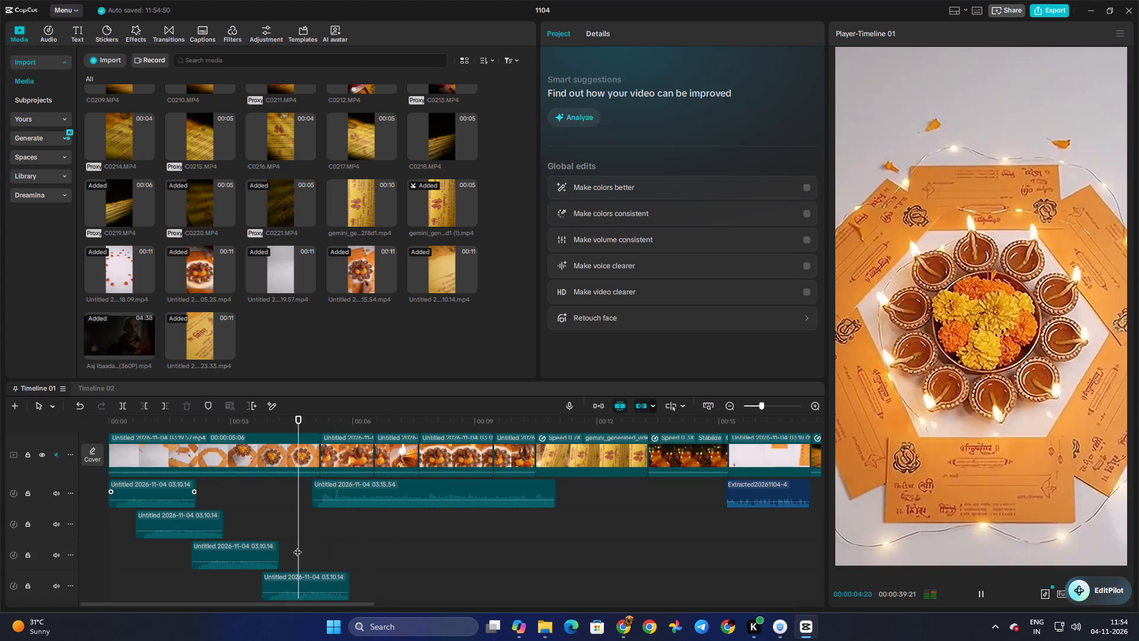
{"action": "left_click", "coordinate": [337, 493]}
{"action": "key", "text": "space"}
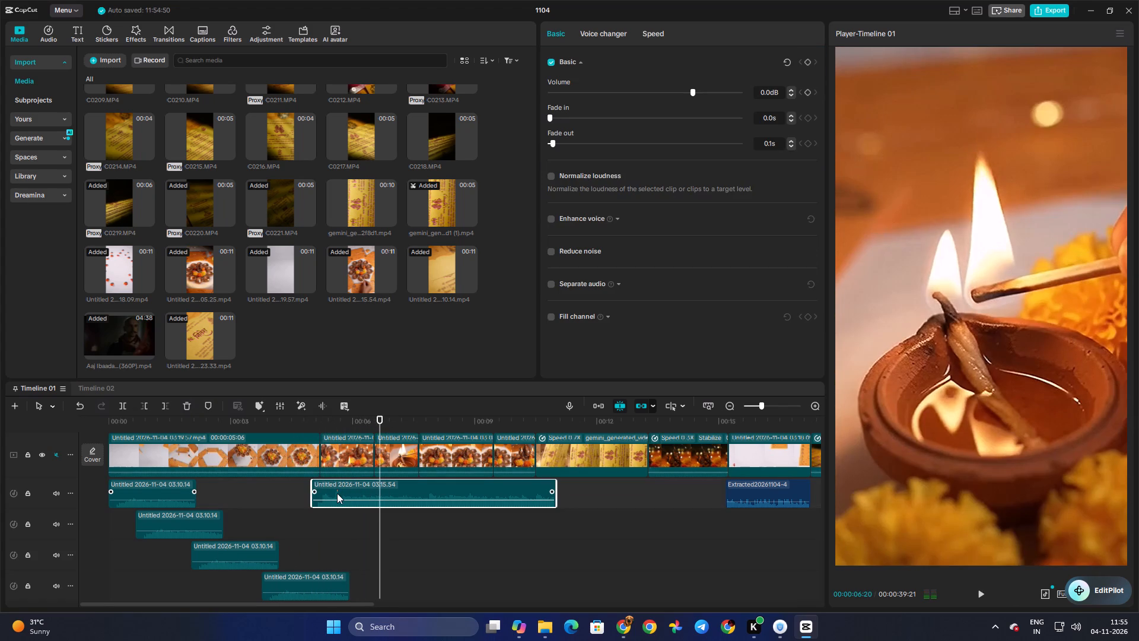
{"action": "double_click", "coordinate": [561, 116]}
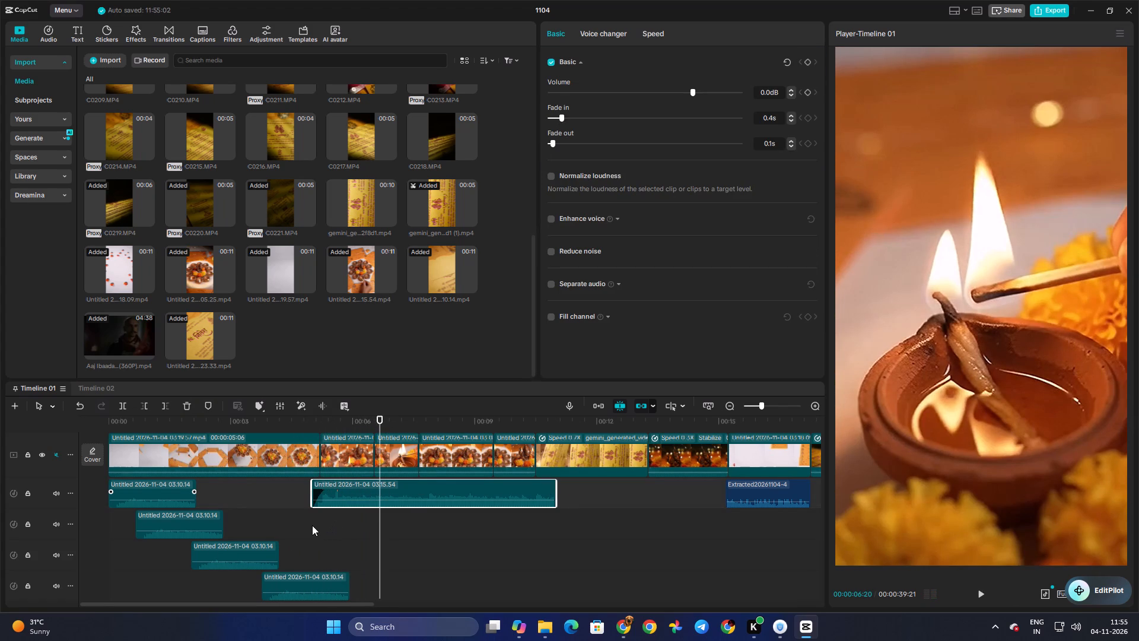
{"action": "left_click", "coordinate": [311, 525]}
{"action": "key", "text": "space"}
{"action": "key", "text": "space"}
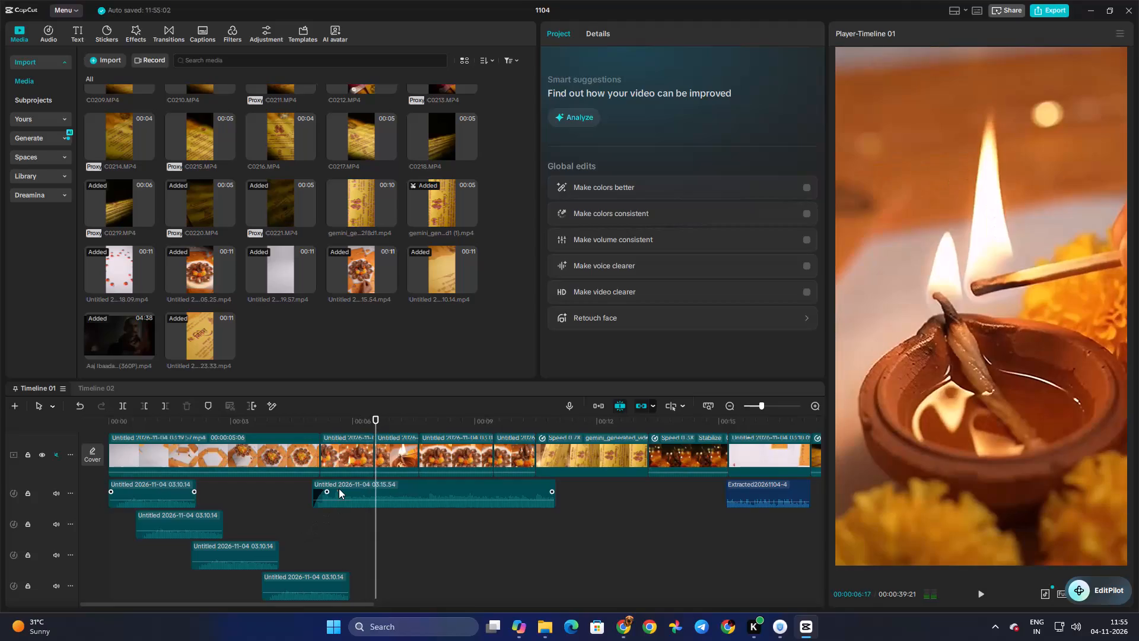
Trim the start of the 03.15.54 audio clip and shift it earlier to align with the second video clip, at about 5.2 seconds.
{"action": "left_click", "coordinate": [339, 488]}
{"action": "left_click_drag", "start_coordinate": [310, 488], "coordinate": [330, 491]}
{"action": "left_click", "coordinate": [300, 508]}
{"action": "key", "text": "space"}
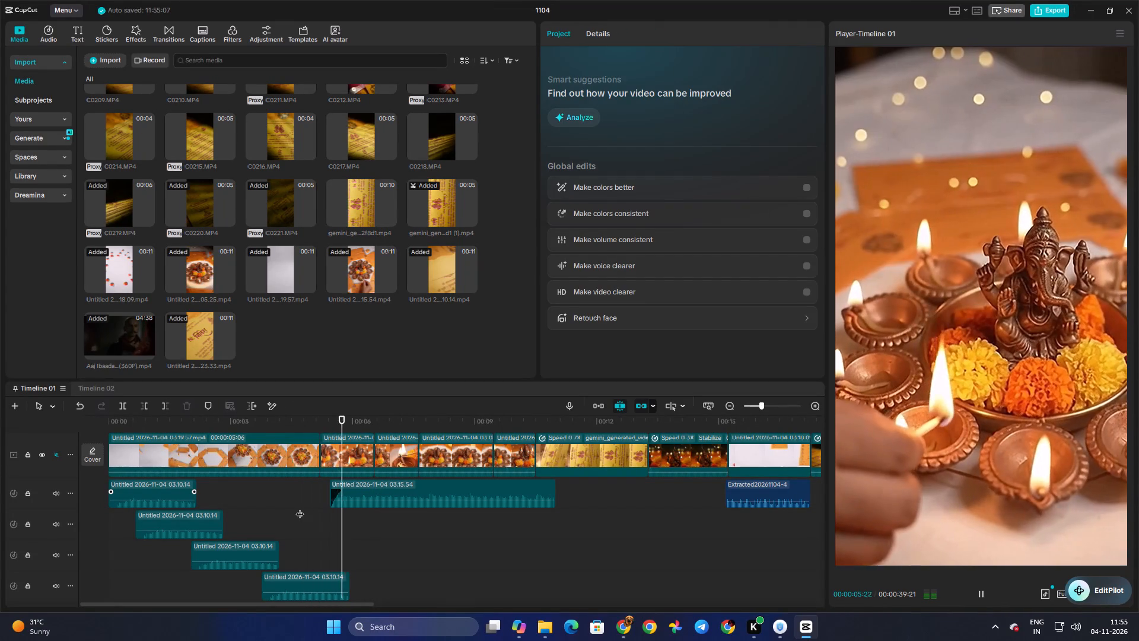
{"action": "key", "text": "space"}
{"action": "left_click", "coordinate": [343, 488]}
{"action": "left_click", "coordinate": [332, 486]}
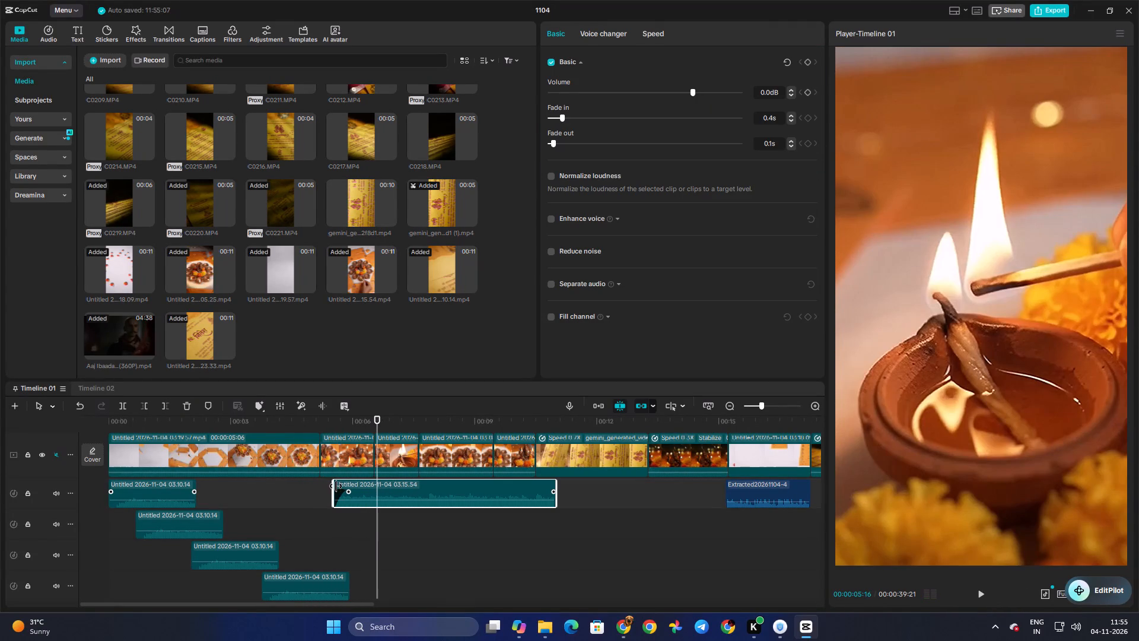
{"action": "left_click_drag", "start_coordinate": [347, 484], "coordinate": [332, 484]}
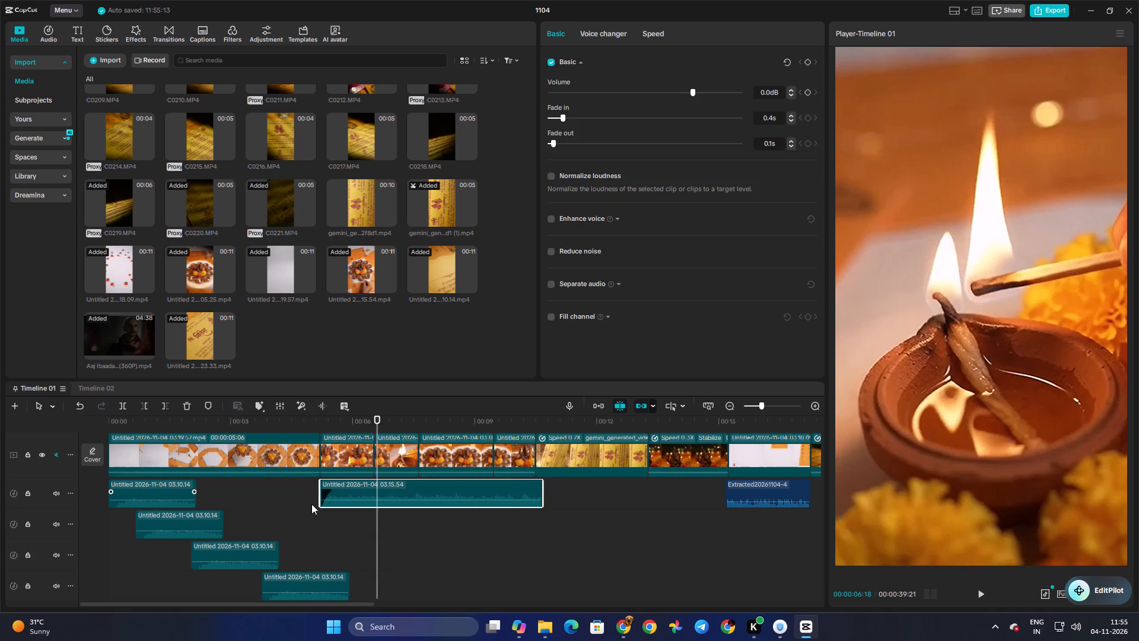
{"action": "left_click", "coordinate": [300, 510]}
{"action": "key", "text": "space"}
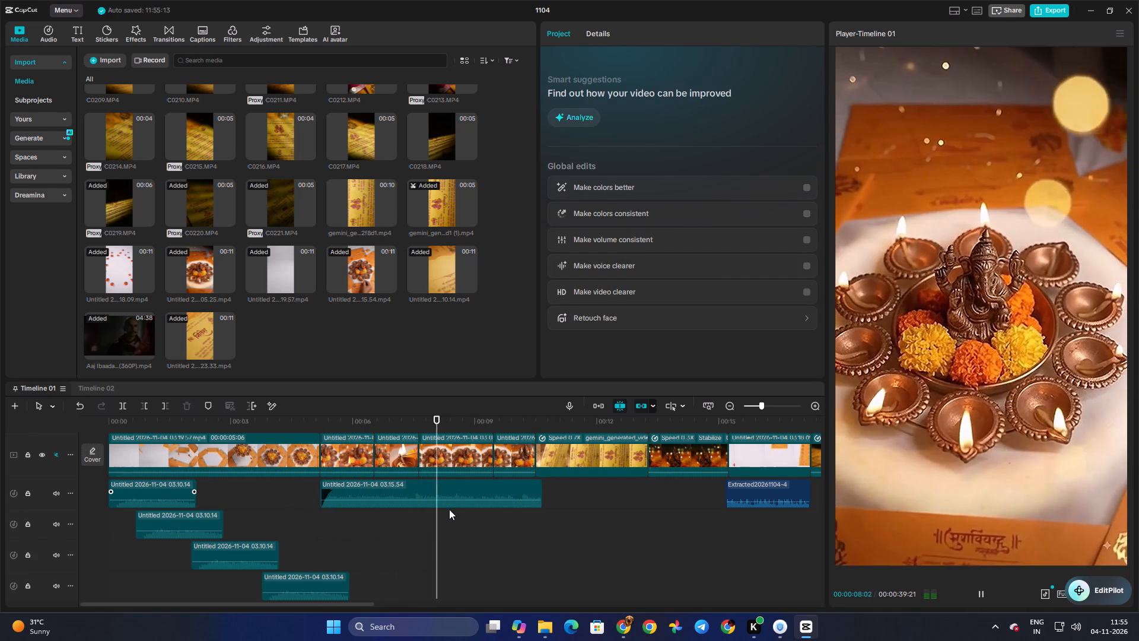
Delete the 03.15.54 audio clip under the lamp shots and replay that part from about 4 seconds.
{"action": "scroll", "coordinate": [449, 509], "scroll_direction": "down", "scroll_amount": 1}
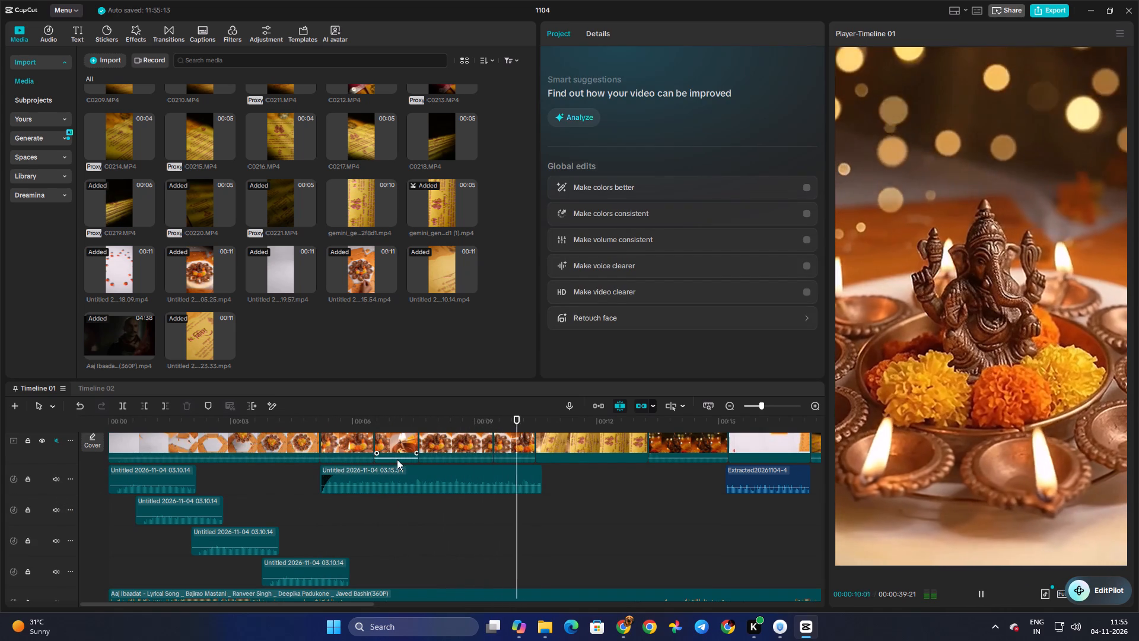
{"action": "left_click", "coordinate": [408, 469]}
{"action": "key", "text": "Delete"}
{"action": "left_click", "coordinate": [276, 505]}
{"action": "key", "text": "space"}
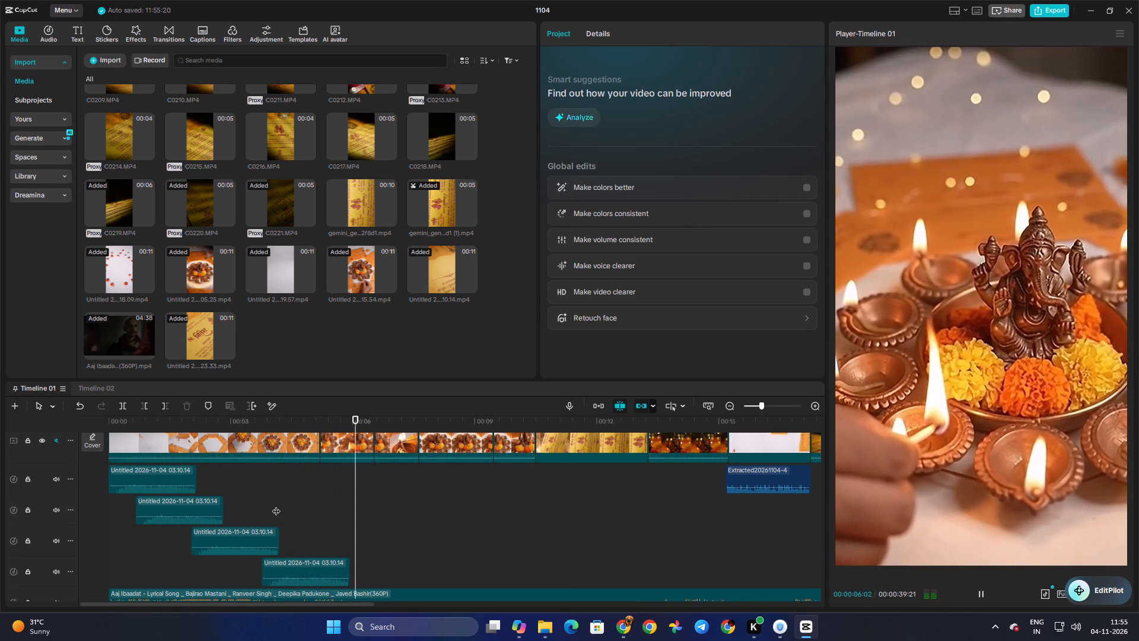
{"action": "key", "text": "space"}
{"action": "left_click", "coordinate": [334, 561]}
{"action": "scroll", "coordinate": [334, 562], "scroll_direction": "down", "scroll_amount": 2}
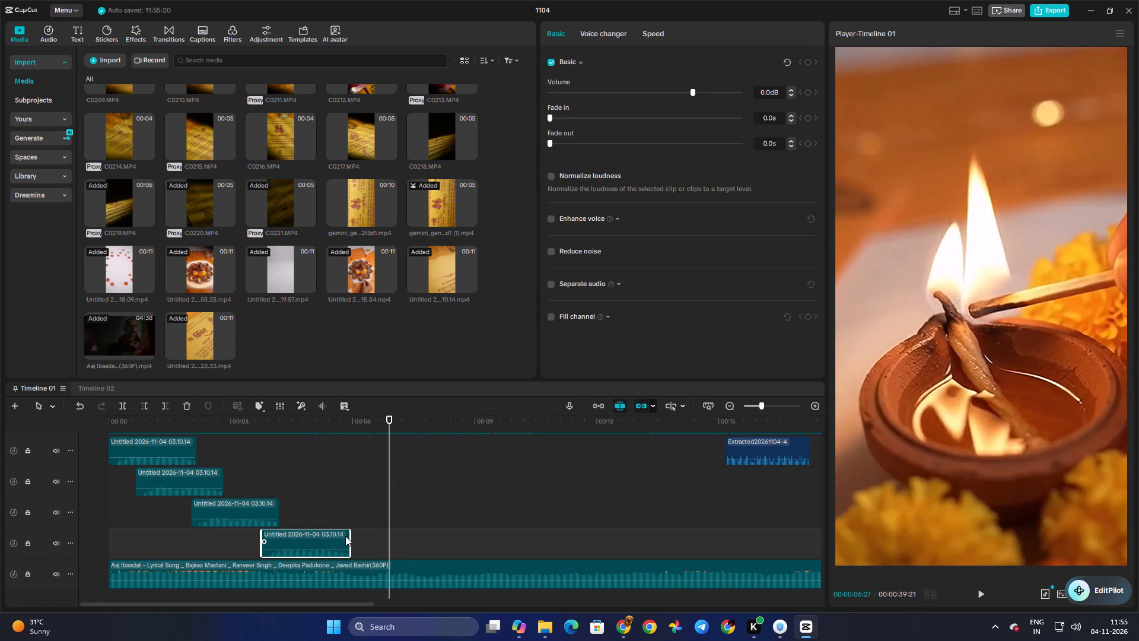
{"action": "key", "text": "space"}
{"action": "key", "text": "space"}
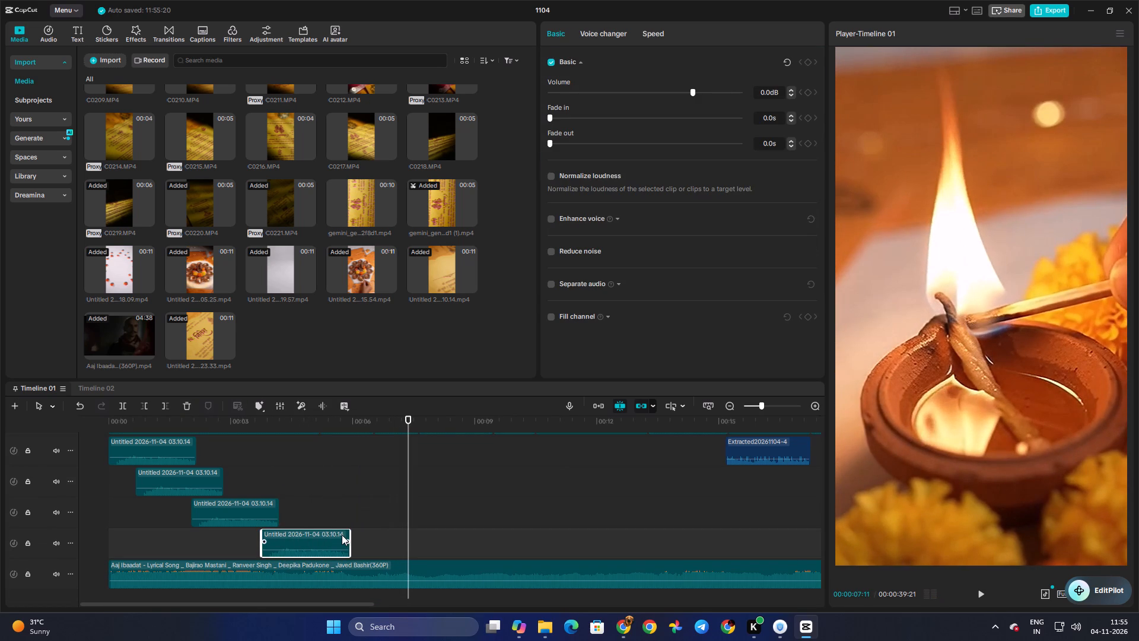
Duplicate the second, third and fourth staggered 03.10.14 clips and place them above the music at about 4.7, 6.1 and 7.8 seconds.
{"action": "scroll", "coordinate": [323, 511], "scroll_direction": "up", "scroll_amount": 3}
{"action": "left_click", "coordinate": [211, 486]}
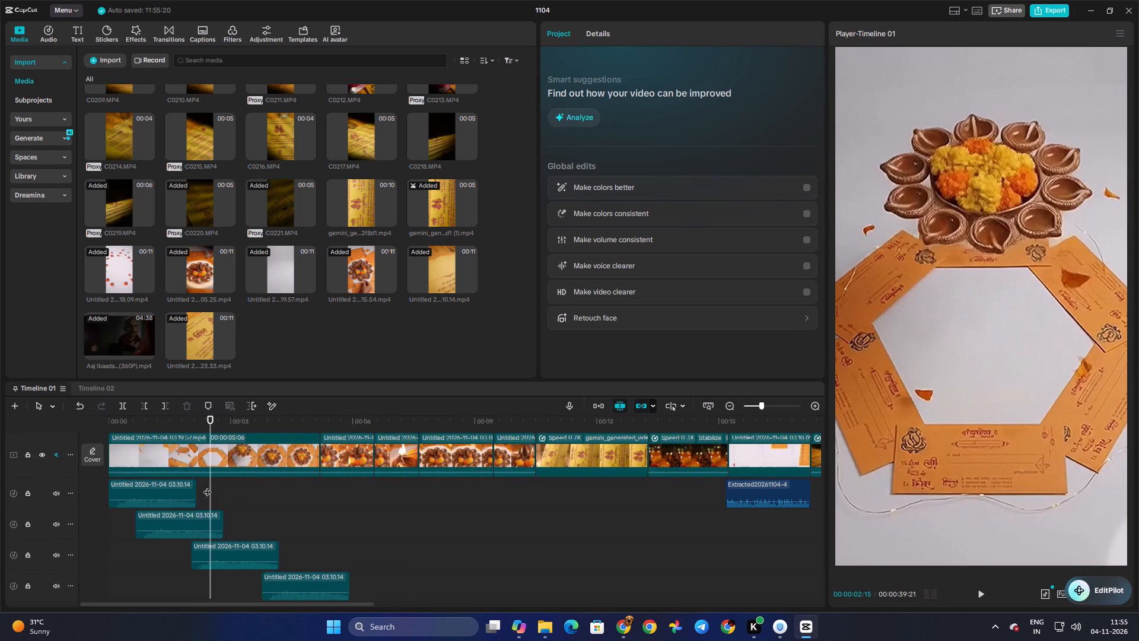
{"action": "left_click_drag", "start_coordinate": [123, 516], "coordinate": [300, 602]}
{"action": "key", "text": "ctrl+c"}
{"action": "key", "text": "ctrl+v"}
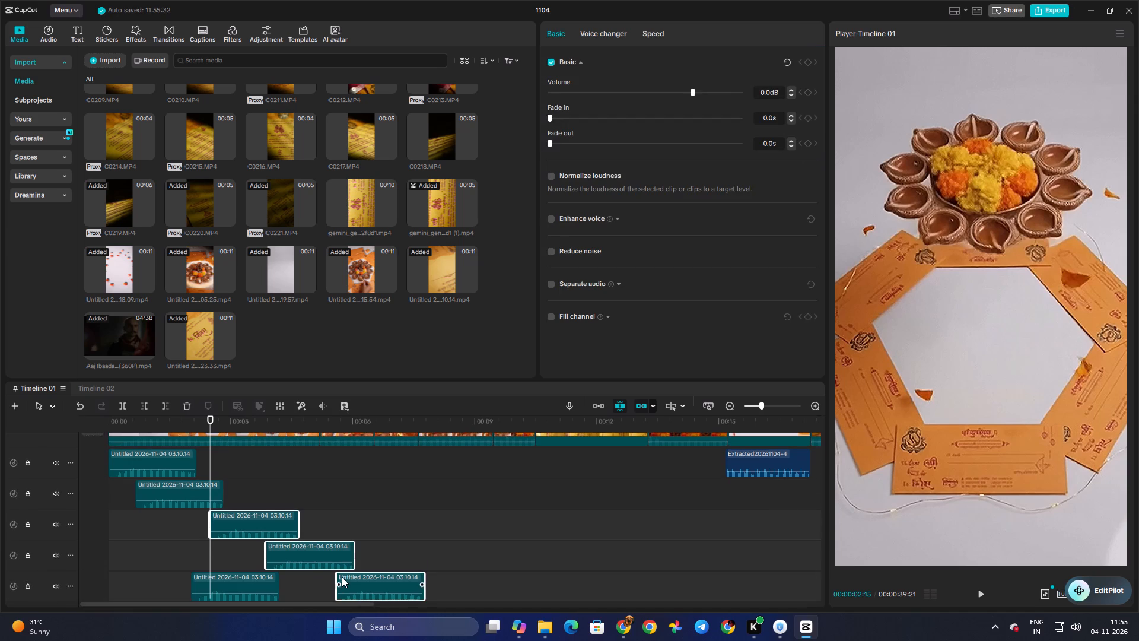
{"action": "scroll", "coordinate": [342, 577], "scroll_direction": "down", "scroll_amount": 3}
{"action": "left_click_drag", "start_coordinate": [249, 478], "coordinate": [385, 588]}
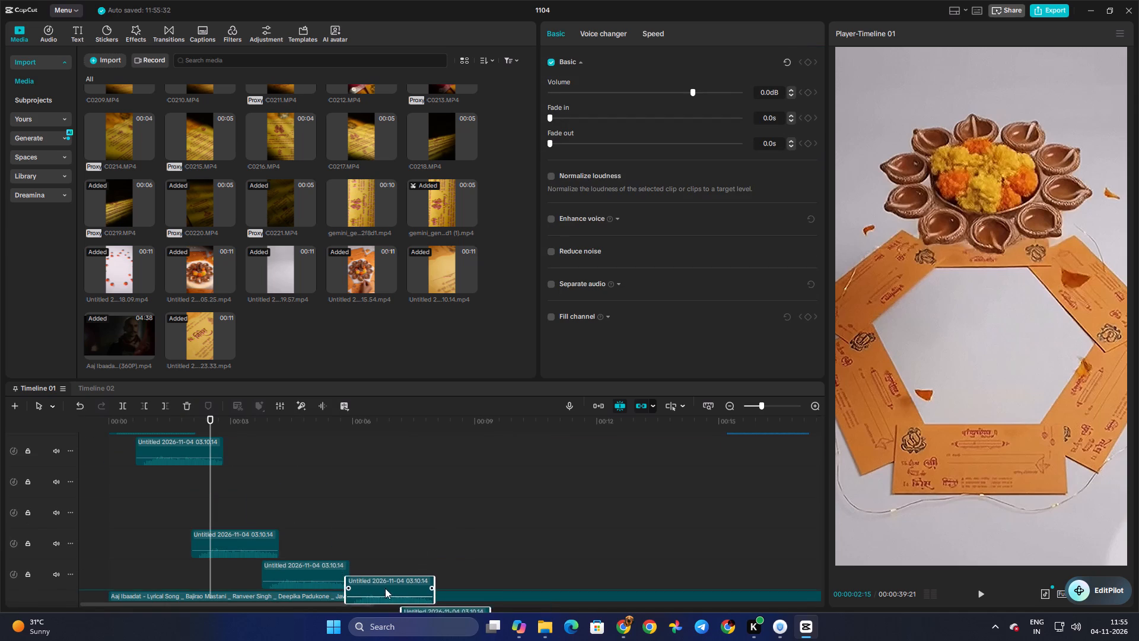
{"action": "left_click_drag", "start_coordinate": [385, 588], "coordinate": [339, 595]}
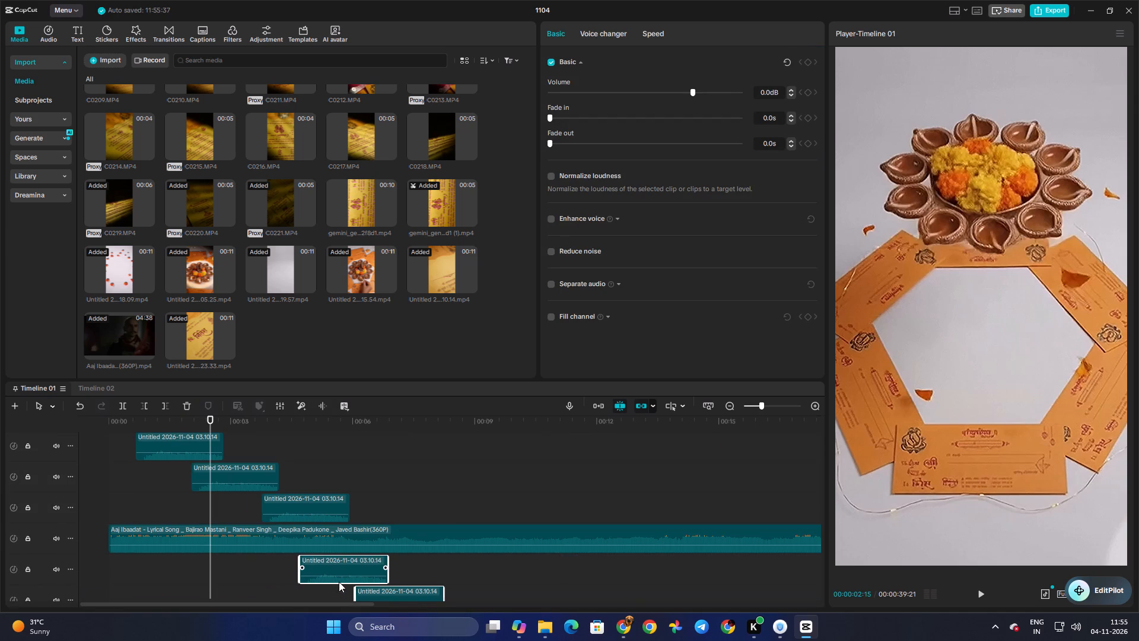
{"action": "left_click_drag", "start_coordinate": [338, 568], "coordinate": [338, 524]}
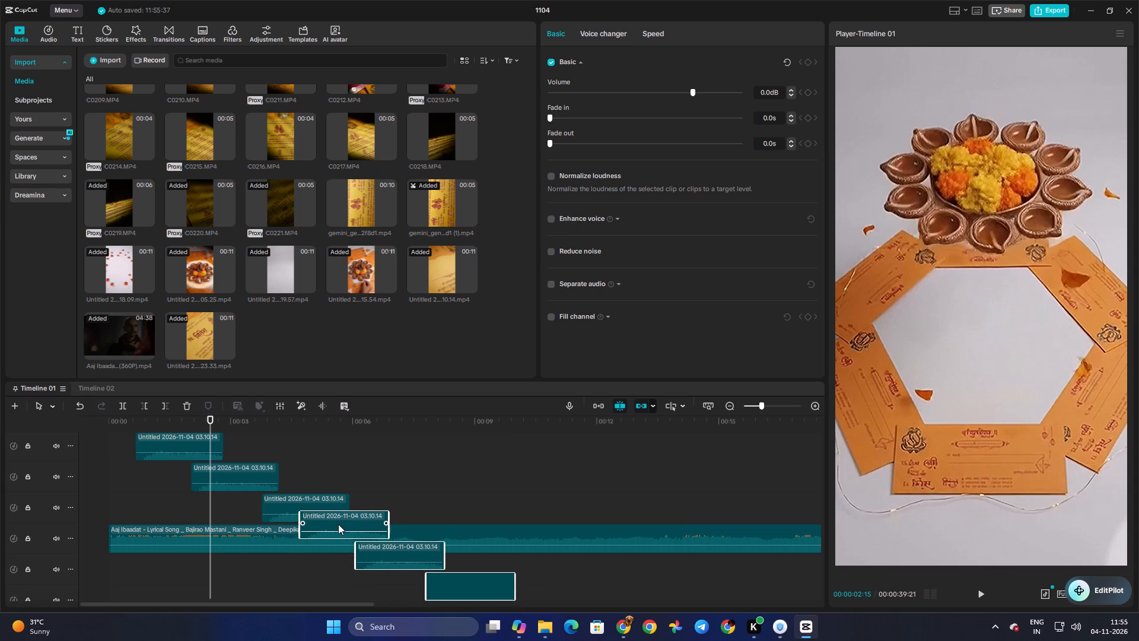
{"action": "left_click_drag", "start_coordinate": [338, 524], "coordinate": [339, 518]}
{"action": "scroll", "coordinate": [342, 518], "scroll_direction": "down", "scroll_amount": 2}
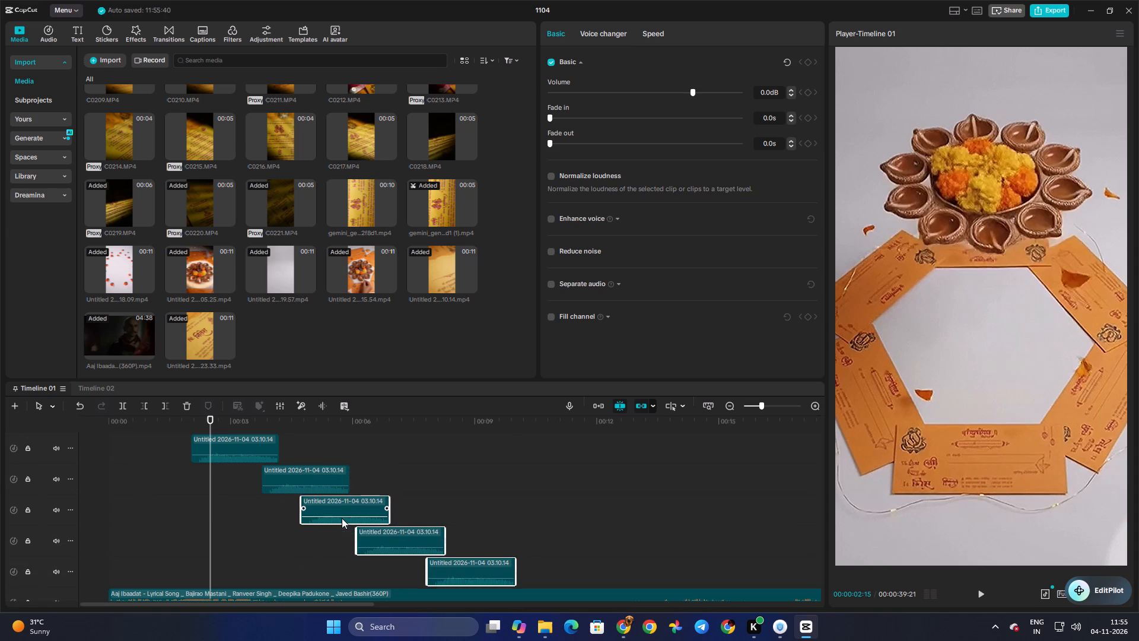
Play back the opening from about 1.3 to 12 seconds to check the layered sound clips.
{"action": "left_click", "coordinate": [276, 538]}
{"action": "left_click_drag", "start_coordinate": [275, 538], "coordinate": [160, 537]}
{"action": "key", "text": "space"}
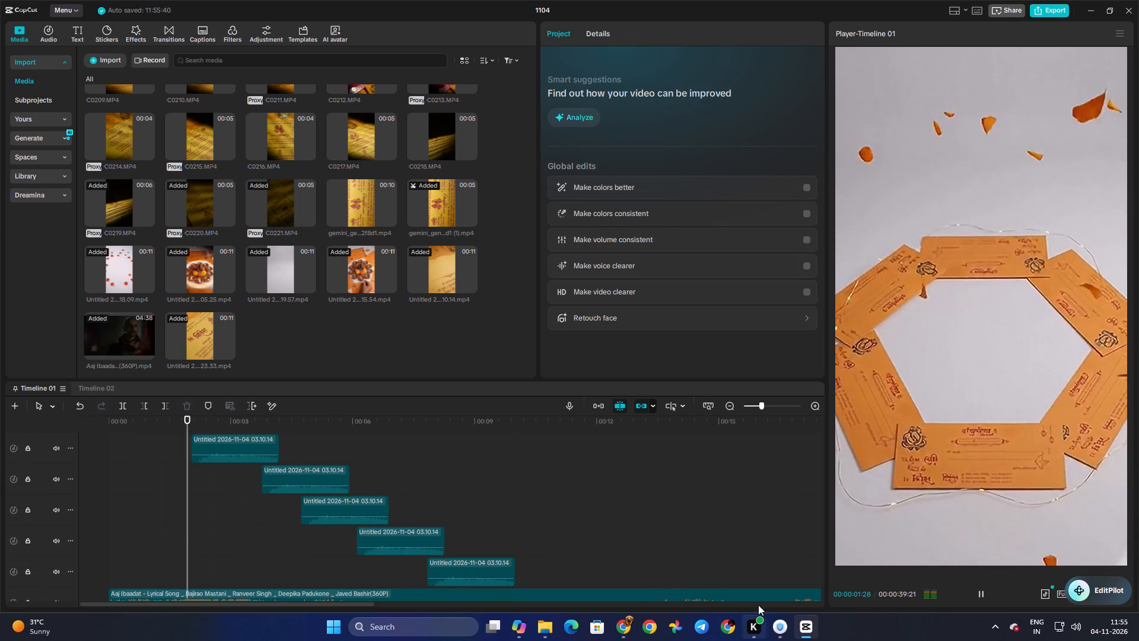
{"action": "scroll", "coordinate": [531, 517], "scroll_direction": "up", "scroll_amount": 5}
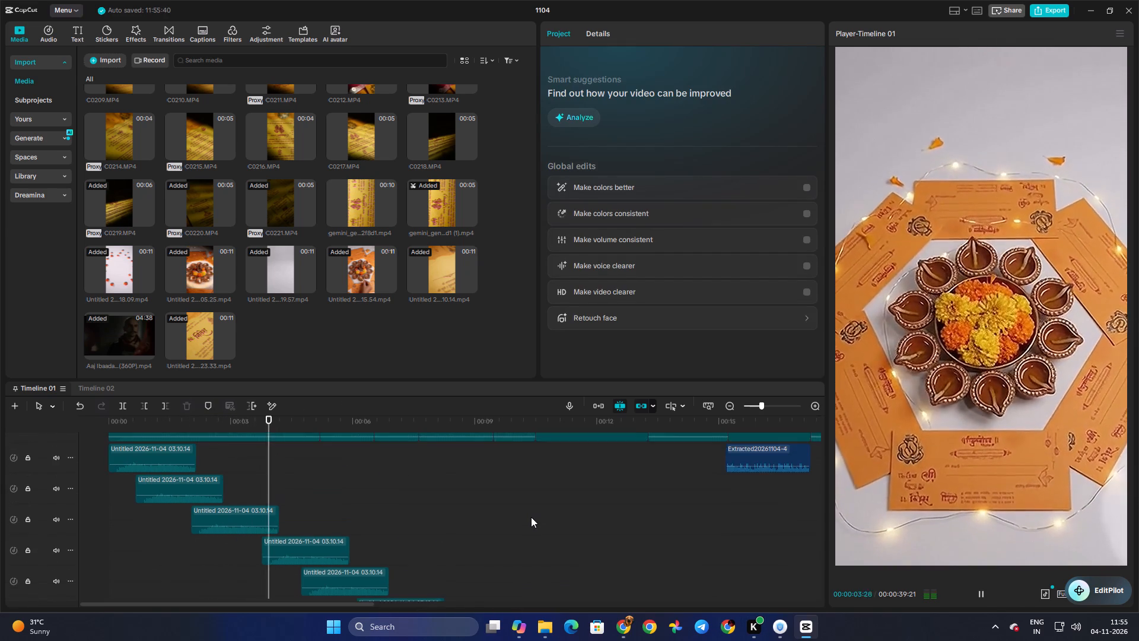
{"action": "scroll", "coordinate": [531, 517], "scroll_direction": "up", "scroll_amount": 1}
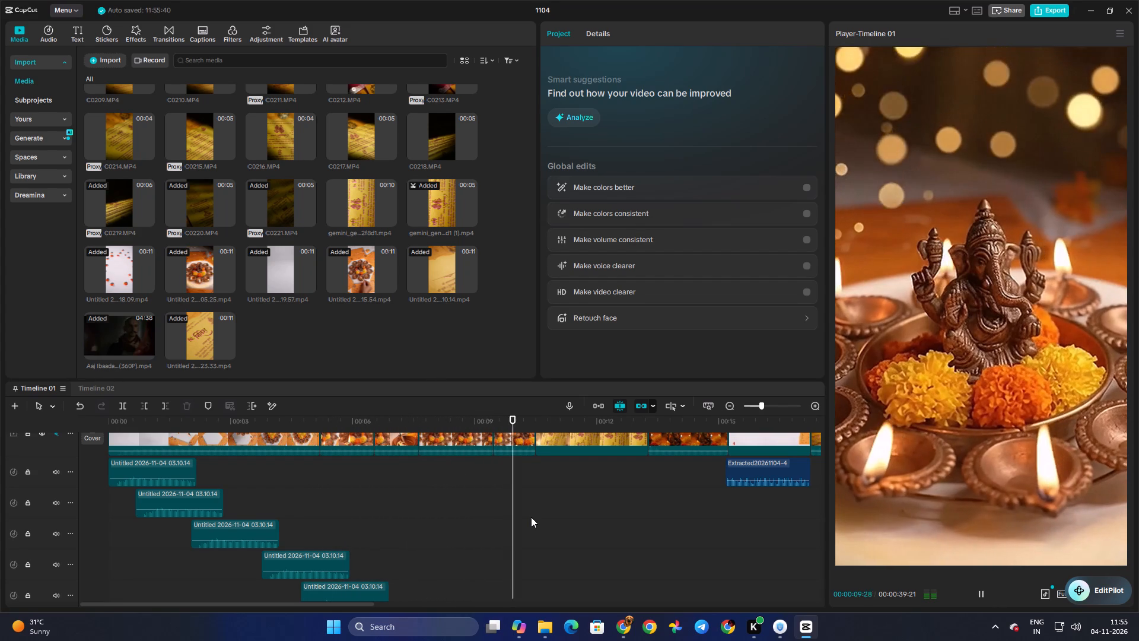
{"action": "scroll", "coordinate": [531, 517], "scroll_direction": "down", "scroll_amount": 5}
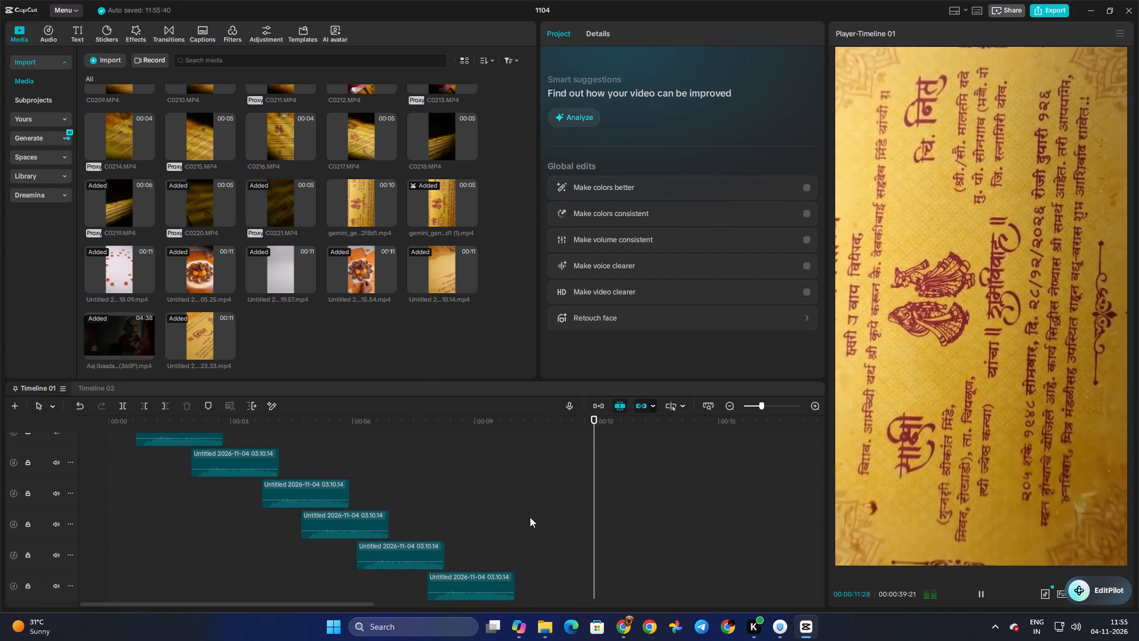
{"action": "key", "text": "space"}
Duplicate the last staggered 03.10.14 audio clip and place the copy on its own track starting at about 9.2 seconds.
{"action": "scroll", "coordinate": [499, 566], "scroll_direction": "down", "scroll_amount": 2}
{"action": "left_click", "coordinate": [495, 554]}
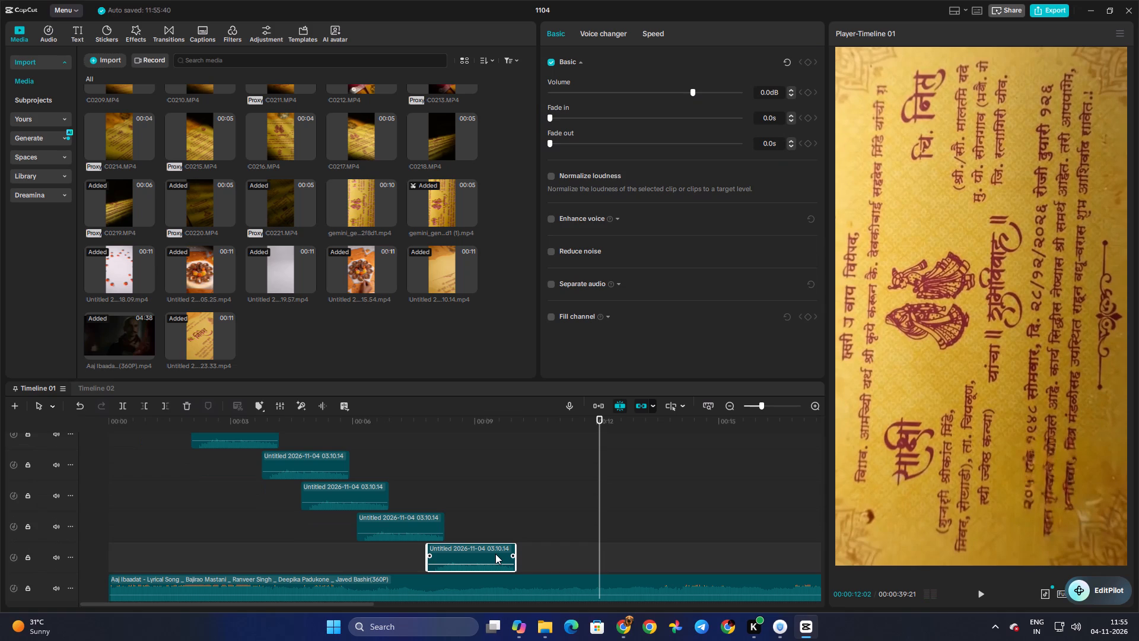
{"action": "key", "text": "ctrl+c"}
{"action": "key", "text": "ctrl+v"}
{"action": "left_click_drag", "start_coordinate": [622, 553], "coordinate": [534, 579]}
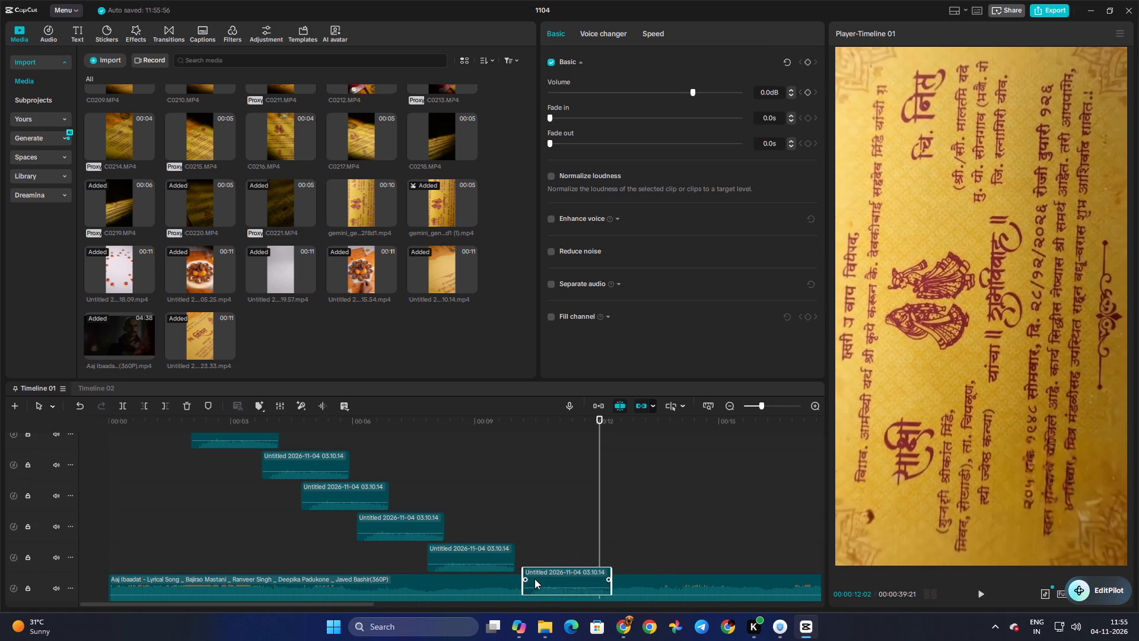
{"action": "left_click_drag", "start_coordinate": [534, 579], "coordinate": [507, 579]}
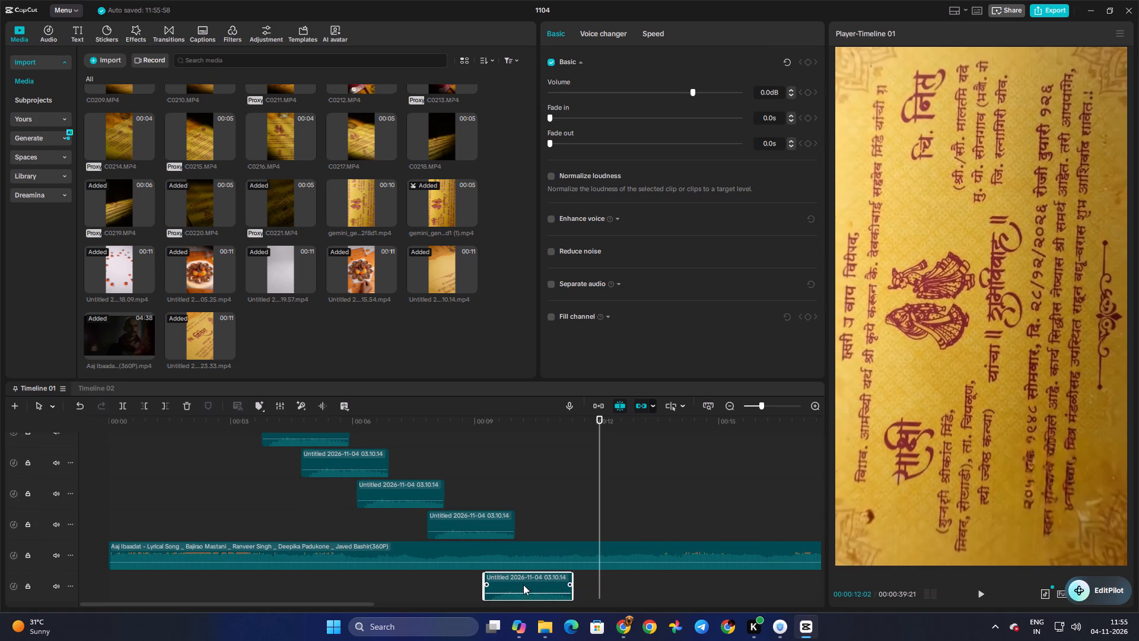
Move the newest 03.10.14 audio copy to the track directly above the music and shift its start to about 8.9 seconds.
{"action": "left_click_drag", "start_coordinate": [523, 583], "coordinate": [526, 535]}
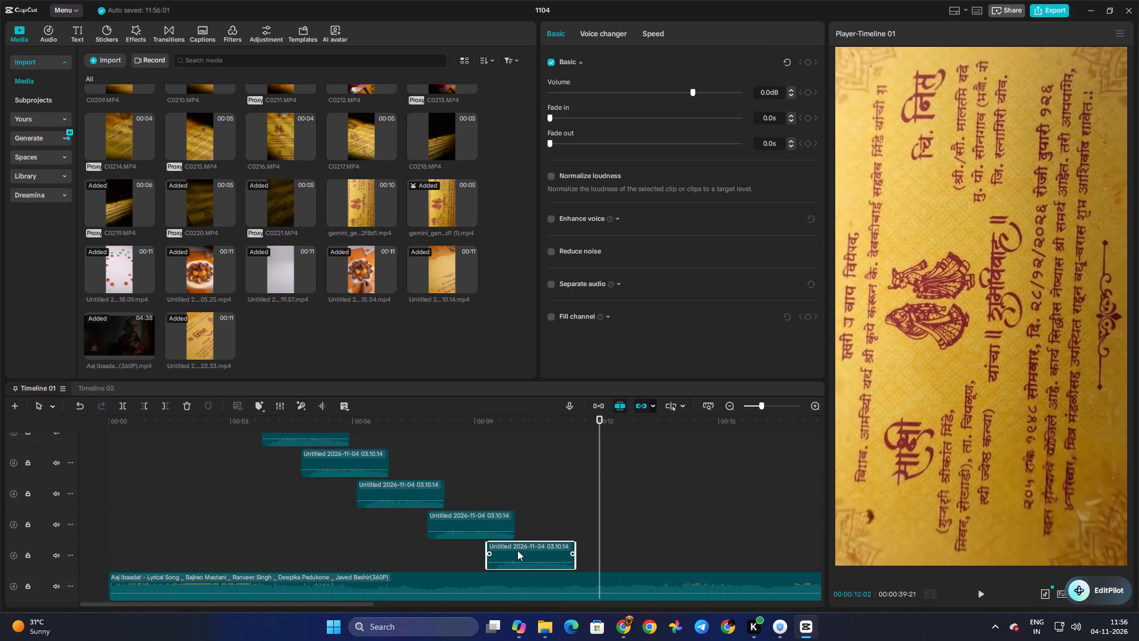
{"action": "left_click", "coordinate": [523, 550]}
{"action": "left_click", "coordinate": [478, 491]}
{"action": "left_click_drag", "start_coordinate": [478, 491], "coordinate": [463, 491]}
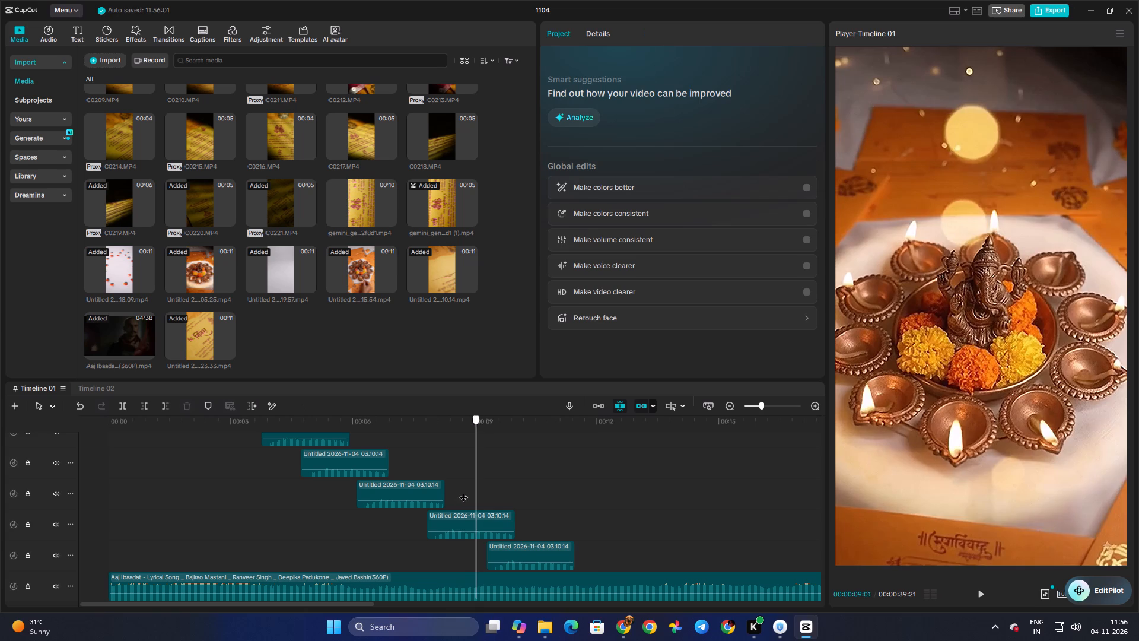
{"action": "left_click_drag", "start_coordinate": [463, 491], "coordinate": [459, 491]}
{"action": "key", "text": "space"}
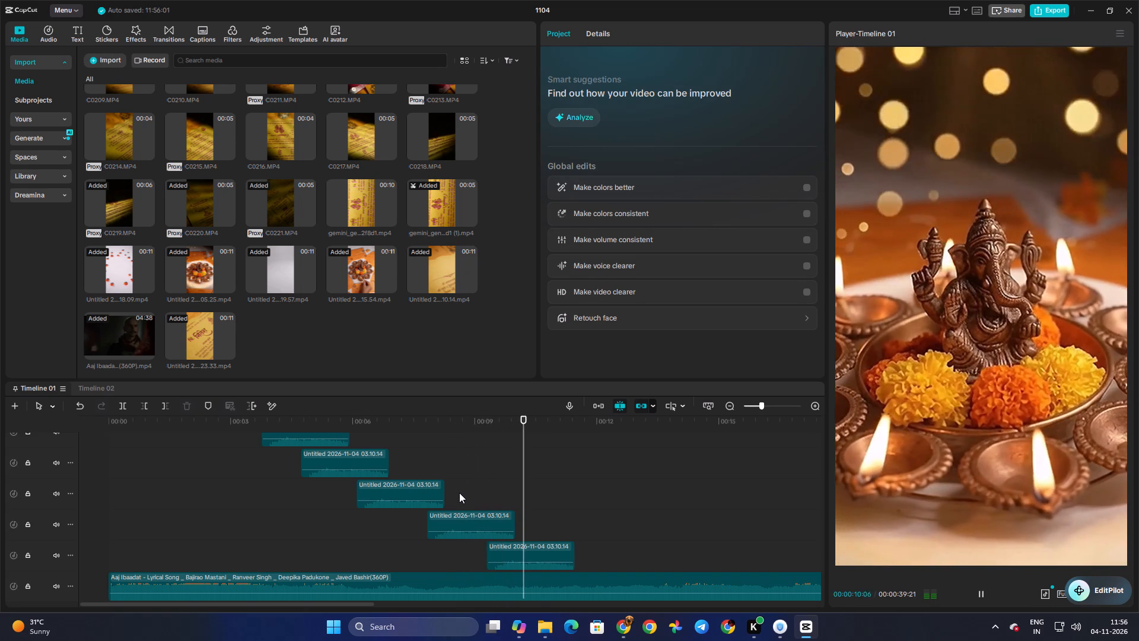
{"action": "key", "text": "space"}
{"action": "left_click_drag", "start_coordinate": [534, 549], "coordinate": [520, 549]}
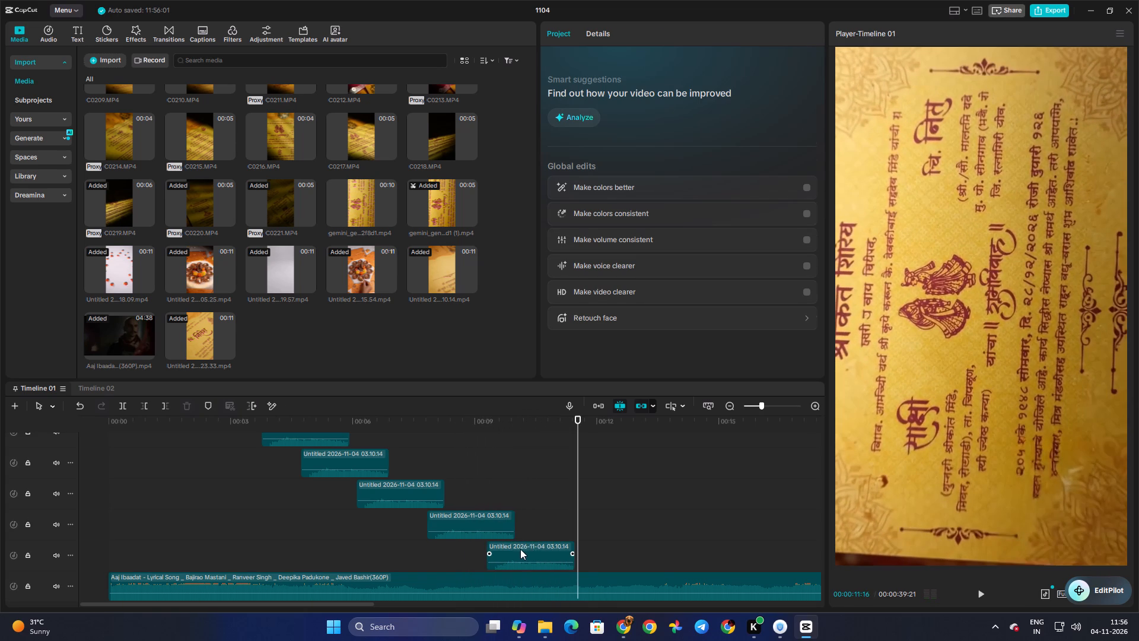
{"action": "left_click_drag", "start_coordinate": [520, 549], "coordinate": [518, 549]}
Play back Timeline 01 from about 8.7 seconds to the end to check the layered sound clips and the rest of the edit.
{"action": "left_click", "coordinate": [463, 492]}
{"action": "key", "text": "space"}
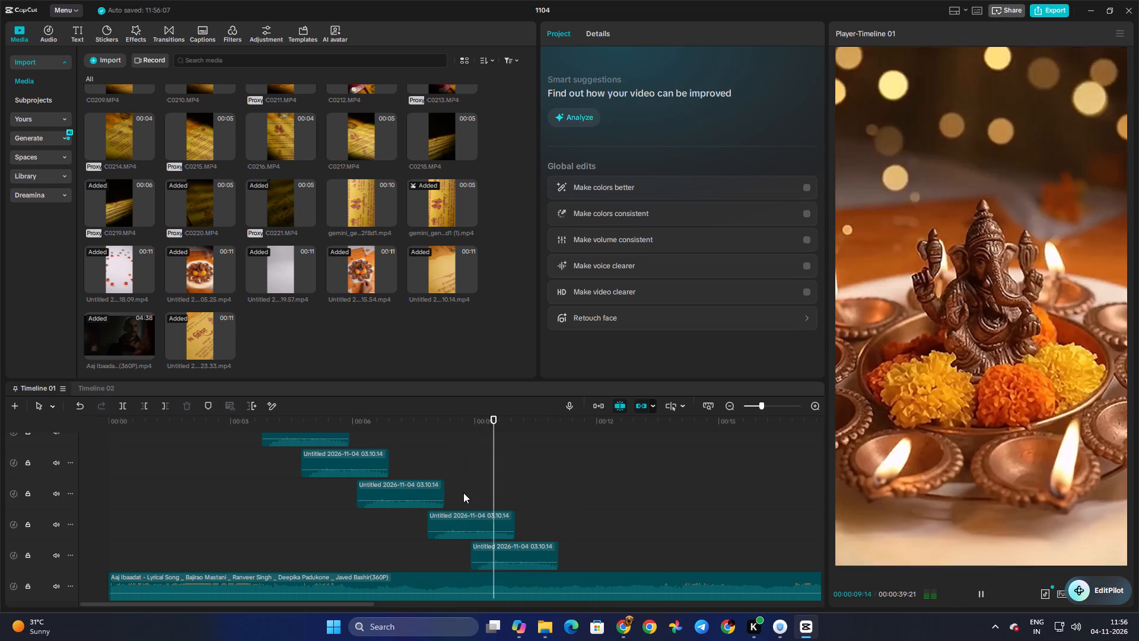
{"action": "left_click", "coordinate": [464, 493]}
{"action": "key", "text": "space"}
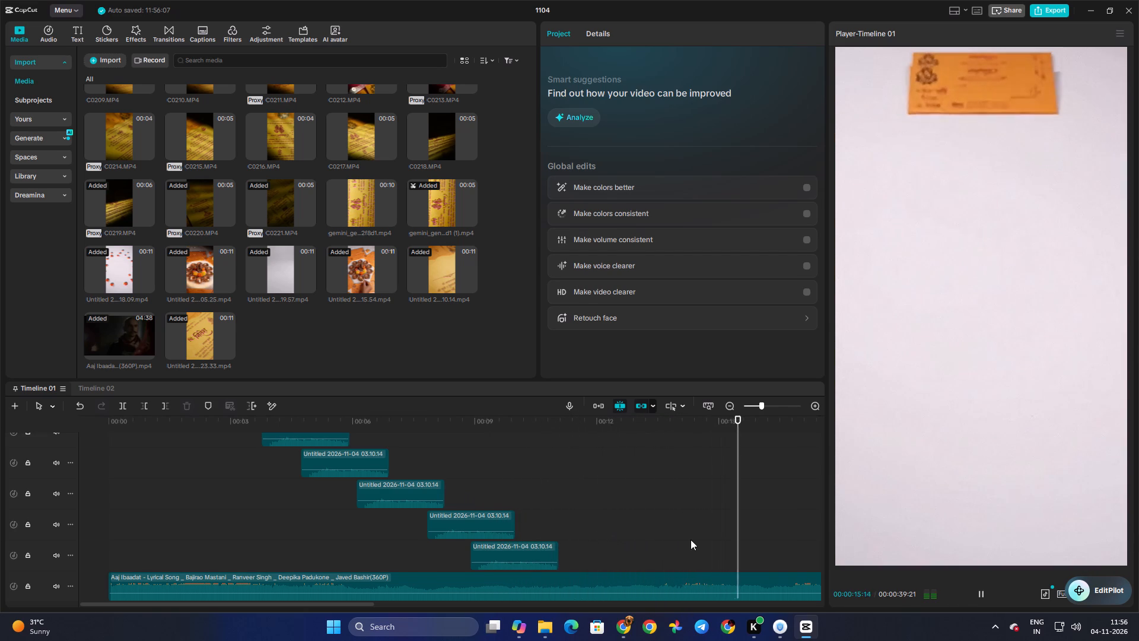
{"action": "scroll", "coordinate": [654, 534], "scroll_direction": "up", "scroll_amount": 4}
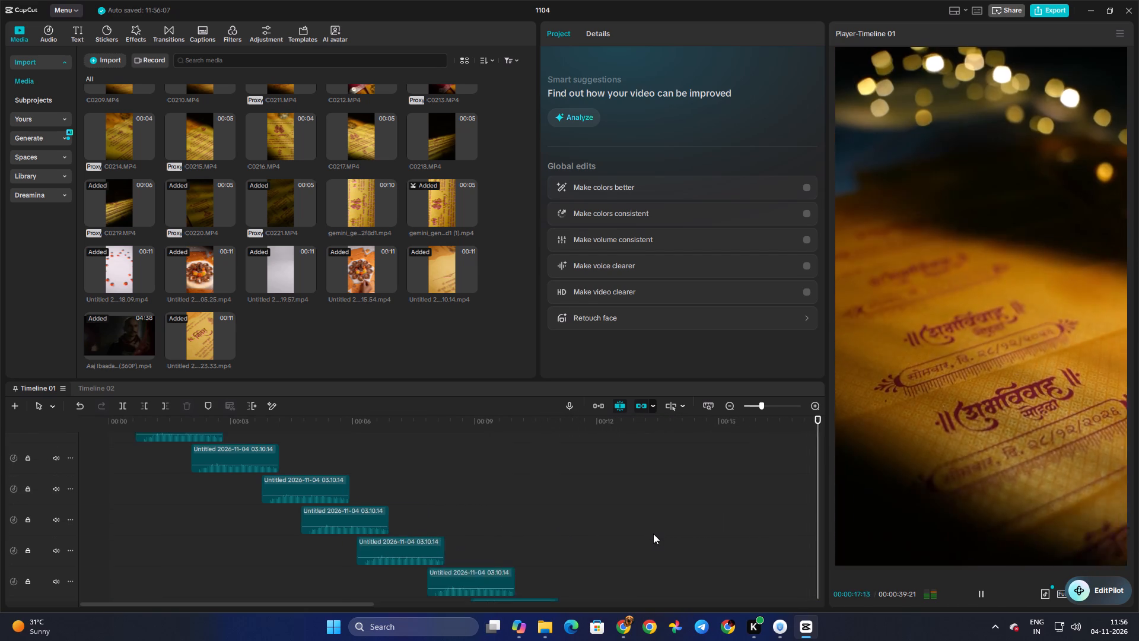
{"action": "scroll", "coordinate": [653, 534], "scroll_direction": "up", "scroll_amount": 9}
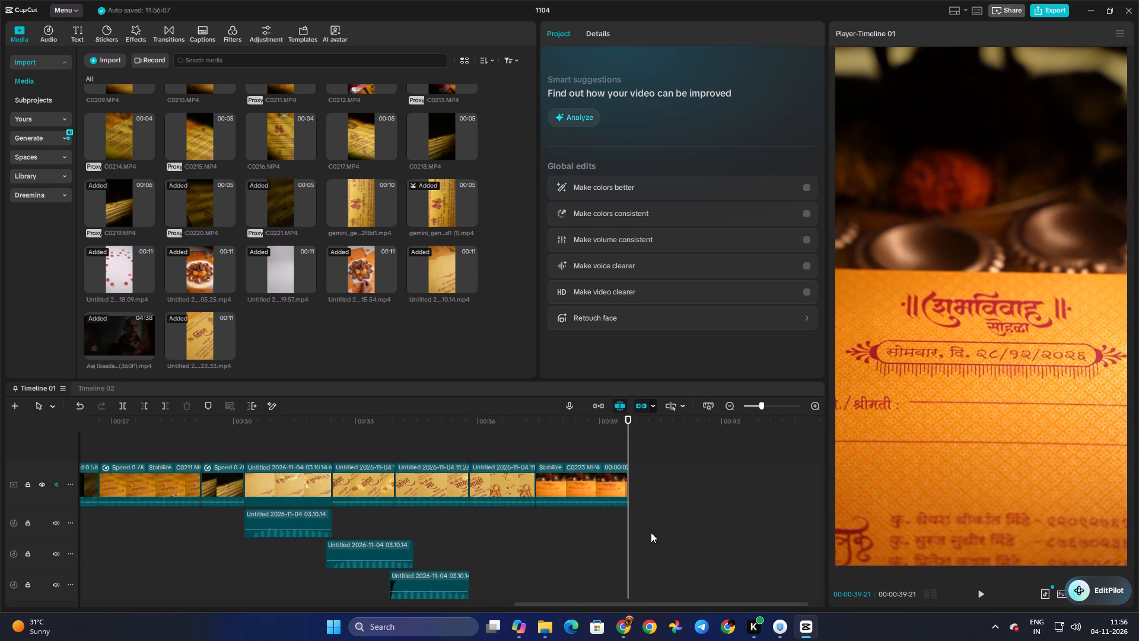
Set a 0.5-second fade-out on the Aaj Ibaadat music clip and play back its ending.
{"action": "scroll", "coordinate": [633, 503], "scroll_direction": "down", "scroll_amount": 16}
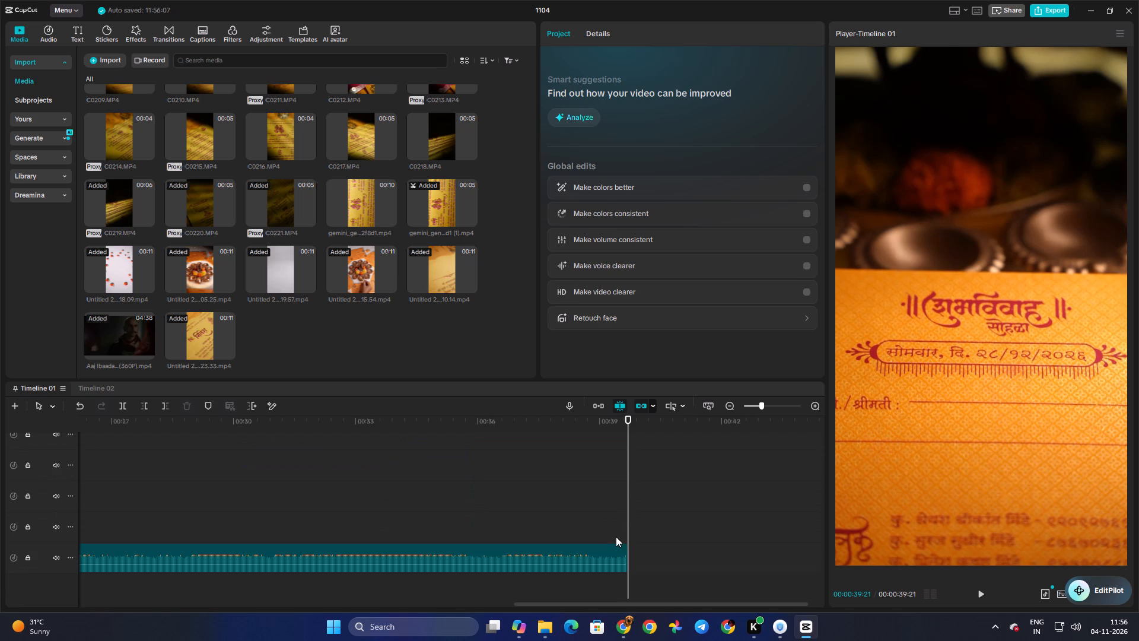
{"action": "left_click", "coordinate": [617, 542]}
{"action": "left_click", "coordinate": [618, 545]}
{"action": "left_click", "coordinate": [559, 145]}
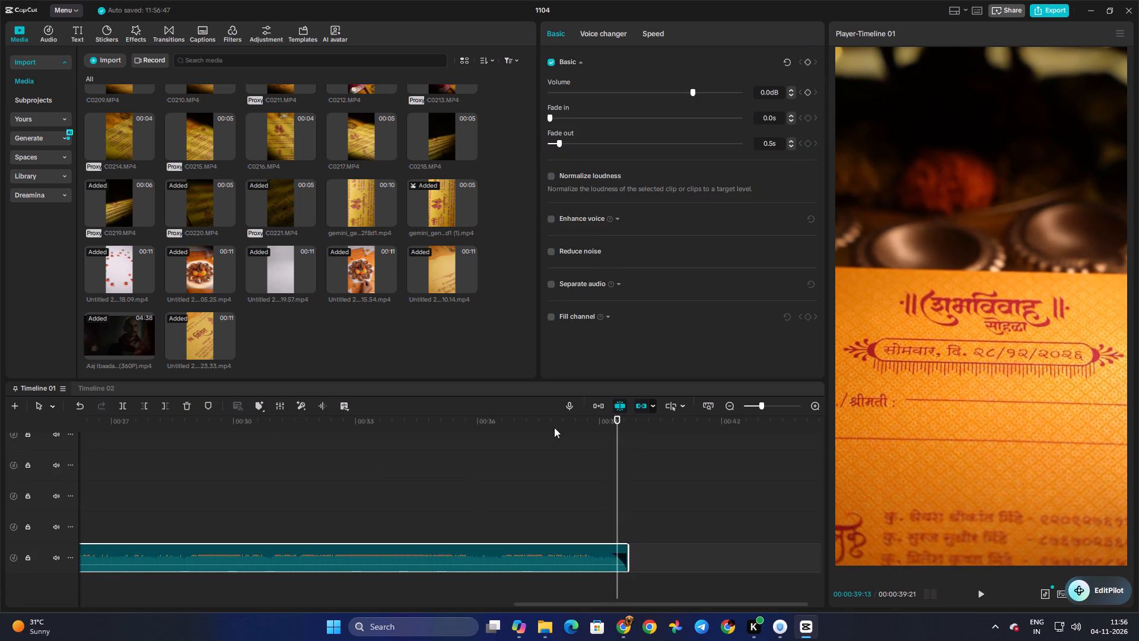
{"action": "left_click", "coordinate": [597, 488]}
{"action": "key", "text": "space"}
Review the pearl and card-text shots by playing Timeline 01 from about 26 to 33 seconds.
{"action": "scroll", "coordinate": [614, 484], "scroll_direction": "up", "scroll_amount": 5}
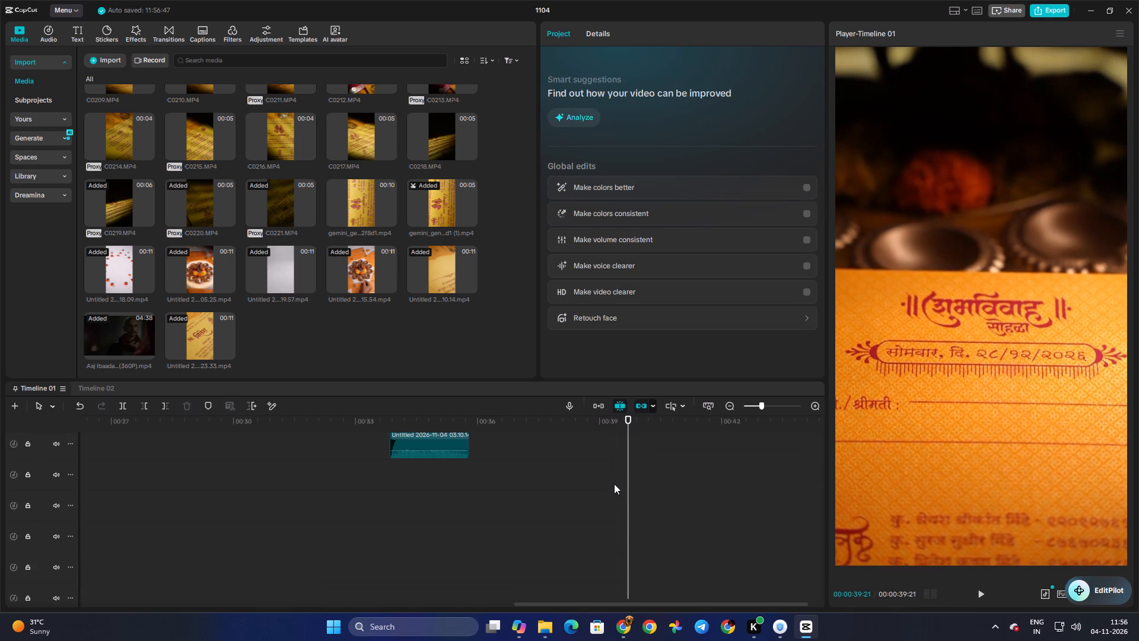
{"action": "scroll", "coordinate": [614, 484], "scroll_direction": "up", "scroll_amount": 8}
{"action": "scroll", "coordinate": [472, 513], "scroll_direction": "up", "scroll_amount": 3}
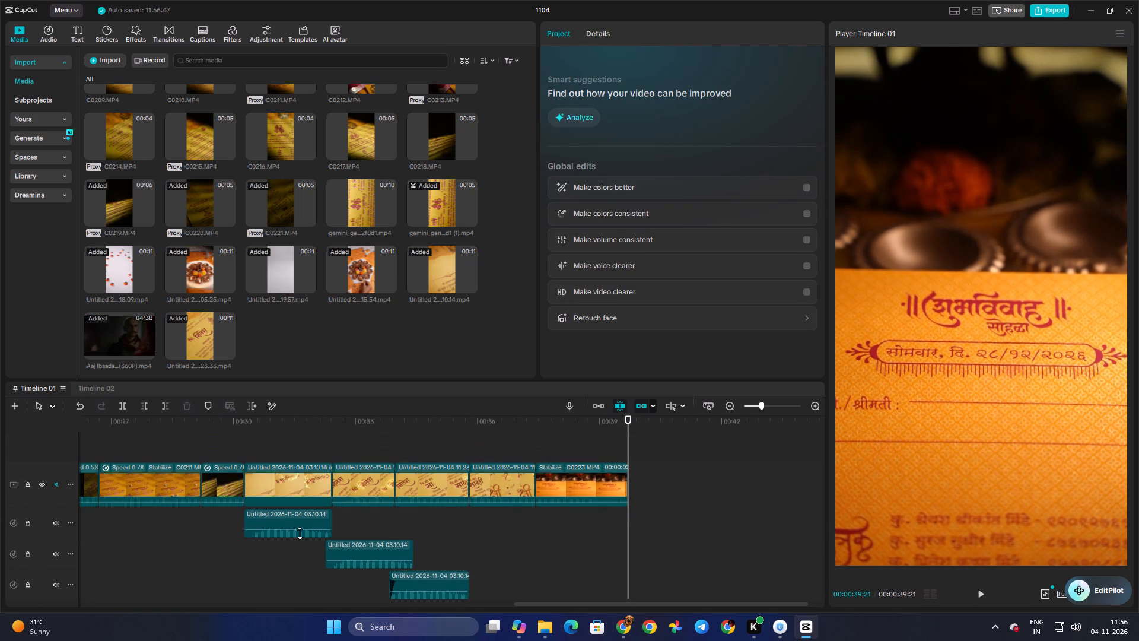
{"action": "left_click", "coordinate": [135, 556]}
{"action": "left_click_drag", "start_coordinate": [135, 556], "coordinate": [133, 567]}
{"action": "key", "text": "space"}
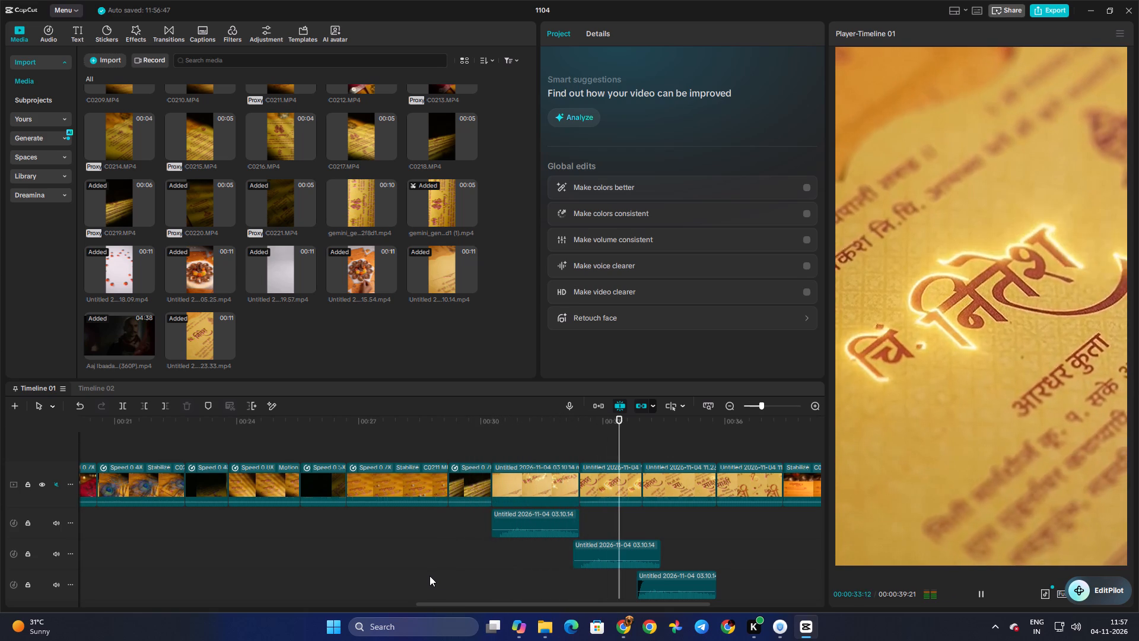
{"action": "left_click", "coordinate": [350, 577]}
{"action": "key", "text": "space"}
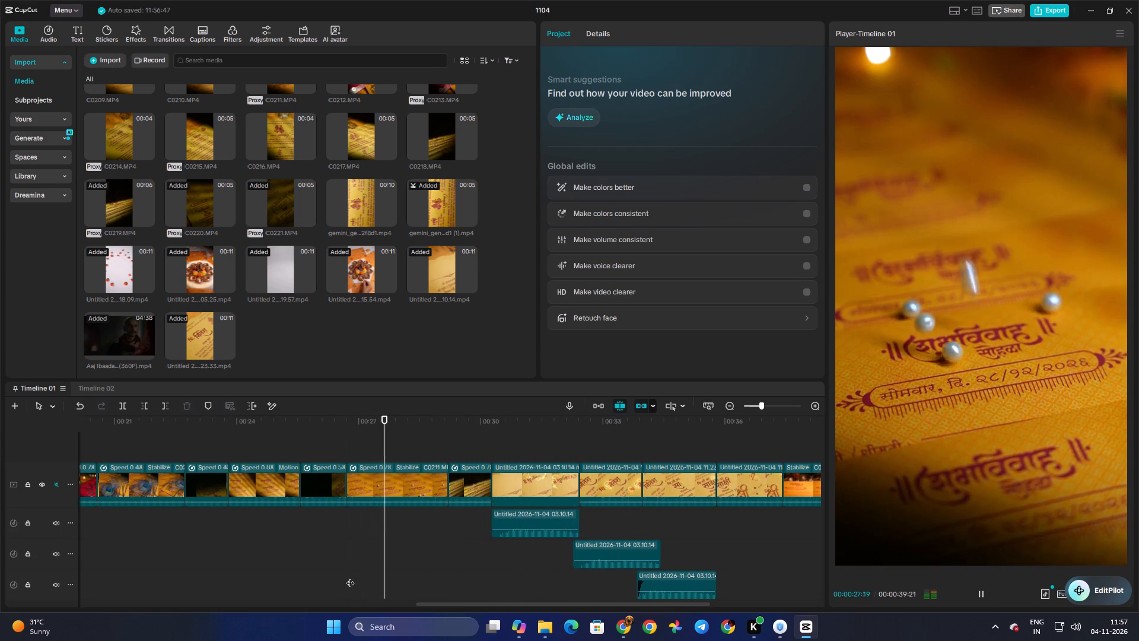
{"action": "left_click", "coordinate": [336, 573]}
{"action": "key", "text": "space"}
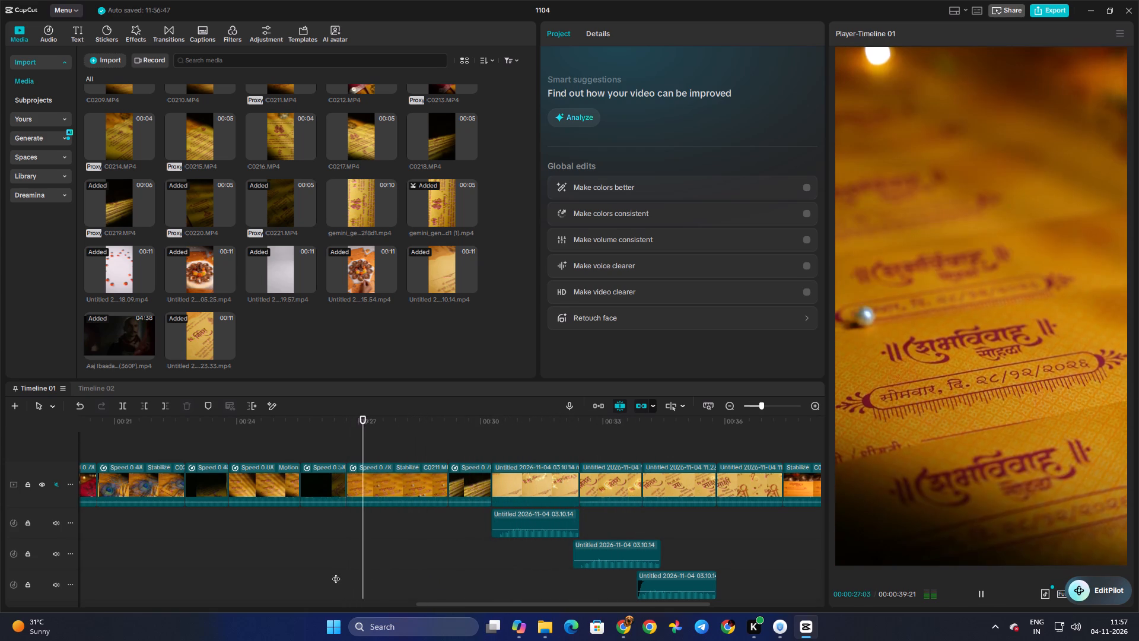
{"action": "key", "text": "space"}
Set aside the C0211 pearl clip and the short clip after it on an upper track at about 37 seconds.
{"action": "left_click_drag", "start_coordinate": [395, 448], "coordinate": [470, 513]}
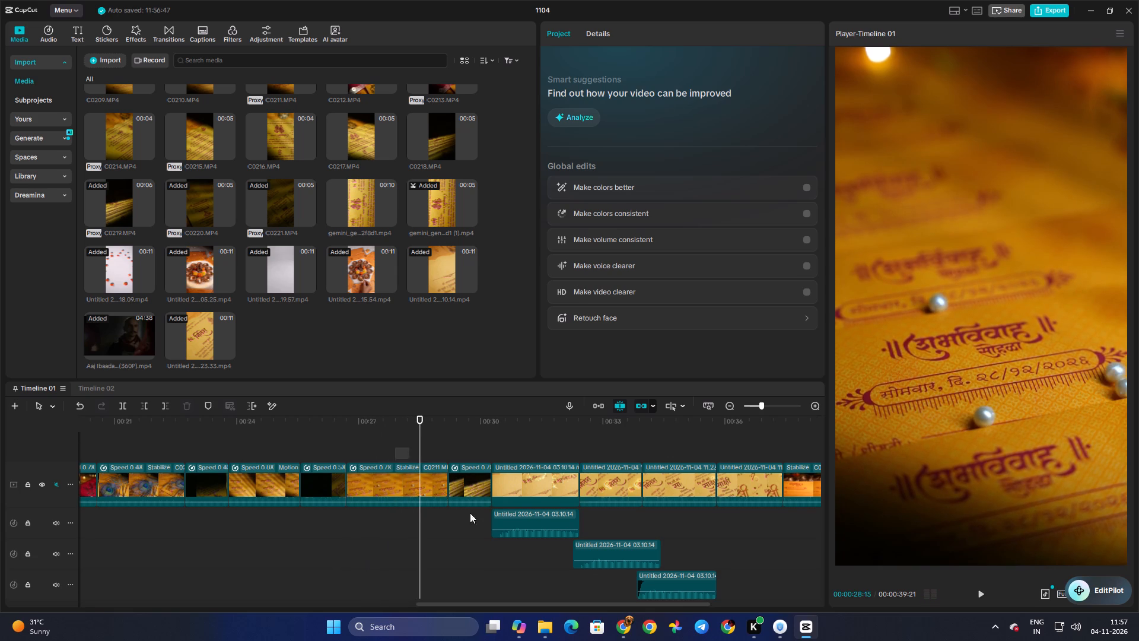
{"action": "left_click_drag", "start_coordinate": [470, 513], "coordinate": [478, 518]}
{"action": "left_click_drag", "start_coordinate": [475, 493], "coordinate": [816, 449]}
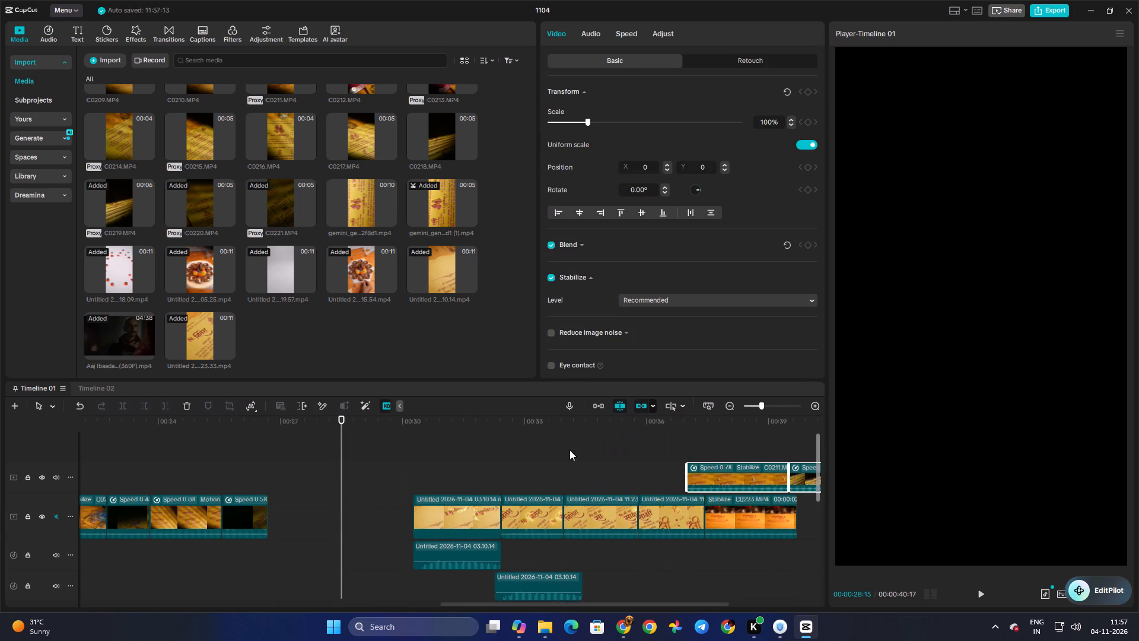
Shift the four card-text clips and their three 03.10.14 audio clips earlier together to close the gap at about 26.7 seconds.
{"action": "left_click_drag", "start_coordinate": [447, 478], "coordinate": [667, 640]}
{"action": "scroll", "coordinate": [666, 571], "scroll_direction": "down", "scroll_amount": 6}
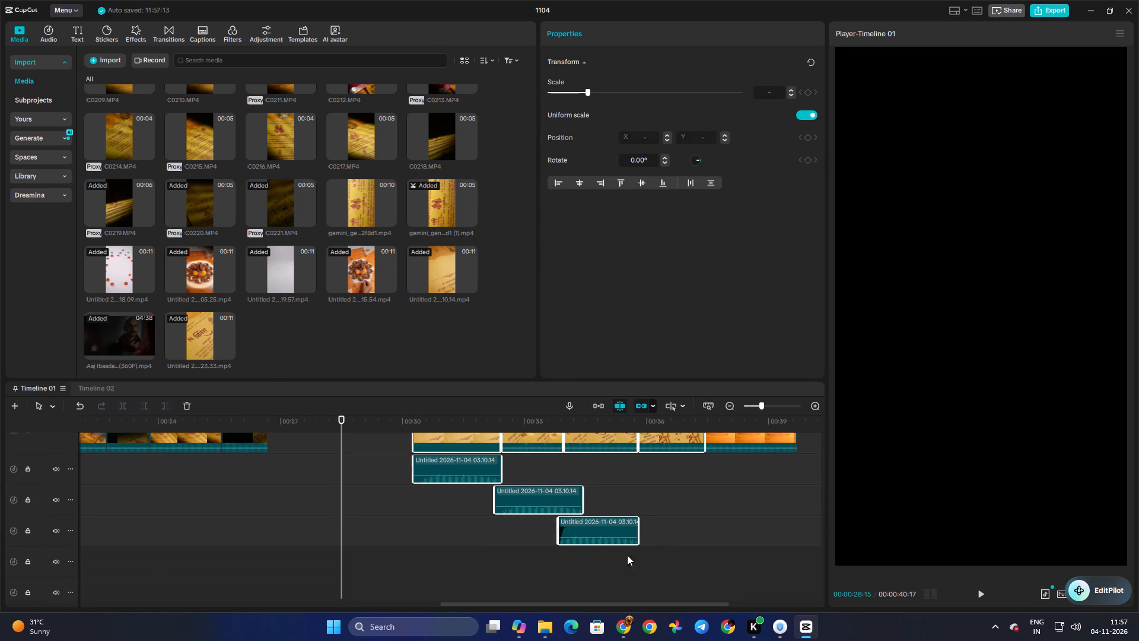
{"action": "scroll", "coordinate": [594, 548], "scroll_direction": "up", "scroll_amount": 3}
{"action": "left_click_drag", "start_coordinate": [471, 471], "coordinate": [326, 477]}
Play back the moved card-text shots with their sound clips, replaying from about 30 seconds.
{"action": "left_click", "coordinate": [229, 525]}
{"action": "key", "text": "space"}
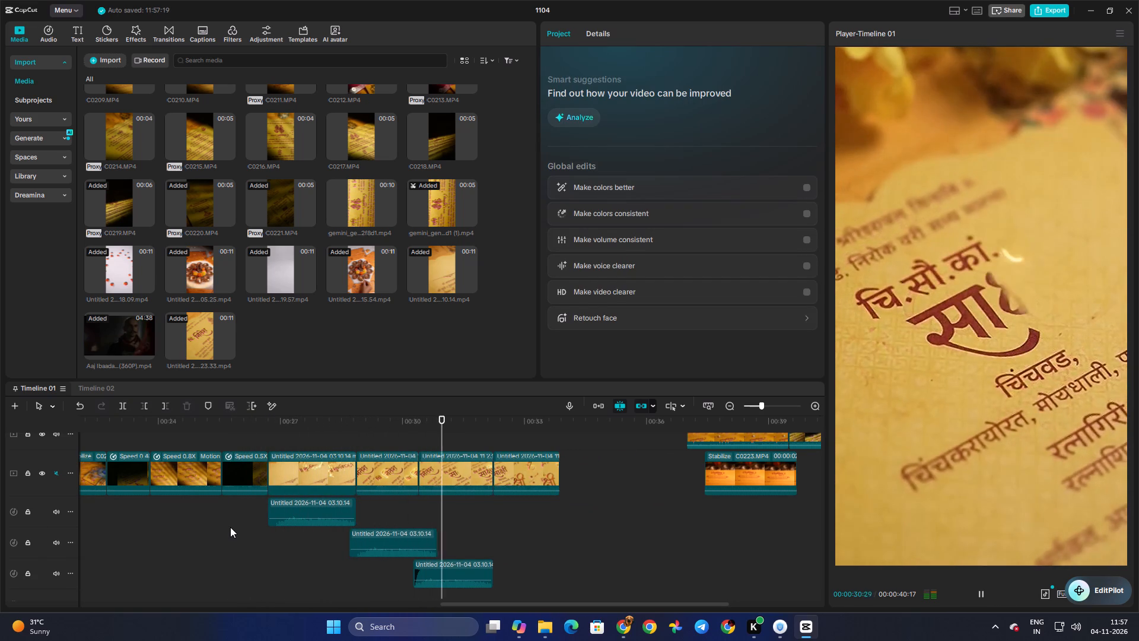
{"action": "left_click", "coordinate": [408, 509]}
{"action": "key", "text": "space"}
{"action": "key", "text": "space"}
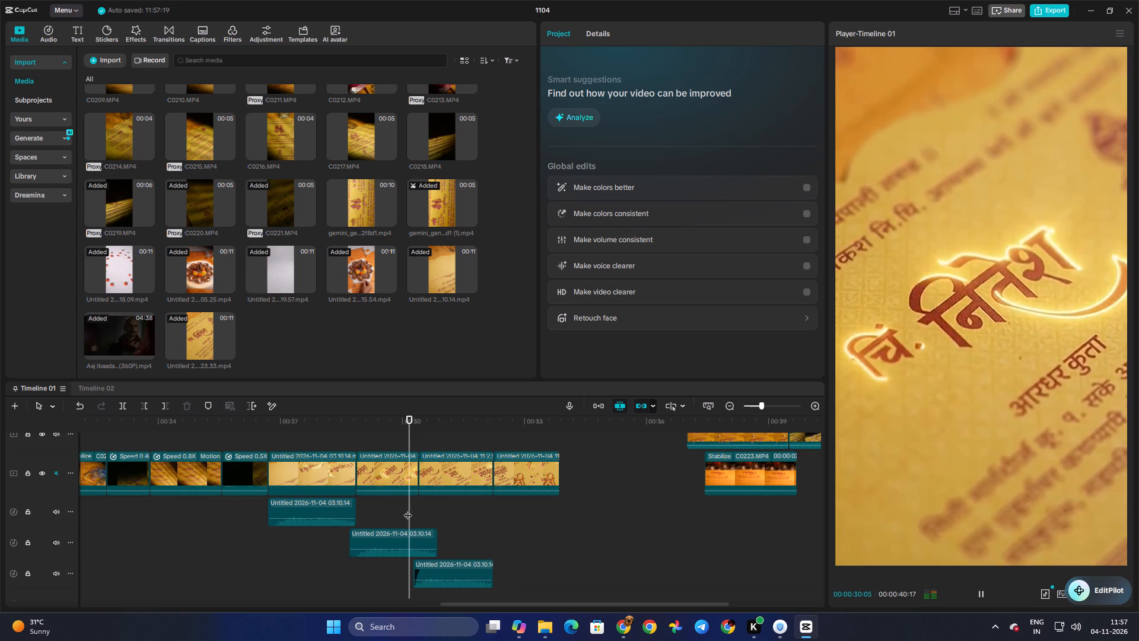
{"action": "key", "text": "space"}
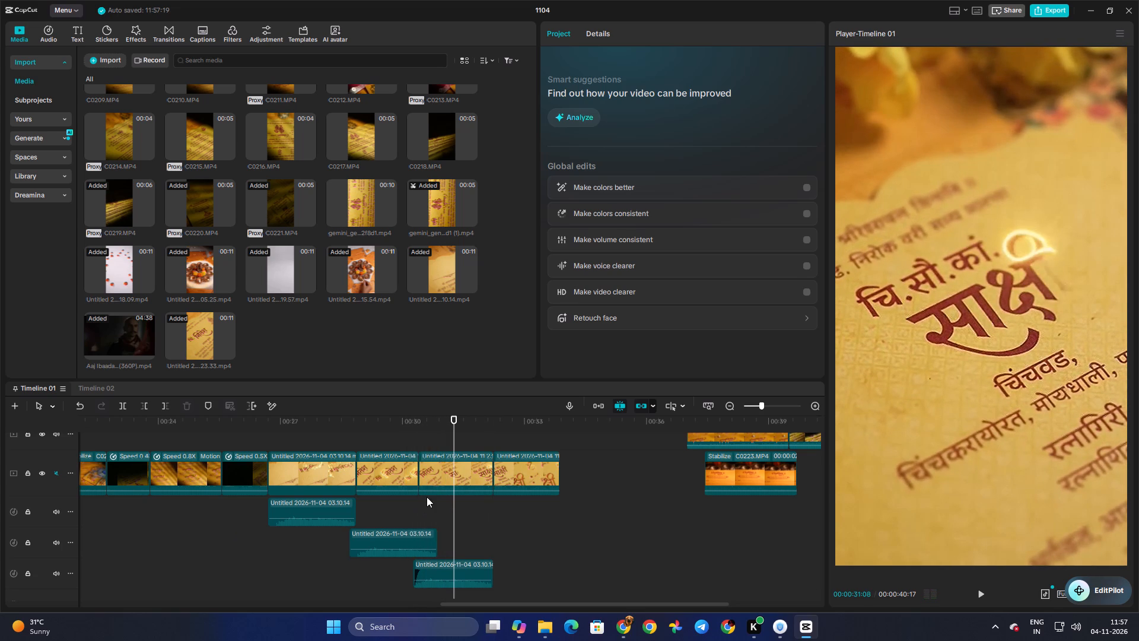
{"action": "left_click", "coordinate": [416, 500]}
{"action": "key", "text": "space"}
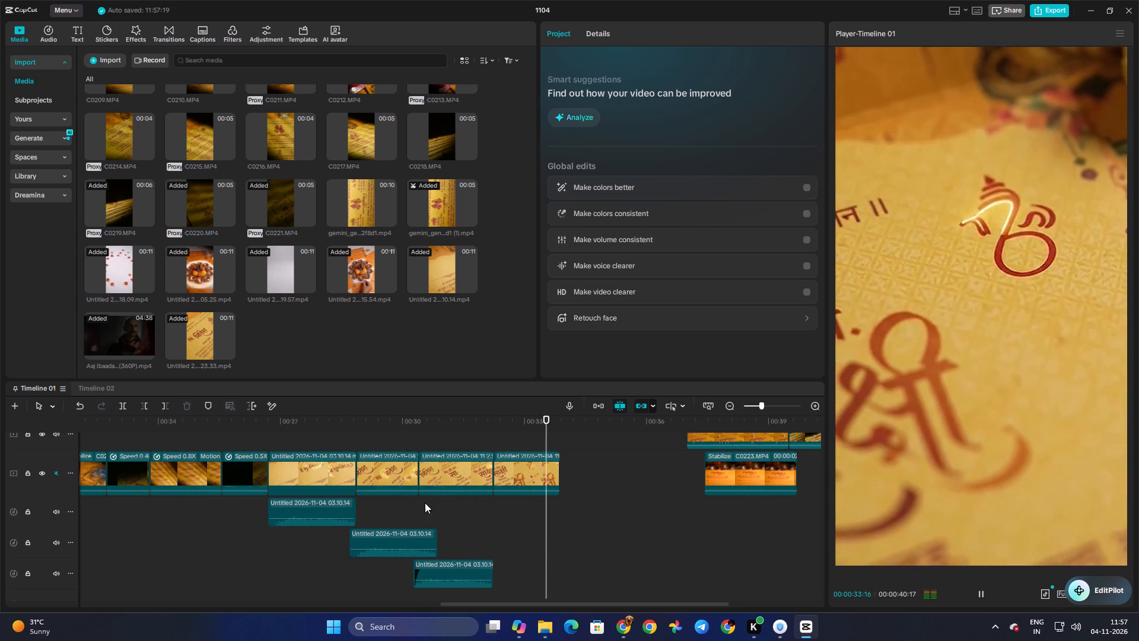
{"action": "scroll", "coordinate": [683, 523], "scroll_direction": "up", "scroll_amount": 3}
{"action": "key", "text": "space"}
Move the two set-aside pearl clips back onto the main track at about 33.9 seconds, between the card-text clips and C0223.
{"action": "left_click_drag", "start_coordinate": [728, 444], "coordinate": [731, 444]}
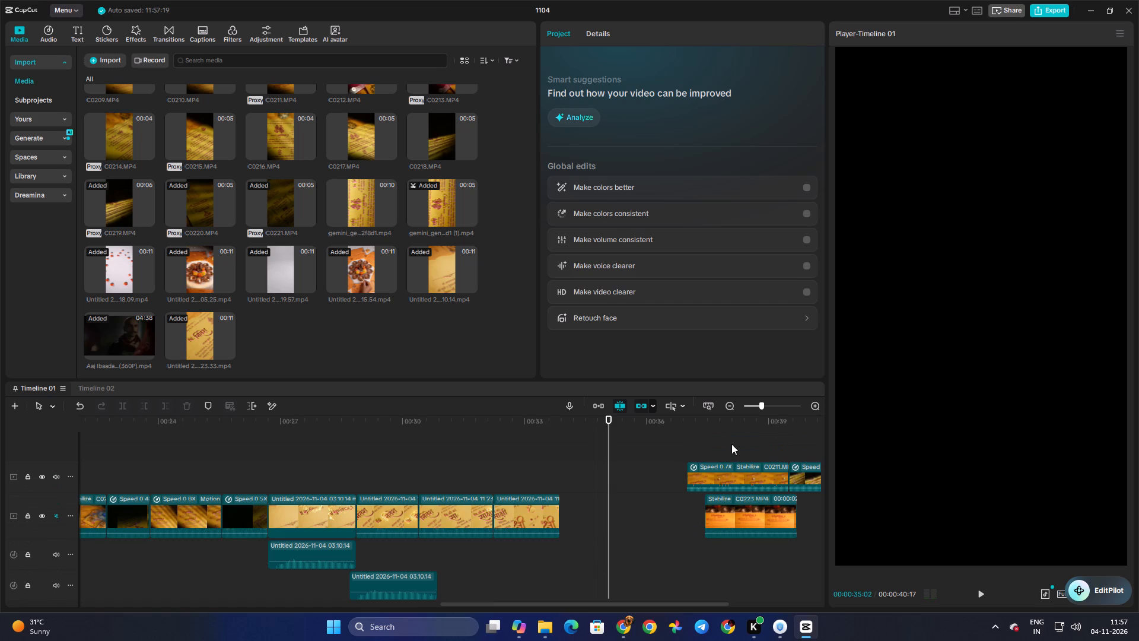
{"action": "left_click_drag", "start_coordinate": [731, 444], "coordinate": [826, 477]}
{"action": "left_click_drag", "start_coordinate": [724, 477], "coordinate": [602, 516]}
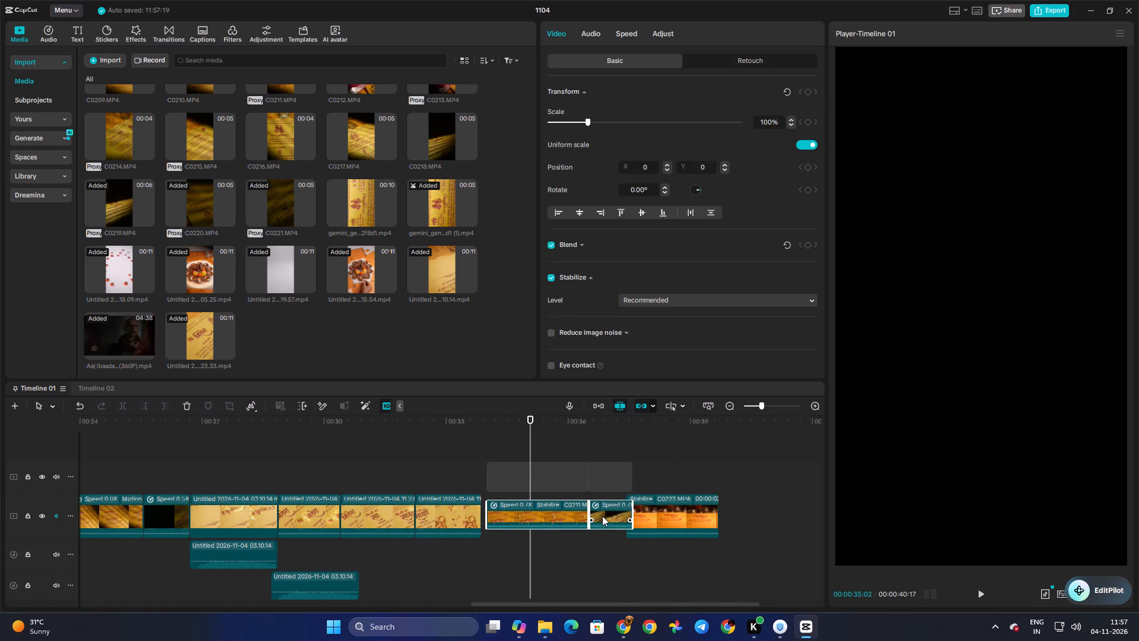
{"action": "left_click_drag", "start_coordinate": [602, 516], "coordinate": [599, 518]}
Play back the reordered ending from about 33 seconds, and replay the card-text shots from about 26.7 seconds.
{"action": "left_click", "coordinate": [445, 525]}
{"action": "key", "text": "space"}
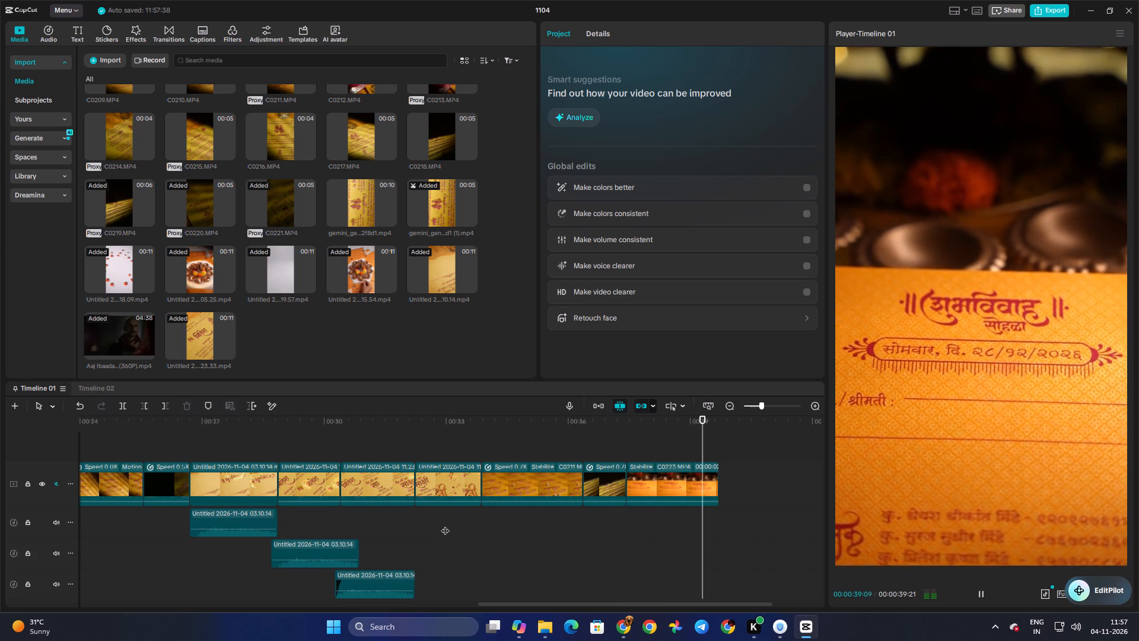
{"action": "left_click", "coordinate": [418, 532]}
{"action": "left_click_drag", "start_coordinate": [417, 532], "coordinate": [243, 537]}
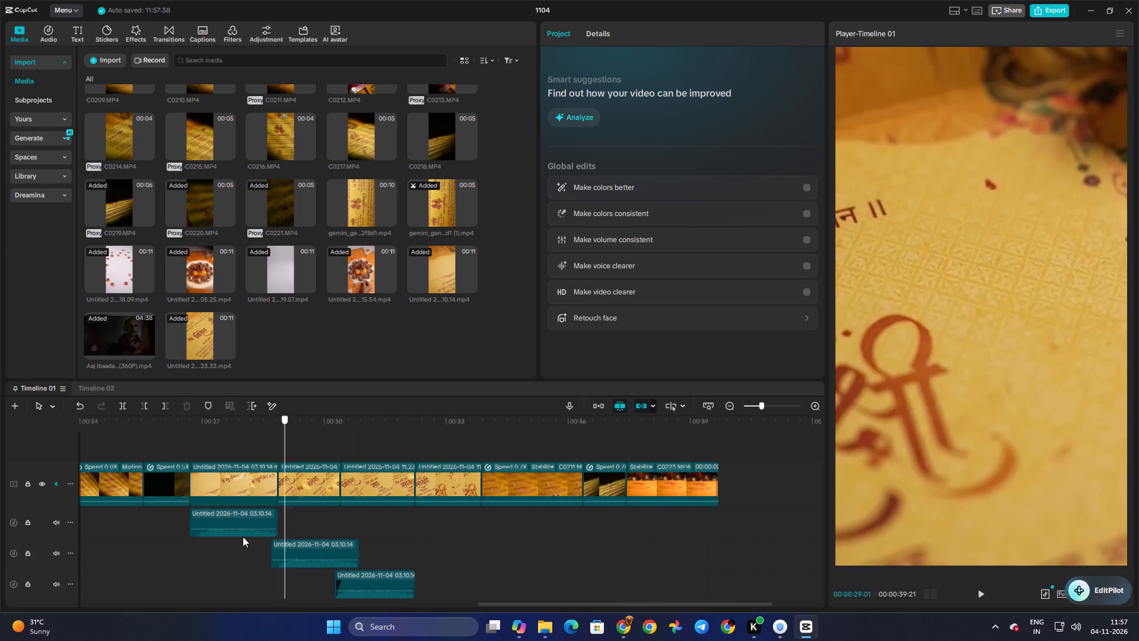
{"action": "left_click_drag", "start_coordinate": [243, 537], "coordinate": [190, 537]}
{"action": "key", "text": "space"}
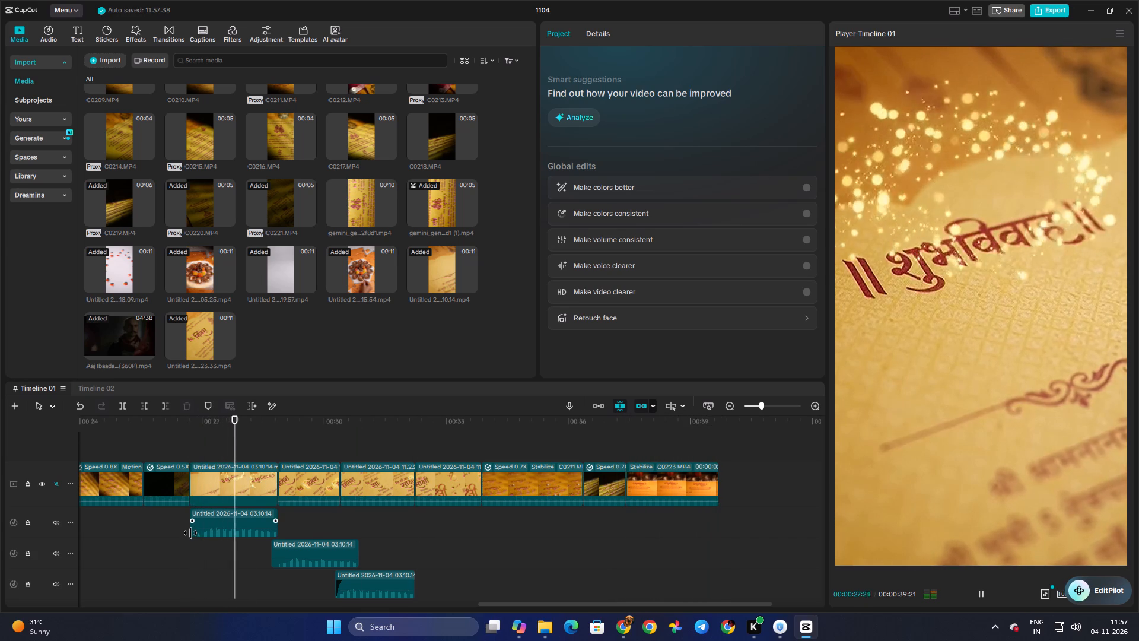
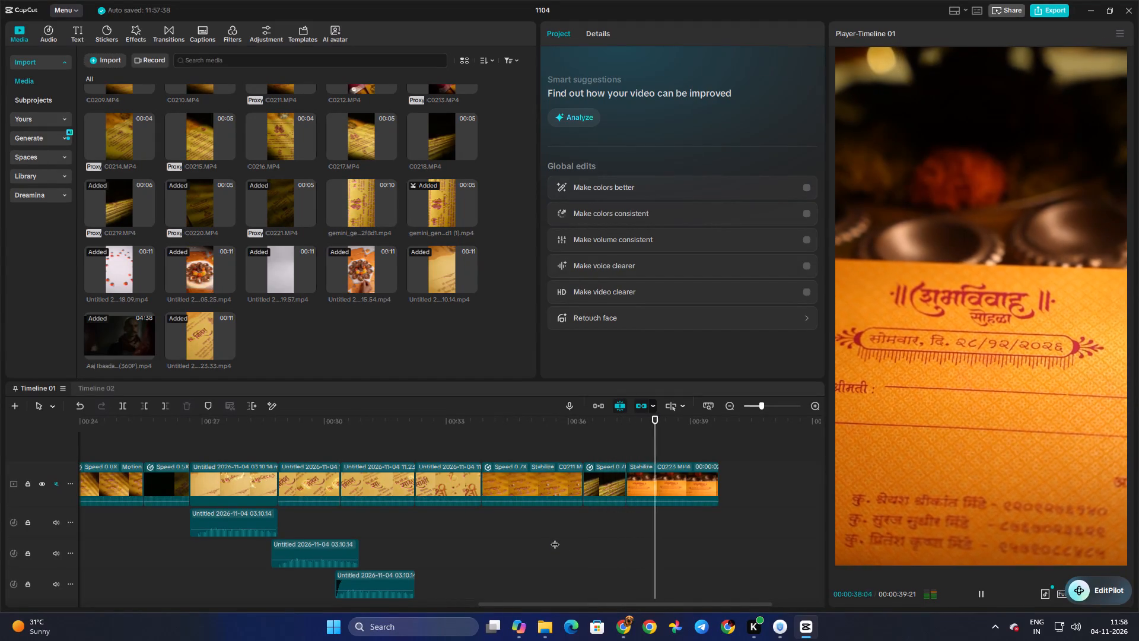
Apply the Fade Out exit animation to the last clip, C0223.MP4, on the timeline.
{"action": "key", "text": "space"}
{"action": "left_click", "coordinate": [682, 486]}
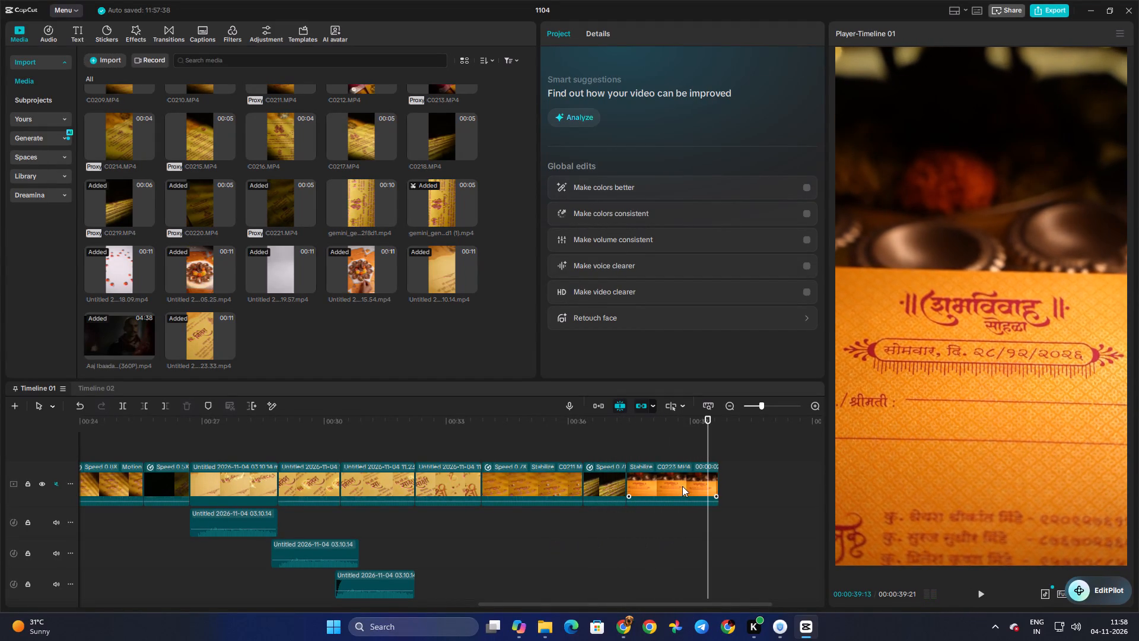
{"action": "left_click", "coordinate": [634, 37]}
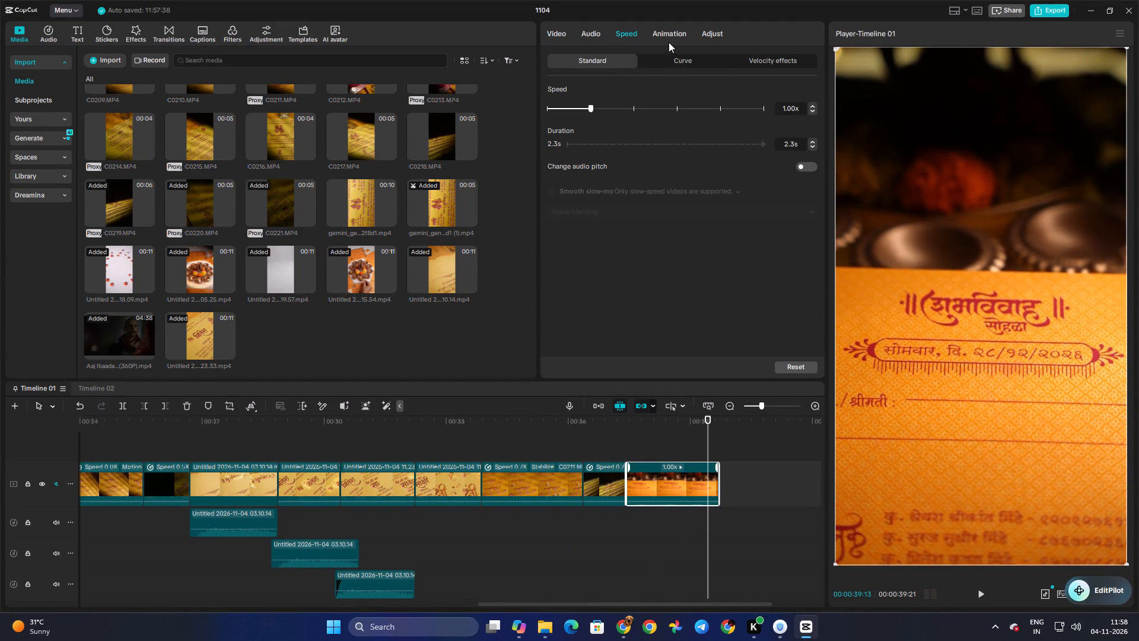
{"action": "left_click", "coordinate": [669, 42]}
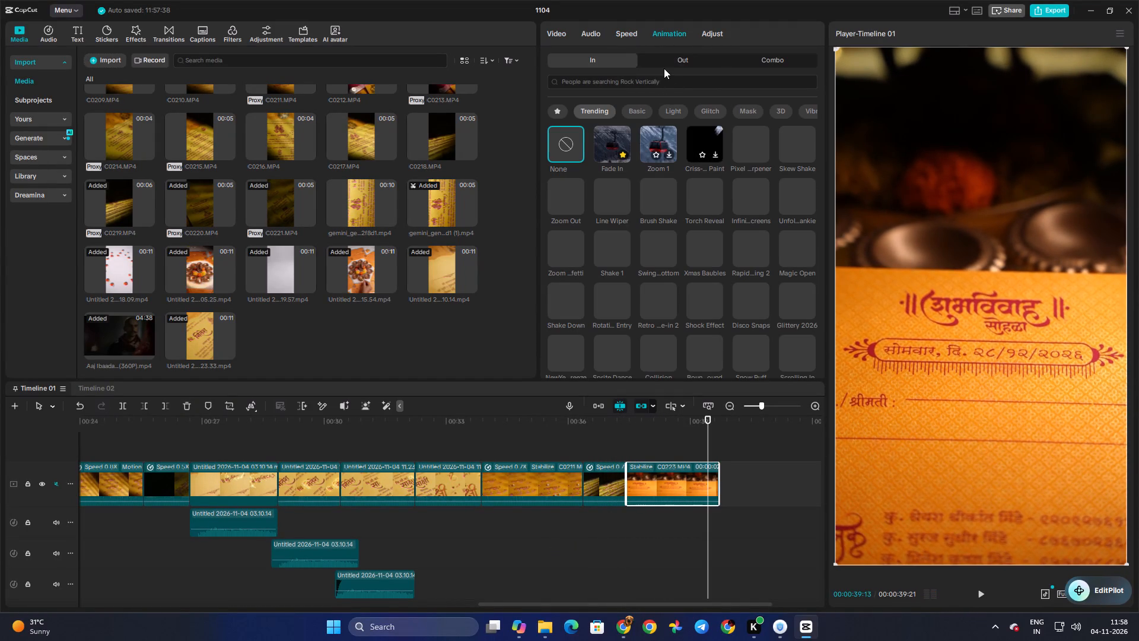
{"action": "left_click", "coordinate": [621, 139]}
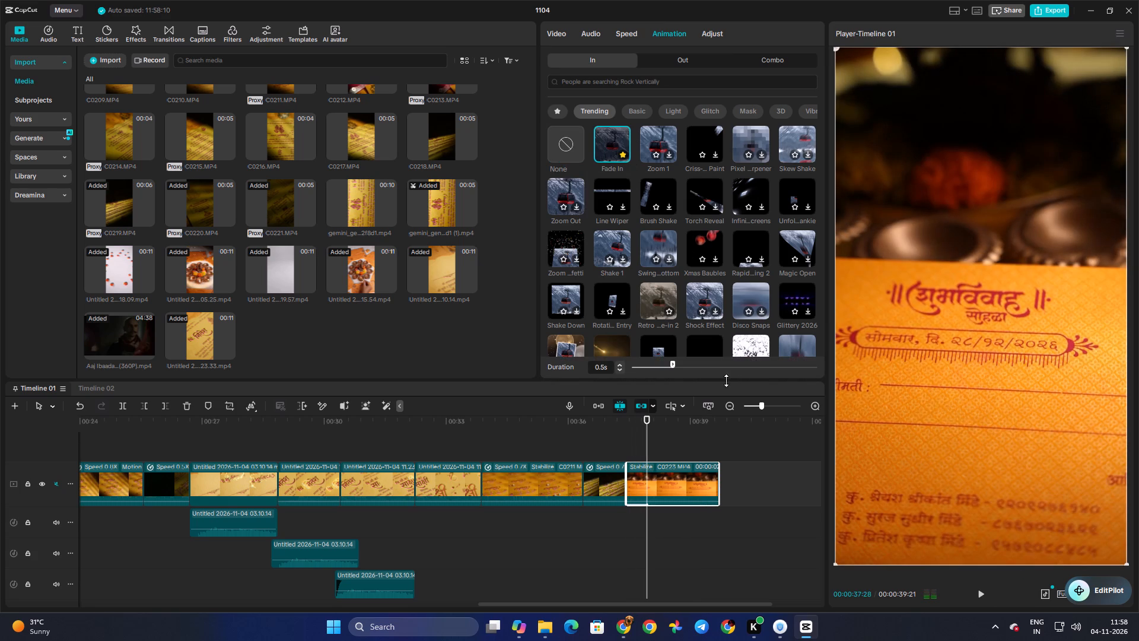
{"action": "left_click", "coordinate": [548, 139]}
{"action": "left_click", "coordinate": [663, 50]}
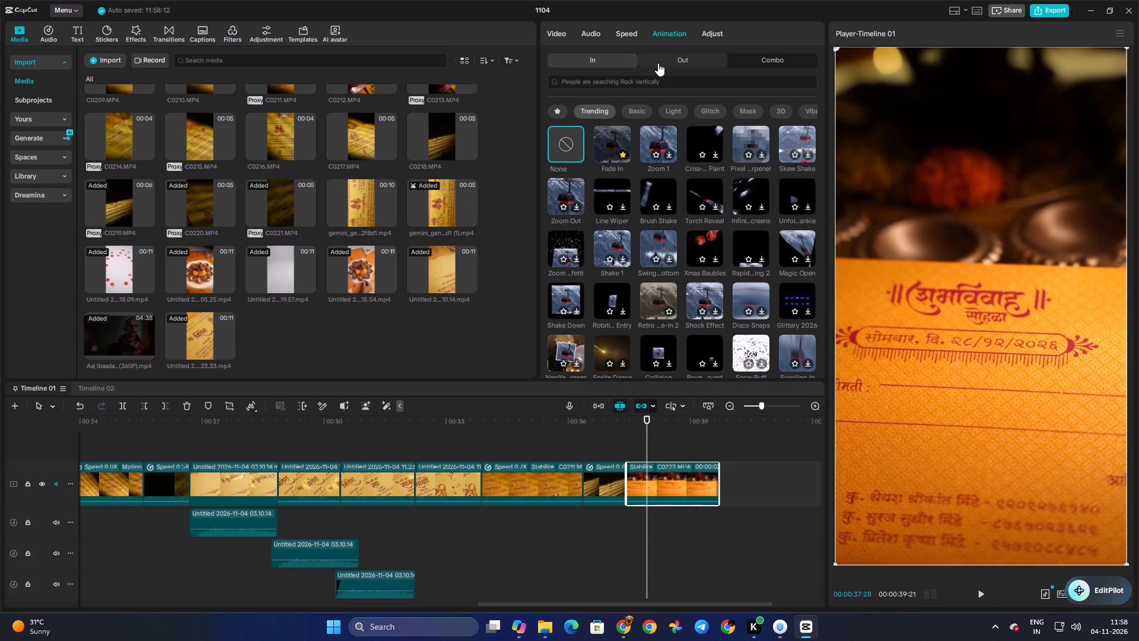
{"action": "left_click", "coordinate": [658, 64]}
{"action": "left_click", "coordinate": [612, 141]}
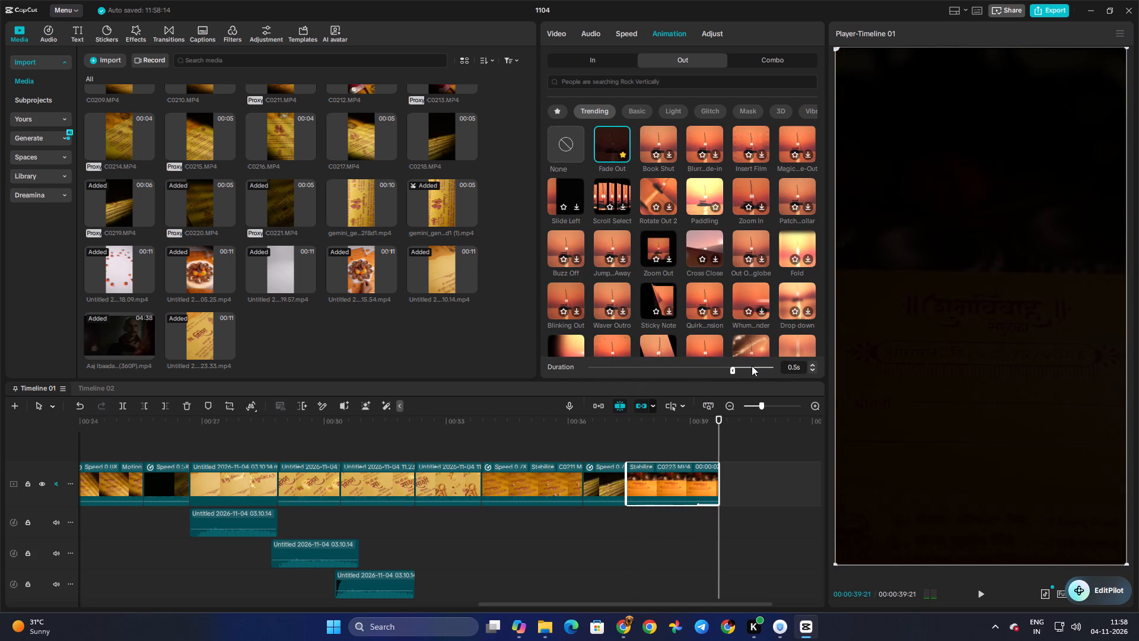
{"action": "left_click", "coordinate": [663, 456]}
{"action": "key", "text": "space"}
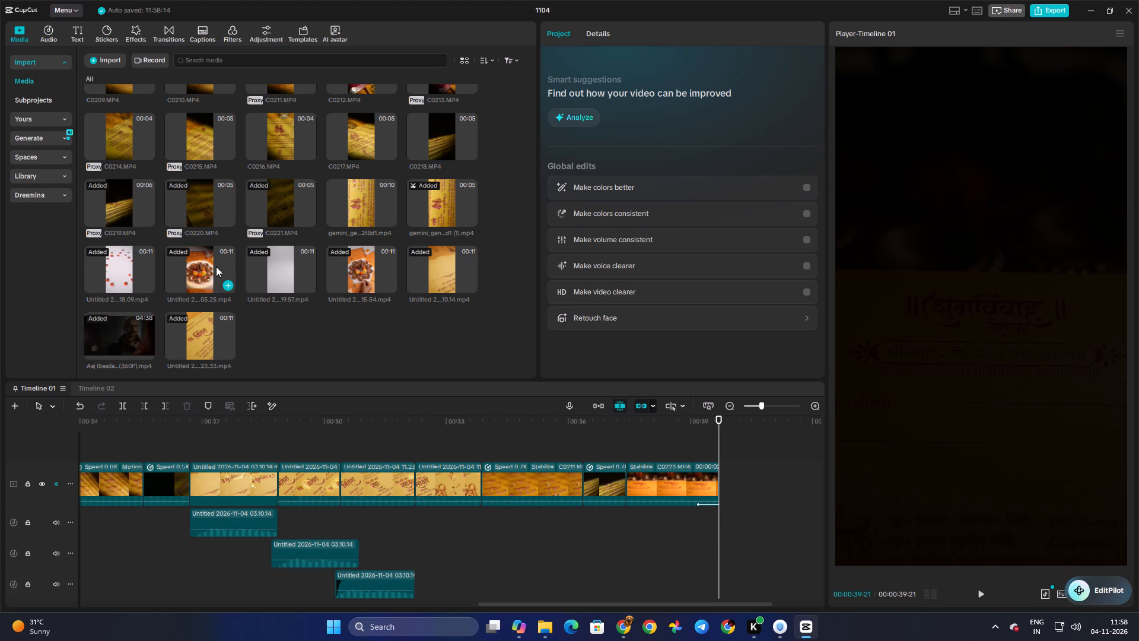
Add the favourite Glare II transition between the first and second clips at the start of the timeline.
{"action": "left_click", "coordinate": [450, 429]}
{"action": "left_click_drag", "start_coordinate": [450, 429], "coordinate": [30, 404]}
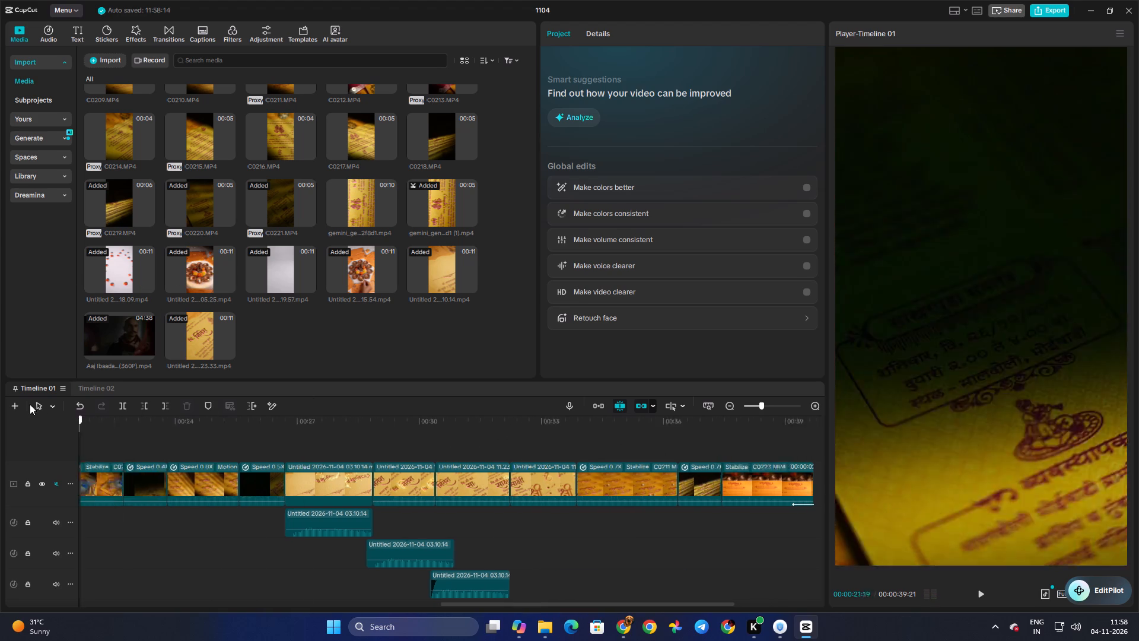
{"action": "left_click_drag", "start_coordinate": [30, 404], "coordinate": [275, 425]}
{"action": "key", "text": "space"}
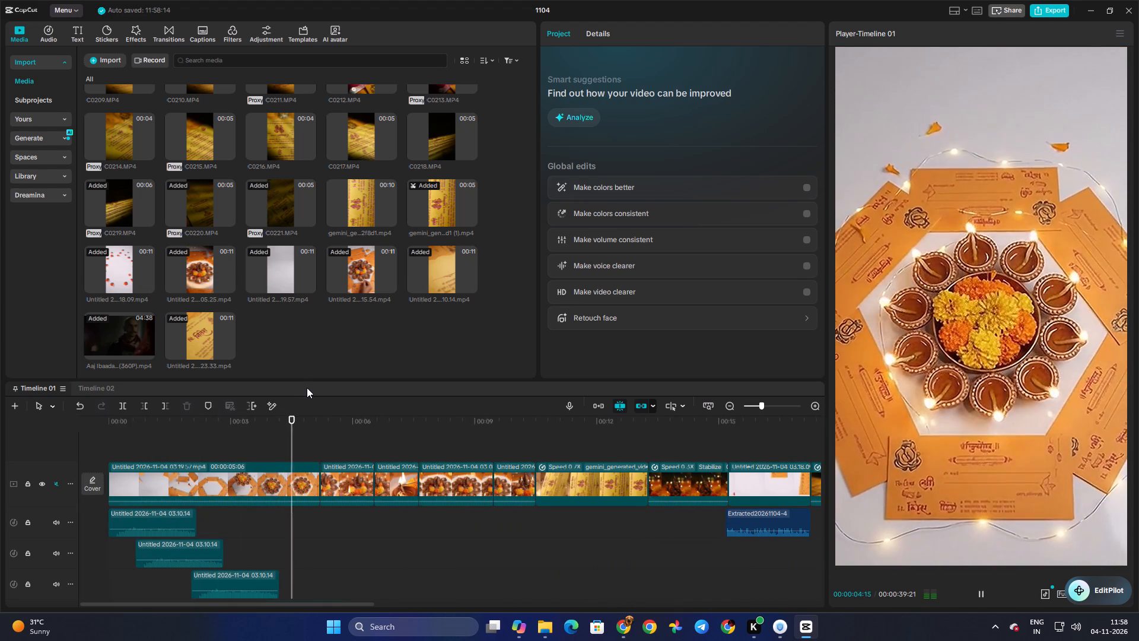
{"action": "left_click", "coordinate": [298, 450]}
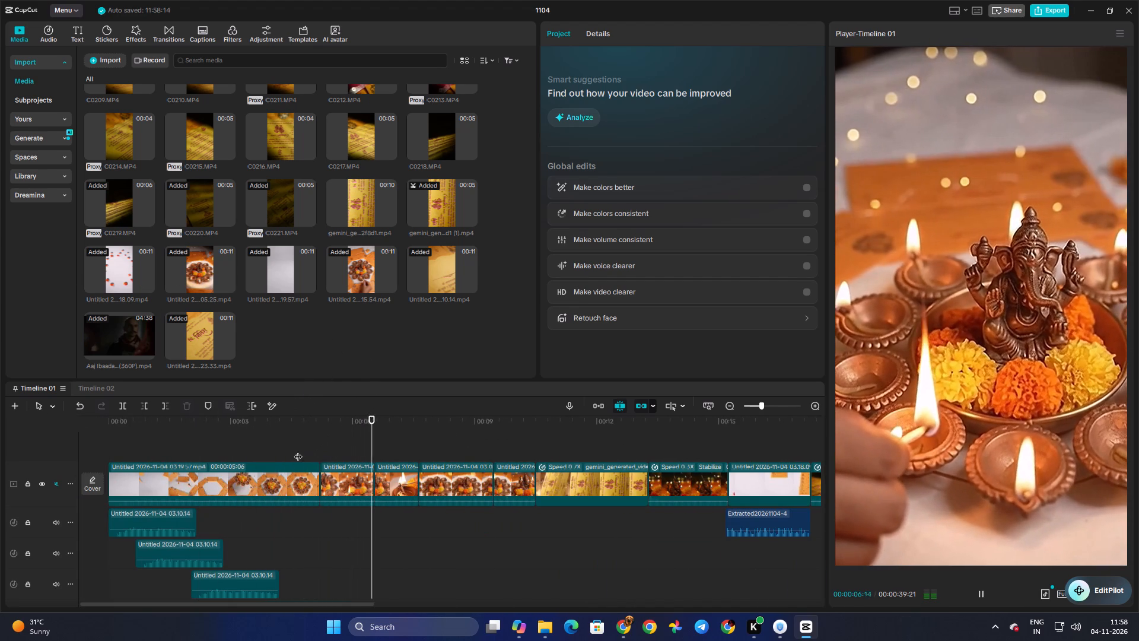
{"action": "left_click", "coordinate": [166, 30]}
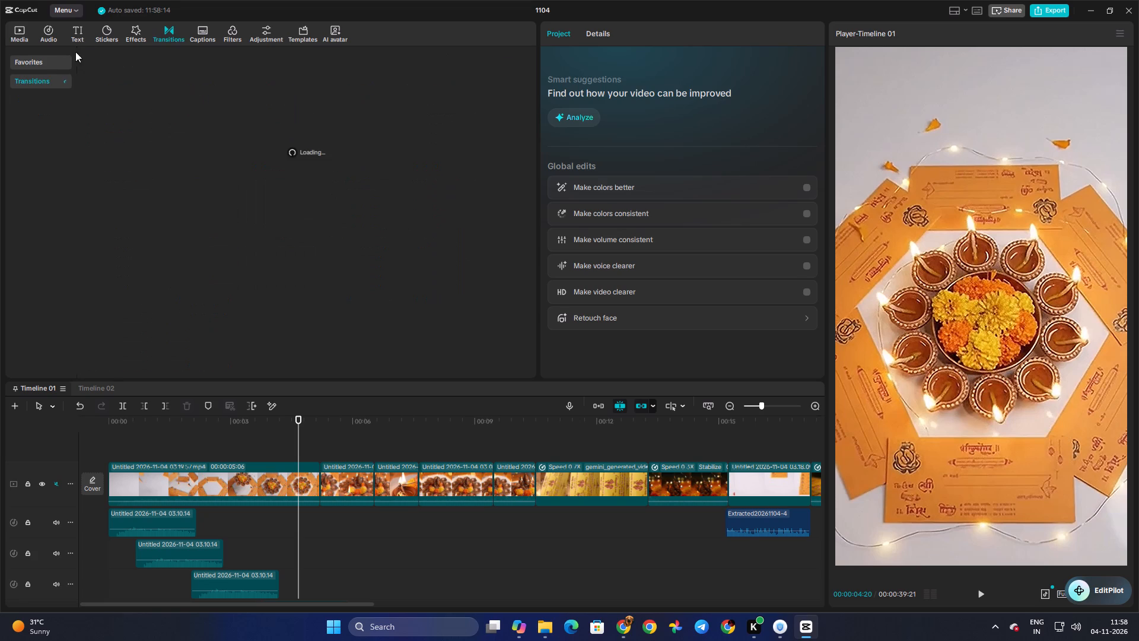
{"action": "left_click", "coordinate": [48, 66]}
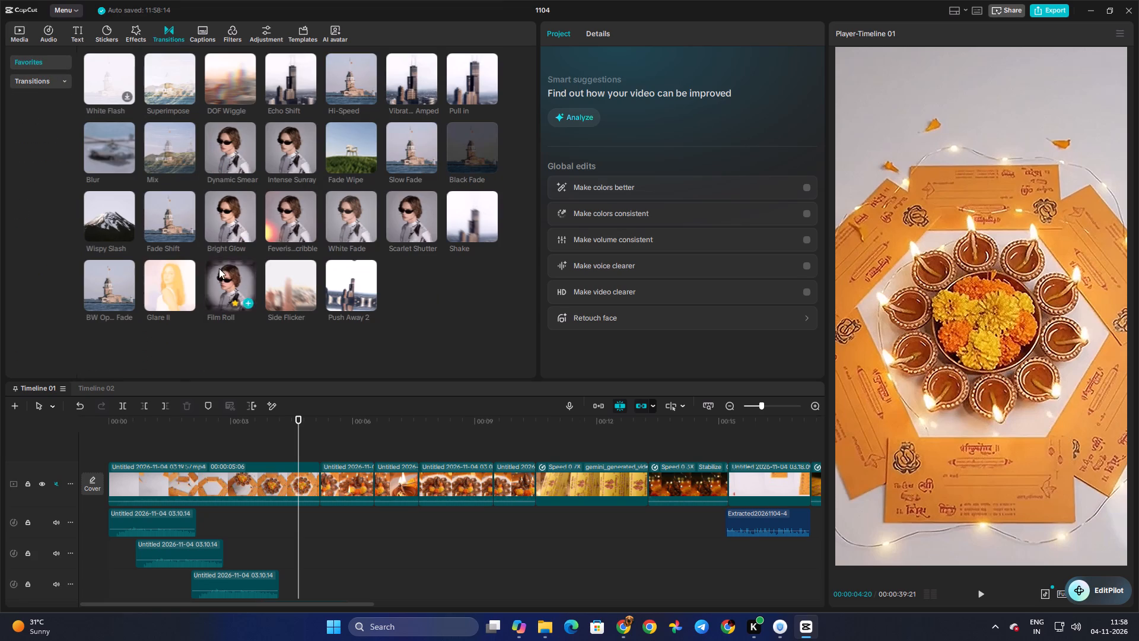
{"action": "left_click_drag", "start_coordinate": [169, 277], "coordinate": [256, 320]}
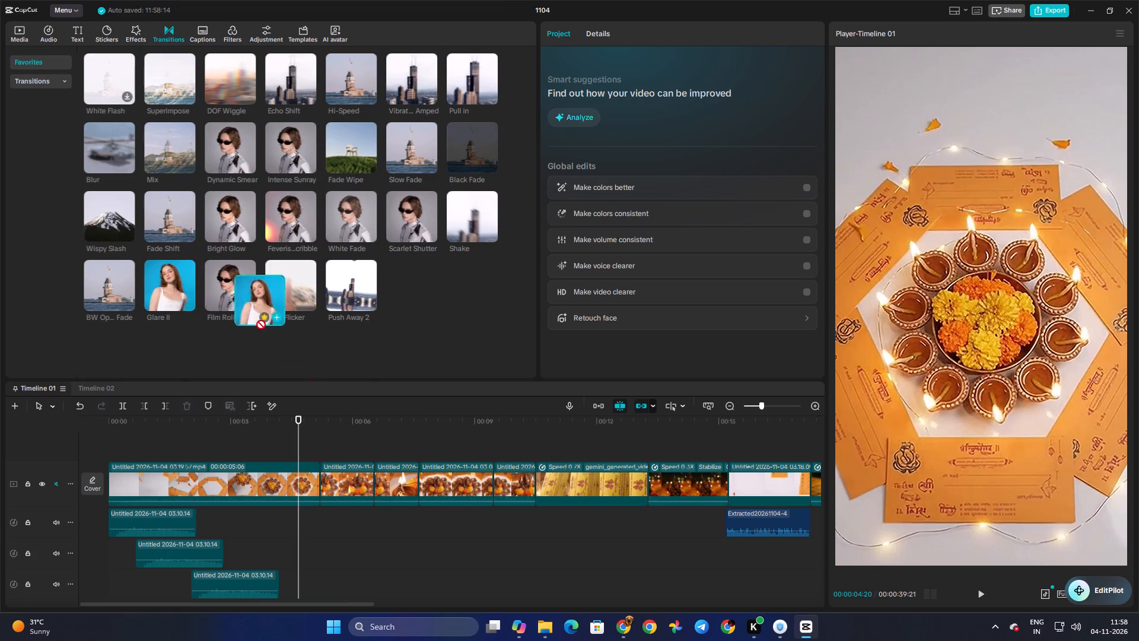
{"action": "left_click_drag", "start_coordinate": [256, 320], "coordinate": [313, 488]}
{"action": "key", "text": "space"}
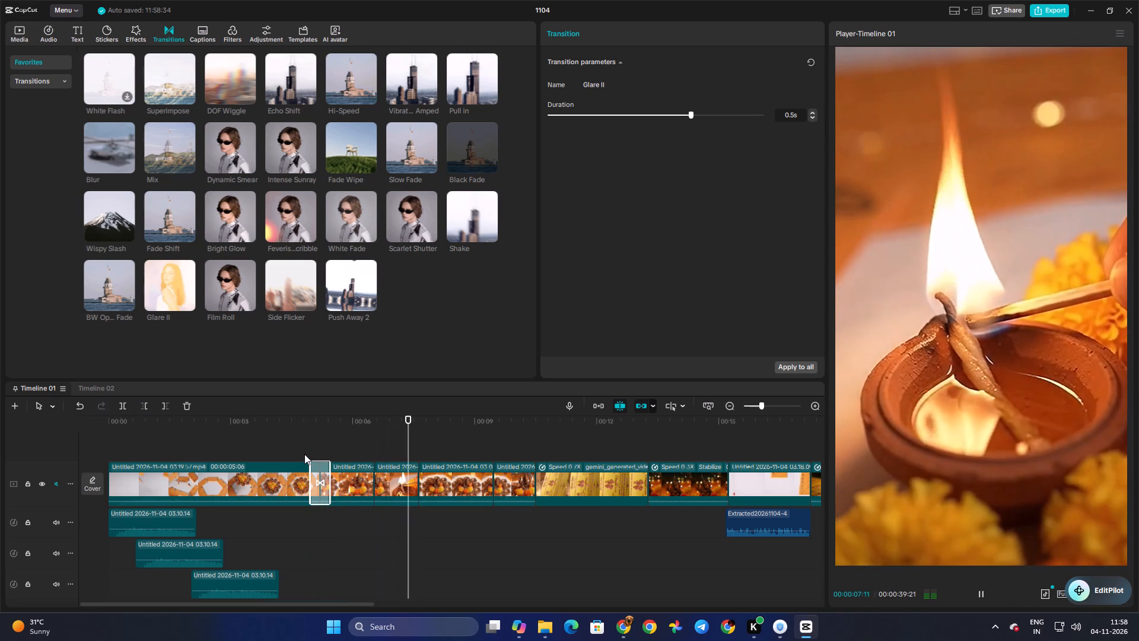
{"action": "key", "text": "space"}
Add Glare II transitions between the second and third clips and between the fourth and fifth clips.
{"action": "left_click", "coordinate": [109, 283]}
{"action": "left_click", "coordinate": [183, 283]}
{"action": "left_click_drag", "start_coordinate": [173, 281], "coordinate": [173, 281]}
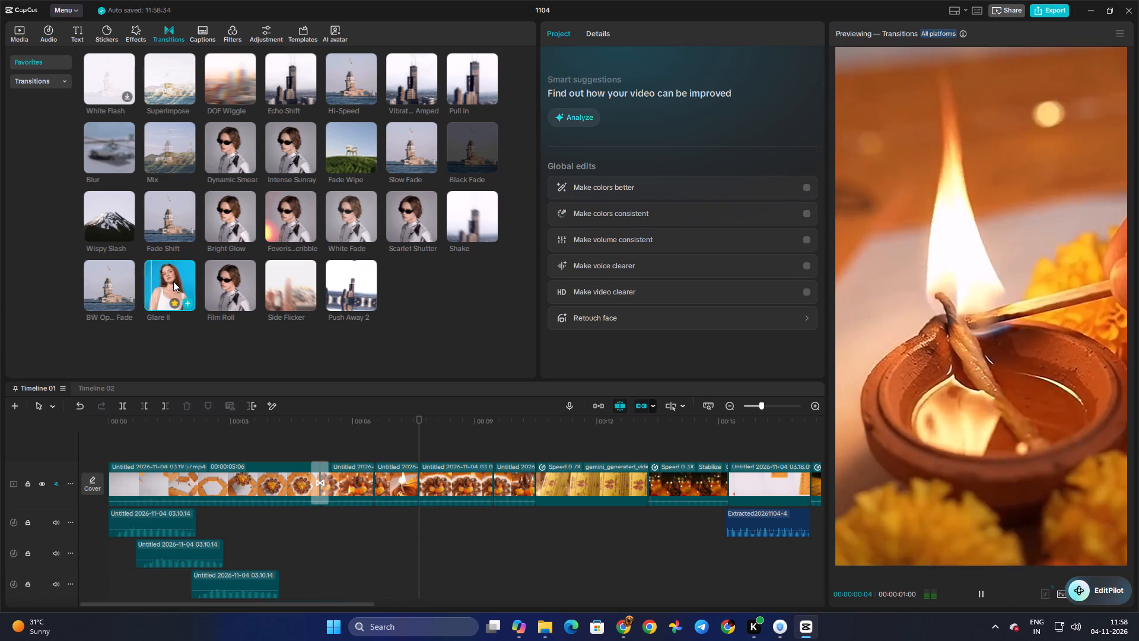
{"action": "left_click_drag", "start_coordinate": [173, 281], "coordinate": [370, 471]}
{"action": "left_click_drag", "start_coordinate": [164, 285], "coordinate": [478, 472]}
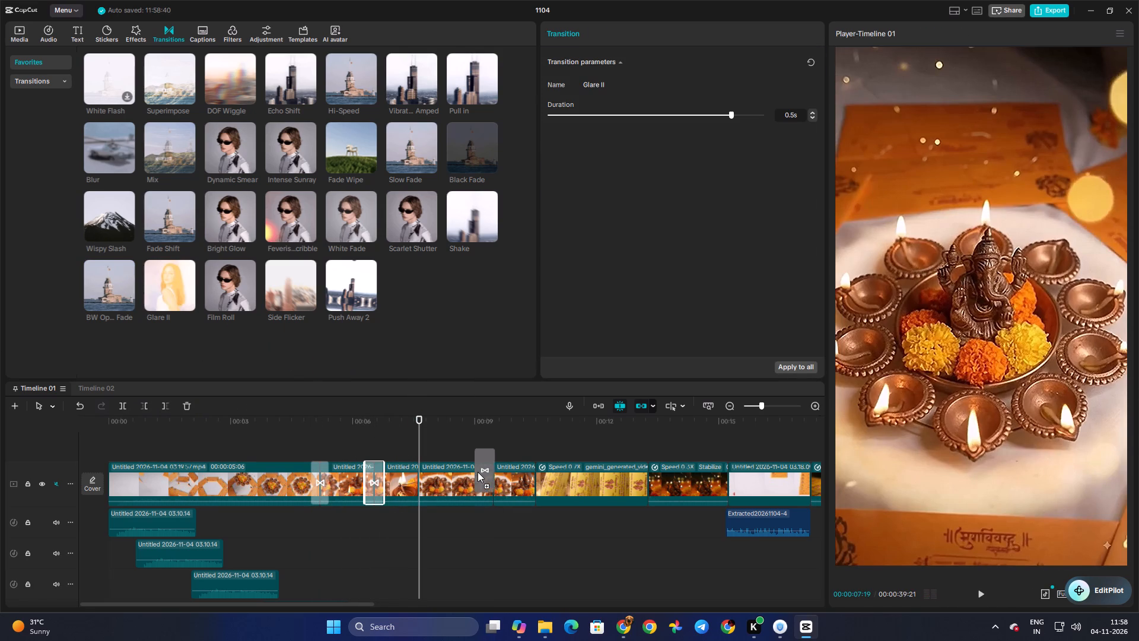
{"action": "left_click_drag", "start_coordinate": [478, 472], "coordinate": [486, 478]}
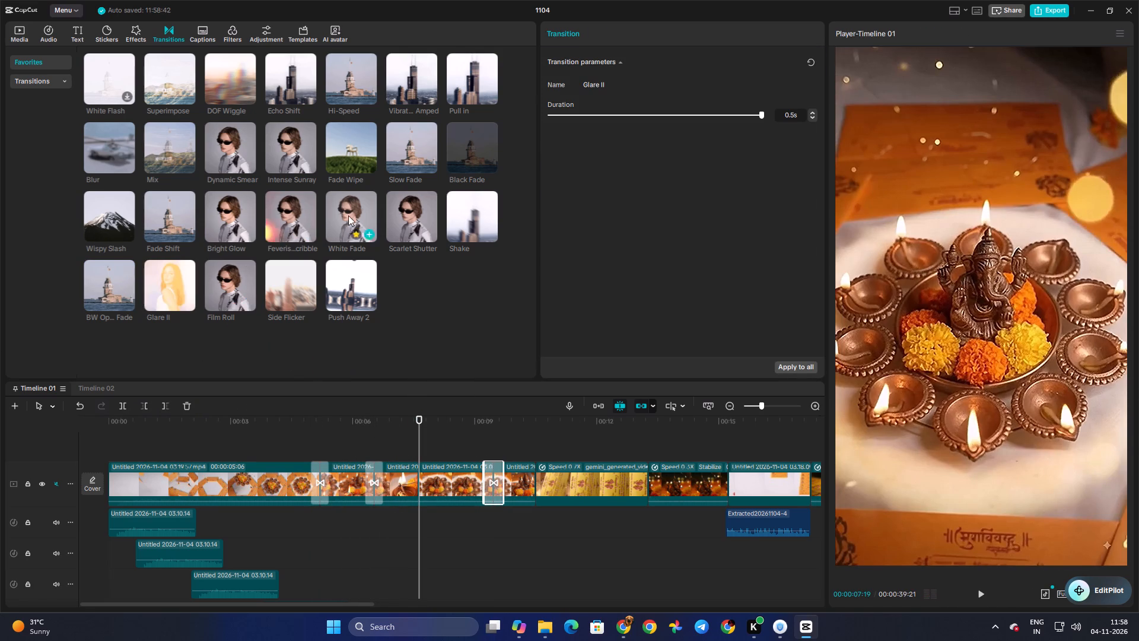
Add a White Fade transition between the fifth clip and the gemini_generated clip, with a duration of 0.3 s.
{"action": "left_click_drag", "start_coordinate": [348, 215], "coordinate": [549, 469]}
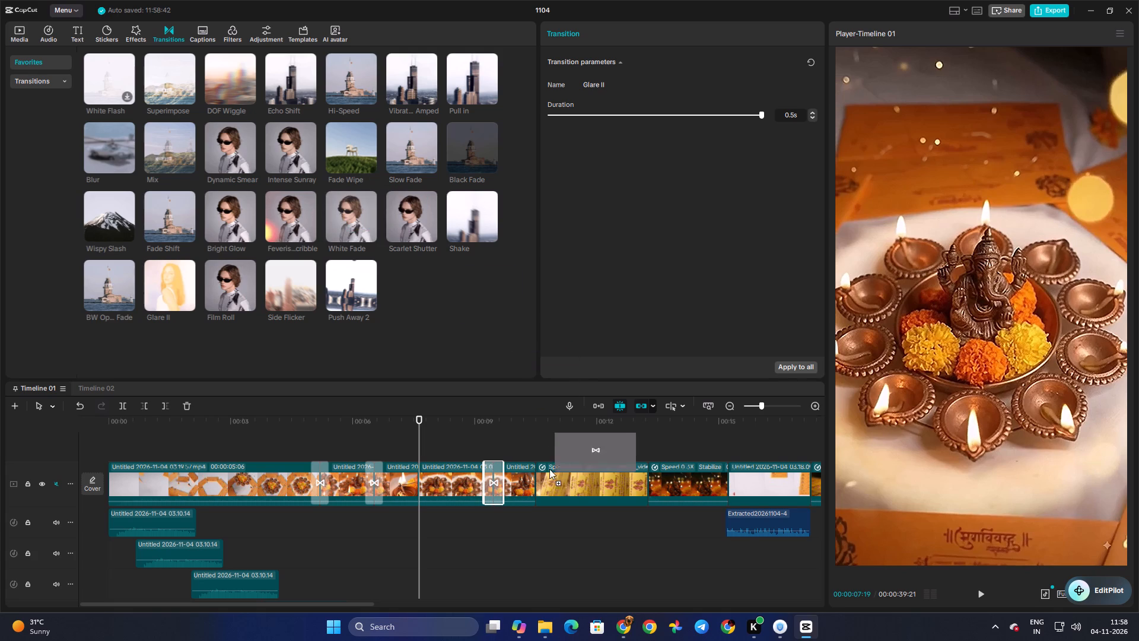
{"action": "left_click_drag", "start_coordinate": [549, 469], "coordinate": [530, 485]}
{"action": "left_click", "coordinate": [666, 116]}
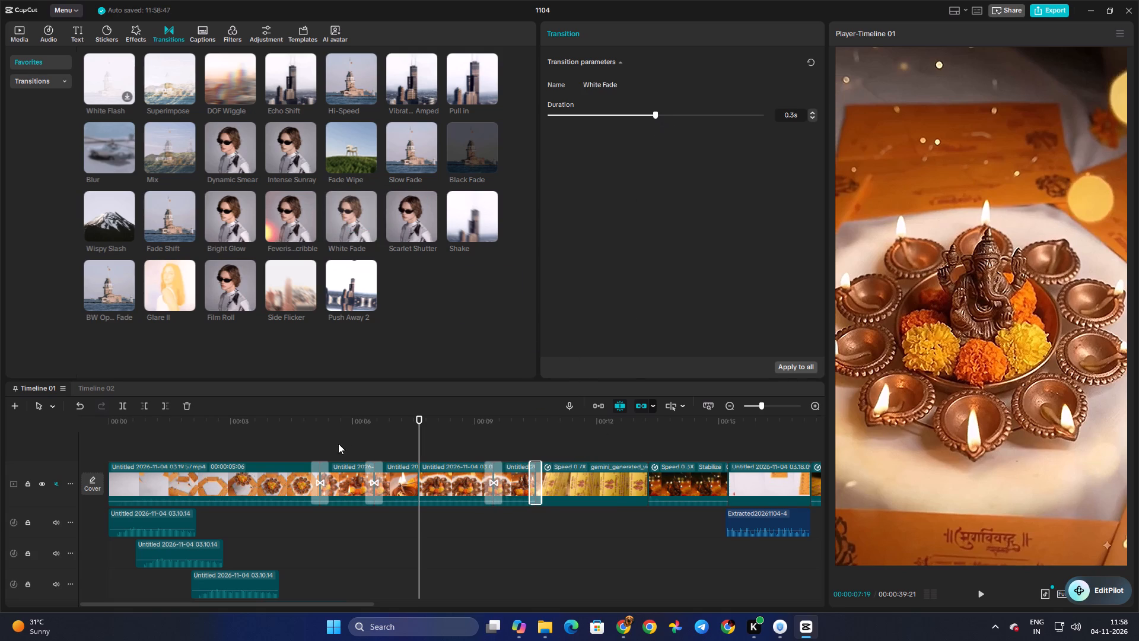
{"action": "left_click", "coordinate": [314, 443]}
{"action": "key", "text": "space"}
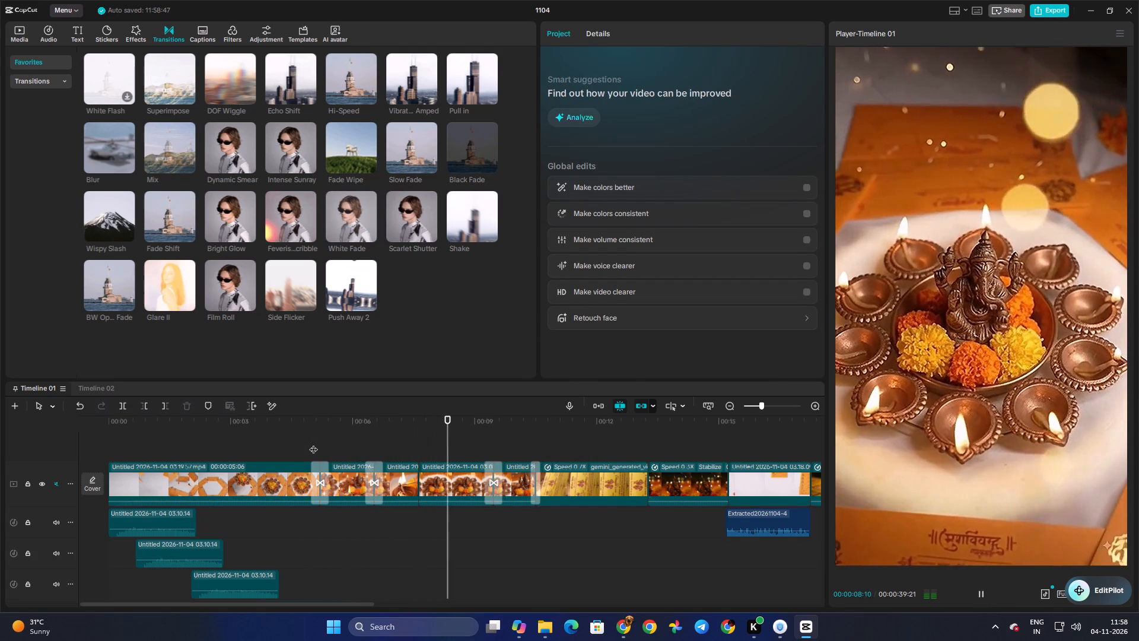
{"action": "key", "text": "space"}
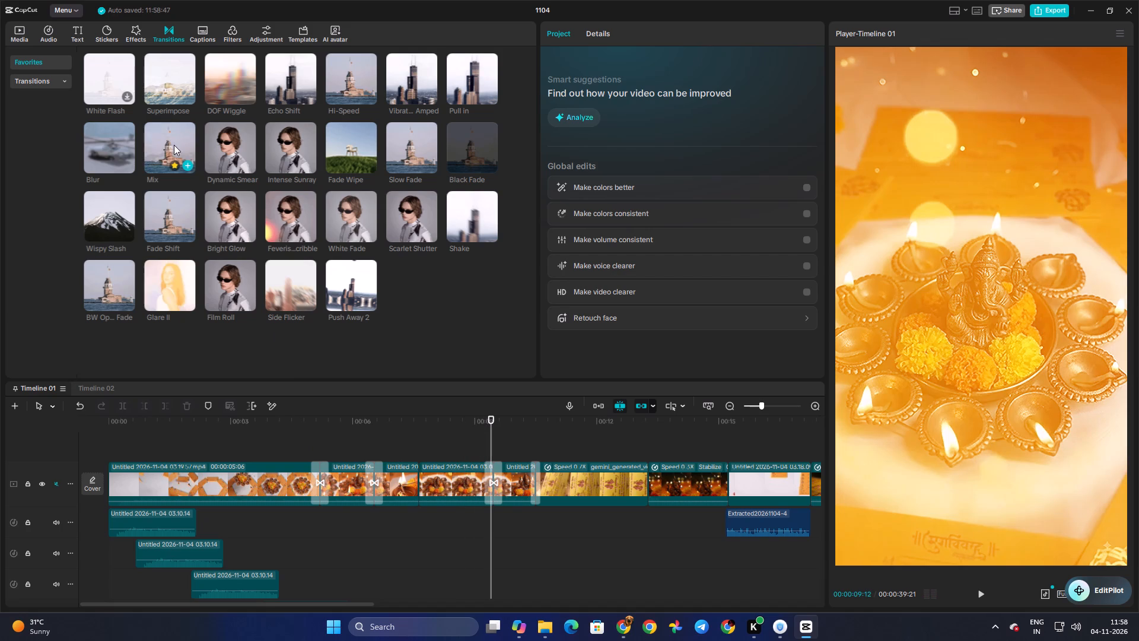
Add a Mix transition between the third and fourth clips and play back the result.
{"action": "left_click_drag", "start_coordinate": [174, 146], "coordinate": [409, 488]}
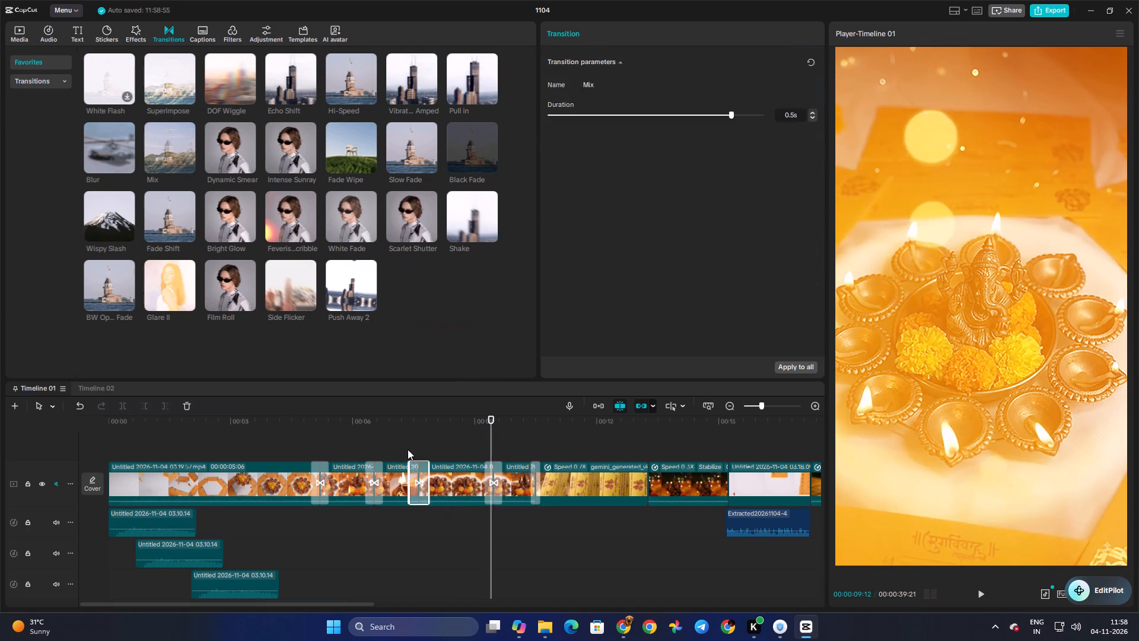
{"action": "left_click", "coordinate": [408, 449]}
{"action": "key", "text": "space"}
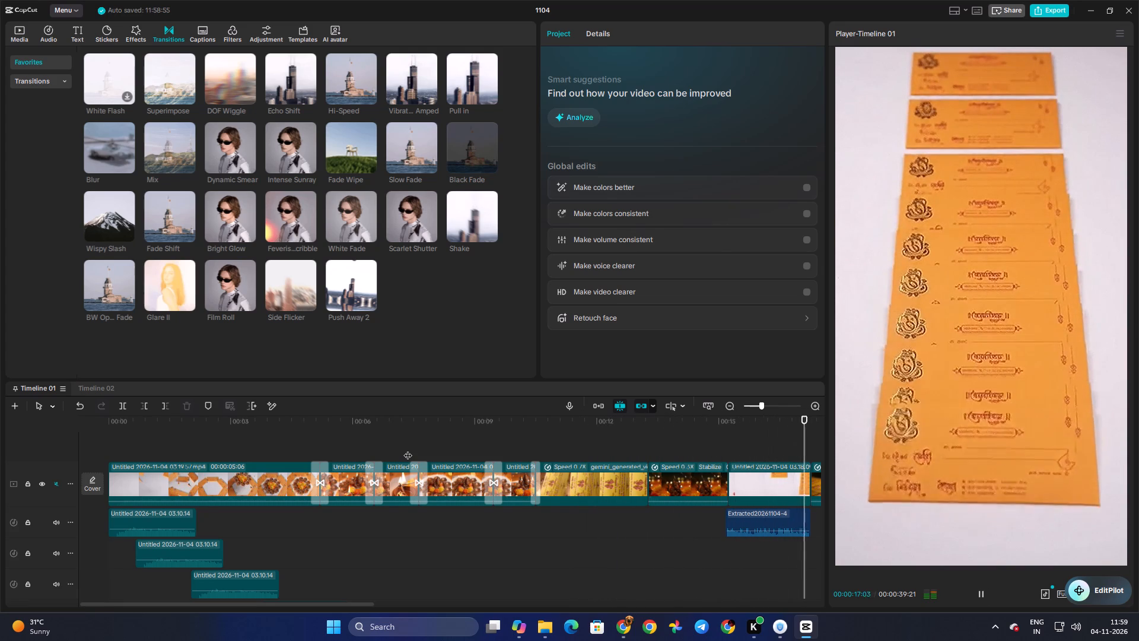
{"action": "key", "text": "space"}
Add a Bright Glow transition between the gemini_generated clip and the following Ganesh idol clip, lasting 0.5 s.
{"action": "left_click", "coordinate": [151, 453]}
{"action": "left_click_drag", "start_coordinate": [151, 453], "coordinate": [79, 462]}
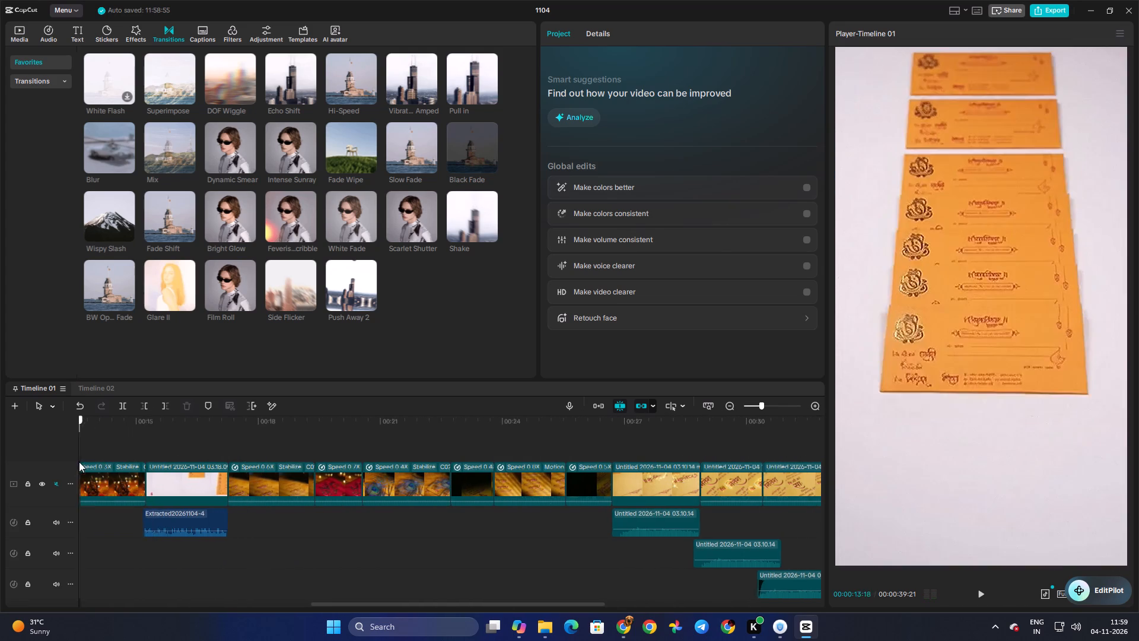
{"action": "left_click_drag", "start_coordinate": [79, 462], "coordinate": [119, 463]}
{"action": "left_click", "coordinate": [241, 453]}
{"action": "key", "text": "space"}
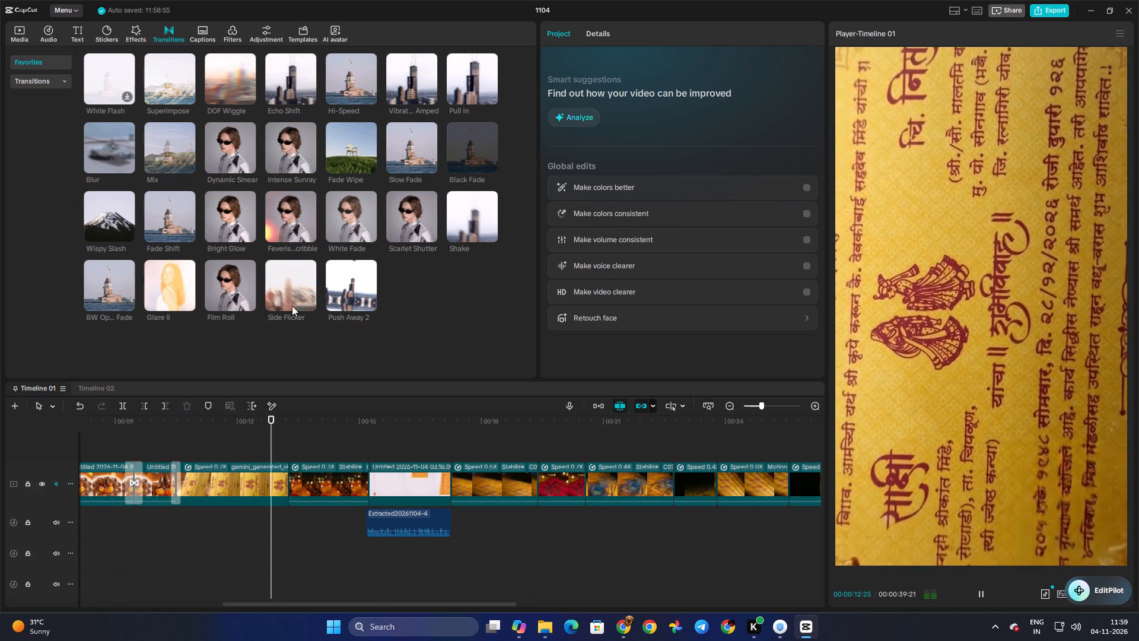
{"action": "key", "text": "space"}
{"action": "left_click_drag", "start_coordinate": [244, 213], "coordinate": [281, 477]}
{"action": "left_click", "coordinate": [640, 342]}
{"action": "left_click", "coordinate": [662, 110]}
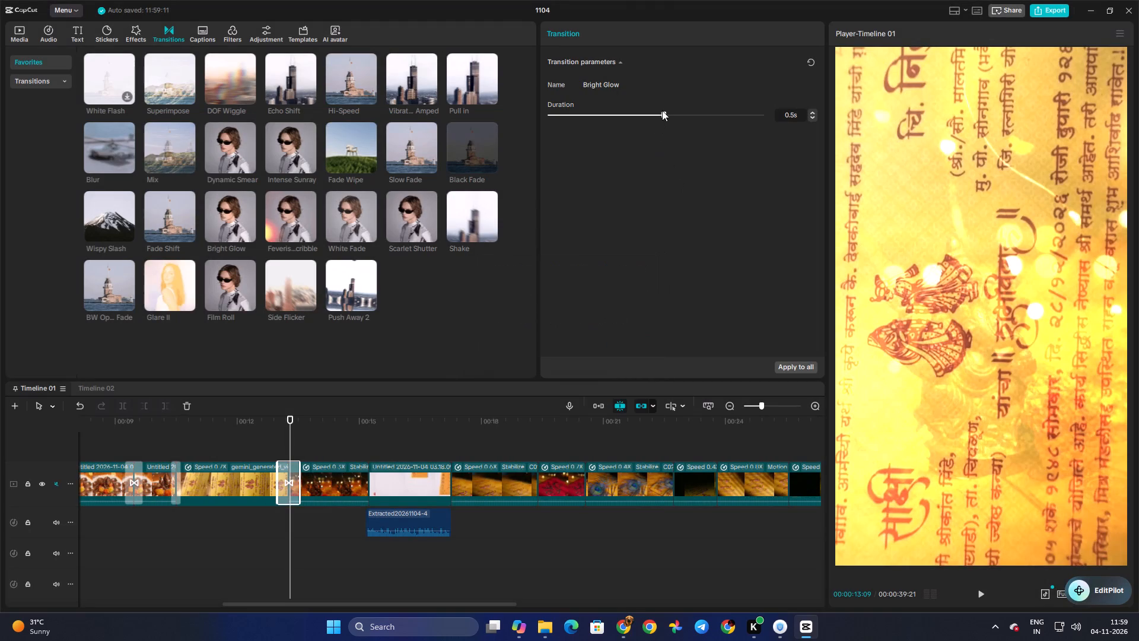
{"action": "left_click", "coordinate": [271, 426]}
{"action": "key", "text": "space"}
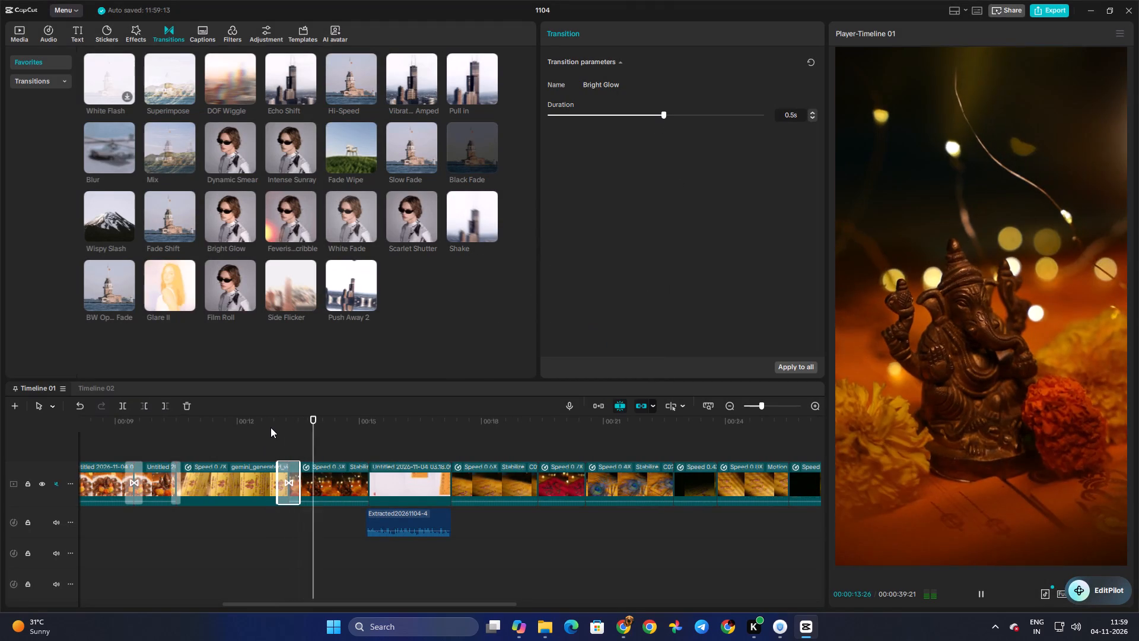
{"action": "key", "text": "space"}
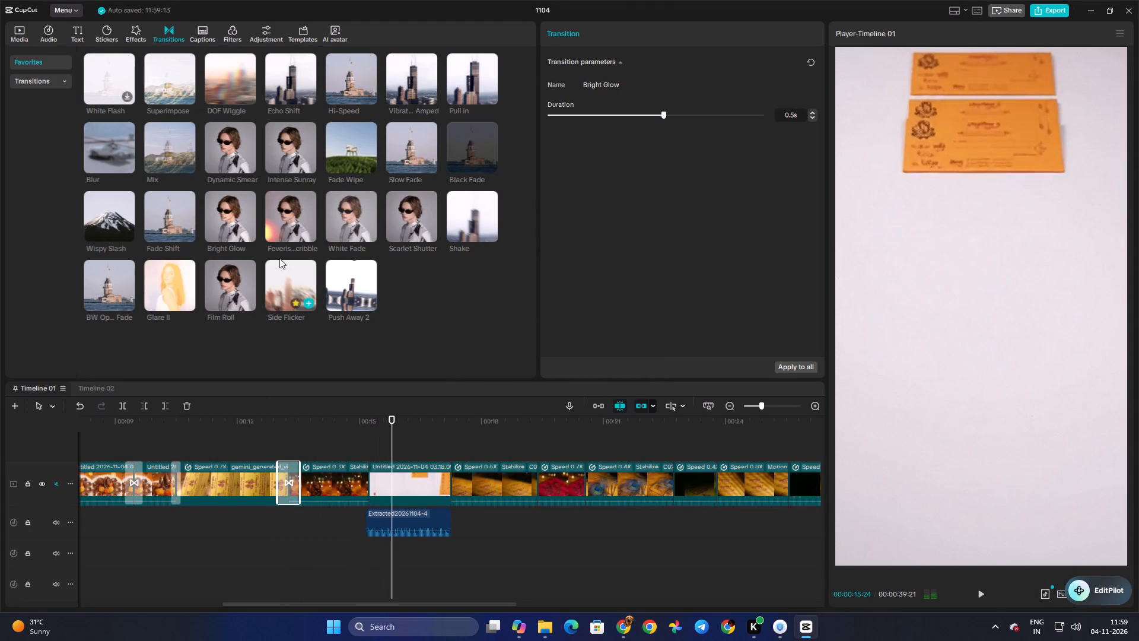
Add a Glare II transition between the Ganesh idol clip and the white-background invitation cards clip, lasting 0.7 s.
{"action": "left_click", "coordinate": [403, 217]}
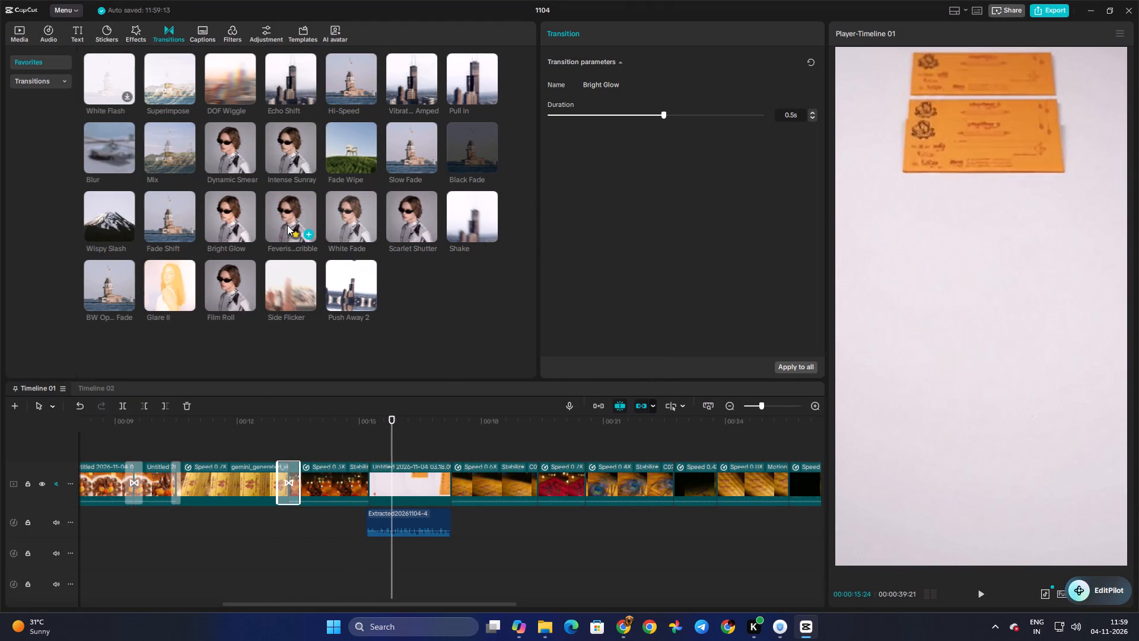
{"action": "left_click_drag", "start_coordinate": [174, 283], "coordinate": [367, 475]}
{"action": "left_click", "coordinate": [726, 106]}
{"action": "left_click", "coordinate": [703, 116]}
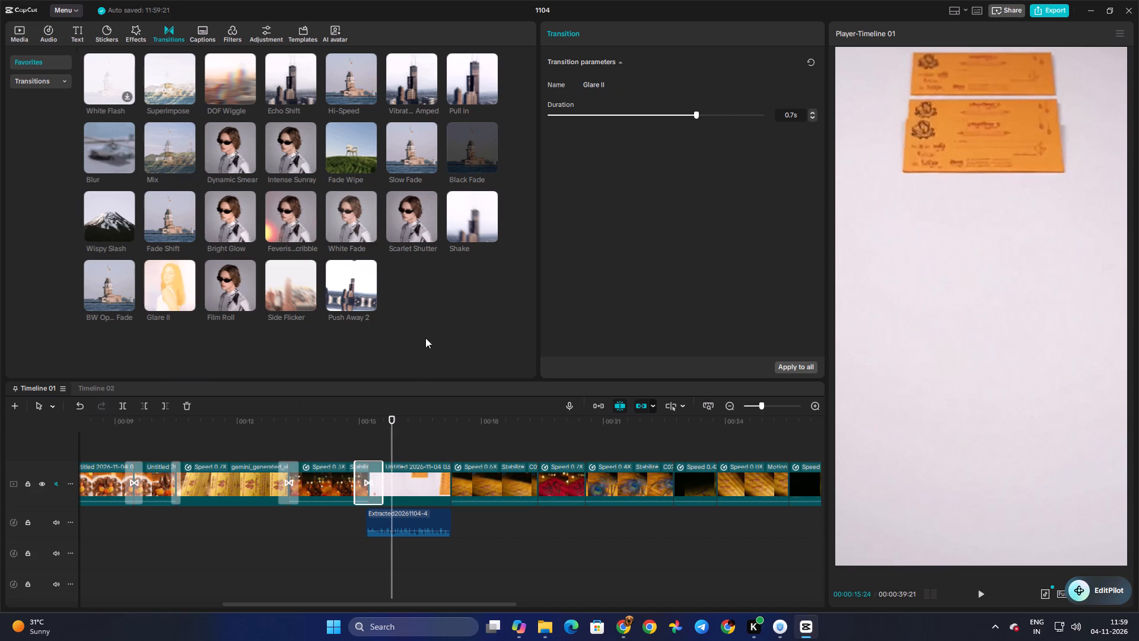
{"action": "left_click", "coordinate": [343, 445]}
{"action": "key", "text": "space"}
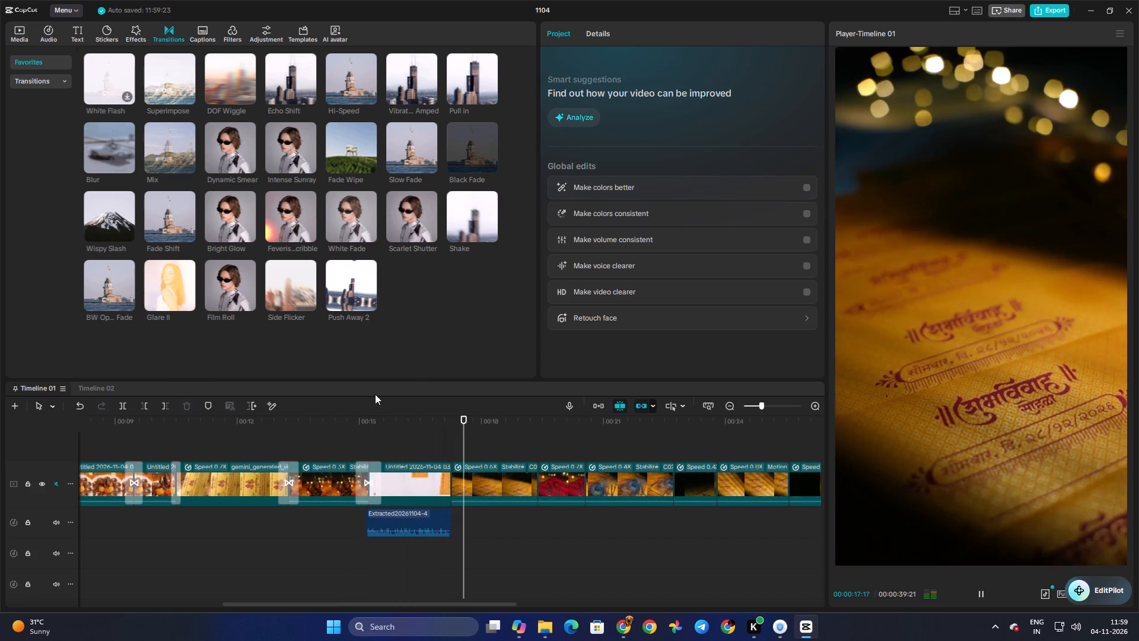
{"action": "key", "text": "space"}
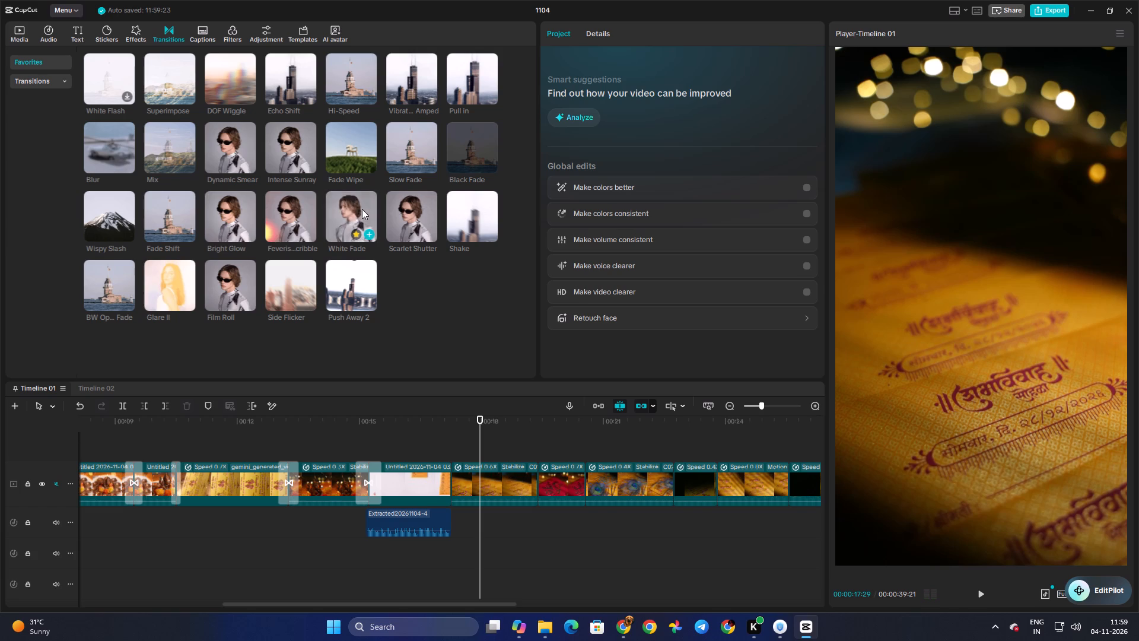
Add a Black Fade transition after the white-background invitation cards clip and set its duration to 0.6 s.
{"action": "left_click_drag", "start_coordinate": [463, 134], "coordinate": [464, 135]}
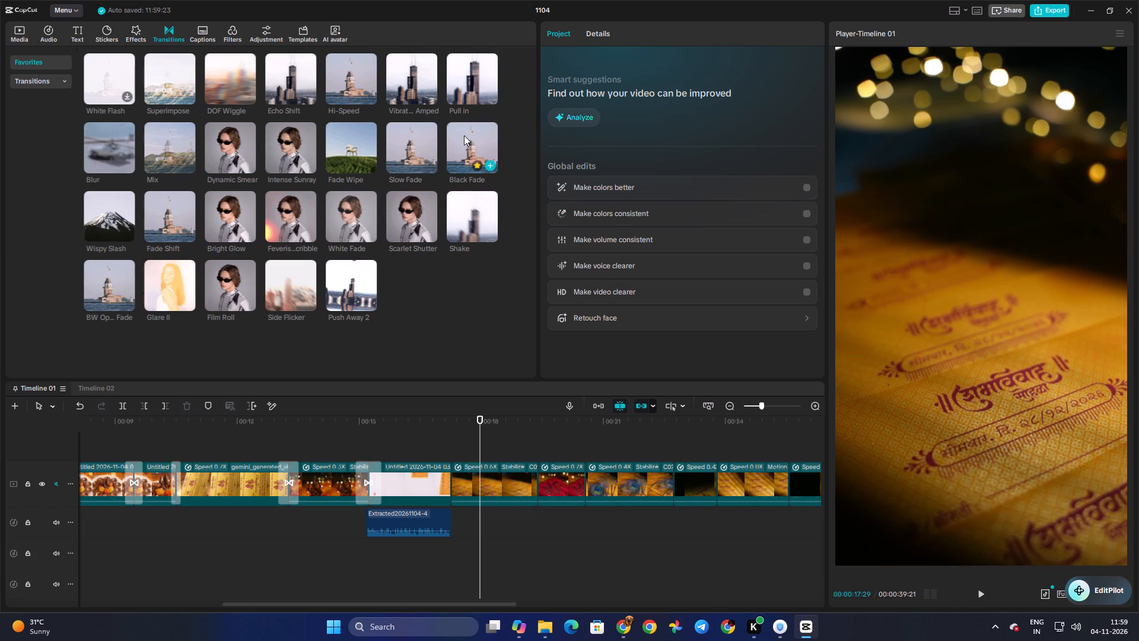
{"action": "left_click_drag", "start_coordinate": [464, 135], "coordinate": [449, 478]}
{"action": "left_click", "coordinate": [434, 435]}
{"action": "key", "text": "space"}
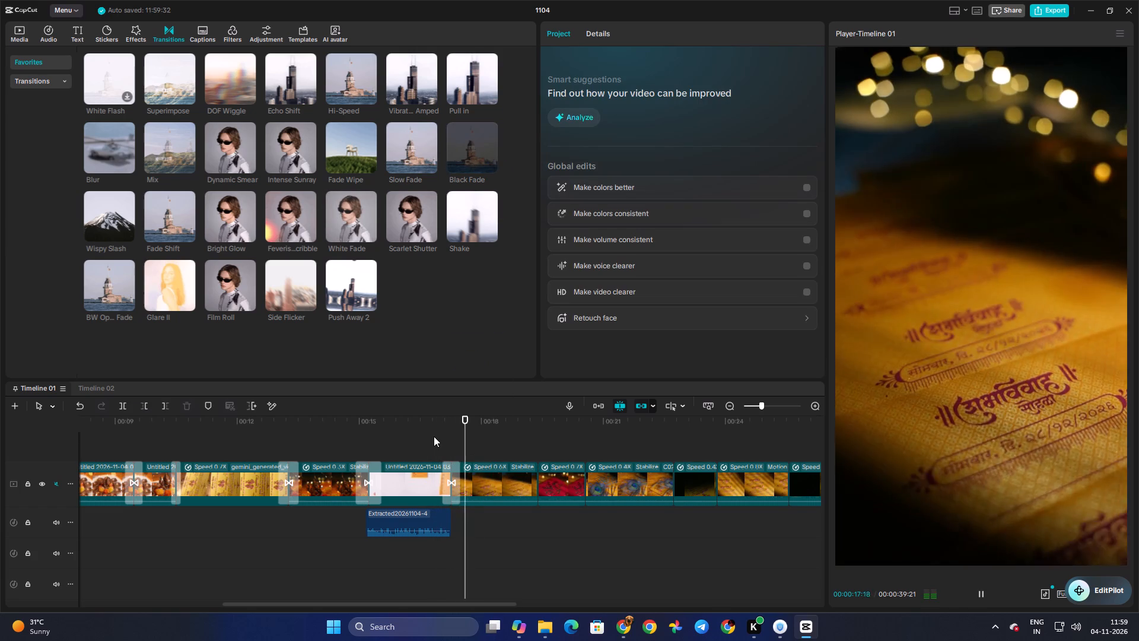
{"action": "key", "text": "space"}
{"action": "left_click", "coordinate": [455, 490]}
{"action": "double_click", "coordinate": [679, 110]}
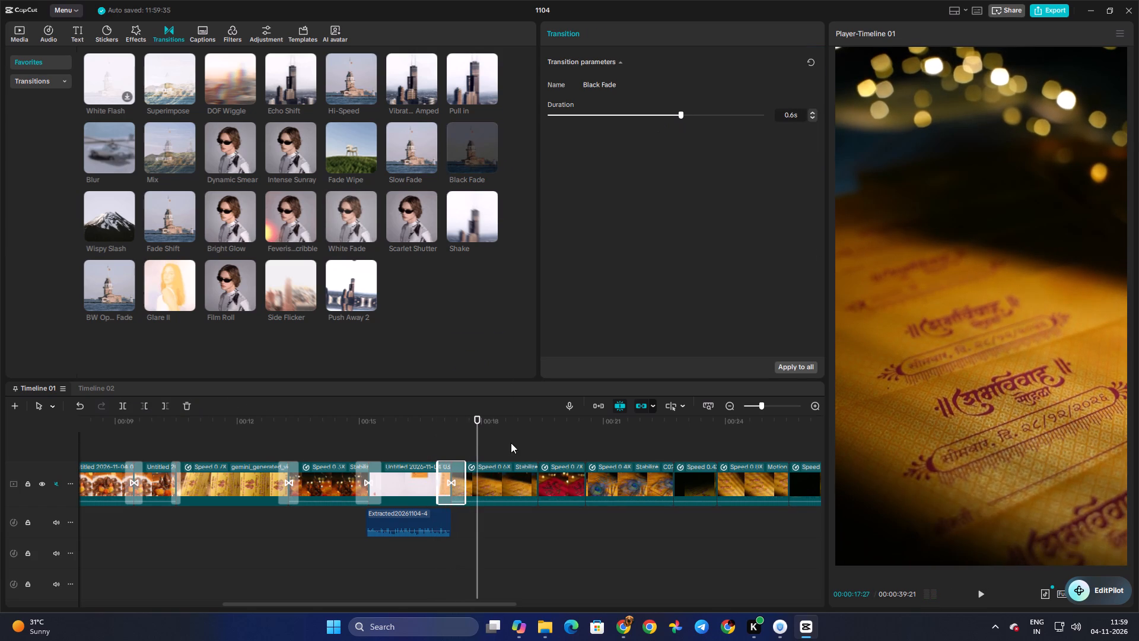
Add a Black Fade transition between the yellow wedding card clip and the following red card clip, and play back the result.
{"action": "left_click", "coordinate": [399, 443]}
{"action": "key", "text": "space"}
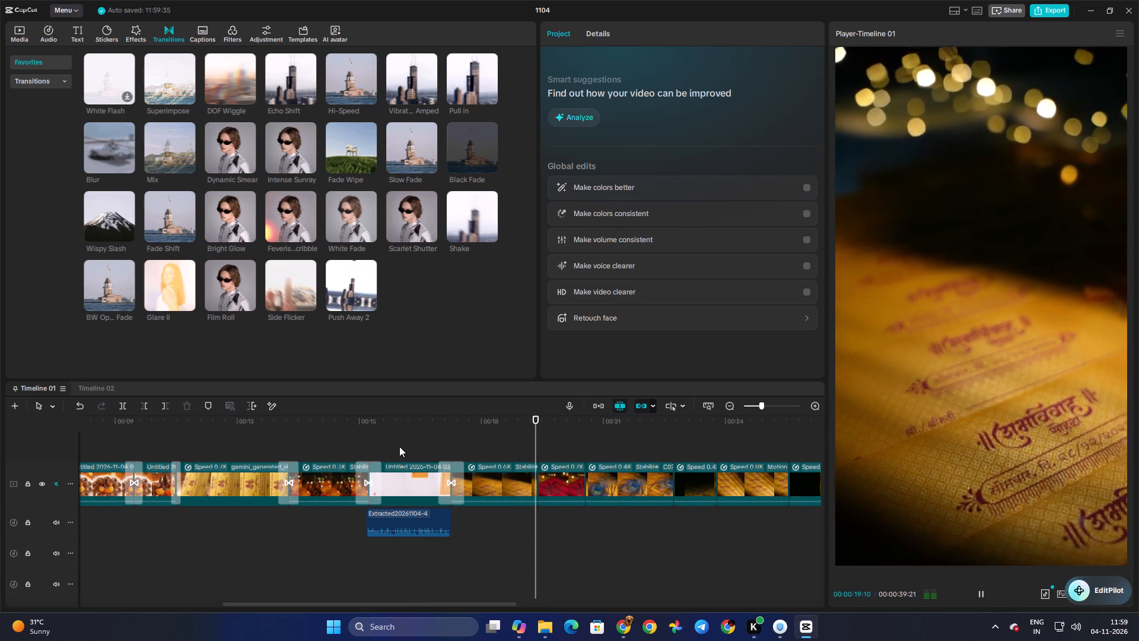
{"action": "key", "text": "space"}
{"action": "left_click_drag", "start_coordinate": [470, 158], "coordinate": [530, 474]}
{"action": "left_click", "coordinate": [524, 440]}
{"action": "key", "text": "space"}
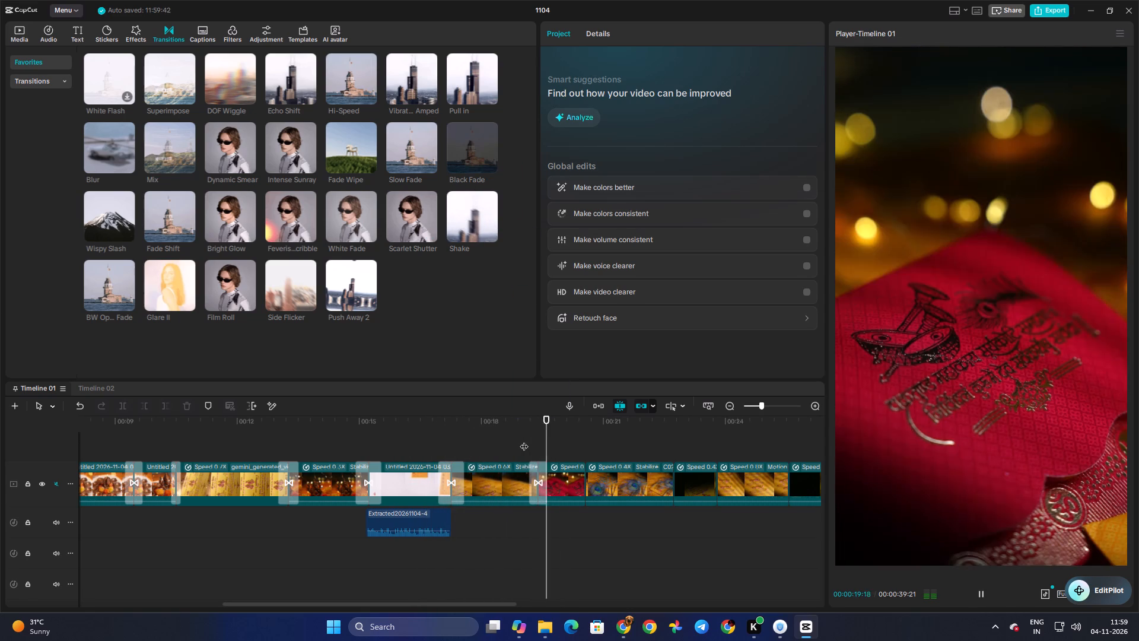
{"action": "key", "text": "space"}
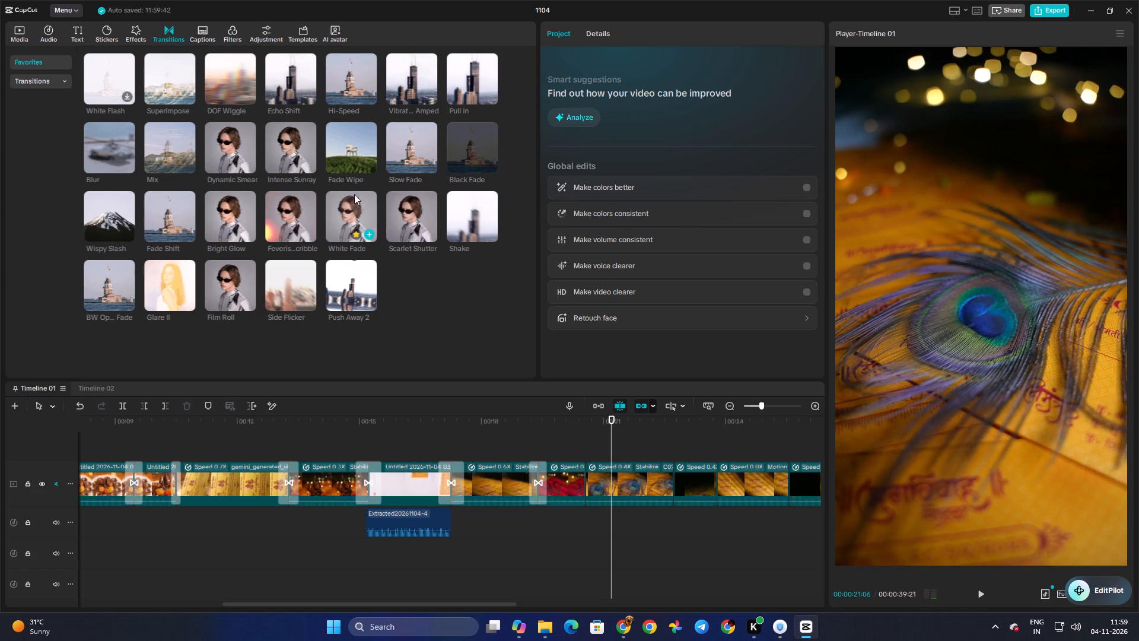
Add a Slow Fade transition between the red card clip and the peacock feather clip, set it to 0.3 s, and preview it.
{"action": "left_click_drag", "start_coordinate": [400, 140], "coordinate": [603, 485]}
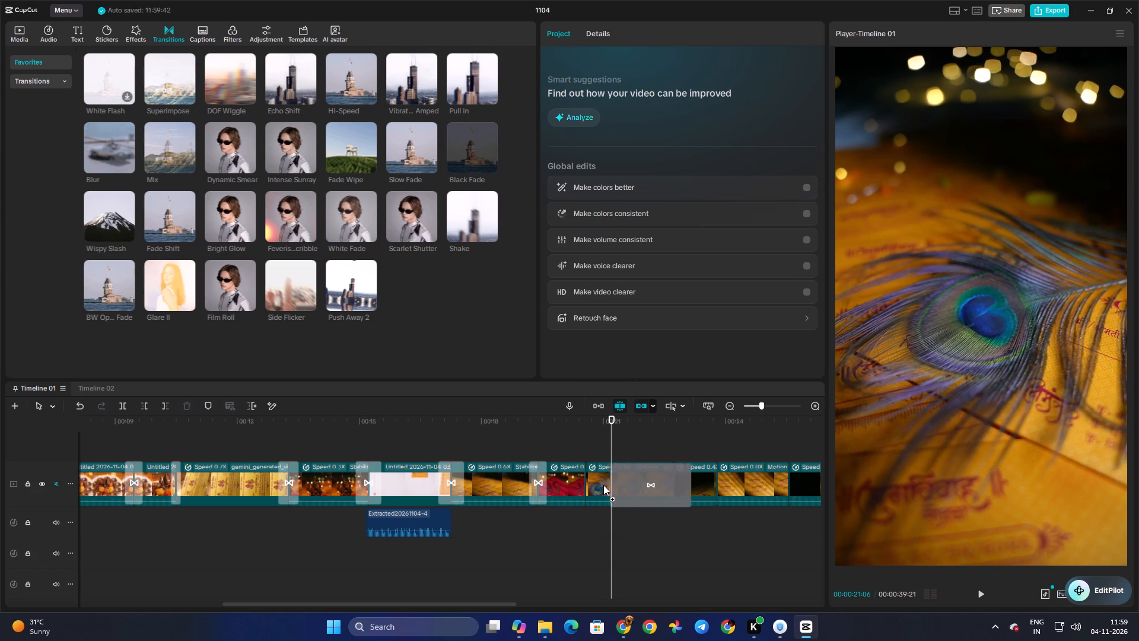
{"action": "left_click_drag", "start_coordinate": [603, 485], "coordinate": [581, 483]}
{"action": "left_click", "coordinate": [666, 113]}
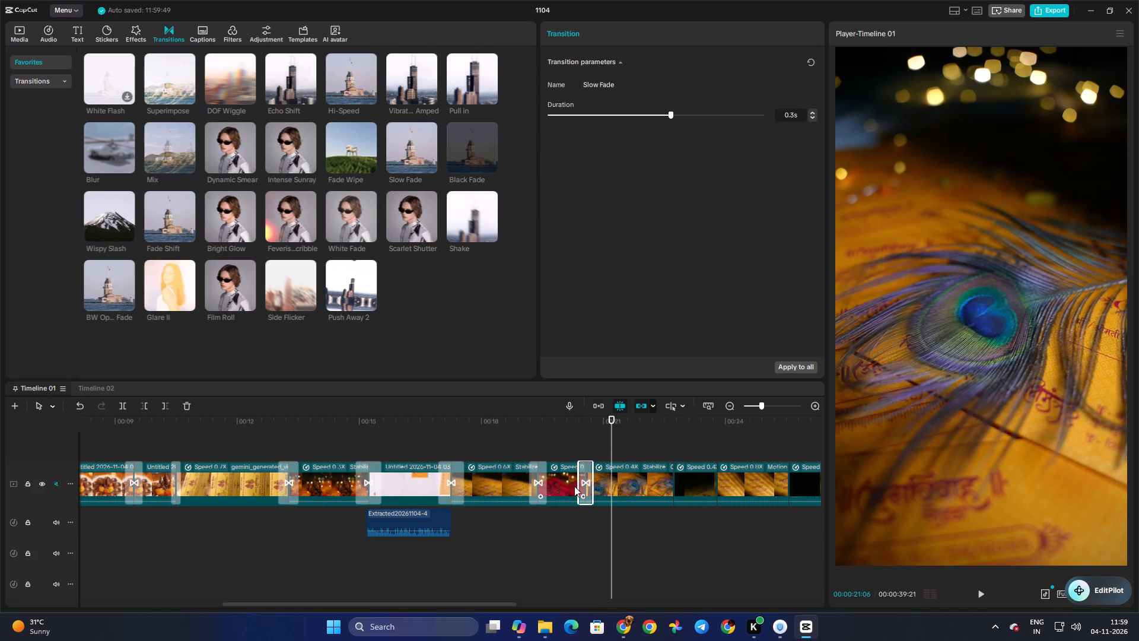
{"action": "left_click", "coordinate": [565, 452]}
{"action": "key", "text": "space"}
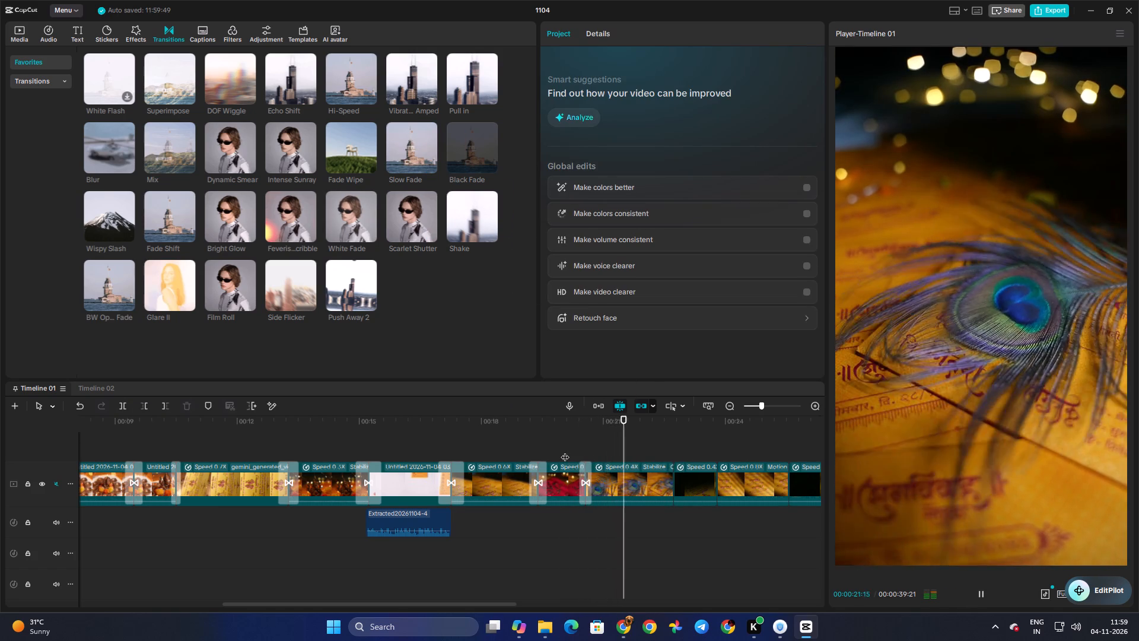
{"action": "key", "text": "space"}
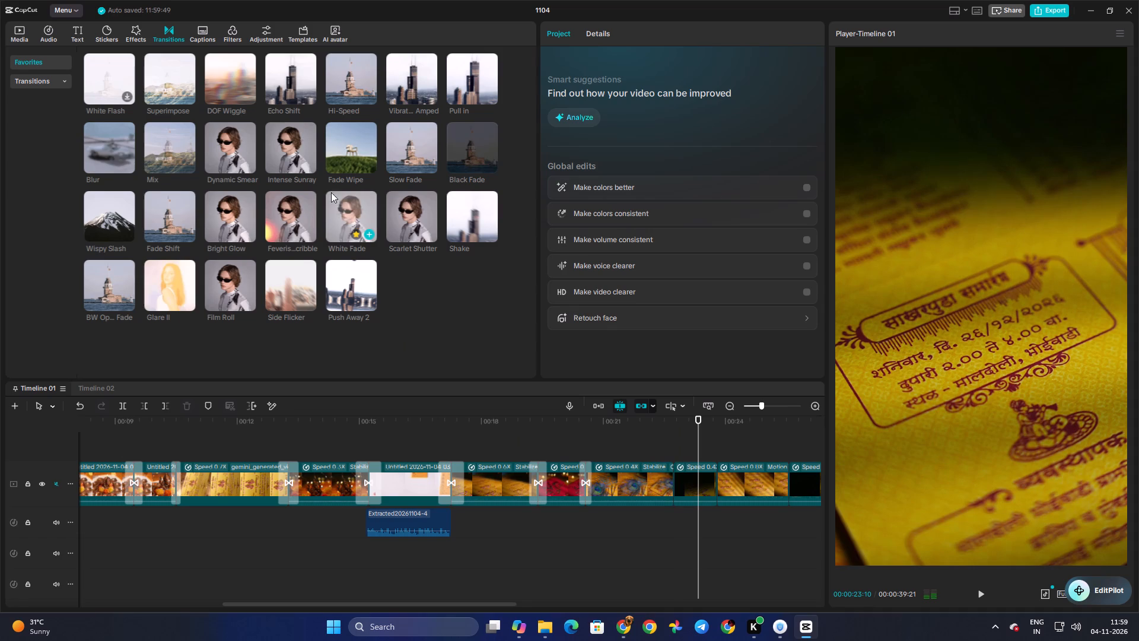
Add a Black Fade transition after the peacock feather clip, set its duration to 0.4 s, and play it back.
{"action": "left_click_drag", "start_coordinate": [476, 150], "coordinate": [669, 479]}
{"action": "double_click", "coordinate": [670, 437]}
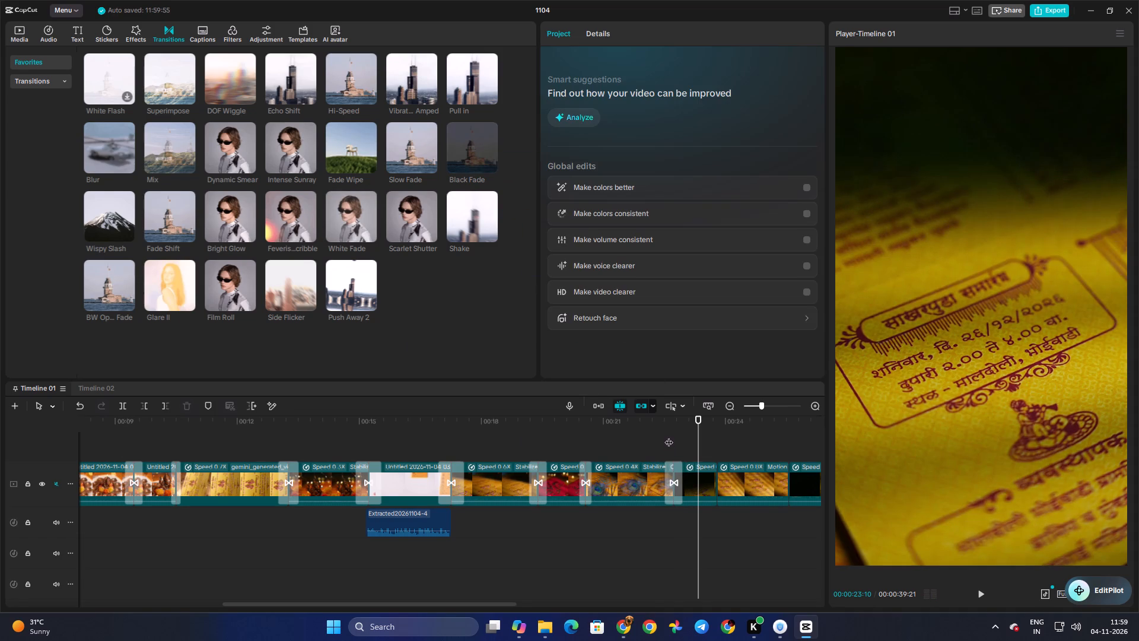
{"action": "key", "text": "space"}
{"action": "left_click", "coordinate": [667, 437]}
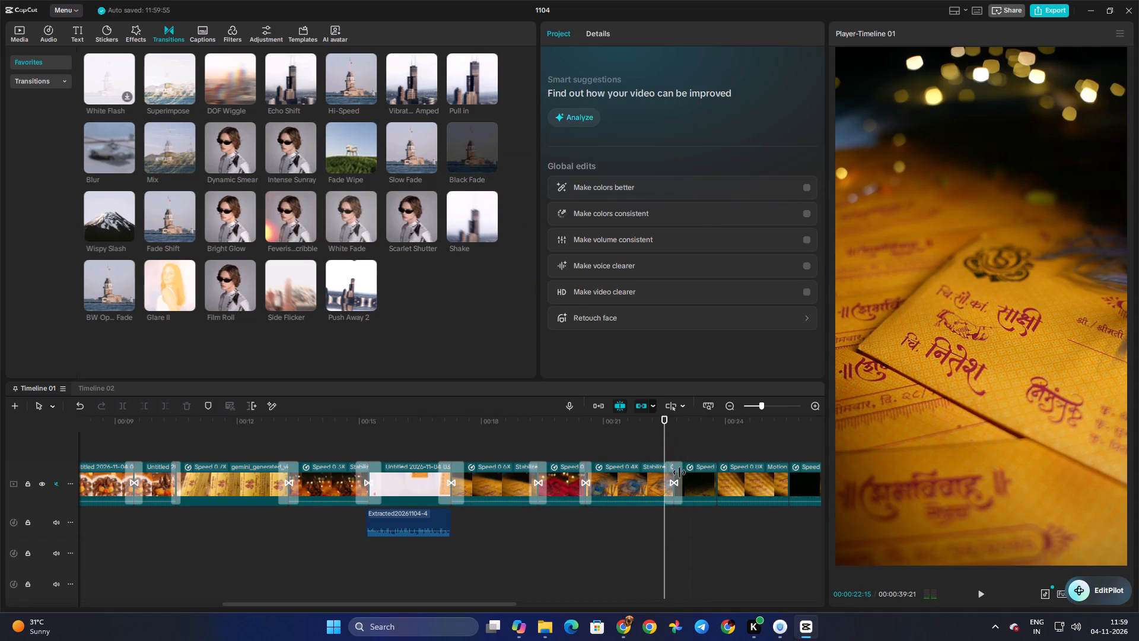
{"action": "left_click", "coordinate": [679, 474]}
{"action": "left_click", "coordinate": [693, 116]}
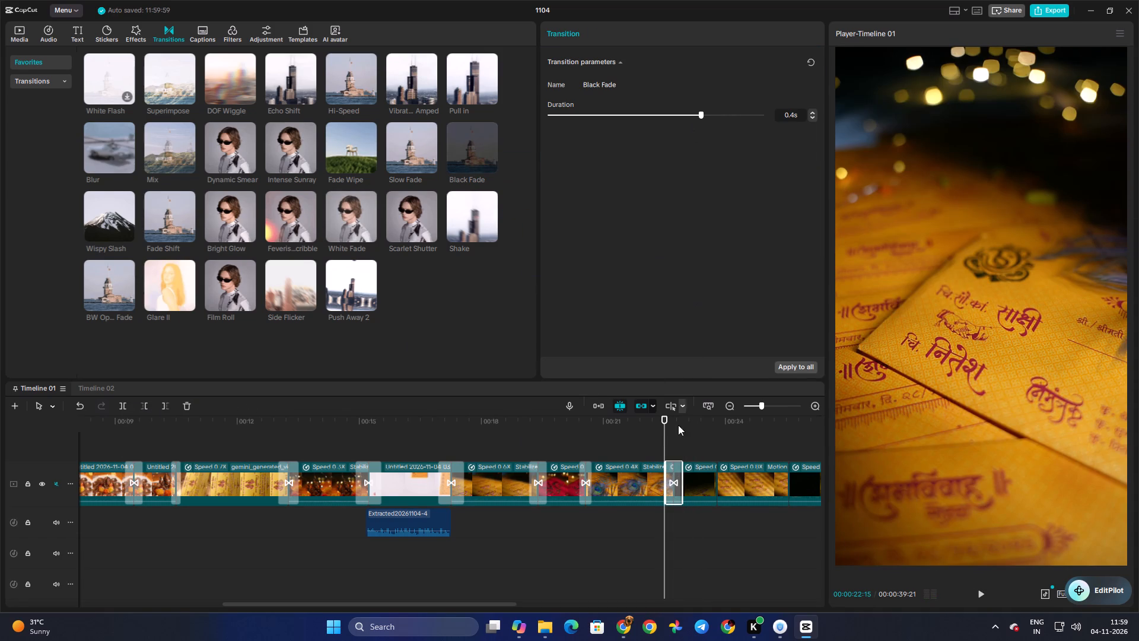
{"action": "left_click", "coordinate": [644, 437]}
{"action": "key", "text": "space"}
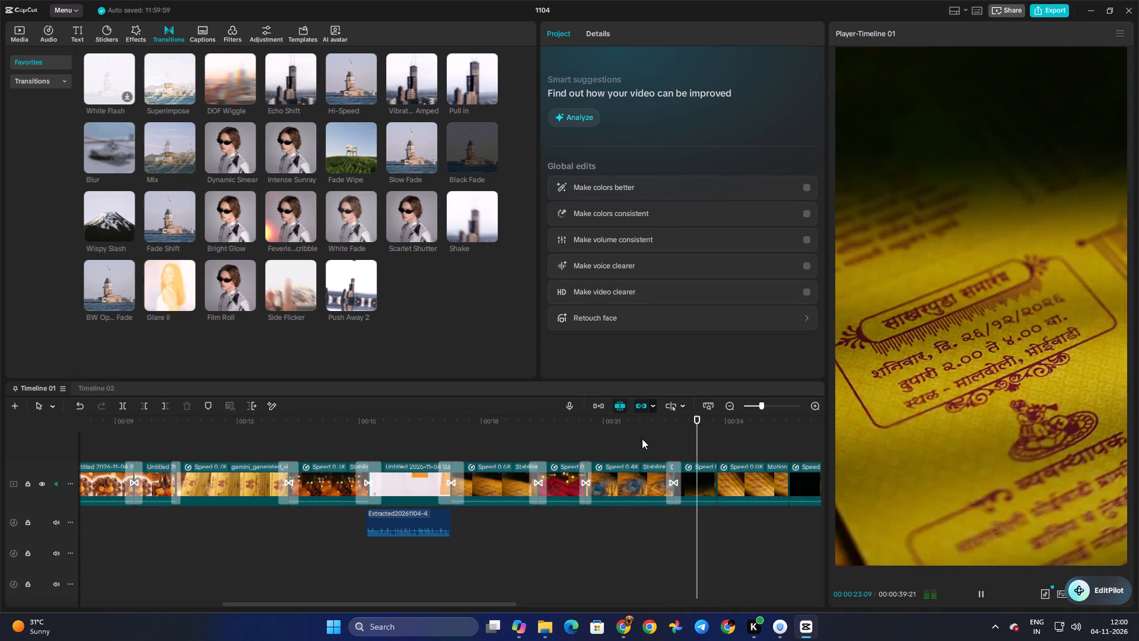
{"action": "key", "text": "space"}
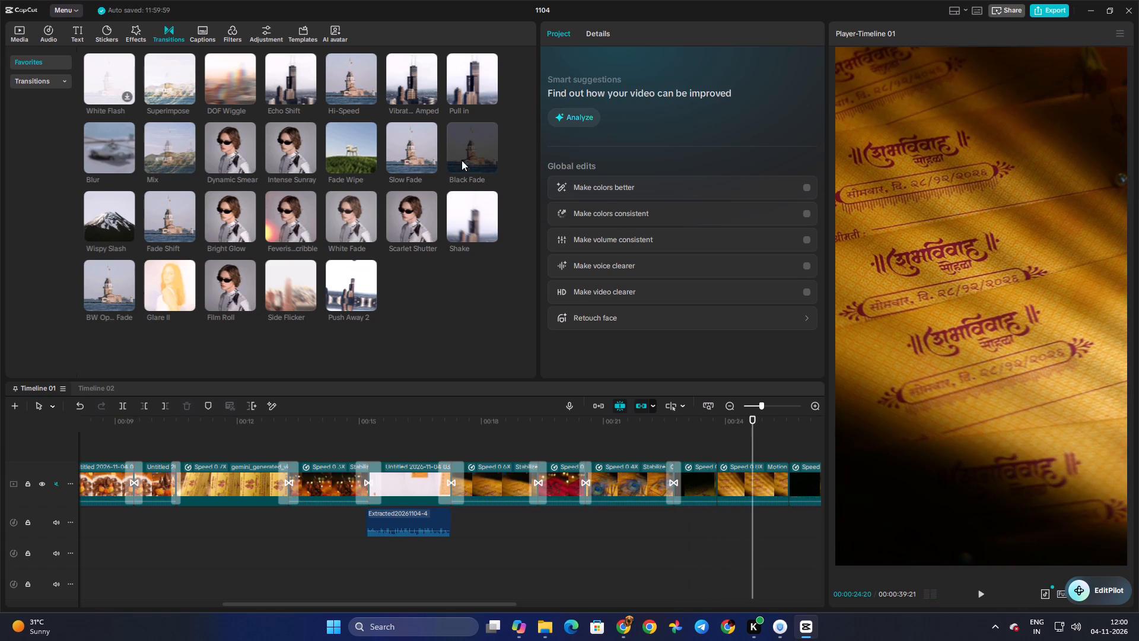
Add a Black Fade between the engagement-details close-up and the next stacked wedding cards clip, shorten its duration, and preview it.
{"action": "left_click_drag", "start_coordinate": [463, 148], "coordinate": [706, 480]}
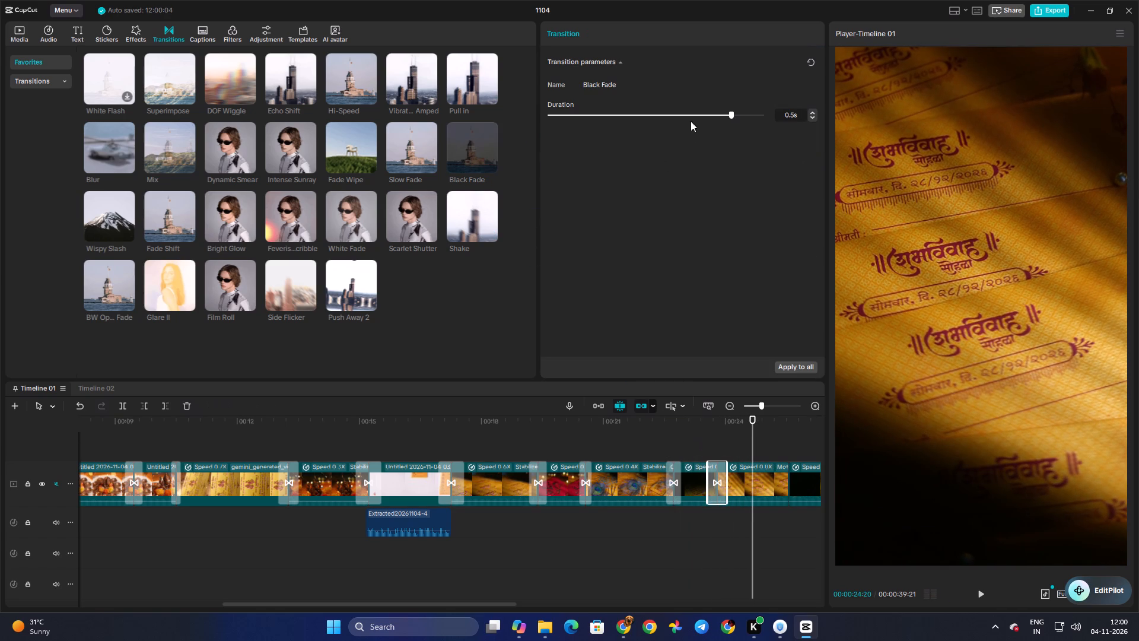
{"action": "left_click", "coordinate": [702, 112]}
{"action": "left_click", "coordinate": [699, 444]}
{"action": "key", "text": "space"}
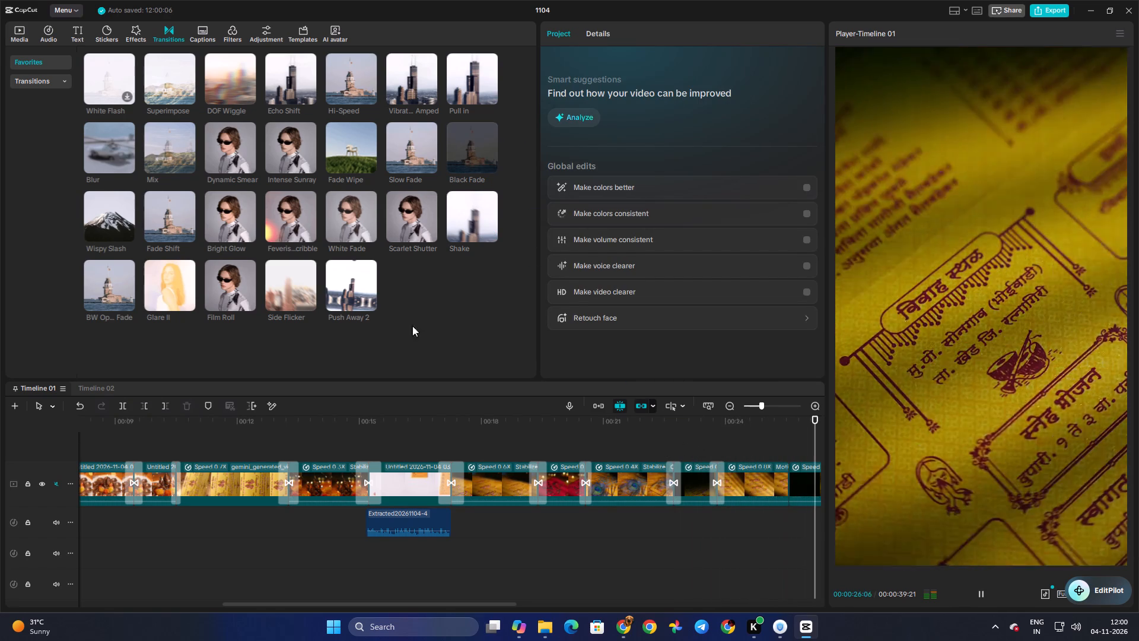
{"action": "key", "text": "space"}
Add a Black Fade transition between the stacked wedding cards clip and the venue-details close-up, lasting 0.4 s.
{"action": "left_click_drag", "start_coordinate": [471, 151], "coordinate": [521, 194]}
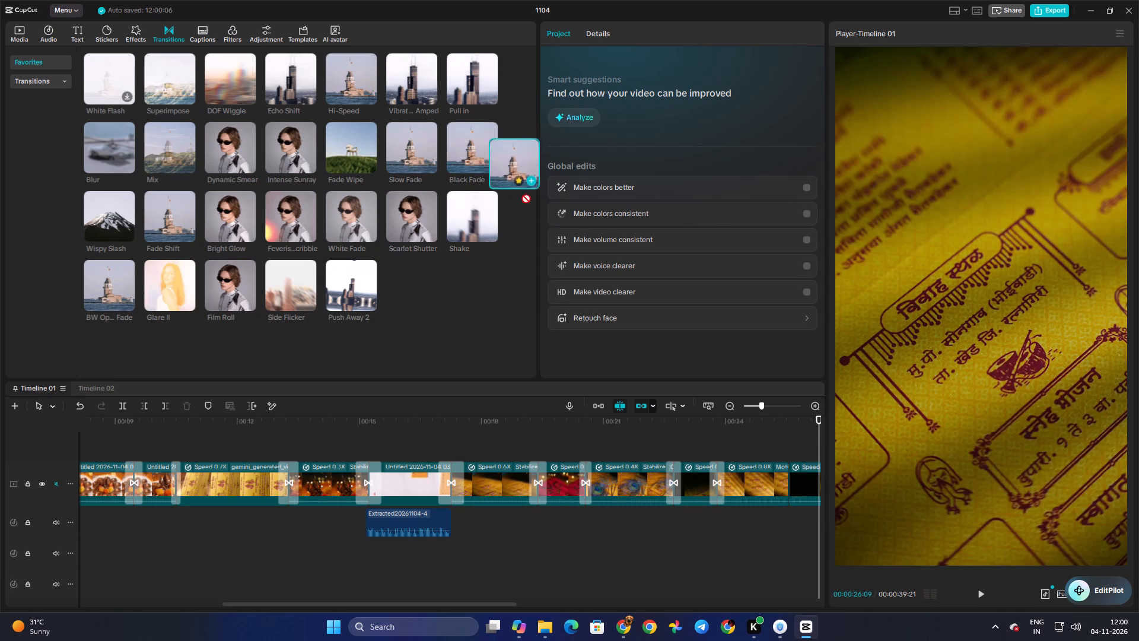
{"action": "left_click_drag", "start_coordinate": [521, 194], "coordinate": [774, 472]}
{"action": "left_click", "coordinate": [692, 119]}
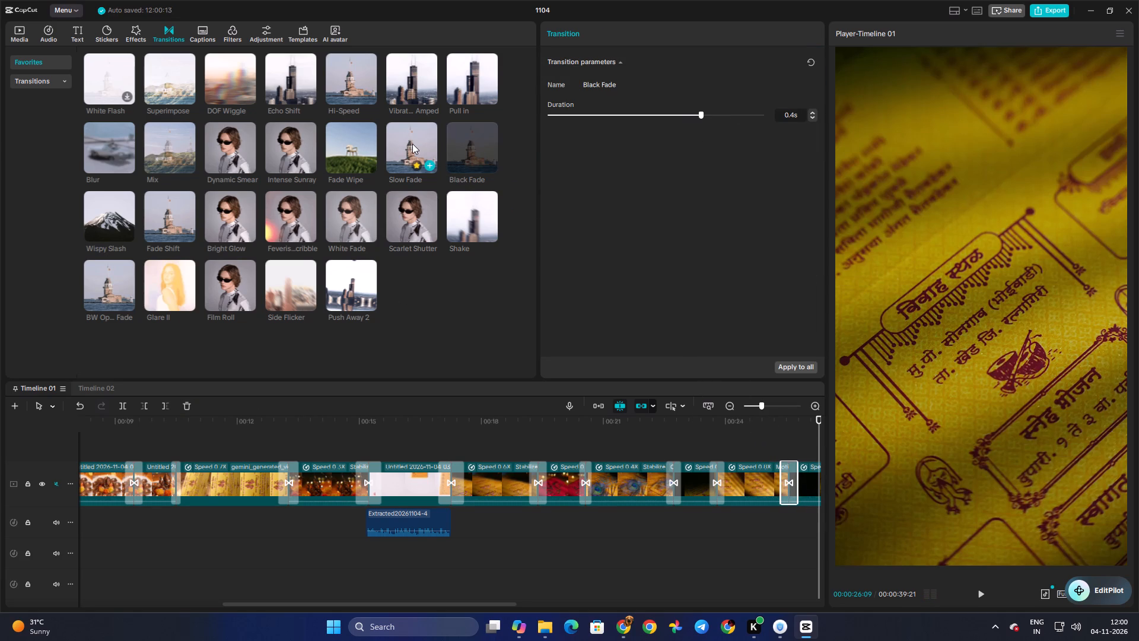
Replace the transition before the venue-details close-up with Slow Fade and play it back.
{"action": "left_click_drag", "start_coordinate": [412, 144], "coordinate": [779, 483]}
{"action": "left_click", "coordinate": [766, 437]}
{"action": "key", "text": "space"}
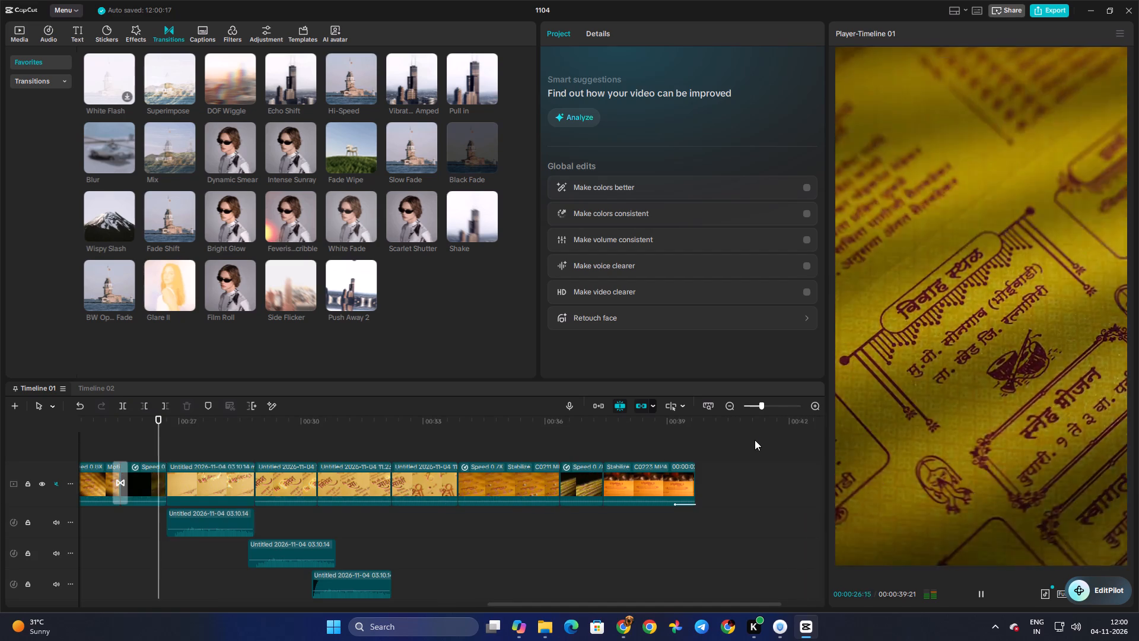
{"action": "key", "text": "space"}
Add a Slow Fade transition between the venue-details close-up and the following sparkling title clip, and play back the result.
{"action": "left_click", "coordinate": [147, 439]}
{"action": "key", "text": "space"}
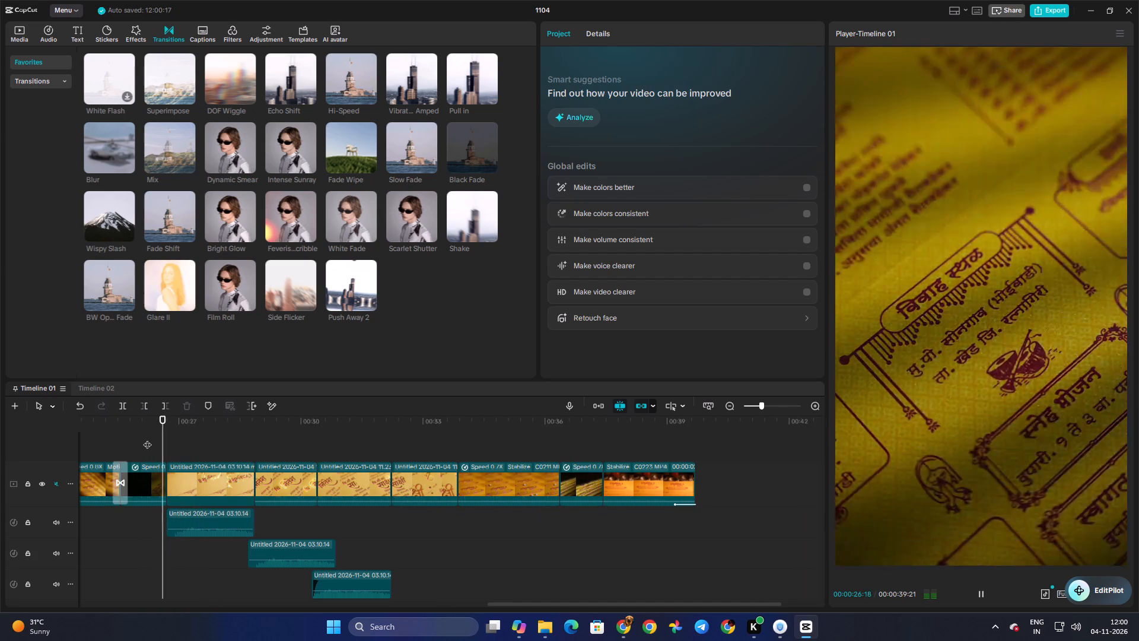
{"action": "key", "text": "space"}
{"action": "left_click_drag", "start_coordinate": [402, 148], "coordinate": [374, 207]}
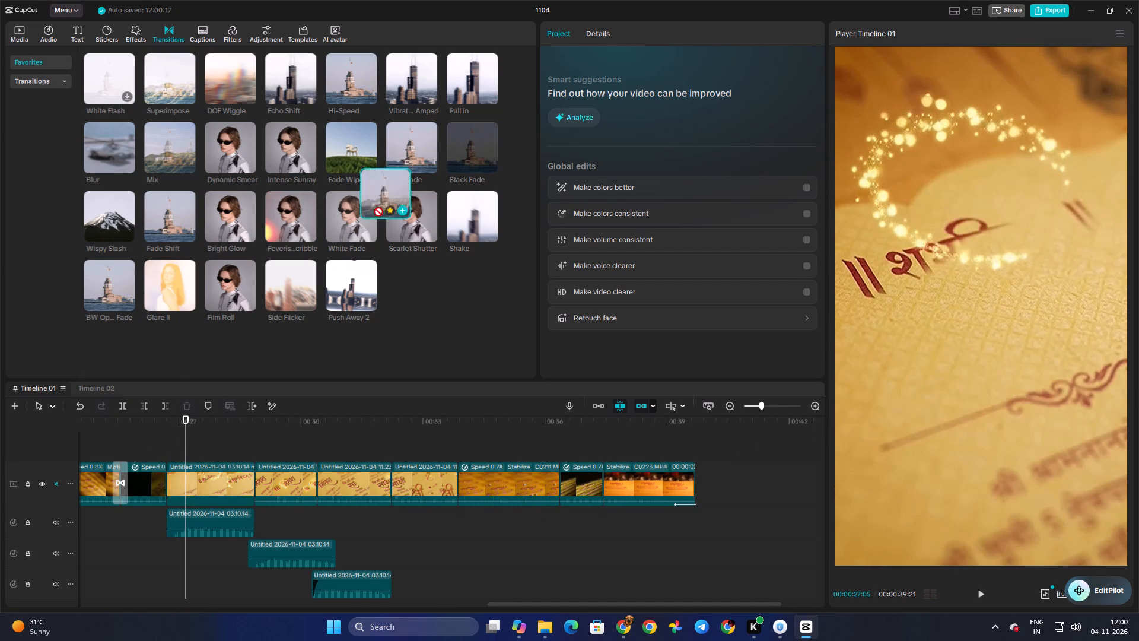
{"action": "left_click_drag", "start_coordinate": [374, 207], "coordinate": [166, 476]}
{"action": "double_click", "coordinate": [159, 445]}
{"action": "key", "text": "space"}
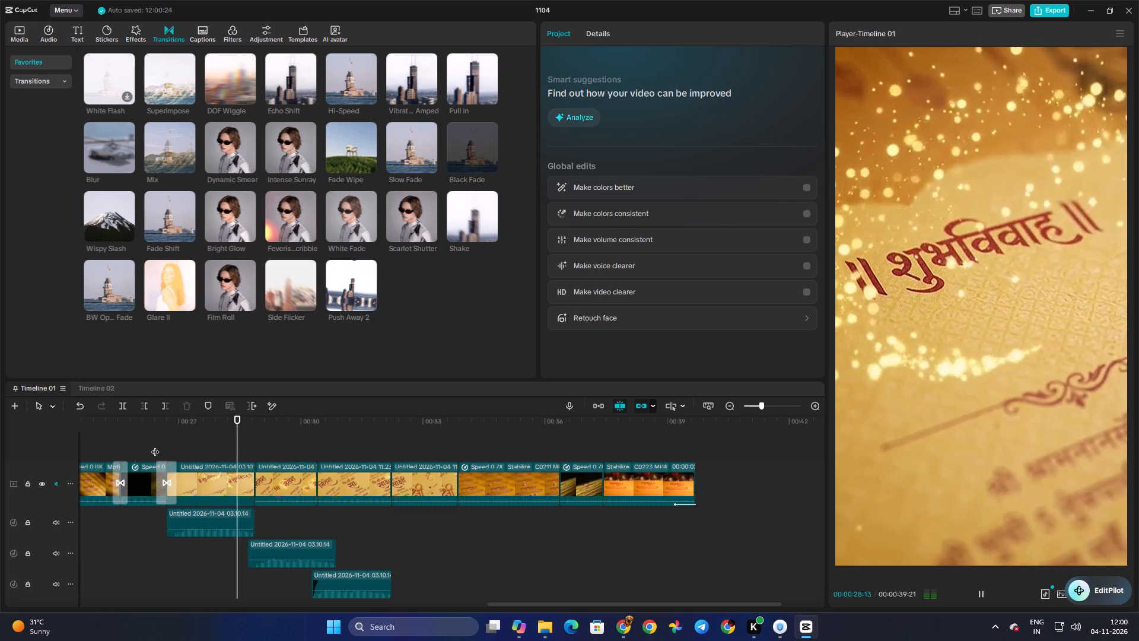
{"action": "key", "text": "space"}
Add a Slow Fade between the second and third animated golden card clips after the venue close-up, and play back that section.
{"action": "left_click_drag", "start_coordinate": [412, 141], "coordinate": [435, 362]}
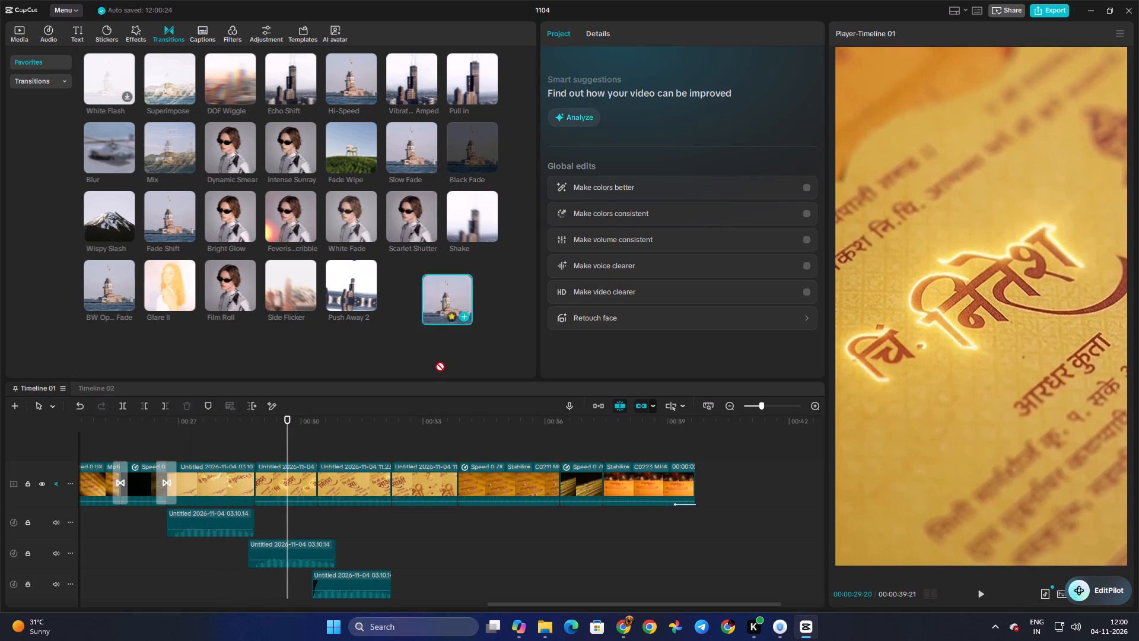
{"action": "left_click_drag", "start_coordinate": [435, 362], "coordinate": [313, 483]}
{"action": "left_click", "coordinate": [234, 455]}
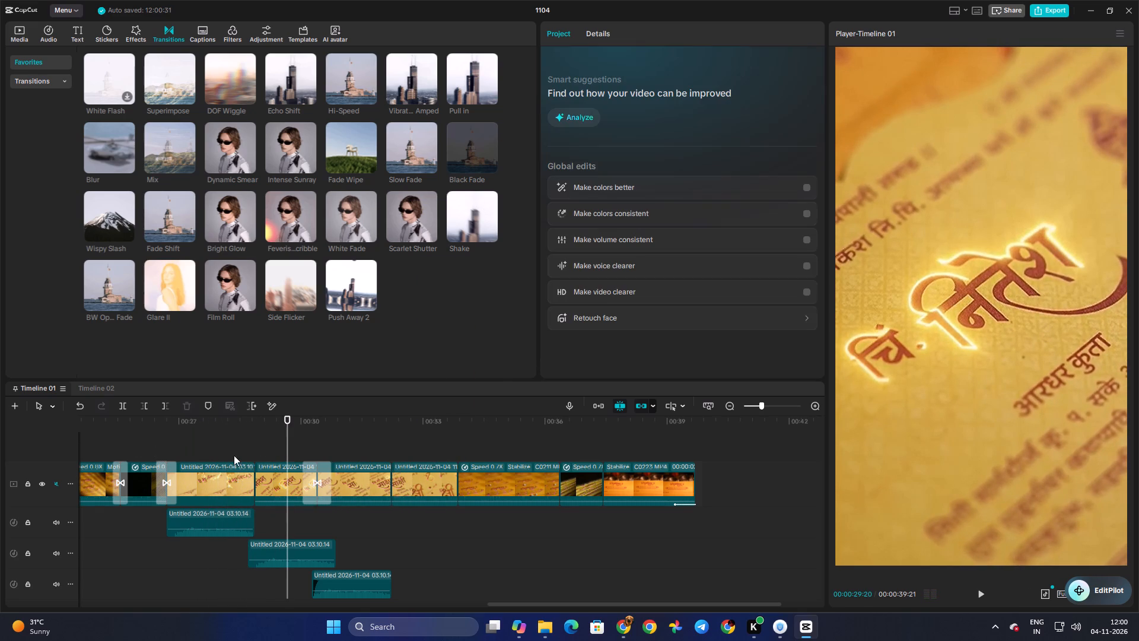
{"action": "key", "text": "space"}
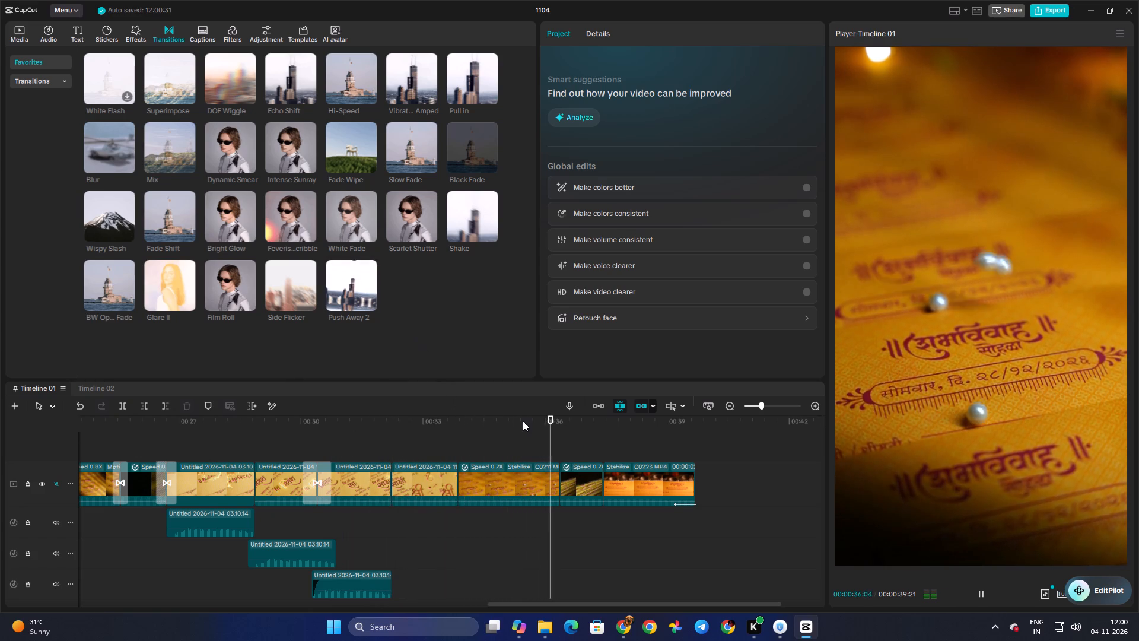
{"action": "key", "text": "space"}
Add a Black Fade transition between the wedding cards clip with pearls and the following dark-lit card clip, lasting 0.5 s.
{"action": "left_click_drag", "start_coordinate": [477, 153], "coordinate": [554, 487]}
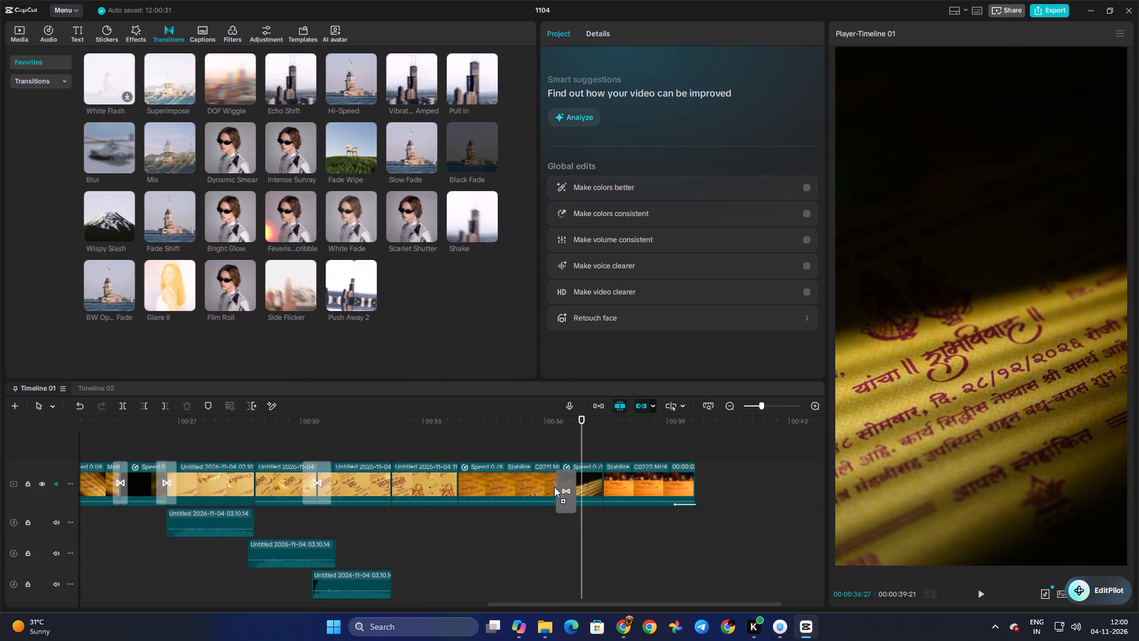
{"action": "left_click_drag", "start_coordinate": [554, 487], "coordinate": [553, 483]}
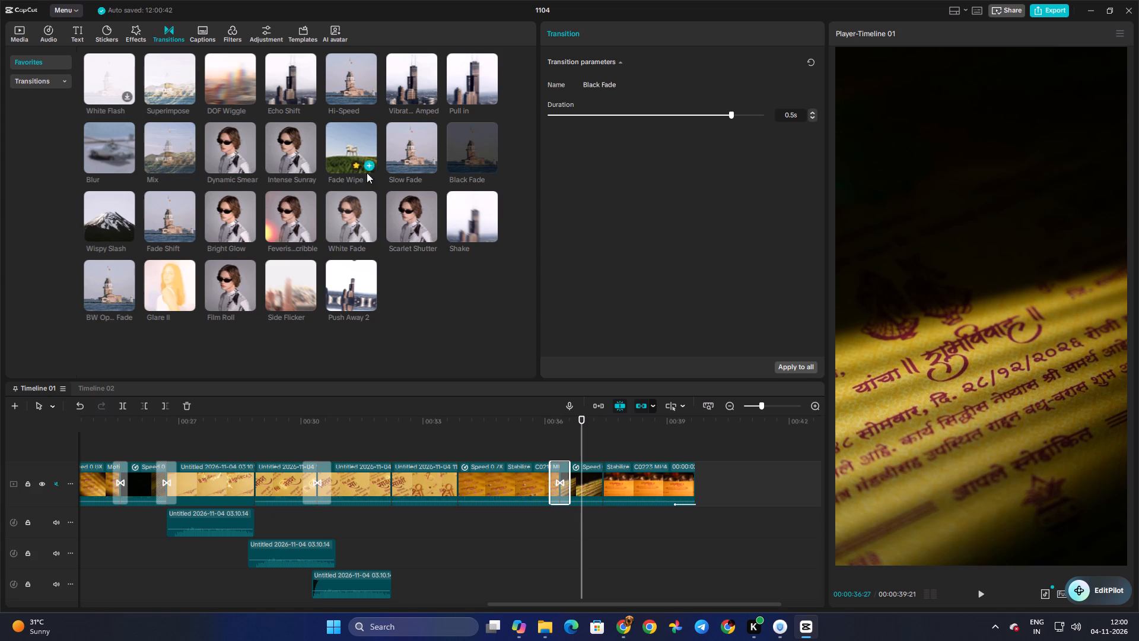
Add a White Fade between the last animated golden card clip and the pearls clip, set it to 0.5 s, and preview it.
{"action": "left_click_drag", "start_coordinate": [357, 214], "coordinate": [448, 497]}
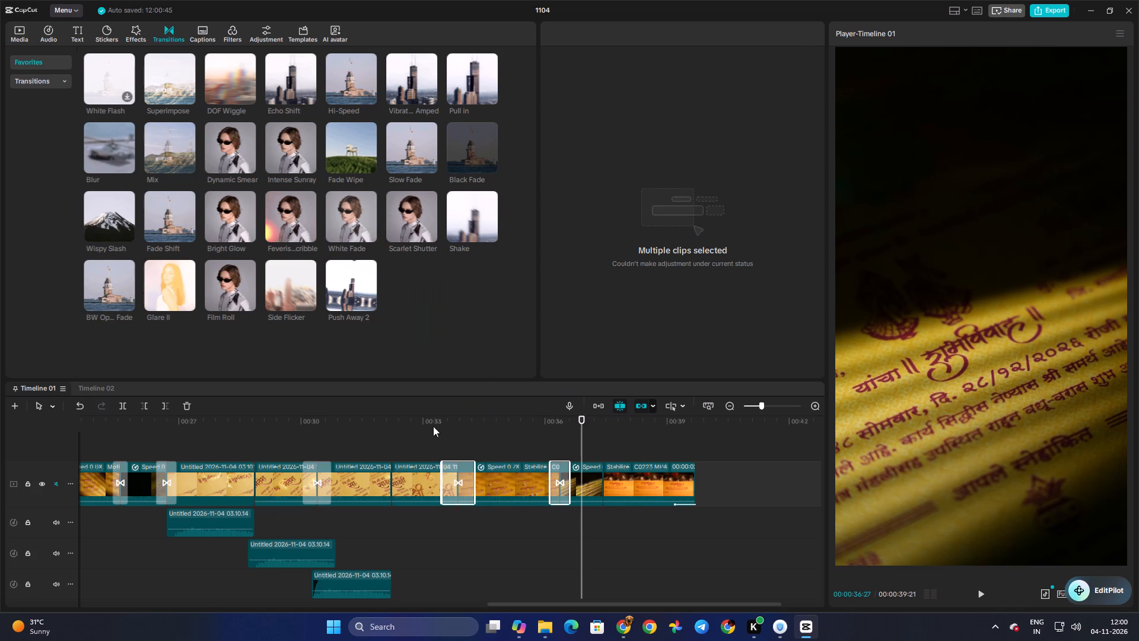
{"action": "left_click", "coordinate": [423, 443]}
{"action": "key", "text": "space"}
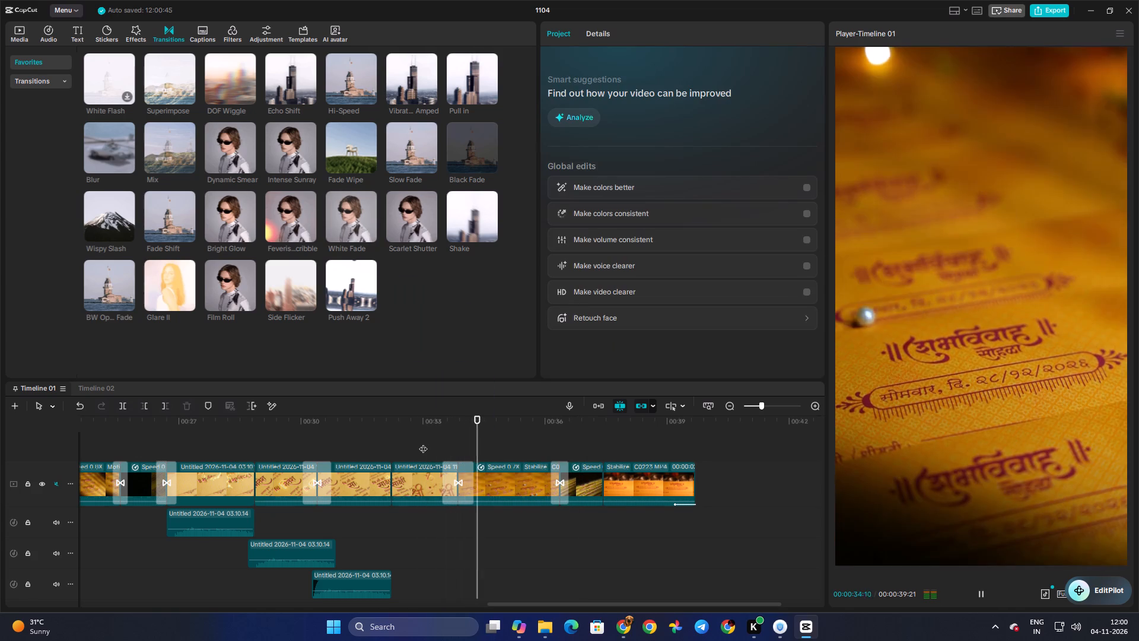
{"action": "key", "text": "space"}
{"action": "left_click", "coordinate": [467, 484]}
{"action": "left_click", "coordinate": [688, 115]}
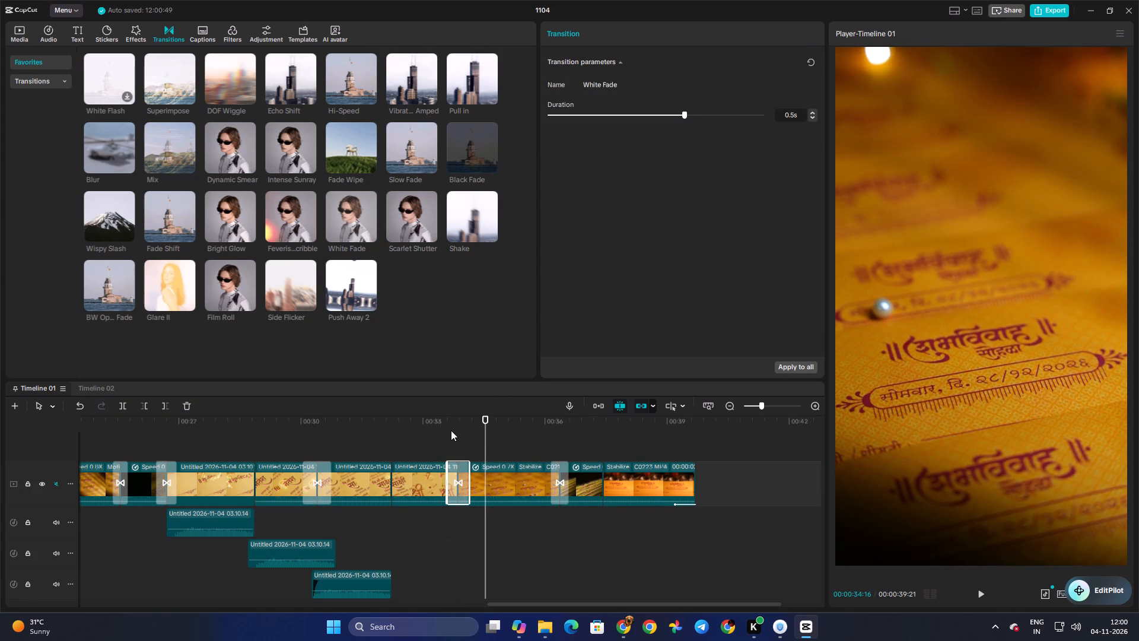
{"action": "left_click", "coordinate": [447, 435]}
{"action": "key", "text": "space"}
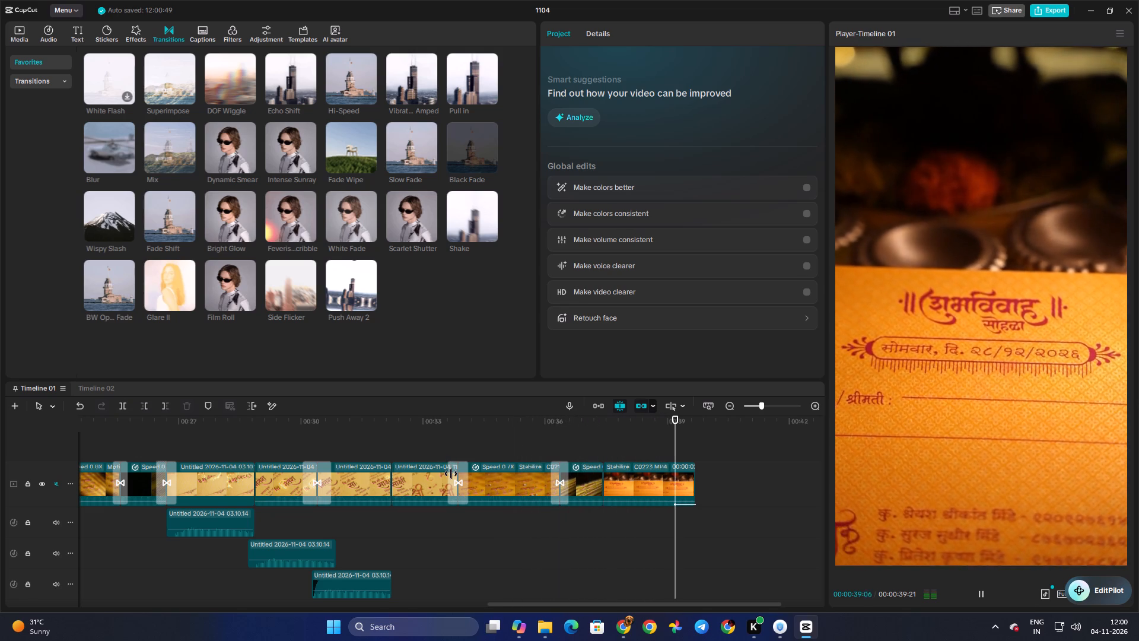
Find the dark-lit Ganesha idol clip in the timeline and search the video effects for "zoom".
{"action": "left_click", "coordinate": [580, 436]}
{"action": "left_click_drag", "start_coordinate": [580, 436], "coordinate": [98, 483]}
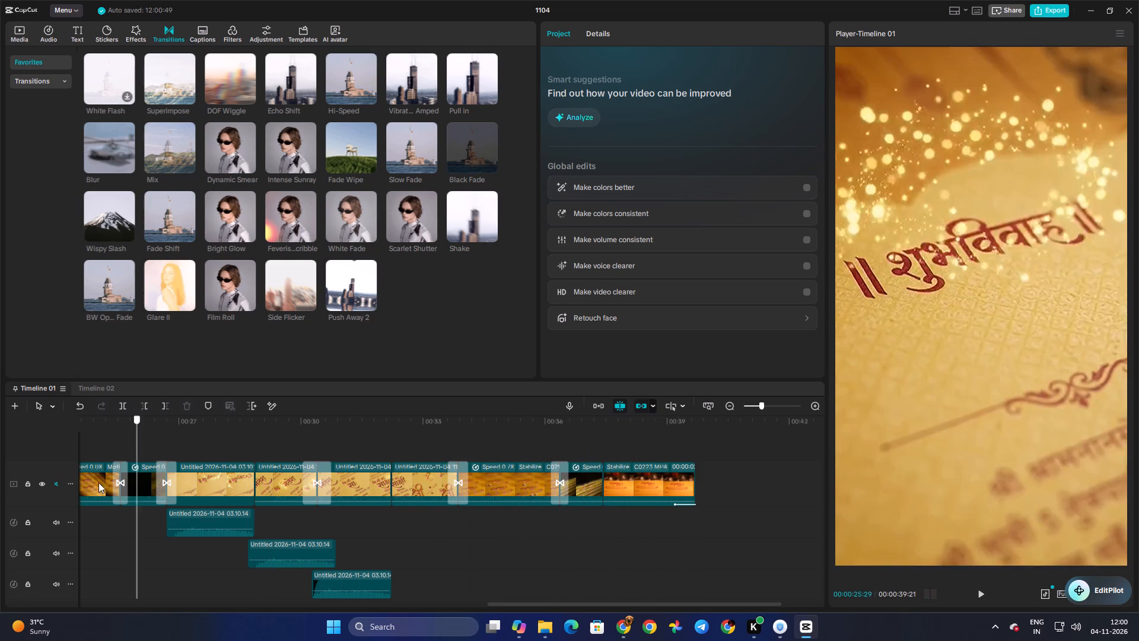
{"action": "left_click_drag", "start_coordinate": [98, 483], "coordinate": [540, 509]}
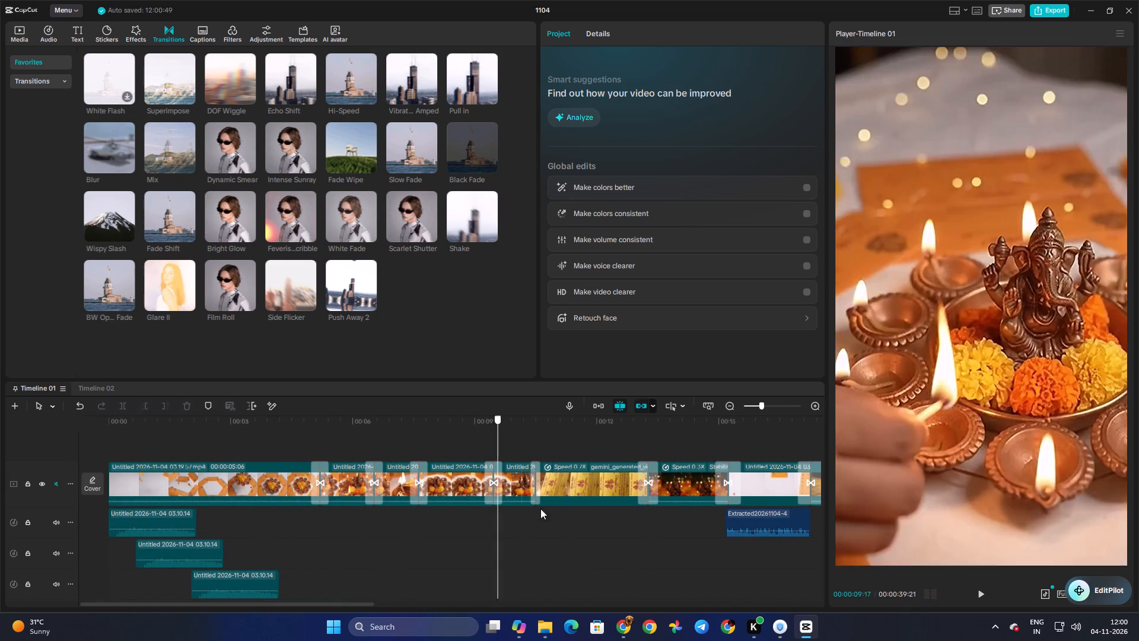
{"action": "left_click_drag", "start_coordinate": [540, 509], "coordinate": [654, 514]}
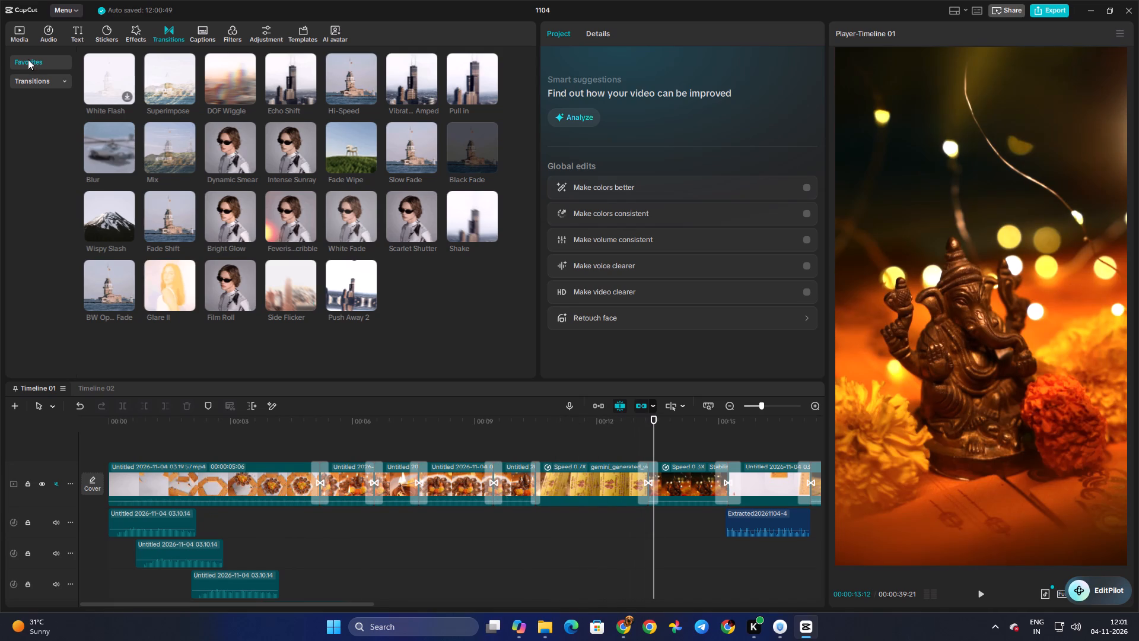
{"action": "left_click", "coordinate": [128, 33]}
{"action": "left_click", "coordinate": [103, 57]}
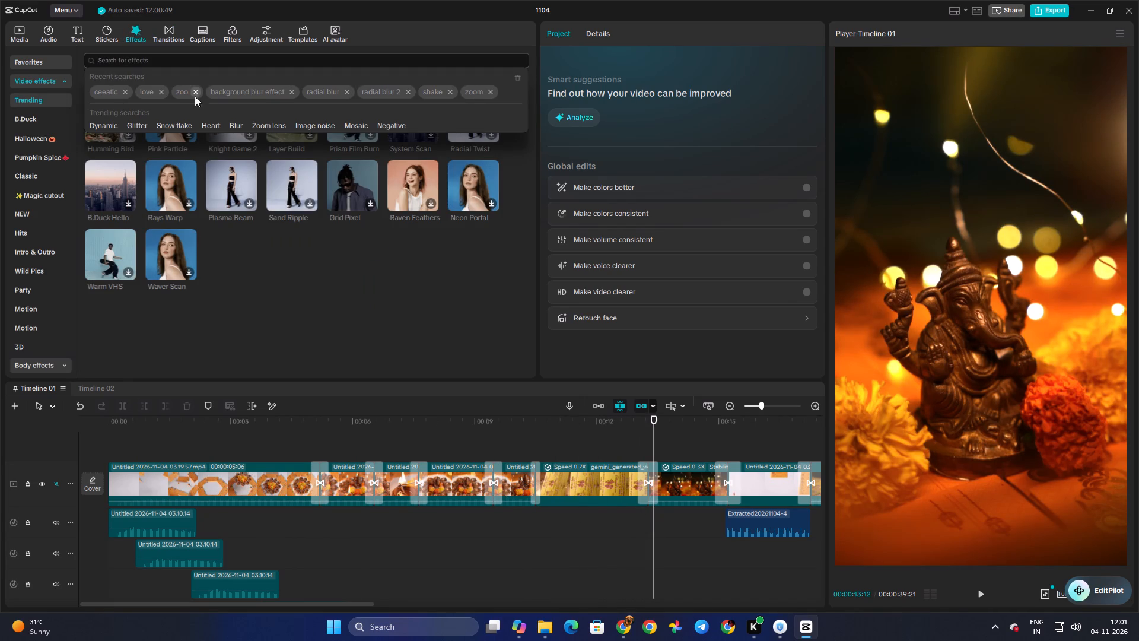
{"action": "left_click", "coordinate": [183, 96]}
{"action": "left_click", "coordinate": [129, 64]}
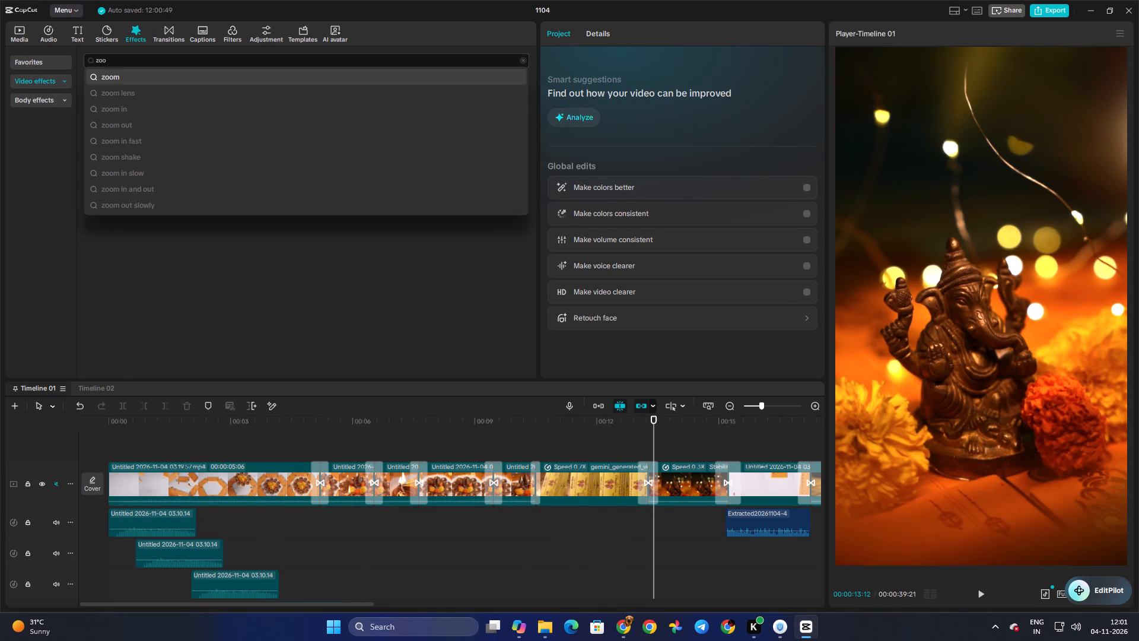
{"action": "key", "text": "Return"}
{"action": "left_click", "coordinate": [119, 53]}
{"action": "left_click", "coordinate": [128, 81]}
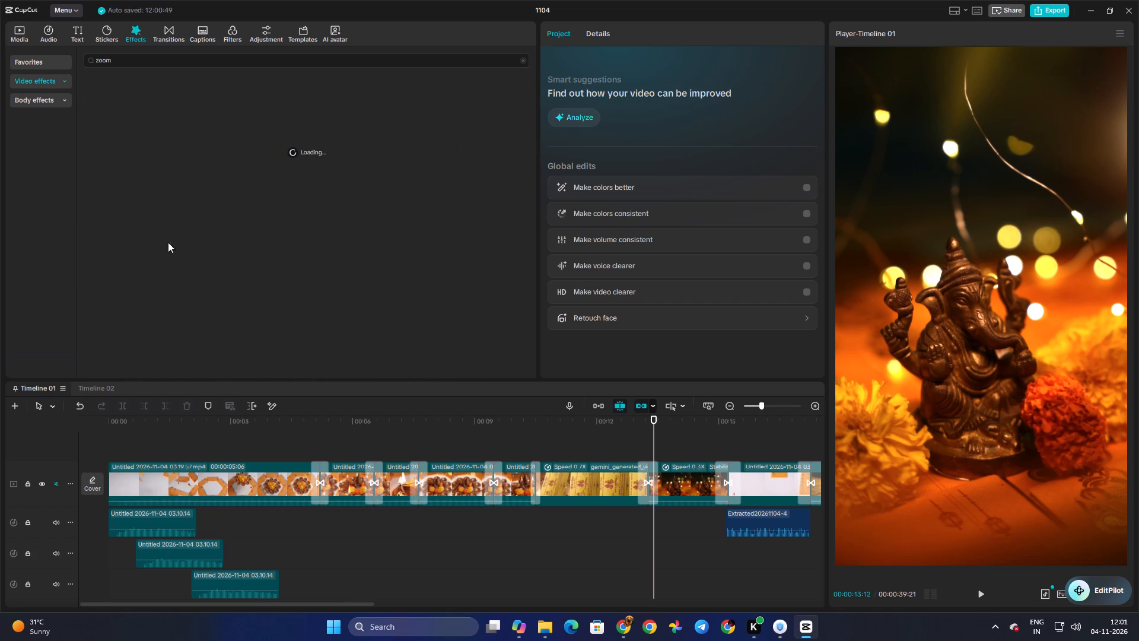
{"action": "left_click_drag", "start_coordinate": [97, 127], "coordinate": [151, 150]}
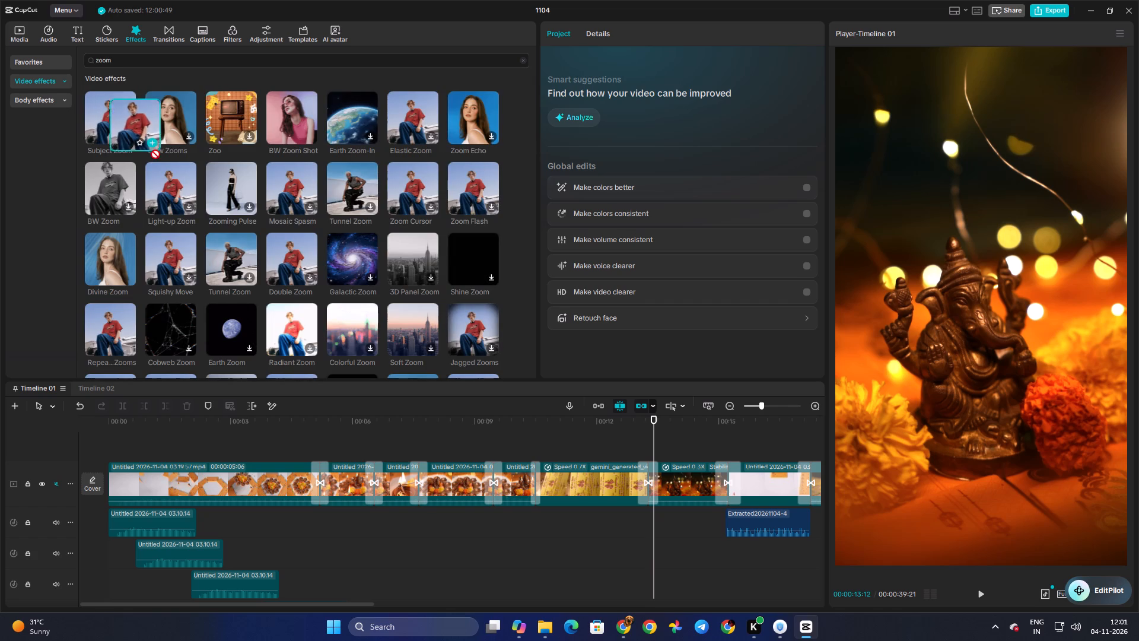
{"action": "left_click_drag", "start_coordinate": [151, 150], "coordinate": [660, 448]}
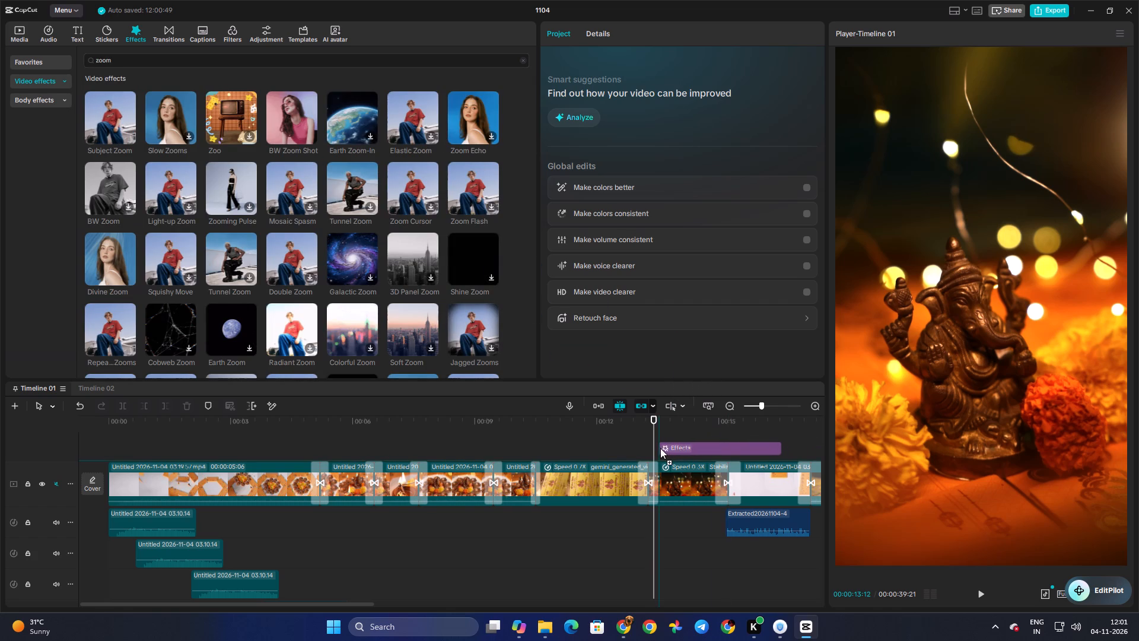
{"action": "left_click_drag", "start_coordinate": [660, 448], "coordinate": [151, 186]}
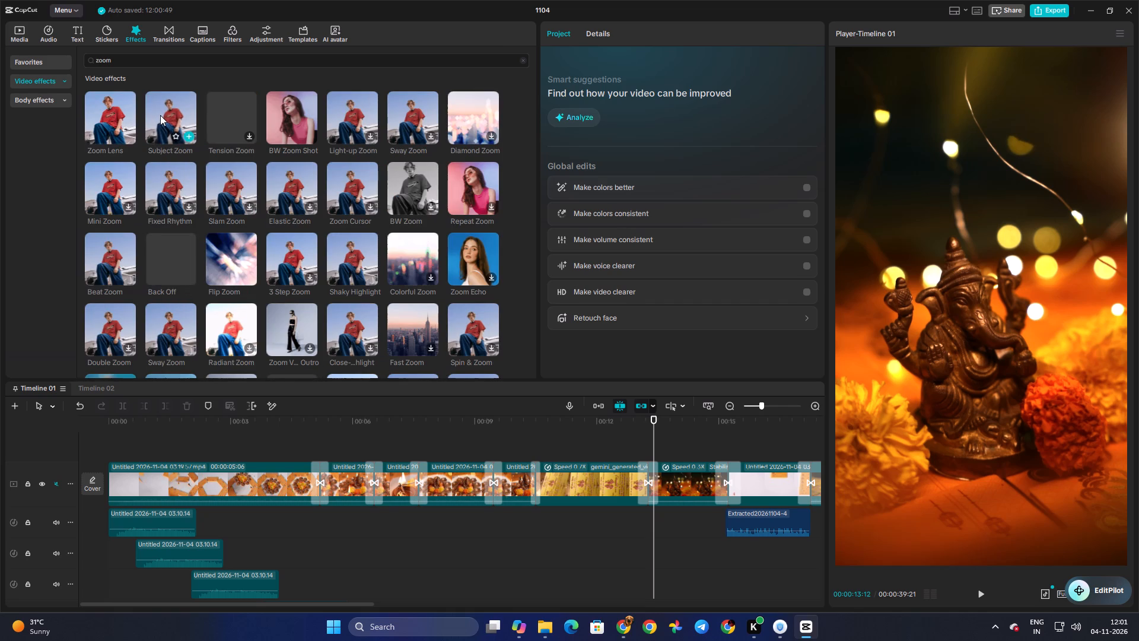
Place the Zoom Lens effect over the dark-lit Ganesha idol clip and set its Range to 6.
{"action": "left_click_drag", "start_coordinate": [103, 108], "coordinate": [653, 458]}
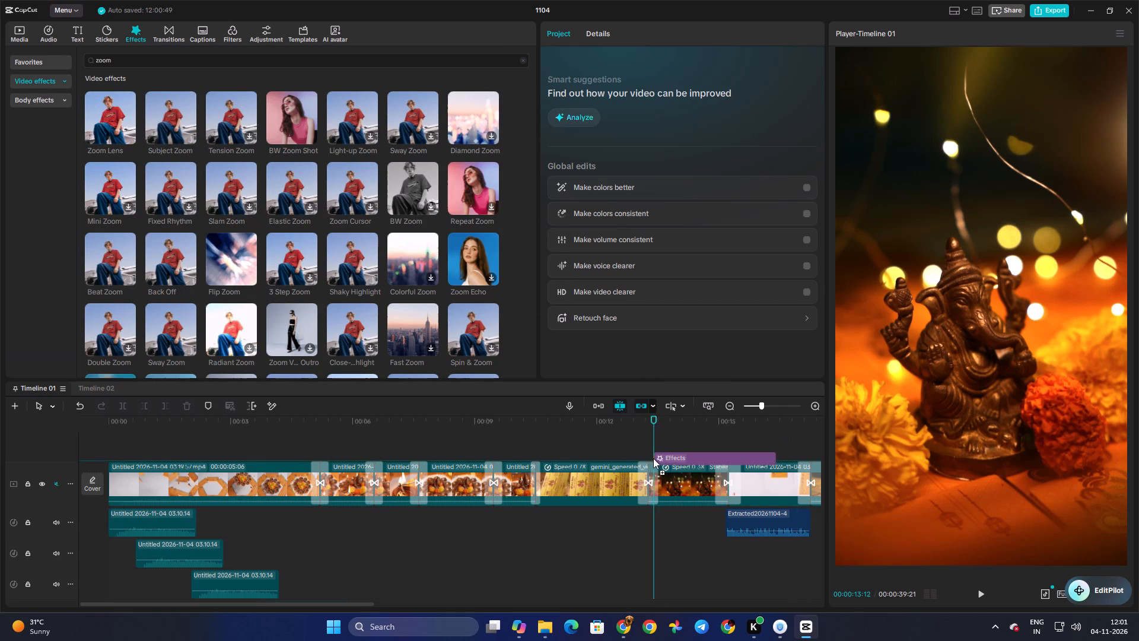
{"action": "left_click_drag", "start_coordinate": [653, 458], "coordinate": [646, 457]}
{"action": "left_click", "coordinate": [567, 165]}
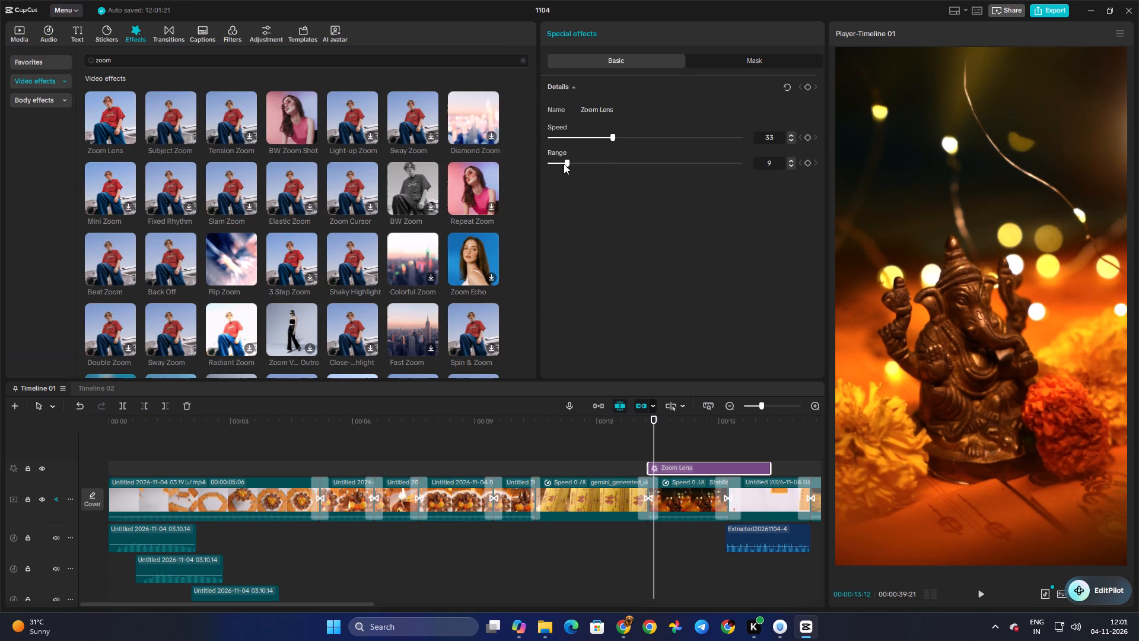
{"action": "double_click", "coordinate": [562, 163]}
Play back the idol clip and shorten its Zoom Lens effect to end at the transition into the white-background cards clip.
{"action": "left_click", "coordinate": [641, 453]}
{"action": "key", "text": "space"}
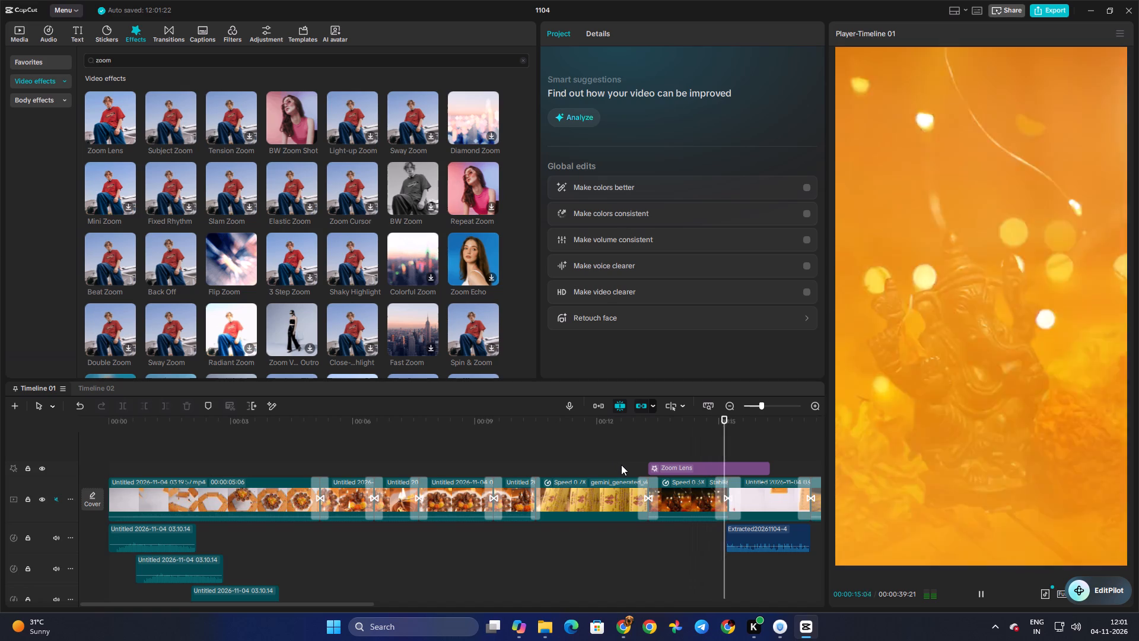
{"action": "left_click", "coordinate": [731, 469]}
{"action": "key", "text": "space"}
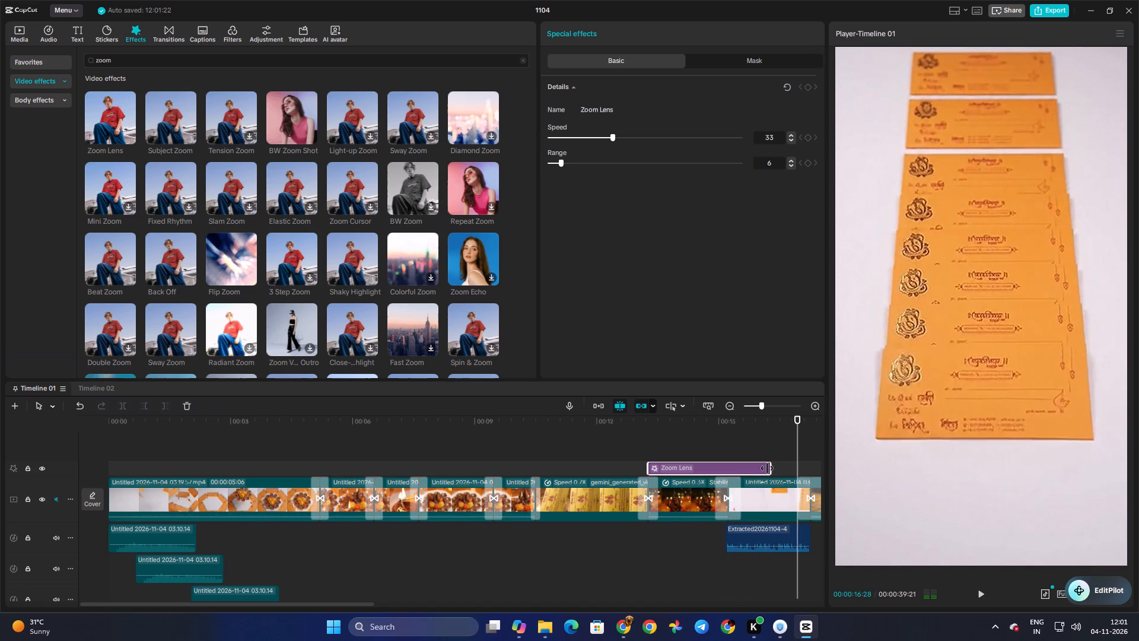
{"action": "left_click_drag", "start_coordinate": [768, 468], "coordinate": [727, 473]}
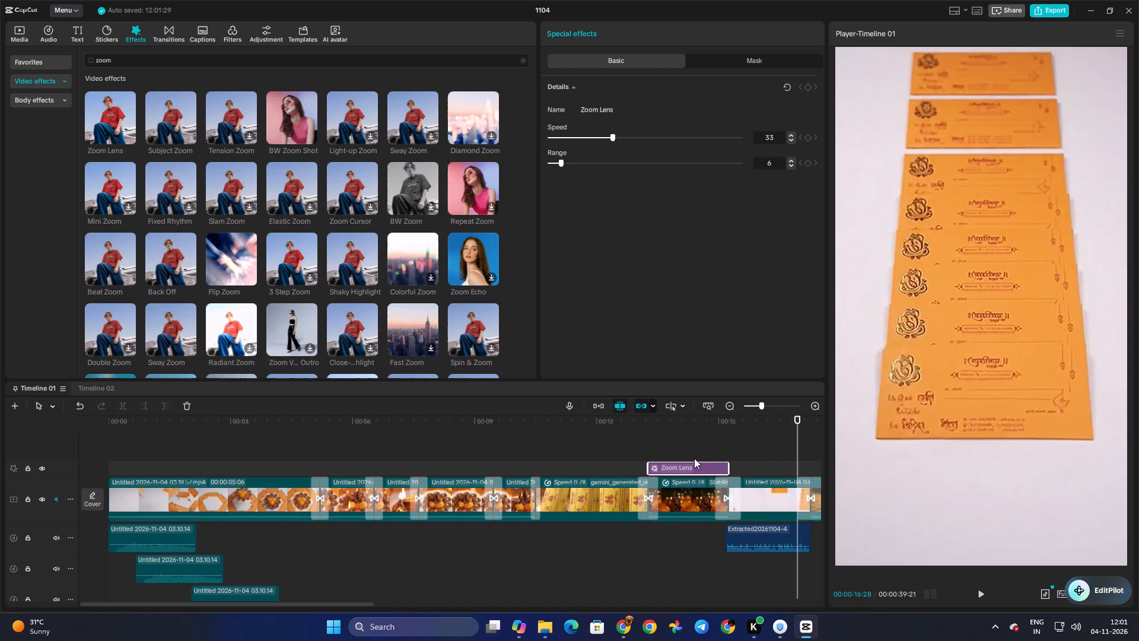
Copy the Zoom Lens effect to the start of the dark-lit golden cards clip after the white-background cards, and play it back.
{"action": "key", "text": "ctrl+c"}
{"action": "left_click", "coordinate": [771, 452]}
{"action": "left_click_drag", "start_coordinate": [771, 452], "coordinate": [812, 455]}
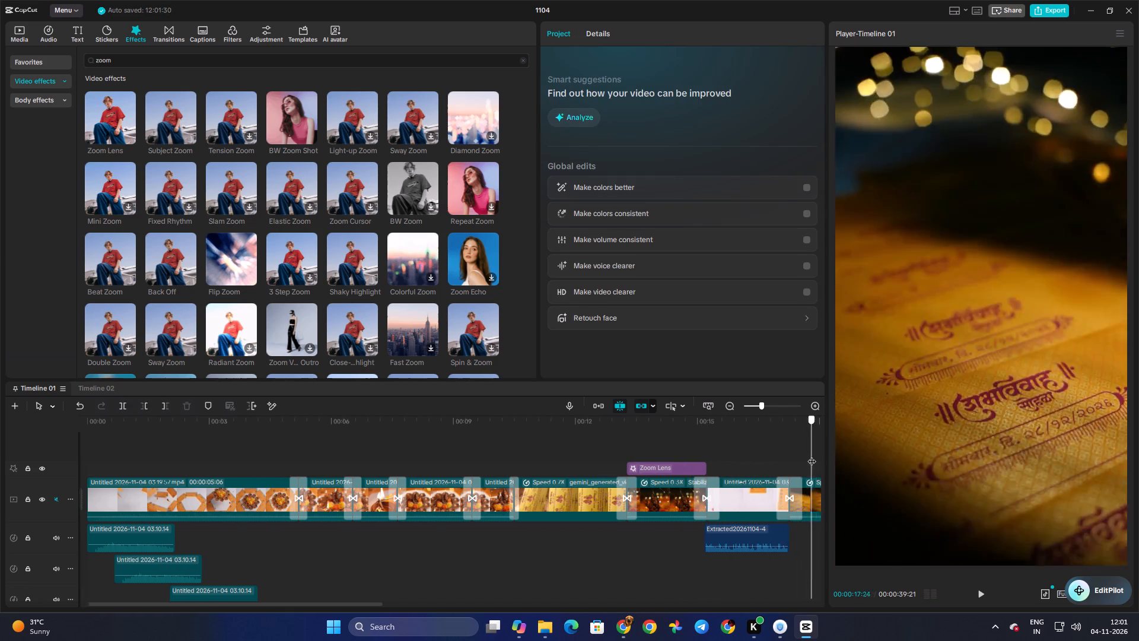
{"action": "left_click_drag", "start_coordinate": [812, 455], "coordinate": [676, 458]}
{"action": "key", "text": "space"}
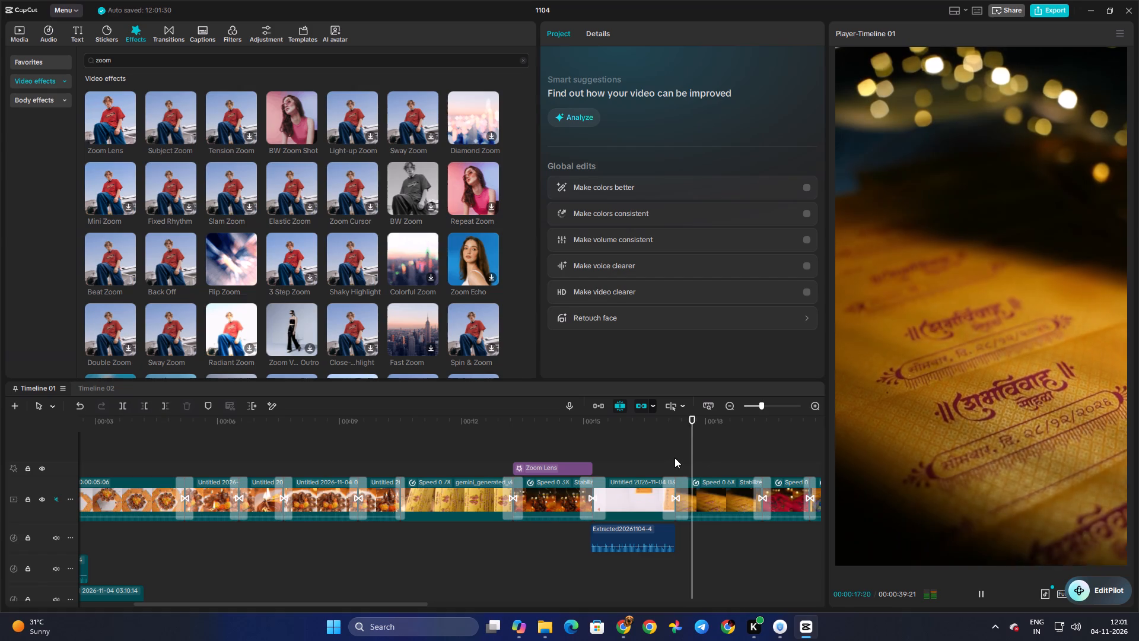
{"action": "left_click", "coordinate": [675, 458]}
{"action": "key", "text": "ctrl+v"}
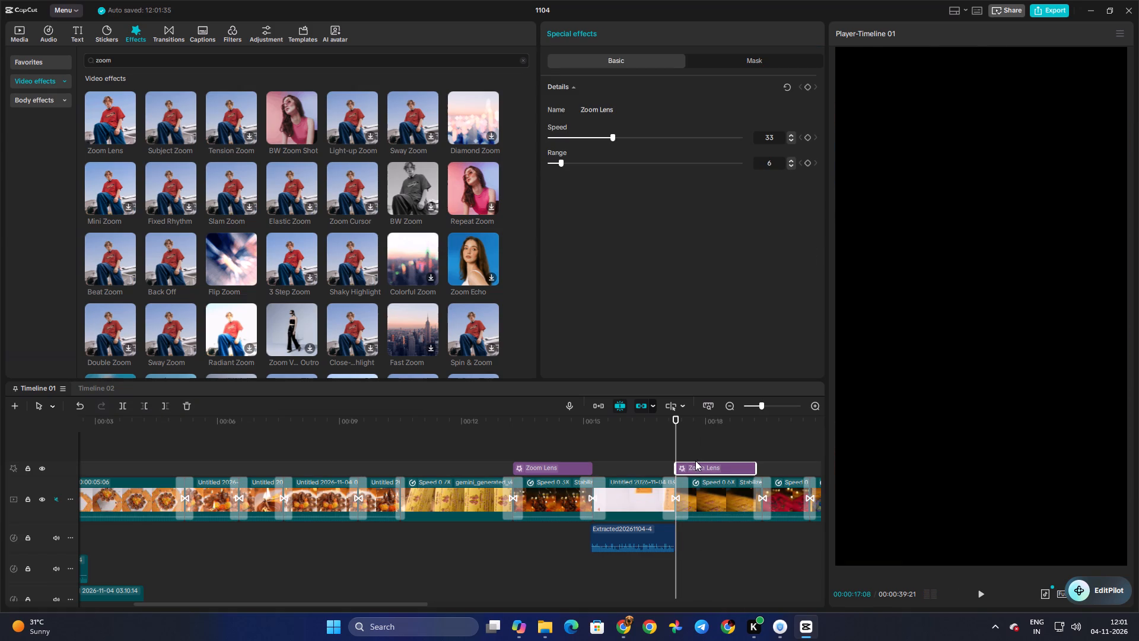
{"action": "double_click", "coordinate": [692, 464]}
{"action": "key", "text": "space"}
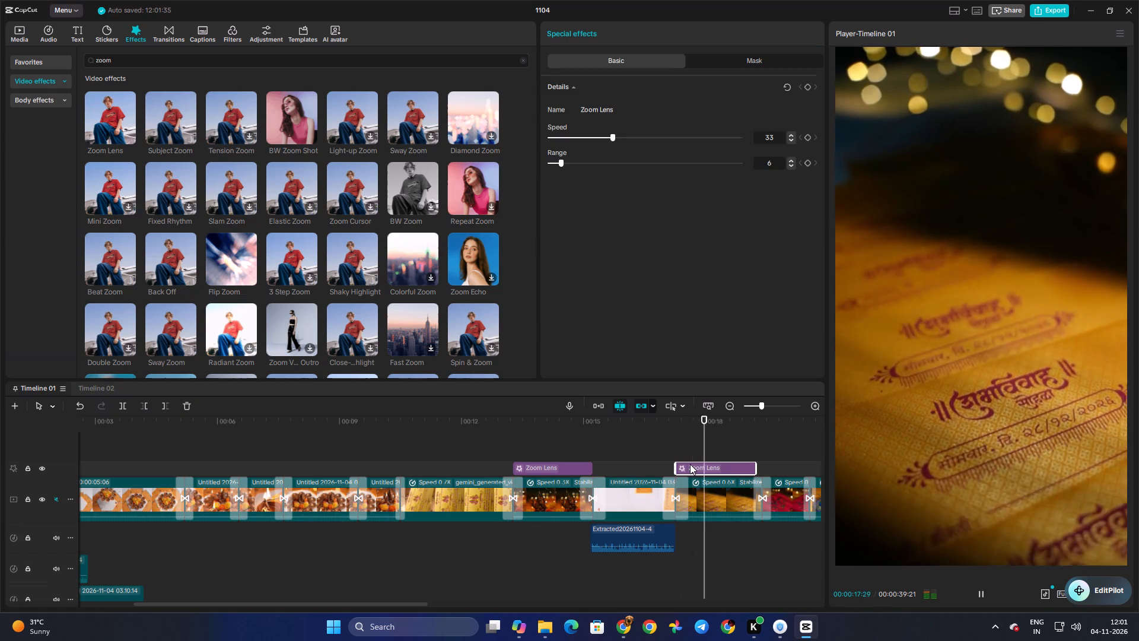
{"action": "key", "text": "space"}
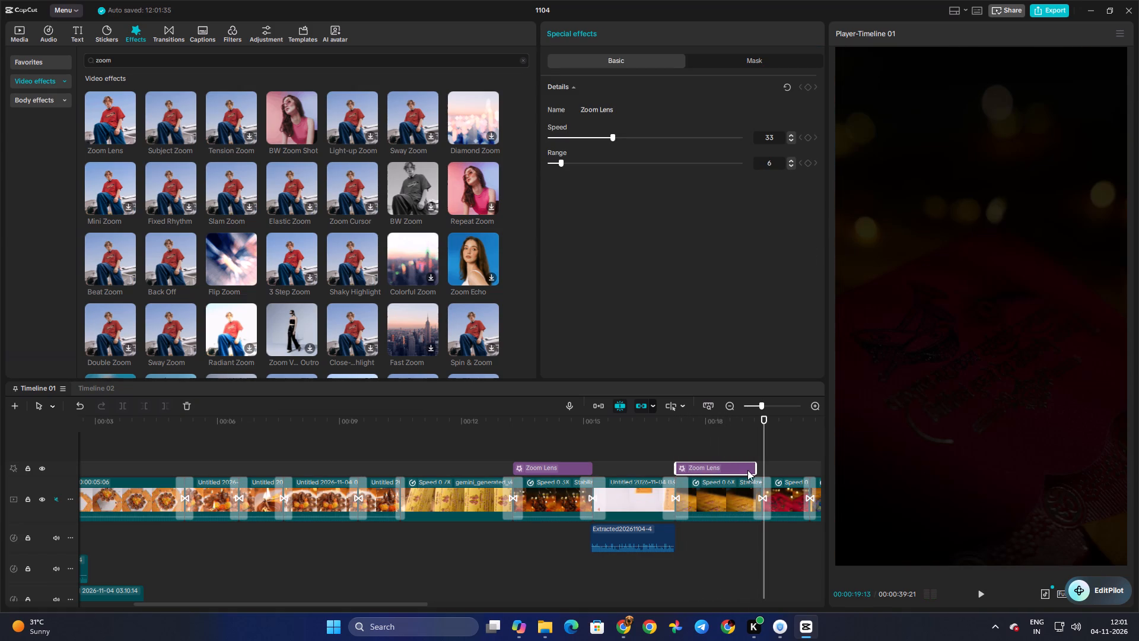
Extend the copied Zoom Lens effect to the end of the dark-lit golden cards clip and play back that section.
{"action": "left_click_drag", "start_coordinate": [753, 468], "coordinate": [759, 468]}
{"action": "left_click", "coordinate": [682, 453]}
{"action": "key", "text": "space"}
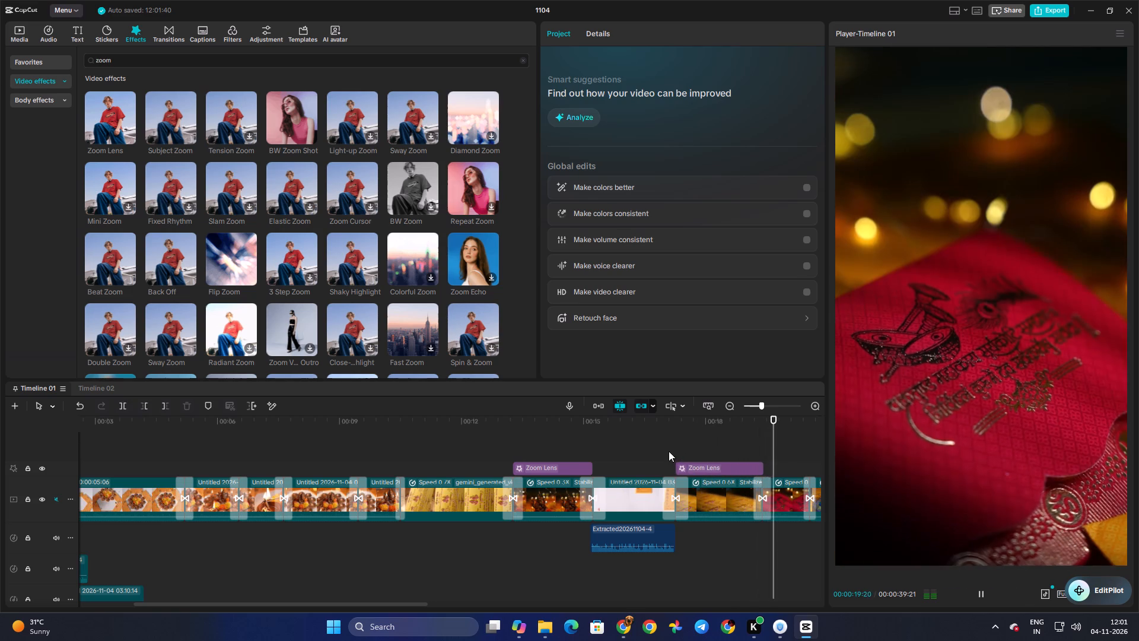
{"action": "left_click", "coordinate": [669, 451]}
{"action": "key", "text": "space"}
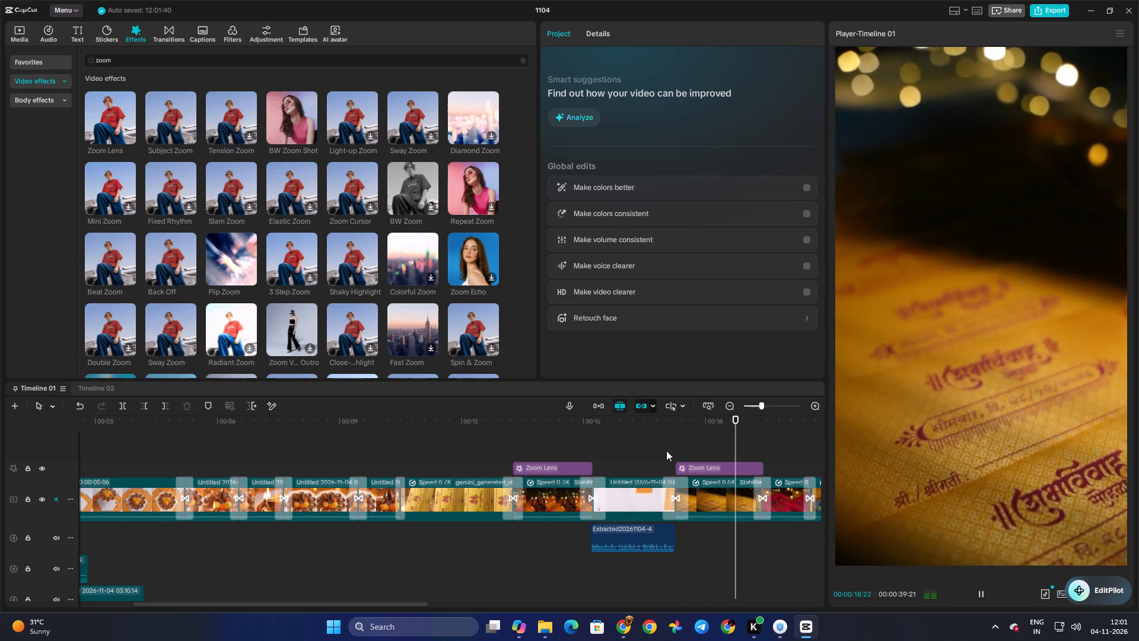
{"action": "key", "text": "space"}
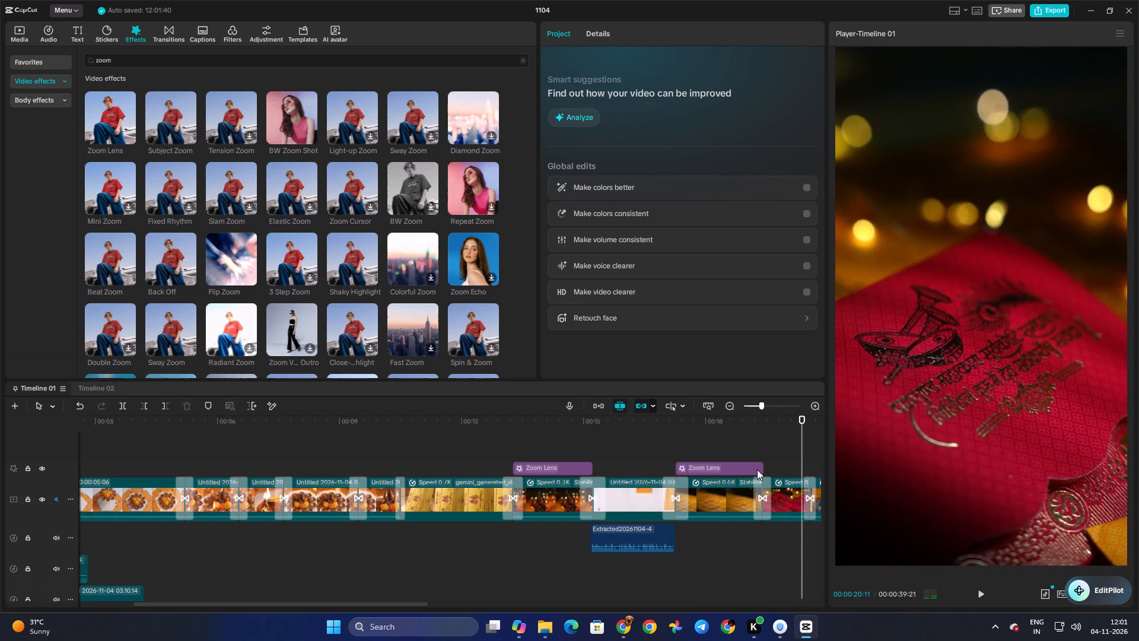
Adjust both ends of the copied Zoom Lens effect to span the red card and peacock feather clips, and play it back.
{"action": "left_click", "coordinate": [757, 469]}
{"action": "left_click_drag", "start_coordinate": [765, 469], "coordinate": [807, 471]}
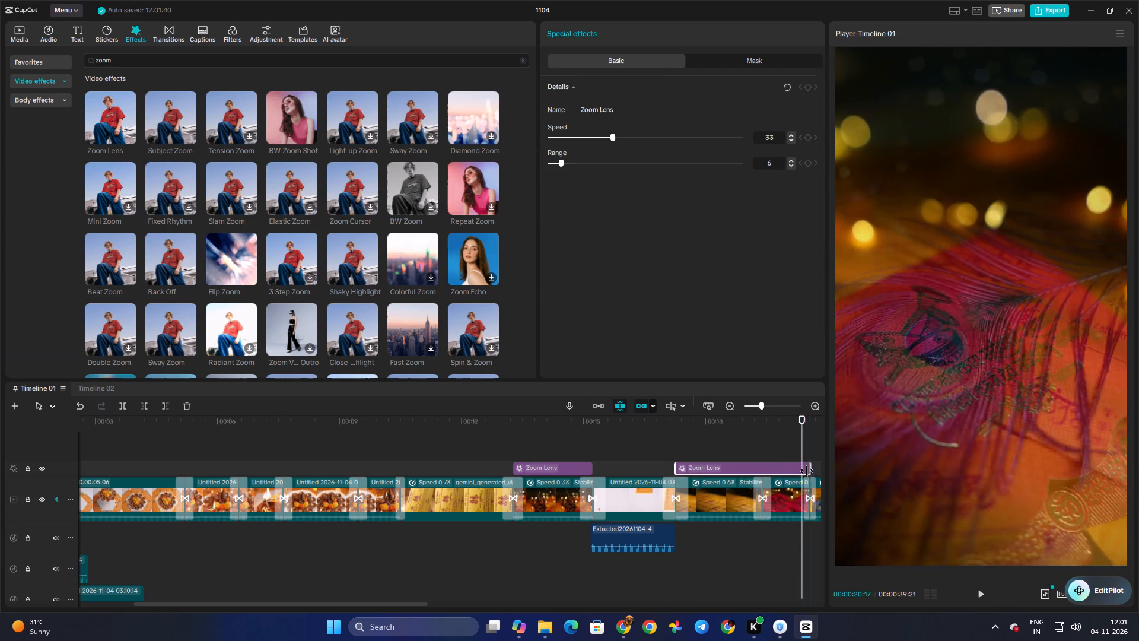
{"action": "left_click_drag", "start_coordinate": [807, 471], "coordinate": [756, 478]}
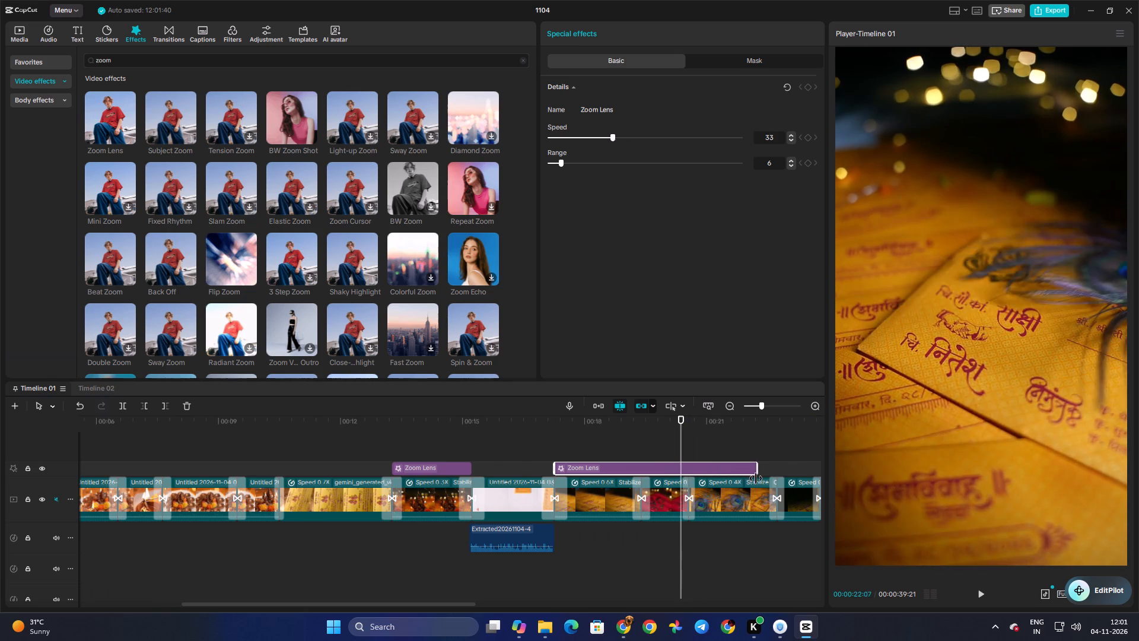
{"action": "left_click_drag", "start_coordinate": [756, 478], "coordinate": [776, 484]}
{"action": "left_click_drag", "start_coordinate": [556, 469], "coordinate": [632, 474]}
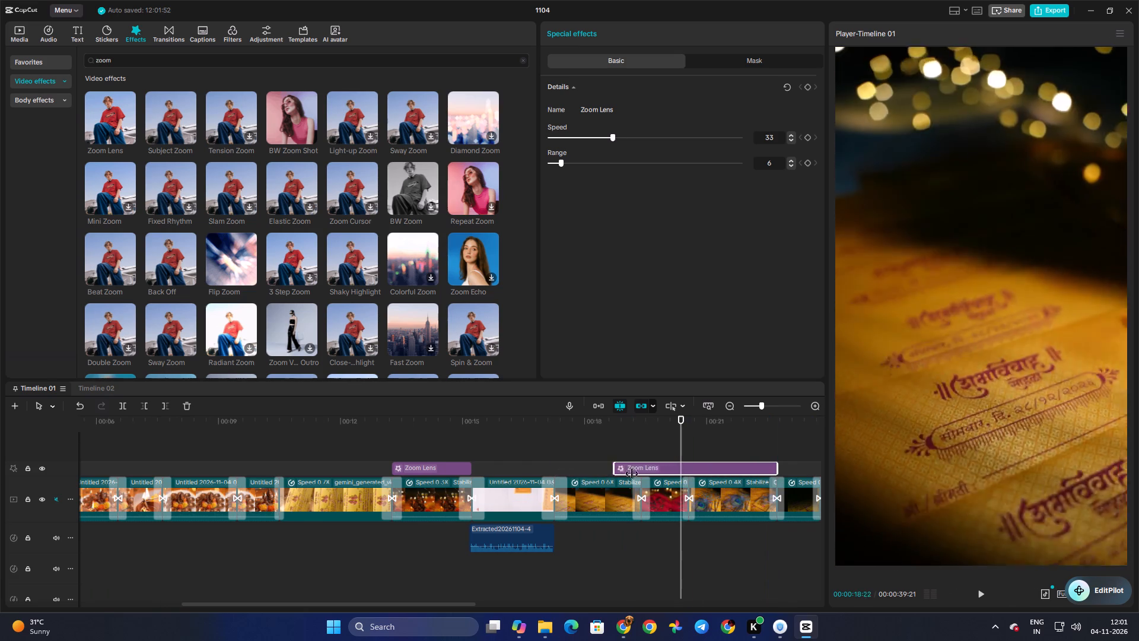
{"action": "left_click_drag", "start_coordinate": [632, 474], "coordinate": [641, 475]}
{"action": "left_click", "coordinate": [591, 459]}
{"action": "key", "text": "space"}
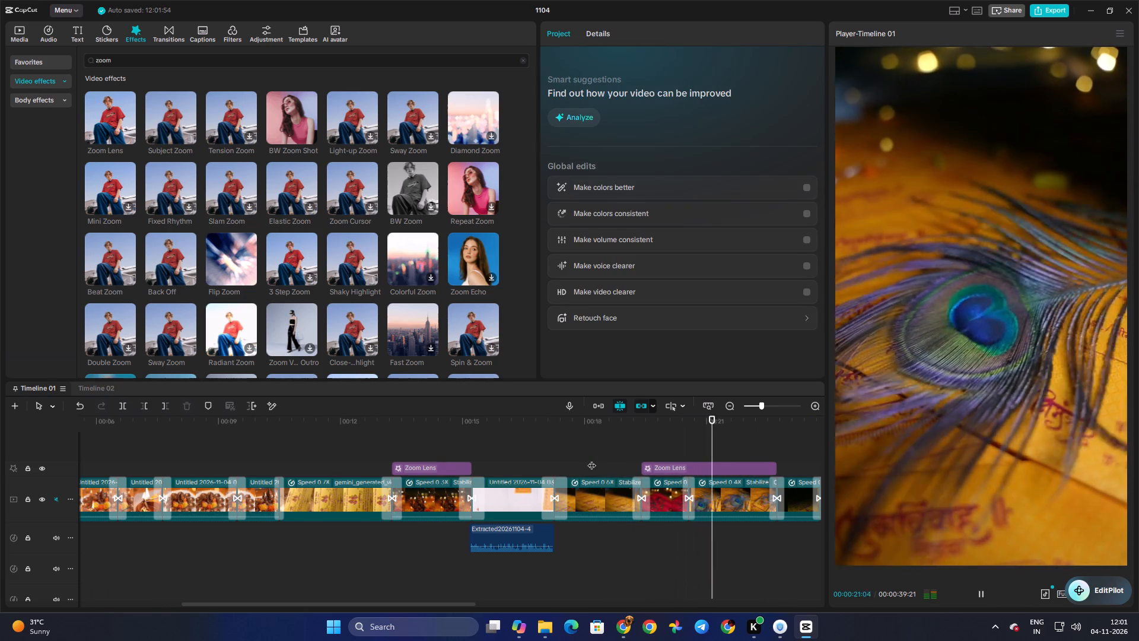
{"action": "key", "text": "space"}
Split the Zoom Lens effect at the boundary between the red card and peacock feather clips, and play back the video from there.
{"action": "left_click", "coordinate": [684, 451]}
{"action": "left_click_drag", "start_coordinate": [685, 451], "coordinate": [691, 451]}
{"action": "left_click", "coordinate": [689, 465]}
{"action": "key", "text": "ctrl+b"}
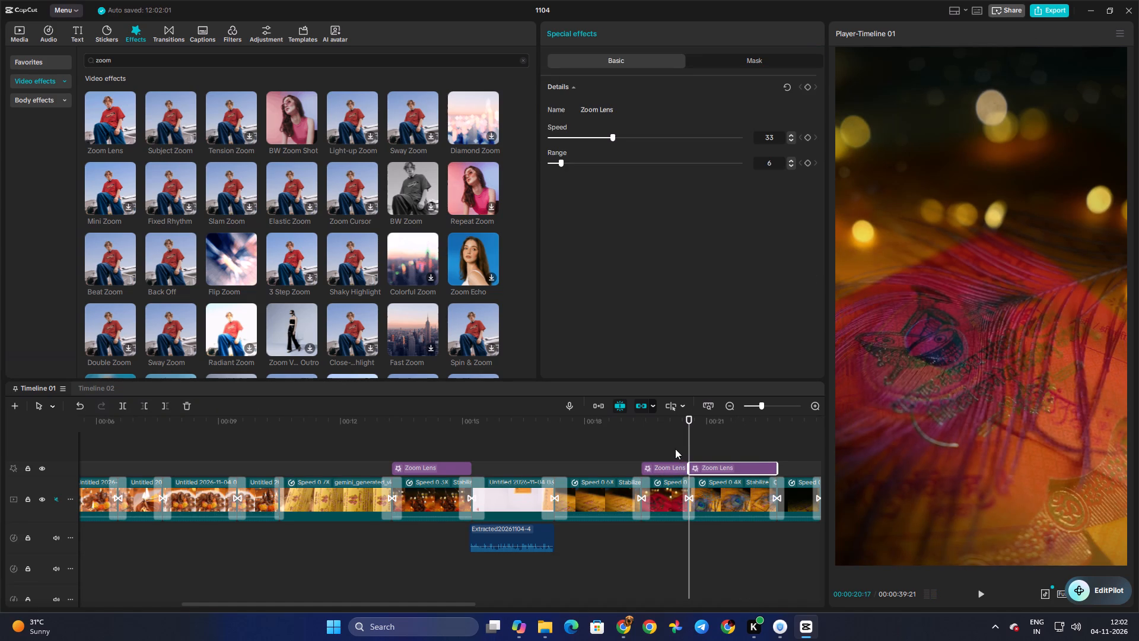
{"action": "key", "text": "space"}
{"action": "left_click", "coordinate": [675, 449]}
{"action": "key", "text": "space"}
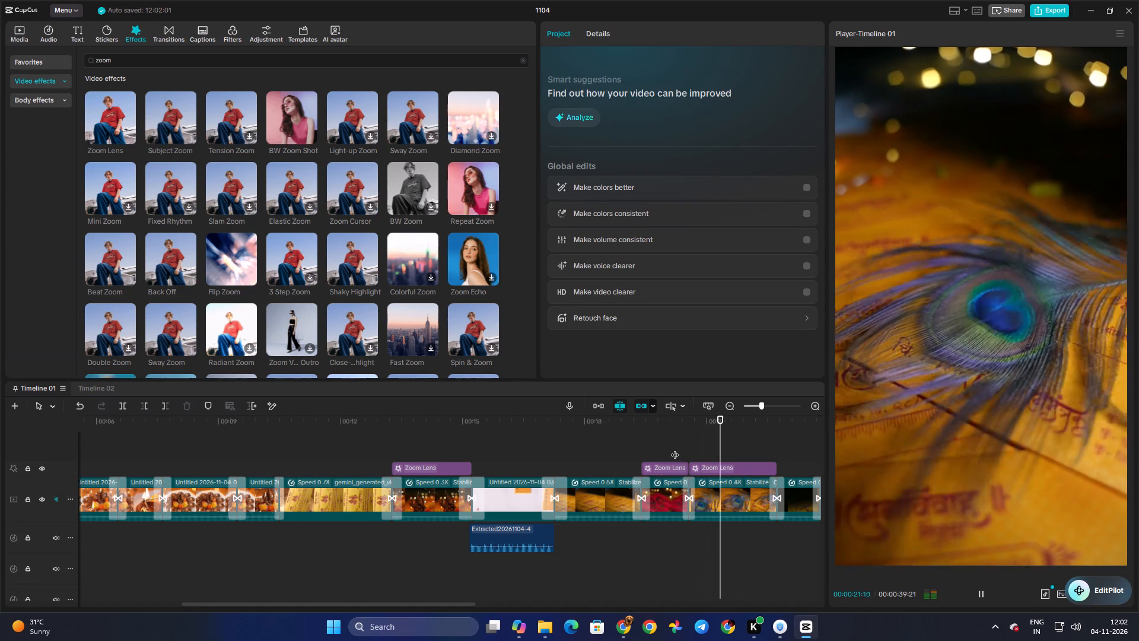
{"action": "left_click", "coordinate": [675, 449]}
{"action": "key", "text": "space"}
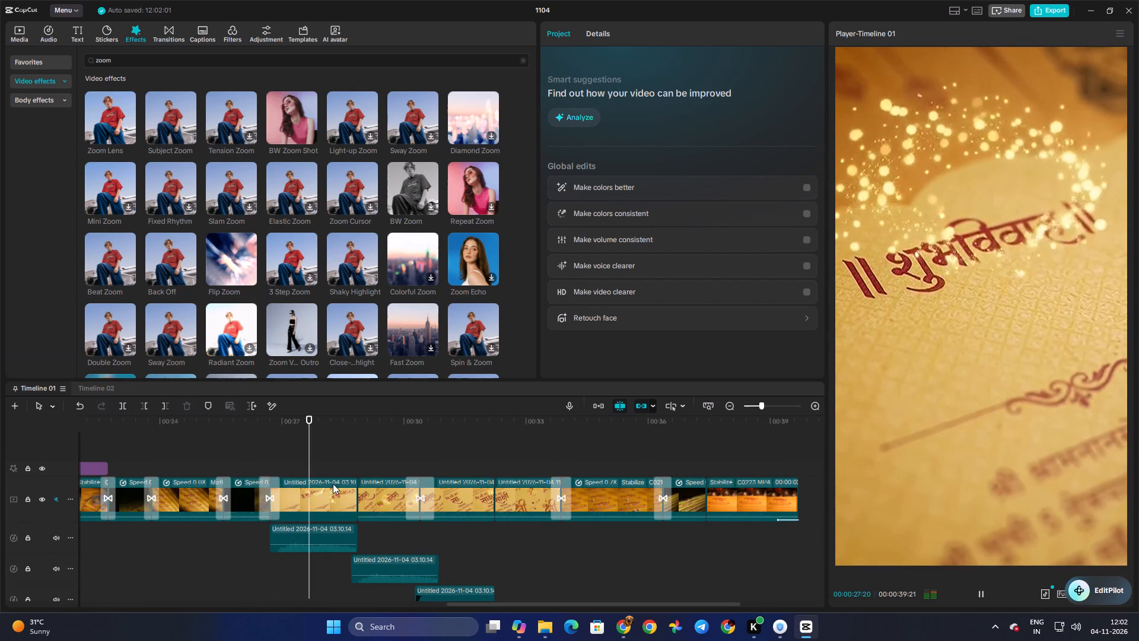
{"action": "key", "text": "space"}
Paste the Zoom Lens effect at the start of the sparkling title clip, extend it to the clip's end, and play it back.
{"action": "left_click", "coordinate": [268, 468]}
{"action": "key", "text": "ctrl+v"}
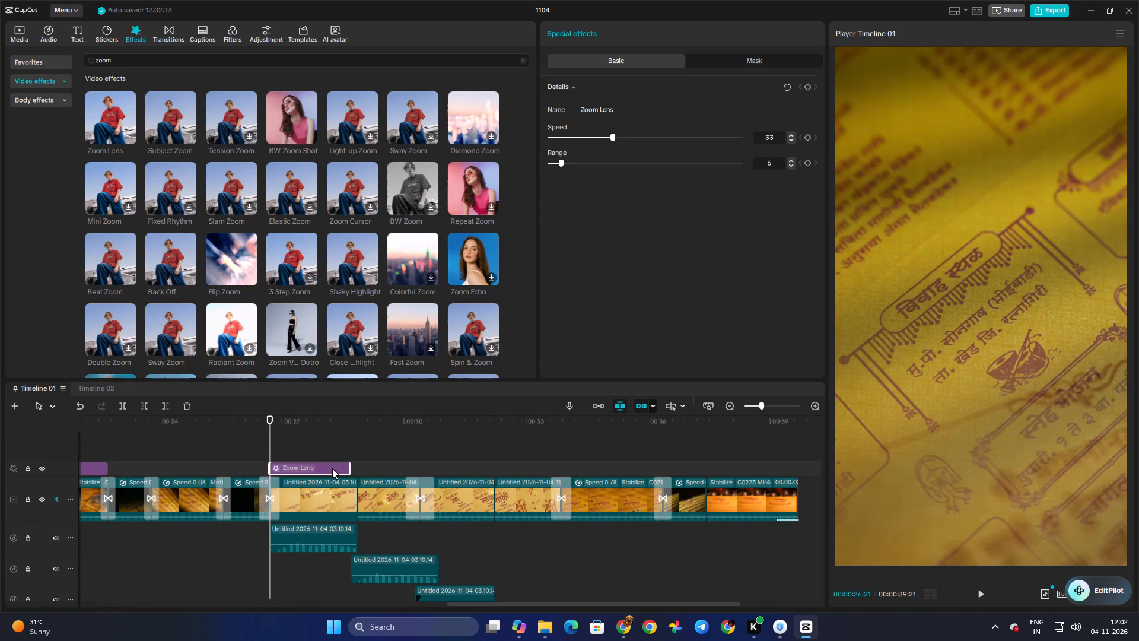
{"action": "left_click_drag", "start_coordinate": [352, 467], "coordinate": [358, 467]}
{"action": "key", "text": "space"}
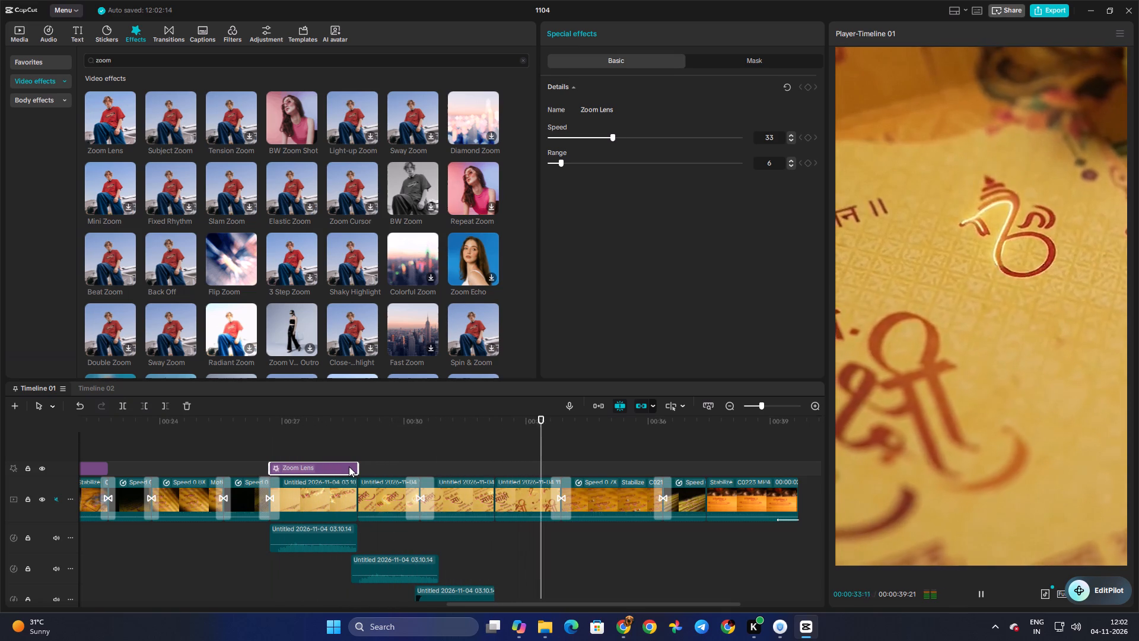
{"action": "key", "text": "space"}
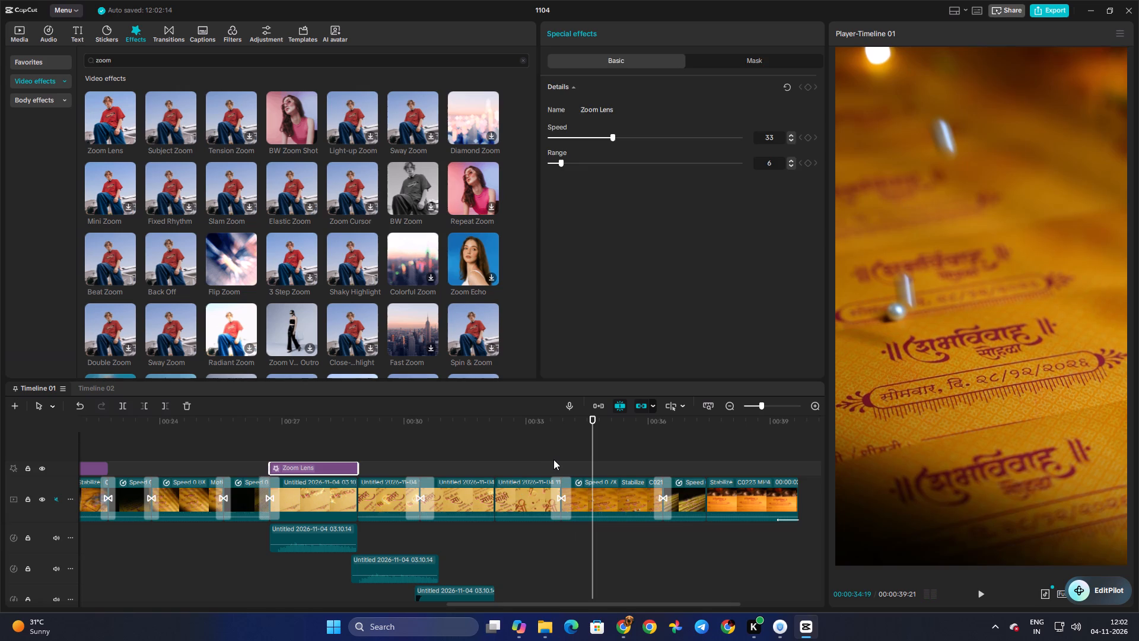
Paste the Zoom Lens effect at the start of the pearls clip, extend it to the clip's end, and play it back.
{"action": "left_click", "coordinate": [560, 459]}
{"action": "key", "text": "ctrl+v"}
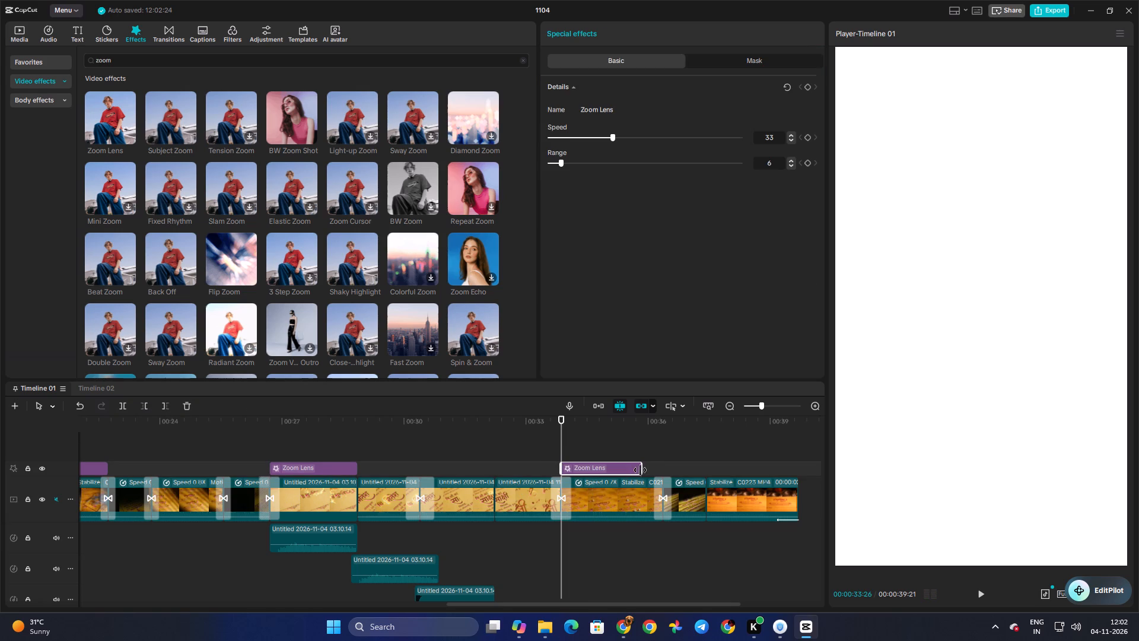
{"action": "left_click_drag", "start_coordinate": [641, 470], "coordinate": [657, 471]}
{"action": "key", "text": "space"}
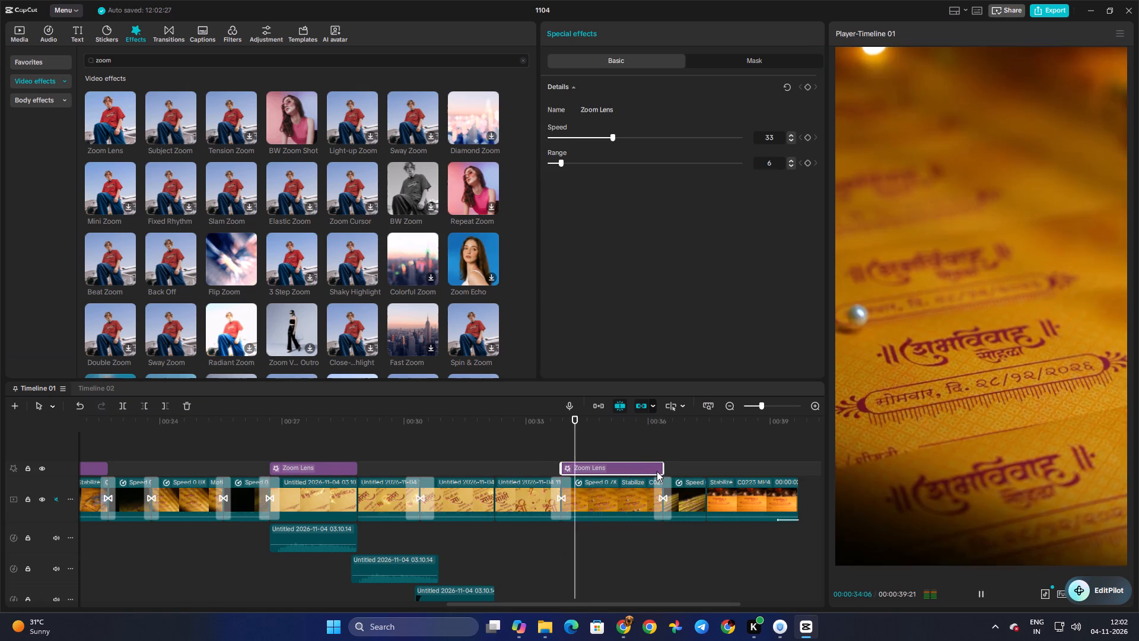
Set the Zoom Lens effect's speed on the pearls clip to 20 and play it back.
{"action": "key", "text": "space"}
{"action": "left_click", "coordinate": [588, 138]}
{"action": "key", "text": "space"}
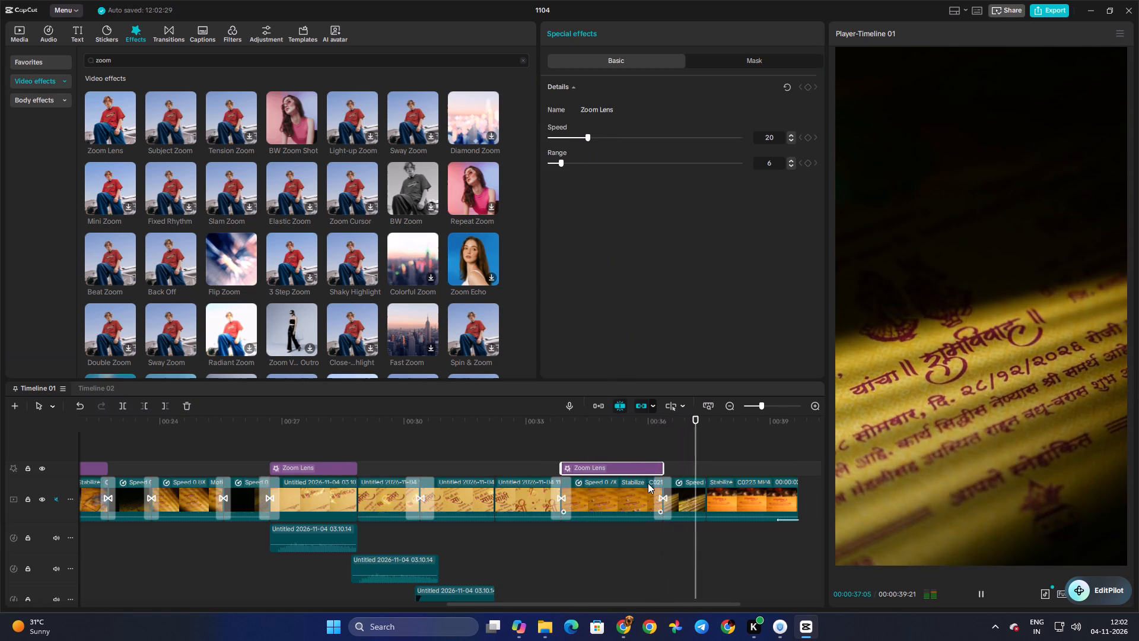
{"action": "key", "text": "space"}
Paste the Zoom Lens effect at the start of the dark invitation card clip and shorten it to that clip's end.
{"action": "left_click", "coordinate": [669, 468]}
{"action": "left_click_drag", "start_coordinate": [669, 468], "coordinate": [663, 469]}
{"action": "key", "text": "ctrl+v"}
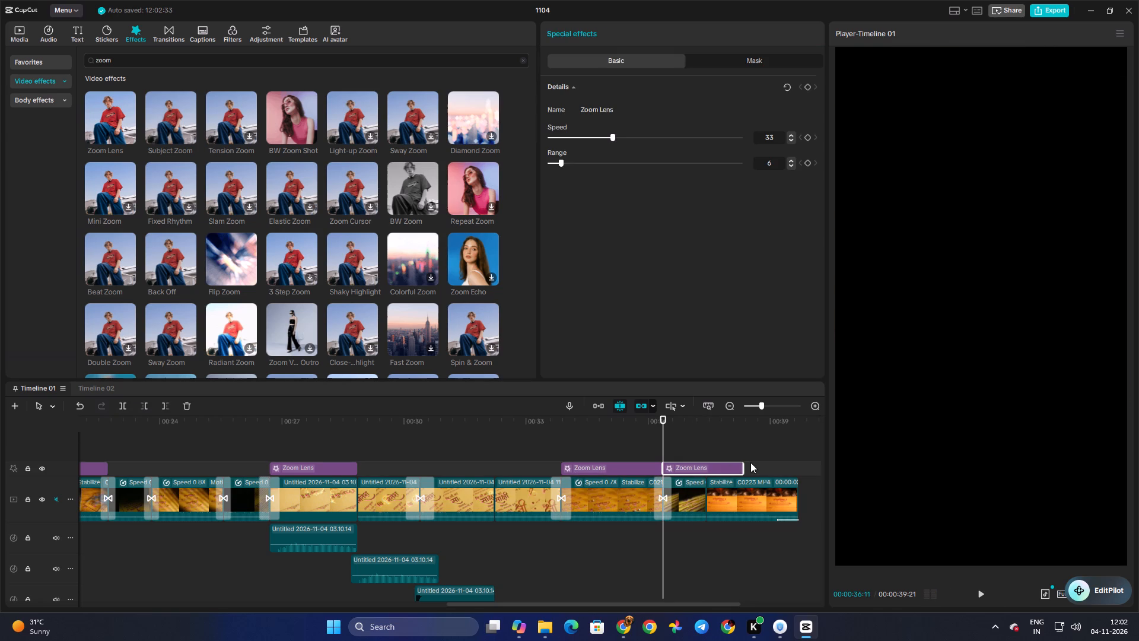
{"action": "left_click_drag", "start_coordinate": [743, 467], "coordinate": [703, 474]}
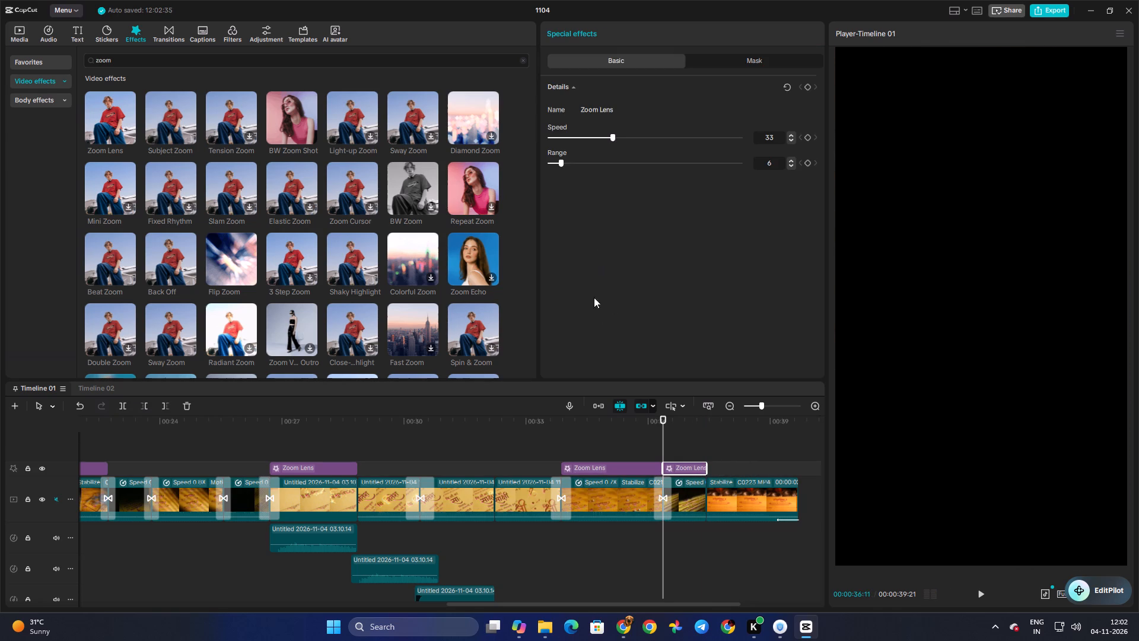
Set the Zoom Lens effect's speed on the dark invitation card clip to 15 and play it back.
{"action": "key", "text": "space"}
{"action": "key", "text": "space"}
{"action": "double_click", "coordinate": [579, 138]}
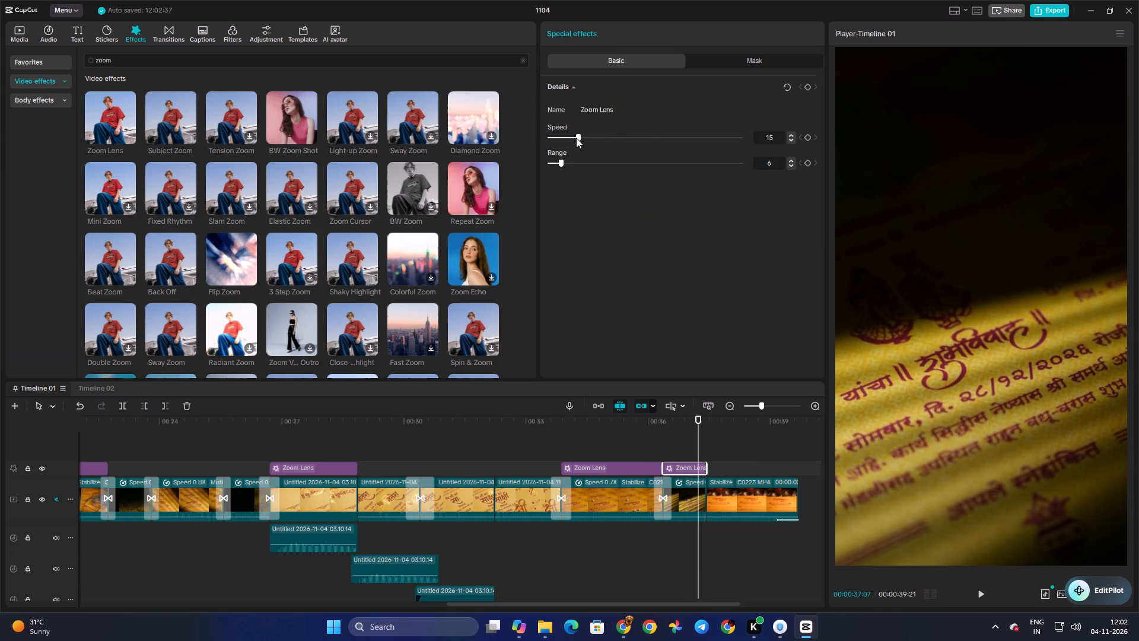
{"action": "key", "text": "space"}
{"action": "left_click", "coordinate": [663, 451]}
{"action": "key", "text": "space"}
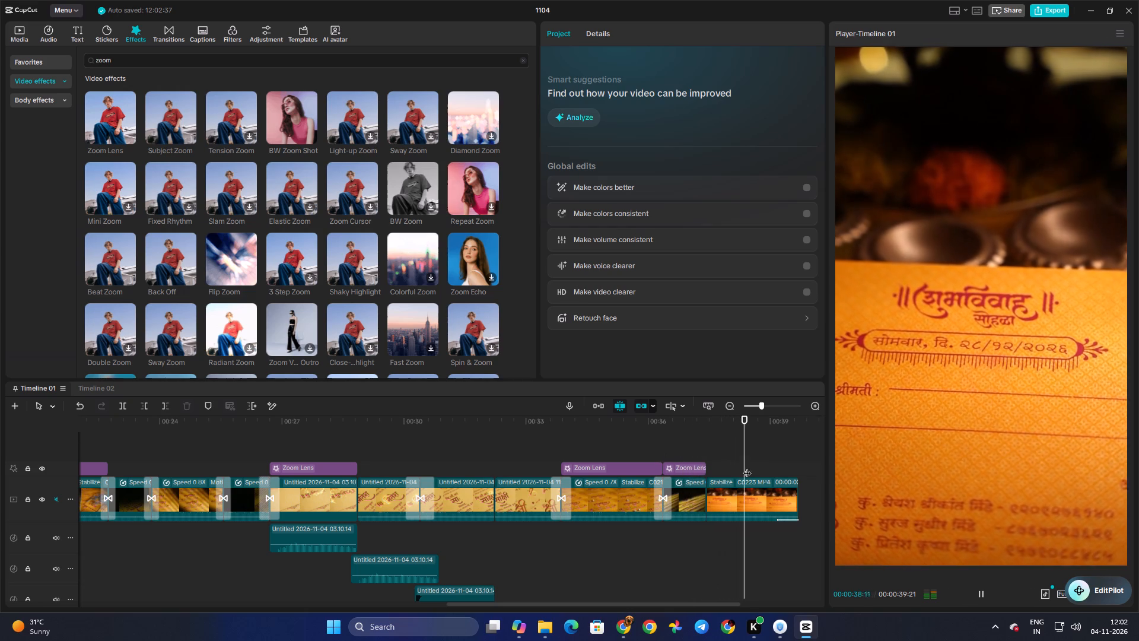
Paste the Zoom Lens effect at the start of the final card clip, extend it to the clip's end, and play back the last two clips.
{"action": "left_click", "coordinate": [718, 463]}
{"action": "left_click_drag", "start_coordinate": [718, 462], "coordinate": [707, 464]}
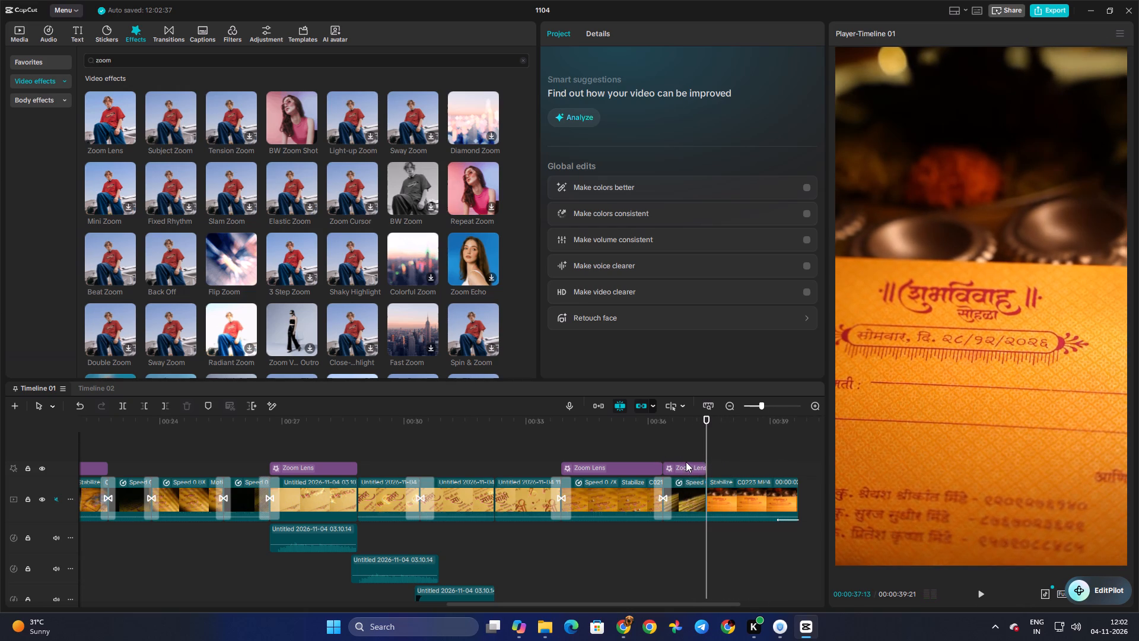
{"action": "key", "text": "ctrl+v"}
{"action": "key", "text": "space"}
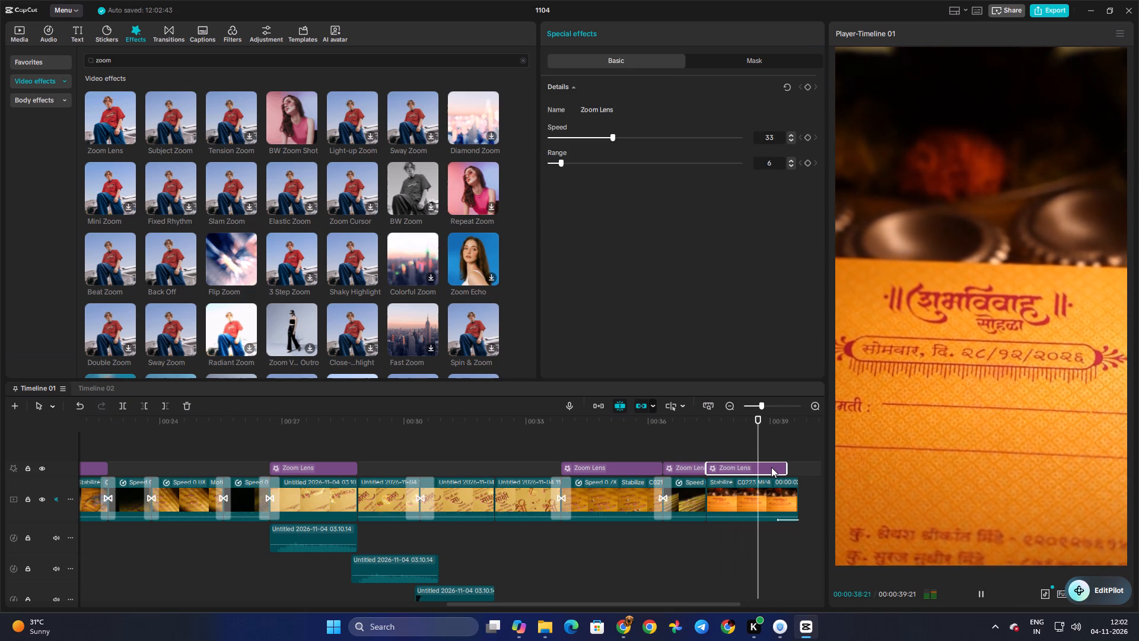
{"action": "key", "text": "space"}
{"action": "left_click_drag", "start_coordinate": [788, 466], "coordinate": [795, 466]}
{"action": "key", "text": "space"}
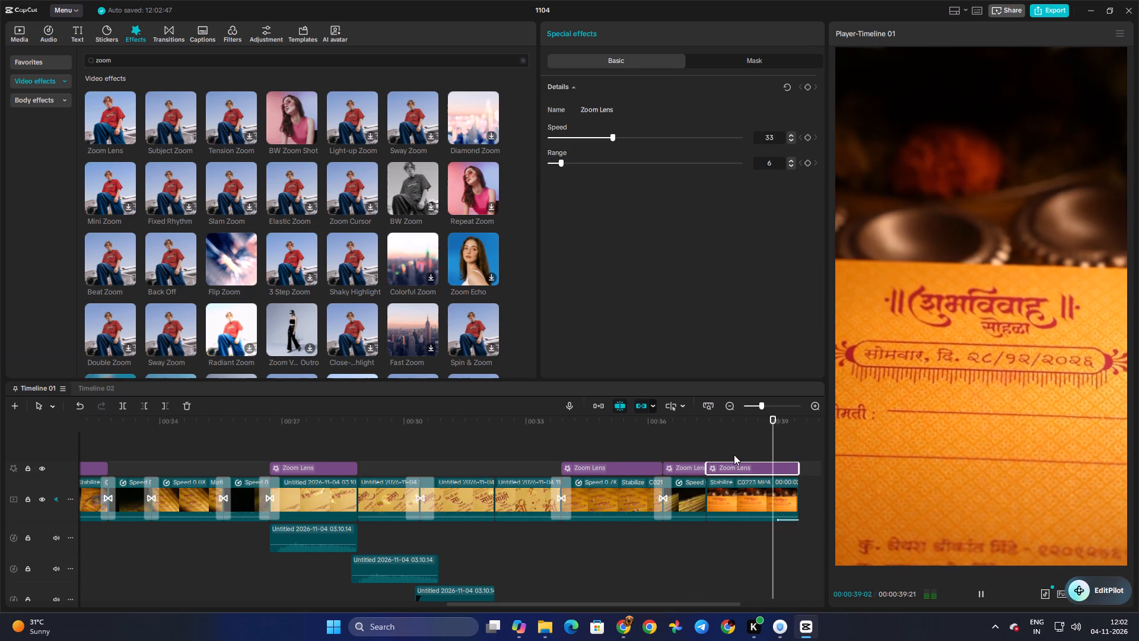
{"action": "left_click", "coordinate": [723, 451]}
{"action": "left_click_drag", "start_coordinate": [723, 451], "coordinate": [696, 452]}
{"action": "key", "text": "space"}
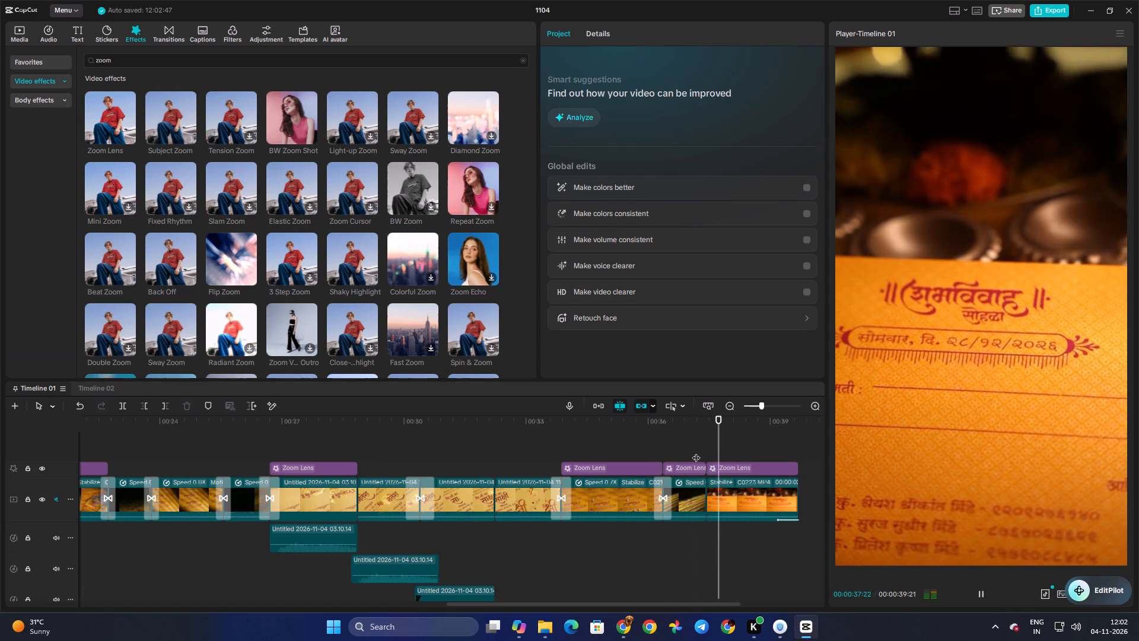
{"action": "left_click", "coordinate": [696, 452]}
{"action": "left_click_drag", "start_coordinate": [696, 452], "coordinate": [666, 455]}
{"action": "key", "text": "space"}
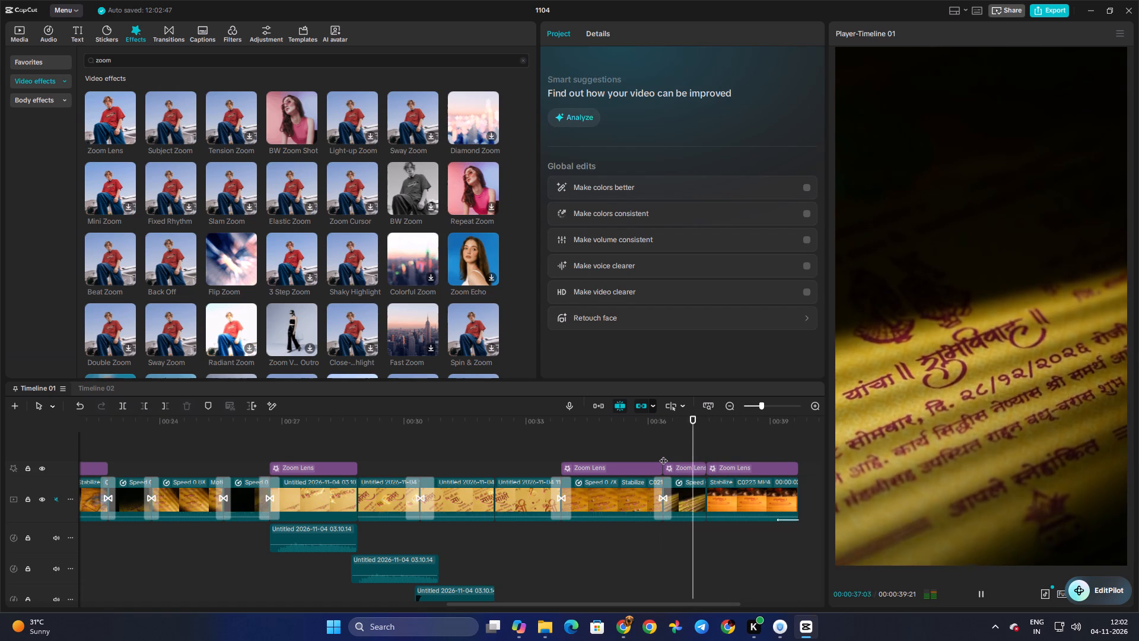
{"action": "key", "text": "space"}
Trim the final card clip's start to 00:00:37:25 and extend the dark card clip and its Zoom Lens effect to meet it.
{"action": "scroll", "coordinate": [682, 467], "scroll_direction": "down", "scroll_amount": 2}
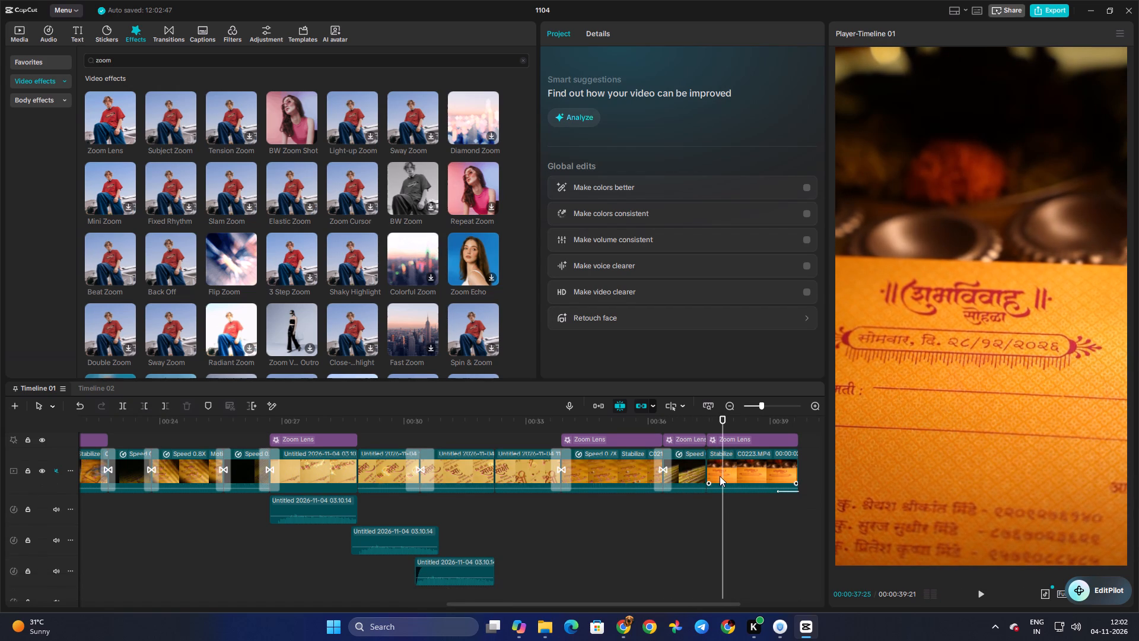
{"action": "left_click", "coordinate": [720, 476]}
{"action": "left_click_drag", "start_coordinate": [708, 471], "coordinate": [725, 472]}
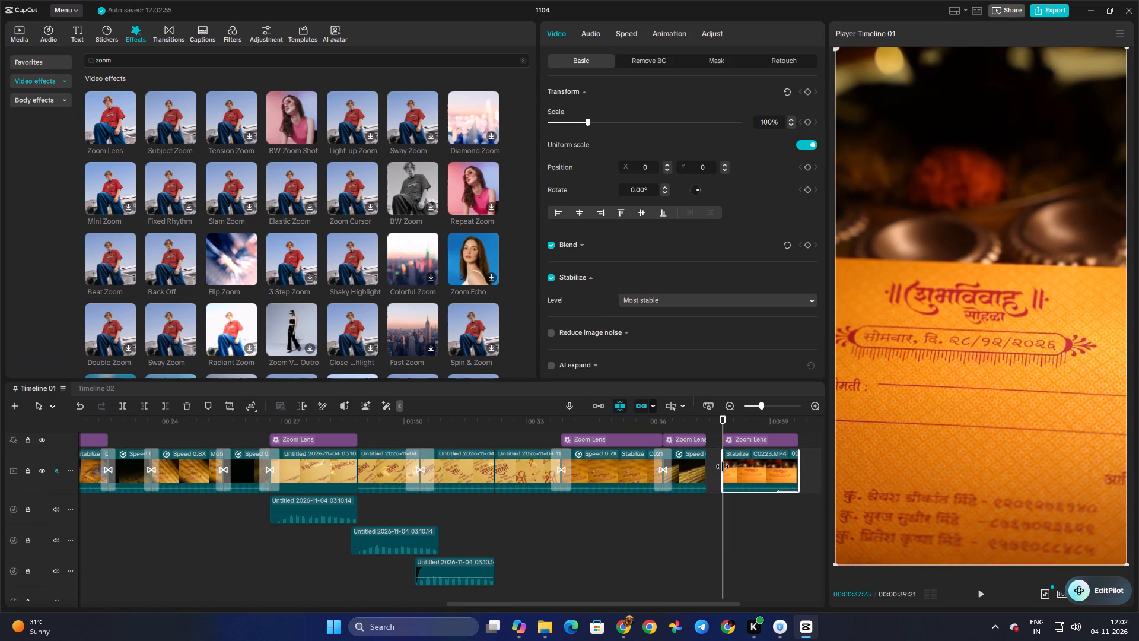
{"action": "left_click", "coordinate": [698, 463]}
{"action": "left_click_drag", "start_coordinate": [707, 439], "coordinate": [698, 481]}
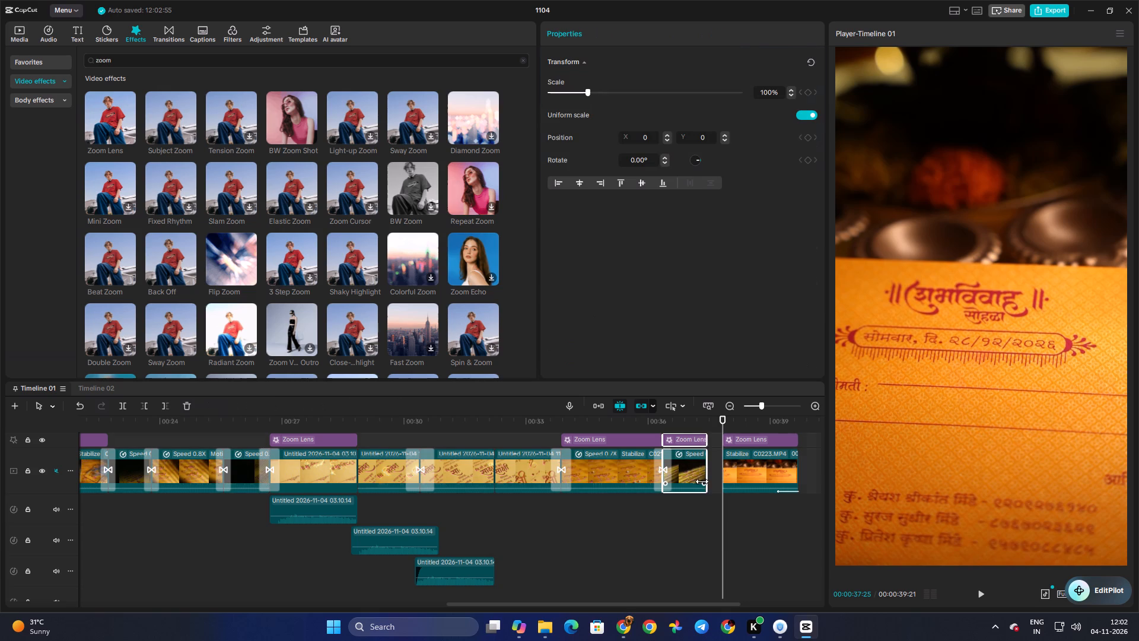
{"action": "left_click_drag", "start_coordinate": [704, 480], "coordinate": [726, 481]}
Lower the Zoom Lens effect's speed further on the lengthened dark card clip and play back from that clip's start.
{"action": "left_click", "coordinate": [706, 440]}
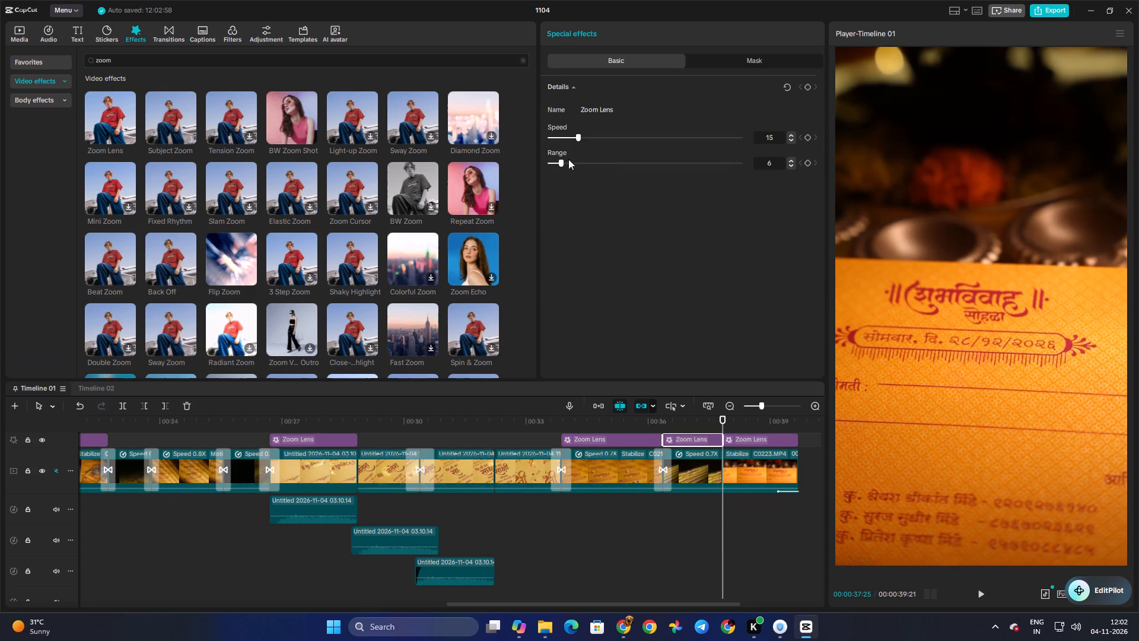
{"action": "left_click", "coordinate": [565, 139]}
{"action": "left_click", "coordinate": [677, 529]}
{"action": "left_click_drag", "start_coordinate": [677, 529], "coordinate": [671, 529]}
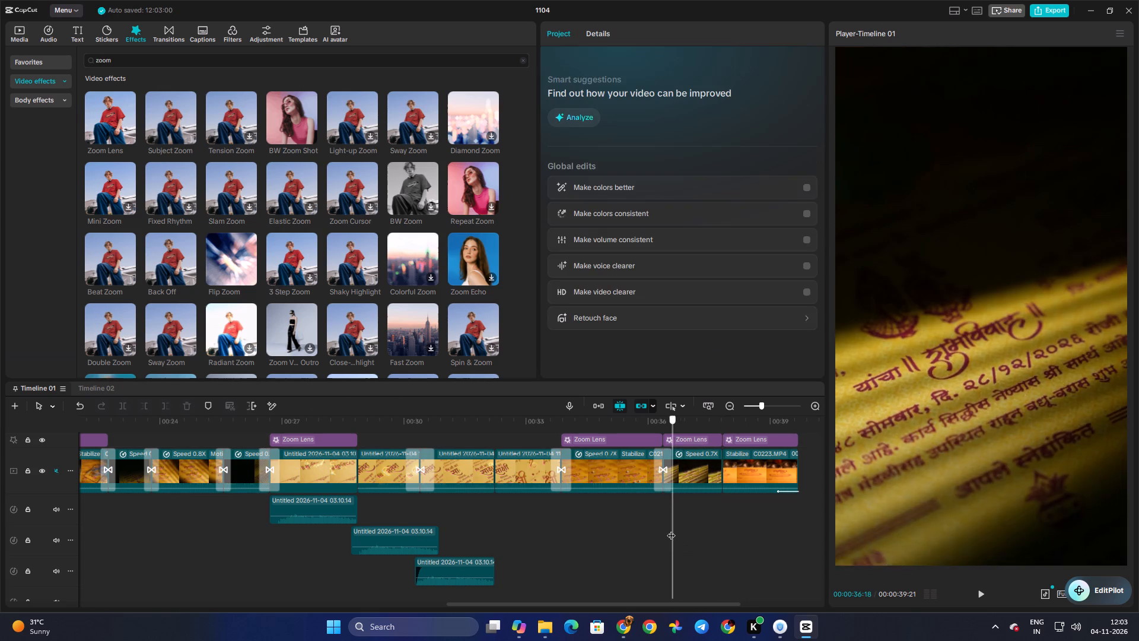
{"action": "left_click_drag", "start_coordinate": [671, 529], "coordinate": [664, 529]}
{"action": "key", "text": "space"}
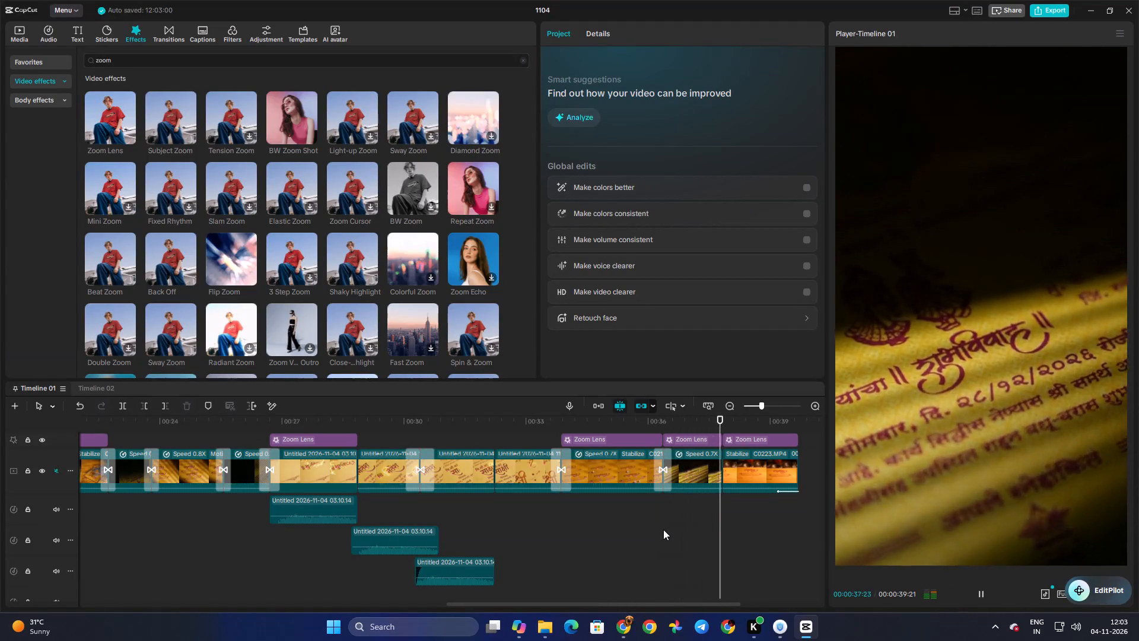
{"action": "key", "text": "space"}
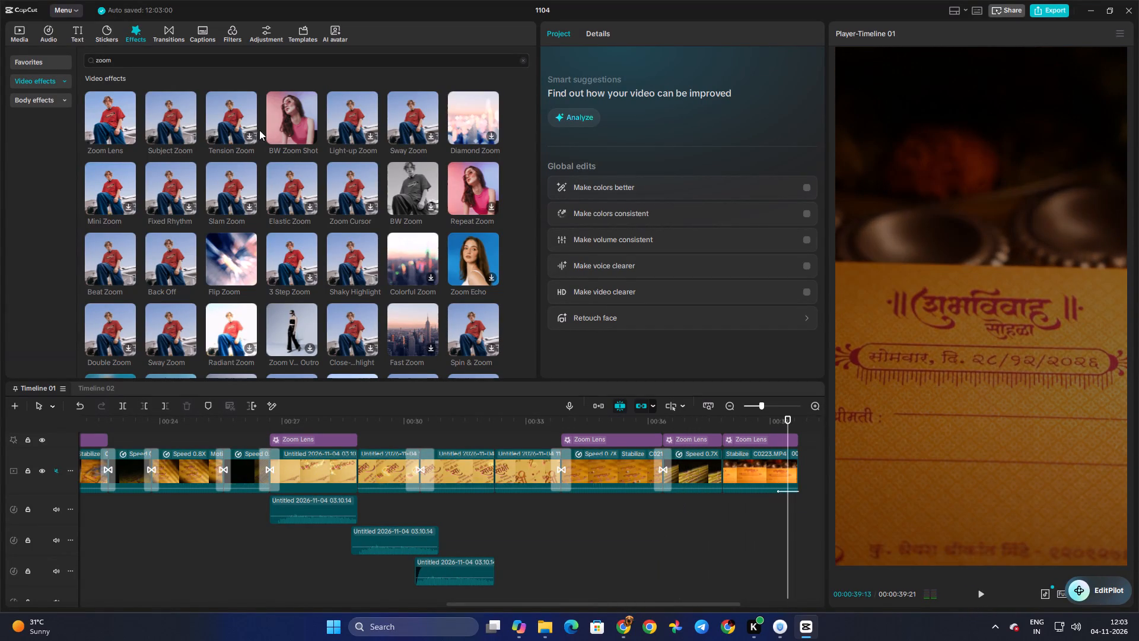
Add the Superimpose transition between the dark card clip and the final card clip, and play it back.
{"action": "left_click", "coordinate": [184, 40]}
{"action": "left_click", "coordinate": [160, 35]}
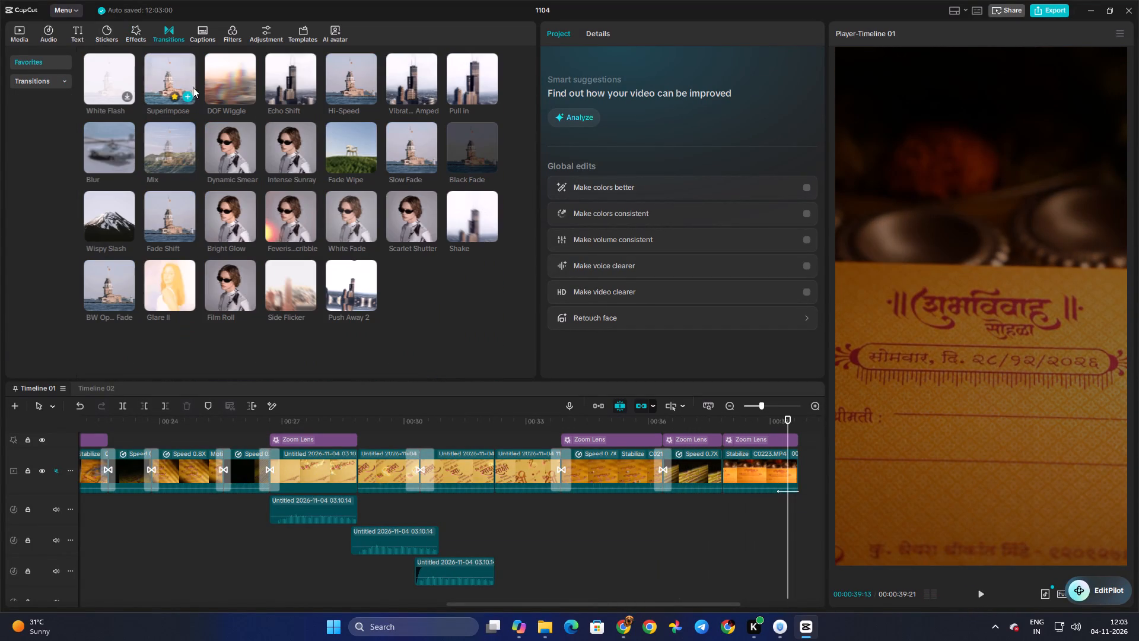
{"action": "left_click_drag", "start_coordinate": [164, 83], "coordinate": [718, 467]}
{"action": "left_click", "coordinate": [712, 493]}
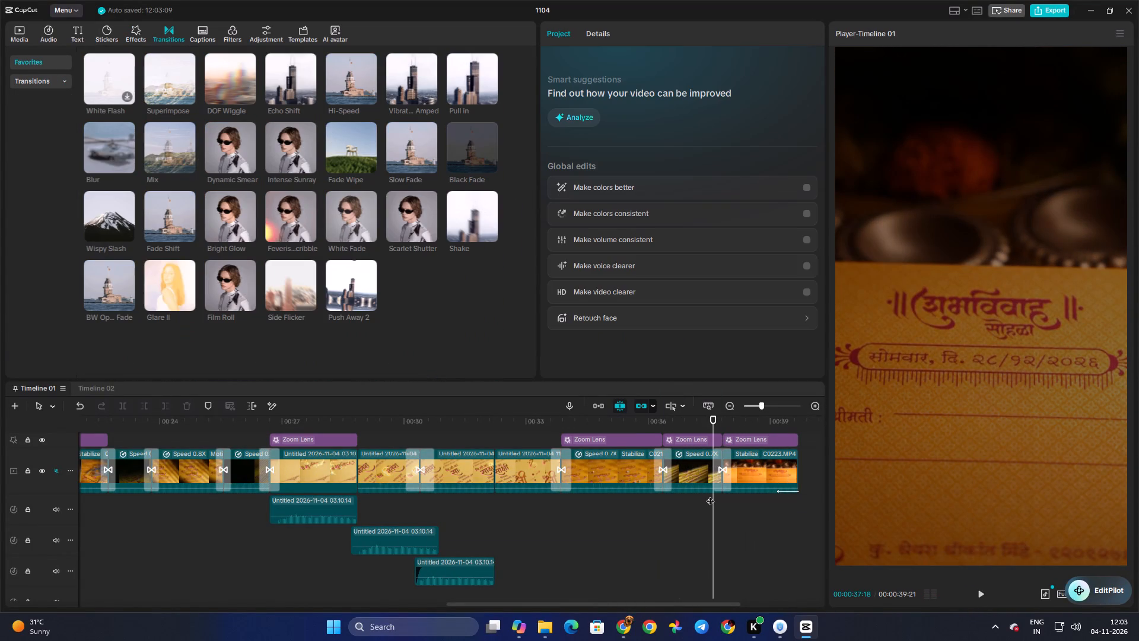
{"action": "key", "text": "space"}
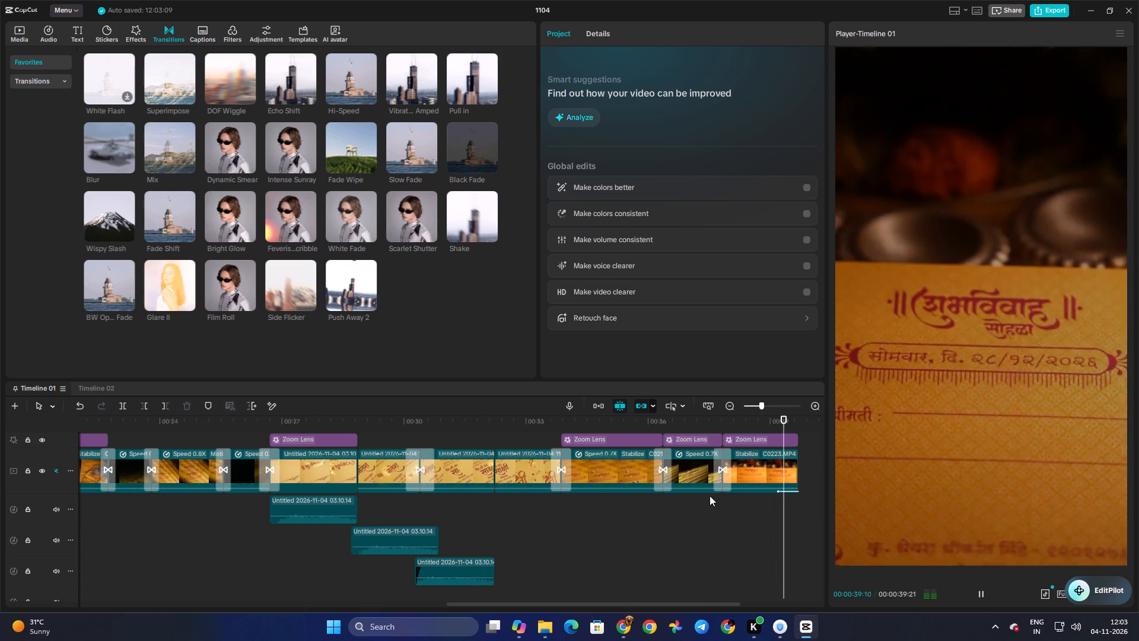
Play back the whole video from the beginning to the end and check the audio tracks near its ending.
{"action": "left_click", "coordinate": [152, 515]}
{"action": "left_click_drag", "start_coordinate": [152, 515], "coordinate": [24, 521]}
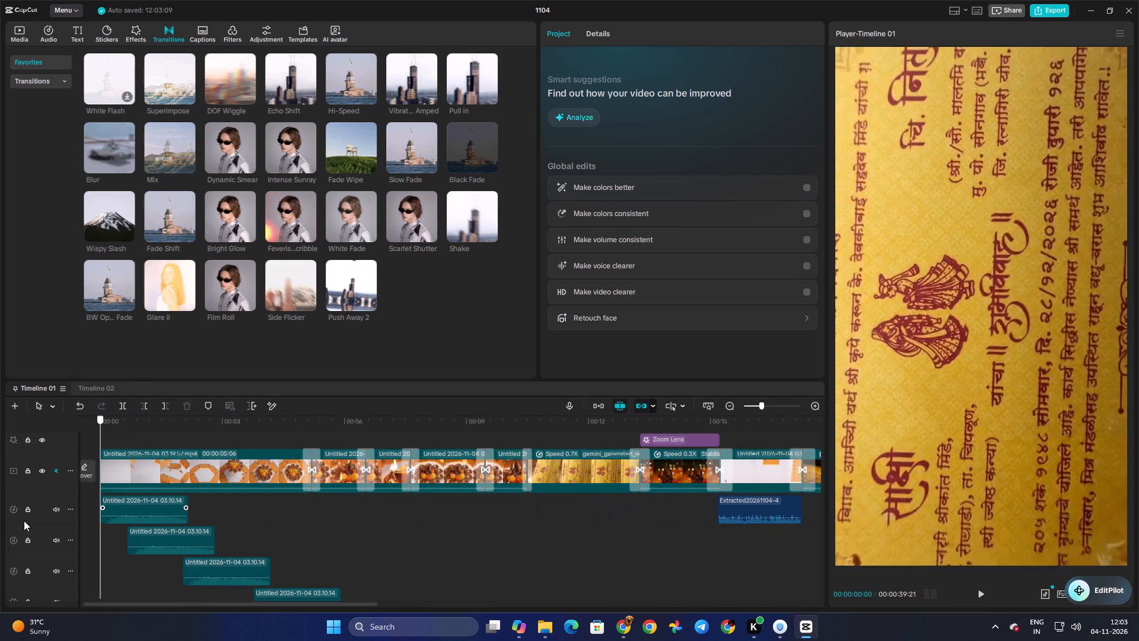
{"action": "left_click_drag", "start_coordinate": [24, 521], "coordinate": [24, 522]}
{"action": "key", "text": "space"}
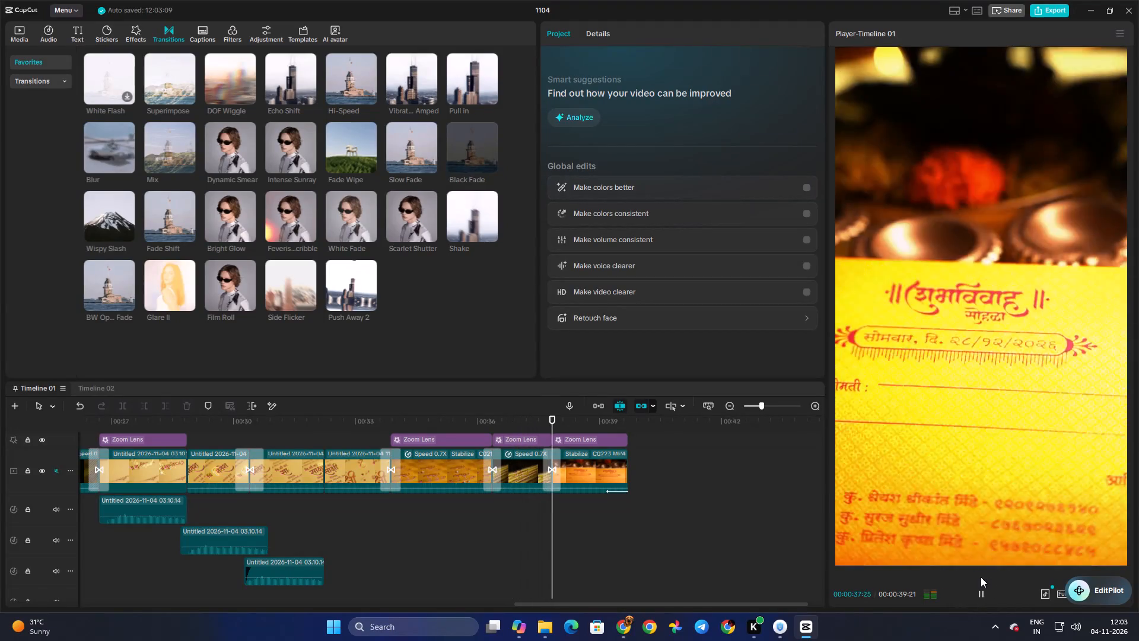
{"action": "key", "text": "space"}
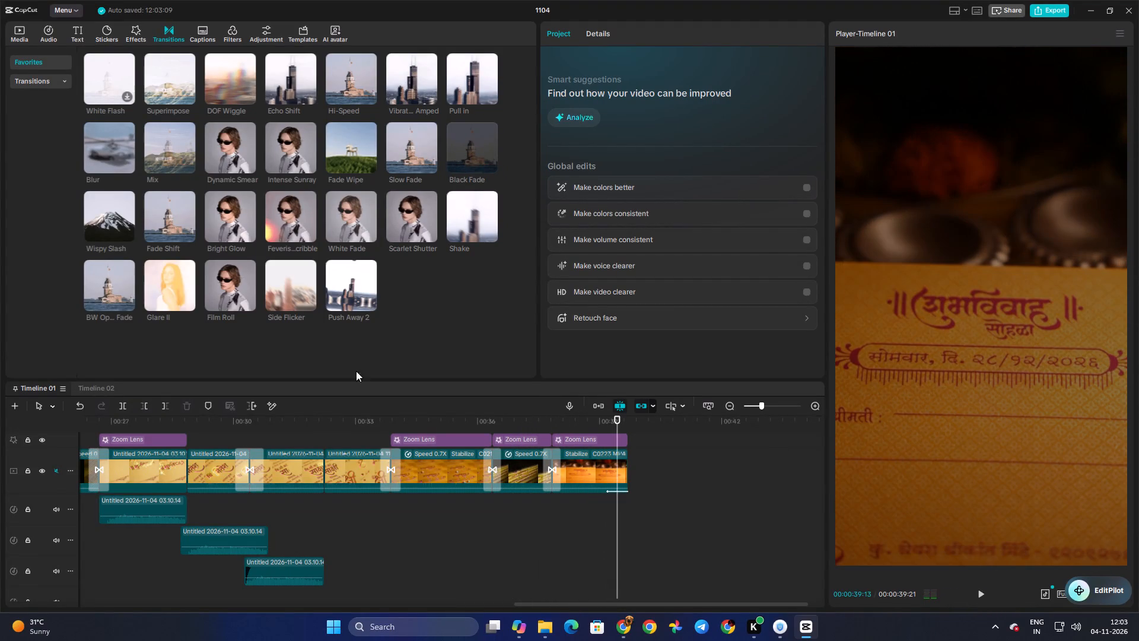
{"action": "scroll", "coordinate": [590, 619], "scroll_direction": "down", "scroll_amount": 8}
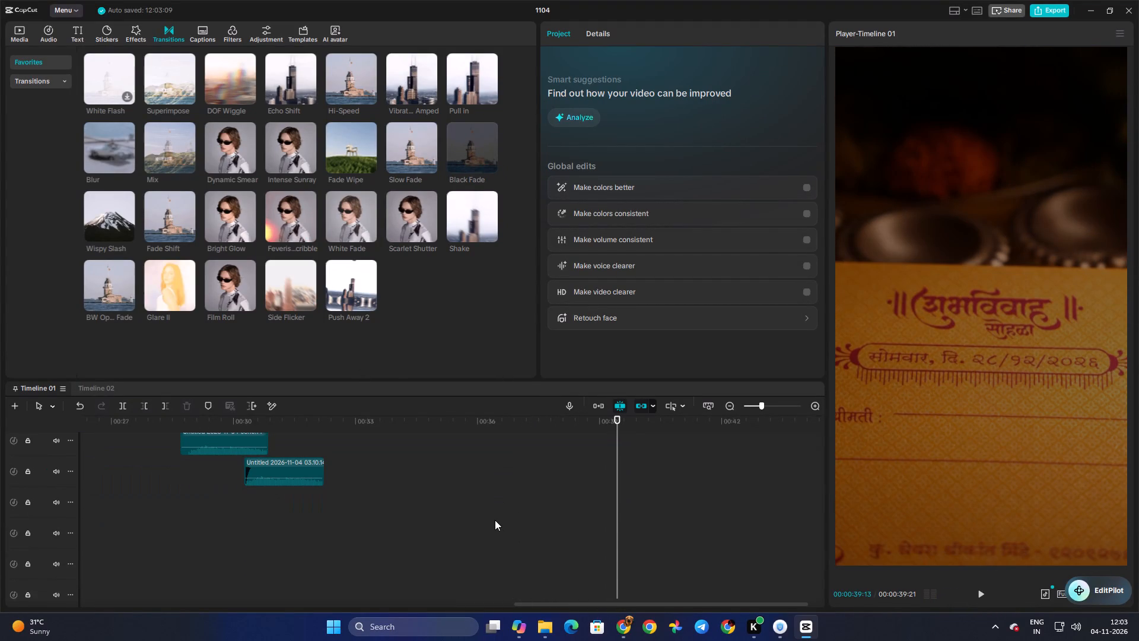
{"action": "scroll", "coordinate": [495, 520], "scroll_direction": "down", "scroll_amount": 4}
{"action": "scroll", "coordinate": [495, 520], "scroll_direction": "up", "scroll_amount": 1}
{"action": "scroll", "coordinate": [495, 520], "scroll_direction": "down", "scroll_amount": 6}
{"action": "key", "text": "space"}
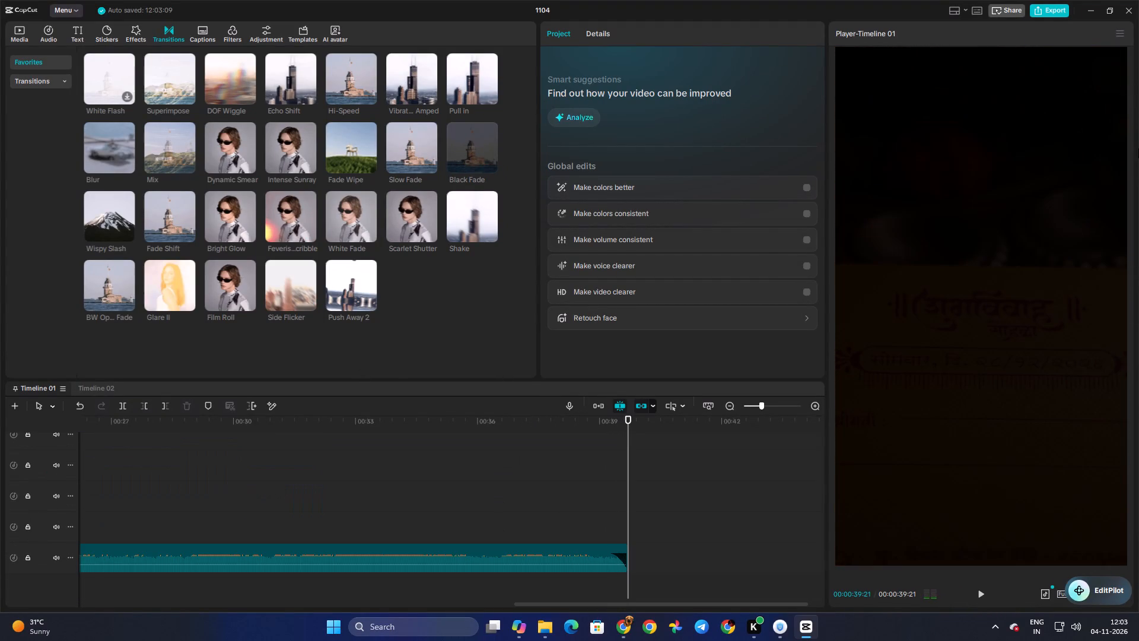
Export the finished video with the frame rate set to 60fps, pause its preview, and close the export window.
{"action": "left_click", "coordinate": [1049, 12]}
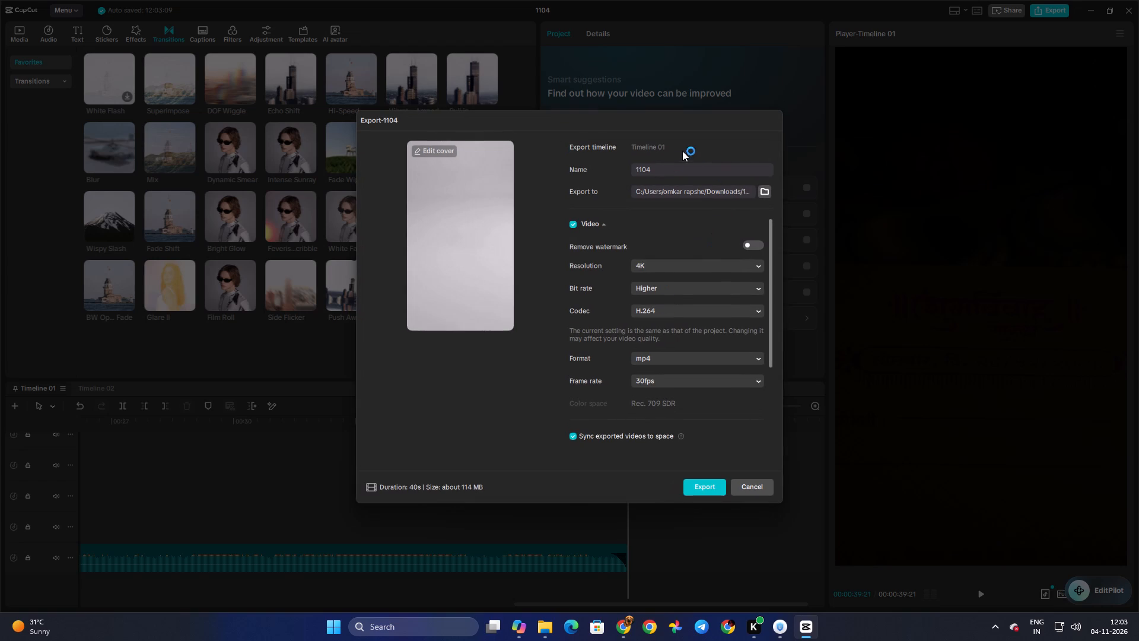
{"action": "left_click", "coordinate": [662, 170]}
{"action": "left_click", "coordinate": [650, 382]}
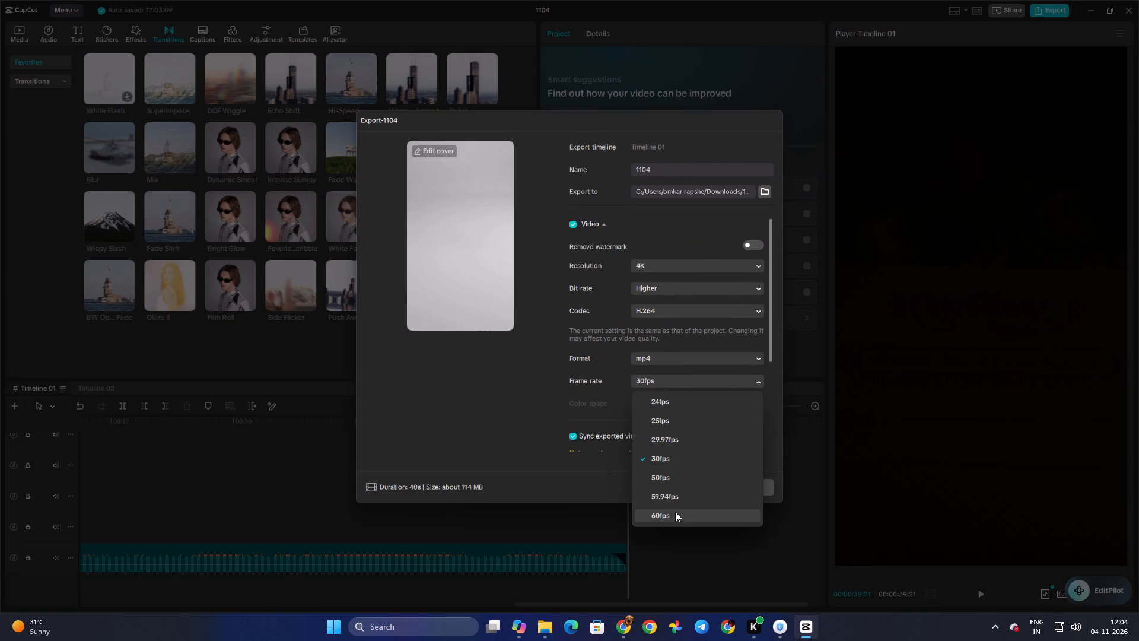
{"action": "left_click", "coordinate": [675, 513]}
{"action": "left_click", "coordinate": [699, 490]}
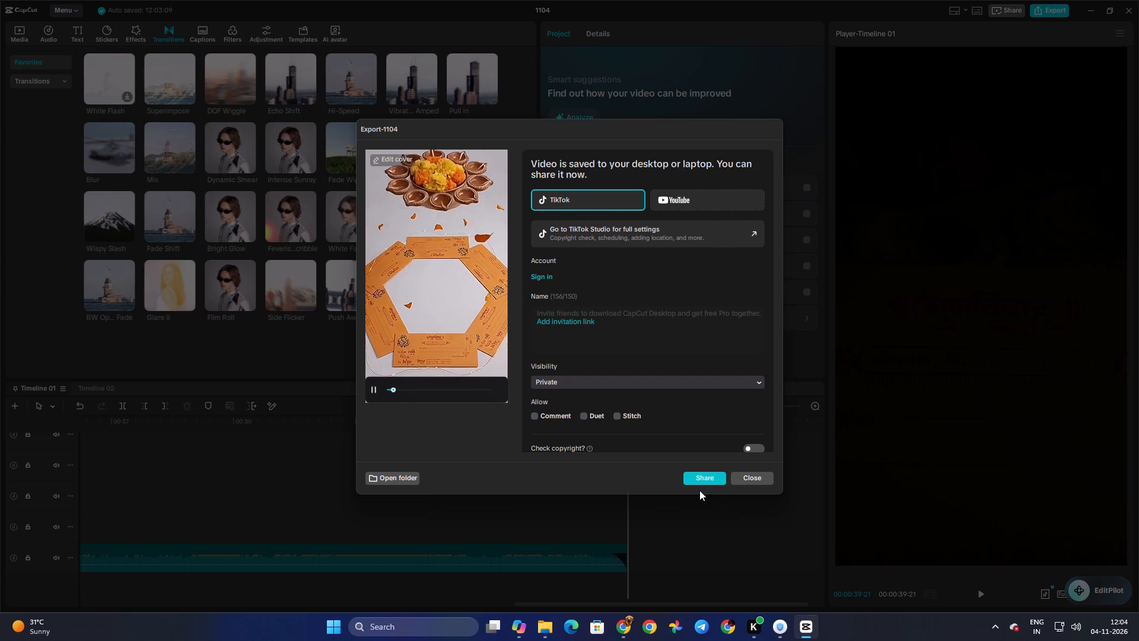
{"action": "left_click", "coordinate": [371, 390]}
{"action": "left_click", "coordinate": [759, 482]}
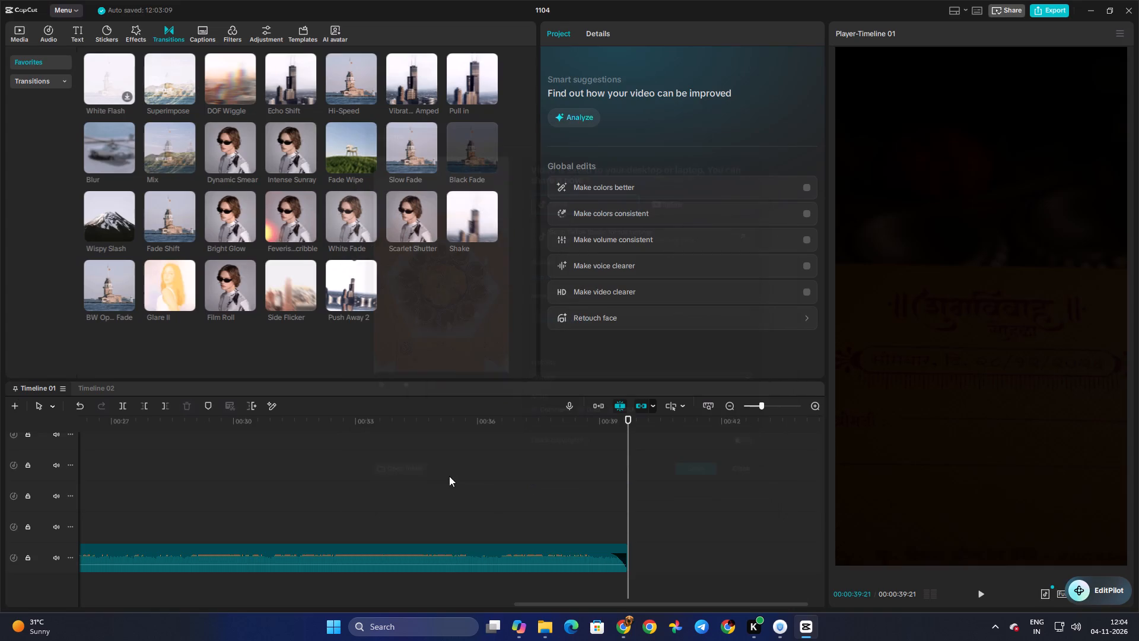
Return to the timeline's start, look over the video and audio tracks and imported media, and play the video from the beginning.
{"action": "left_click", "coordinate": [448, 476]}
{"action": "left_click_drag", "start_coordinate": [446, 477], "coordinate": [1, 473]}
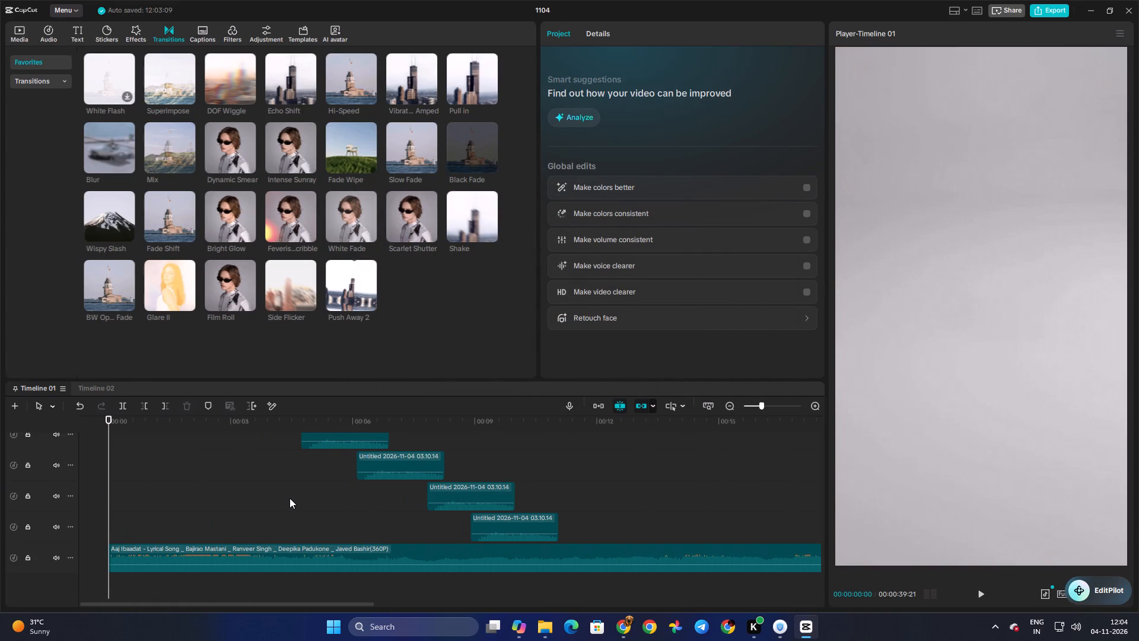
{"action": "scroll", "coordinate": [289, 498], "scroll_direction": "down", "scroll_amount": 1}
{"action": "scroll", "coordinate": [289, 498], "scroll_direction": "up", "scroll_amount": 9}
{"action": "scroll", "coordinate": [289, 498], "scroll_direction": "down", "scroll_amount": 2}
{"action": "scroll", "coordinate": [289, 498], "scroll_direction": "up", "scroll_amount": 9}
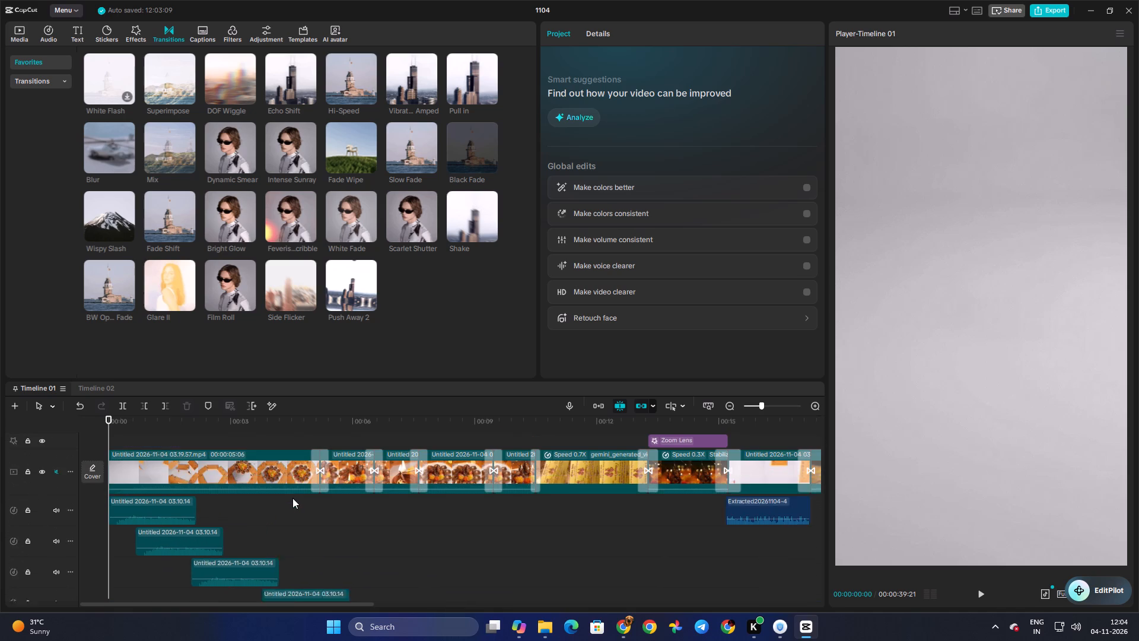
{"action": "scroll", "coordinate": [465, 564], "scroll_direction": "up", "scroll_amount": 1}
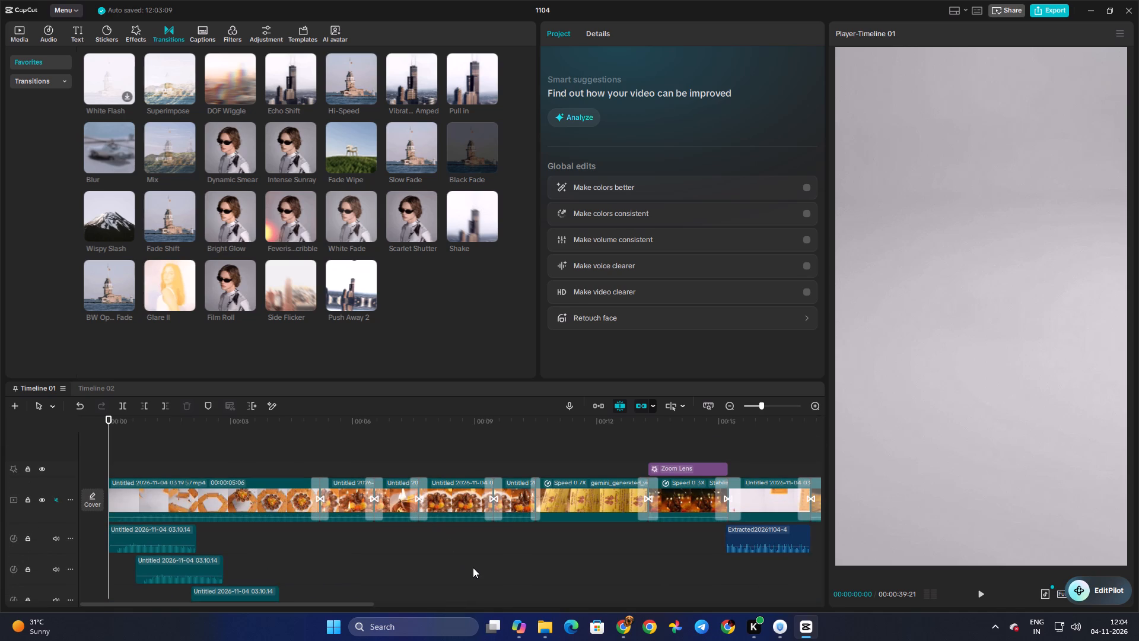
{"action": "left_click", "coordinate": [14, 39]}
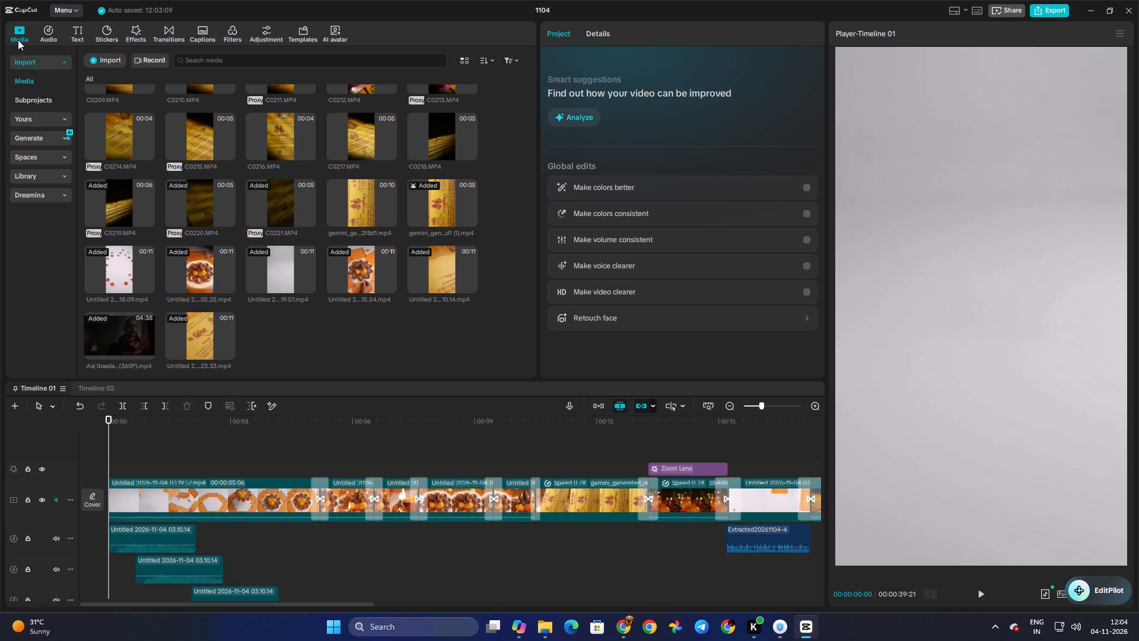
{"action": "key", "text": "space"}
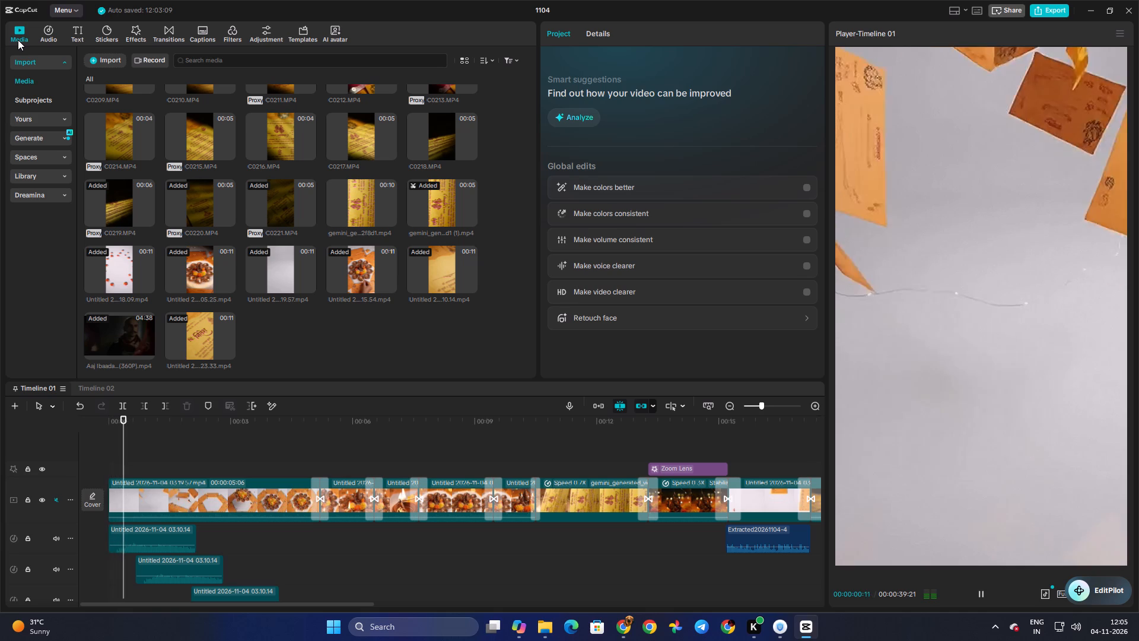
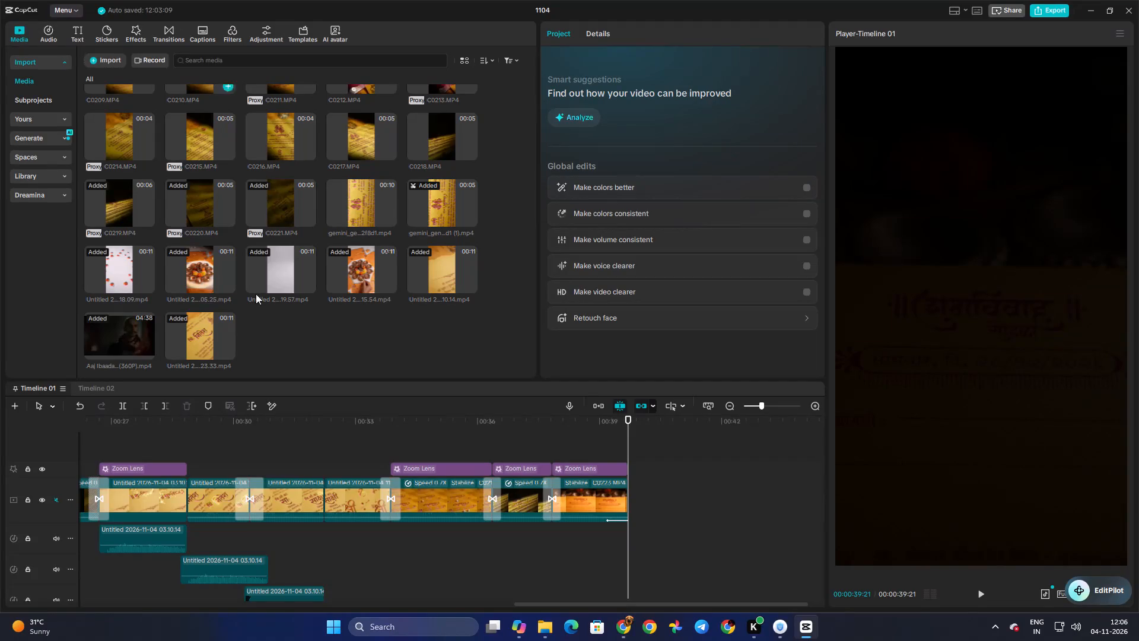
Scrub back through the timeline from its end to the lamp and Ganesh idol clips and briefly play the video.
{"action": "left_click", "coordinate": [326, 461]}
{"action": "left_click_drag", "start_coordinate": [326, 461], "coordinate": [97, 472]}
{"action": "right_click_drag", "start_coordinate": [174, 472], "coordinate": [97, 472]}
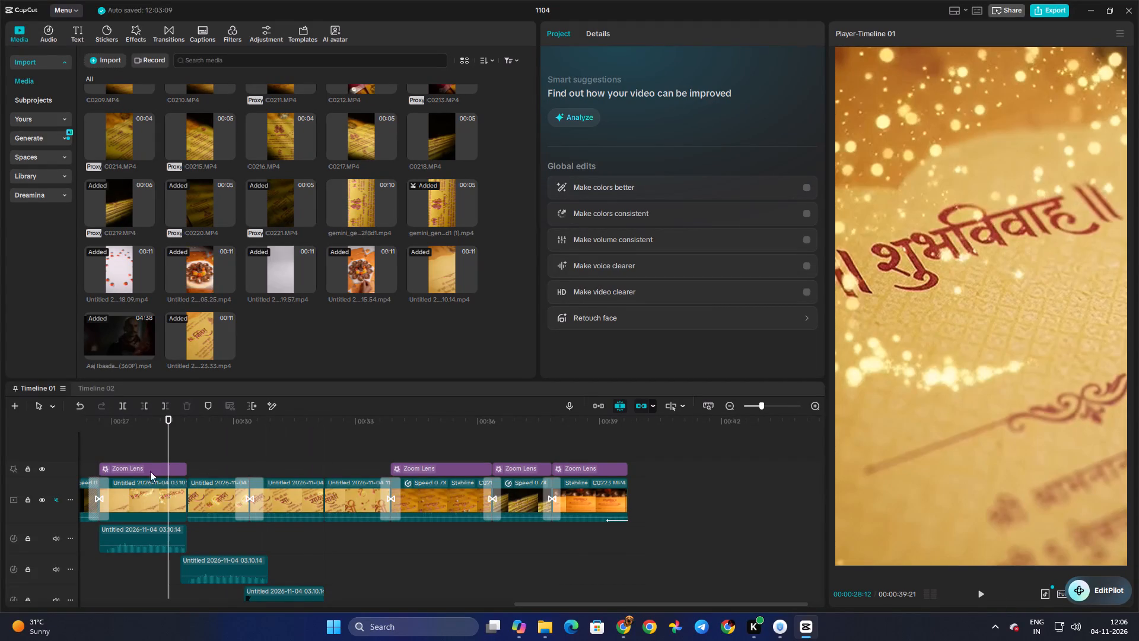
{"action": "left_click", "coordinate": [204, 437]}
{"action": "left_click_drag", "start_coordinate": [204, 437], "coordinate": [39, 439]}
{"action": "key", "text": "space"}
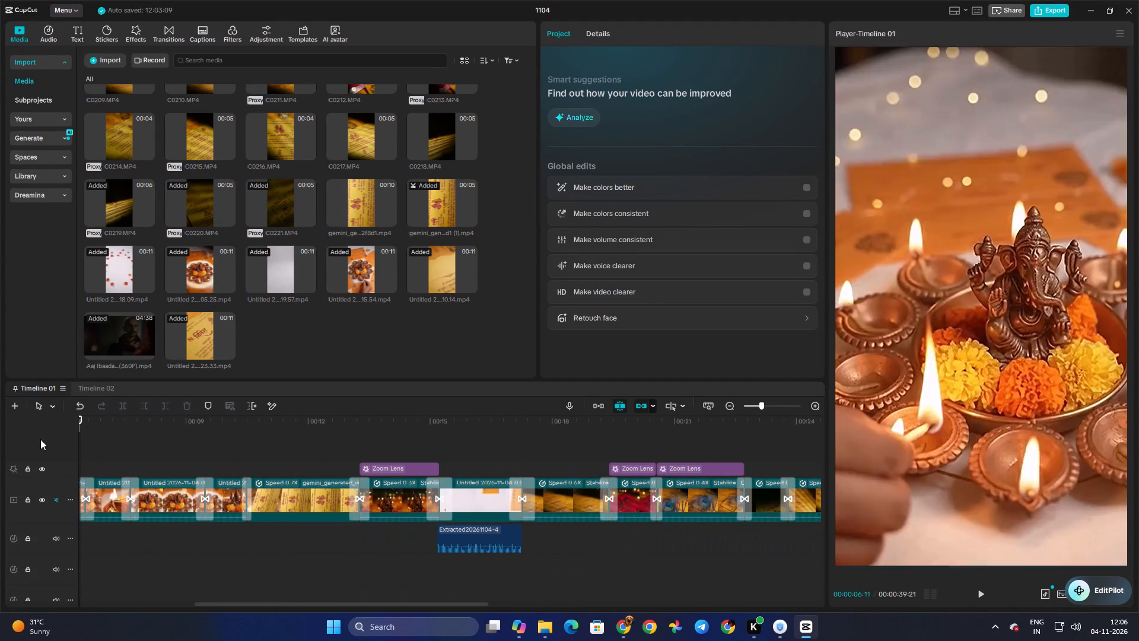
{"action": "key", "text": "space"}
Switch to File Explorer, refresh the Downloads folder and copy the exported video 1104.
{"action": "left_click", "coordinate": [551, 623]}
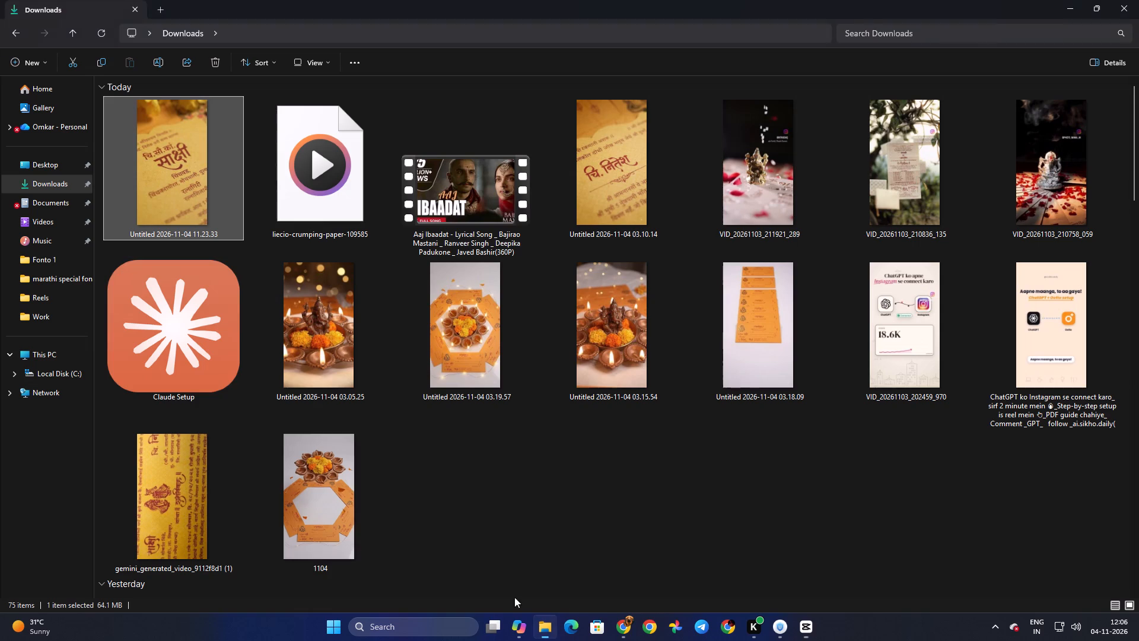
{"action": "triple_click", "coordinate": [100, 31]}
{"action": "left_click", "coordinate": [100, 31]}
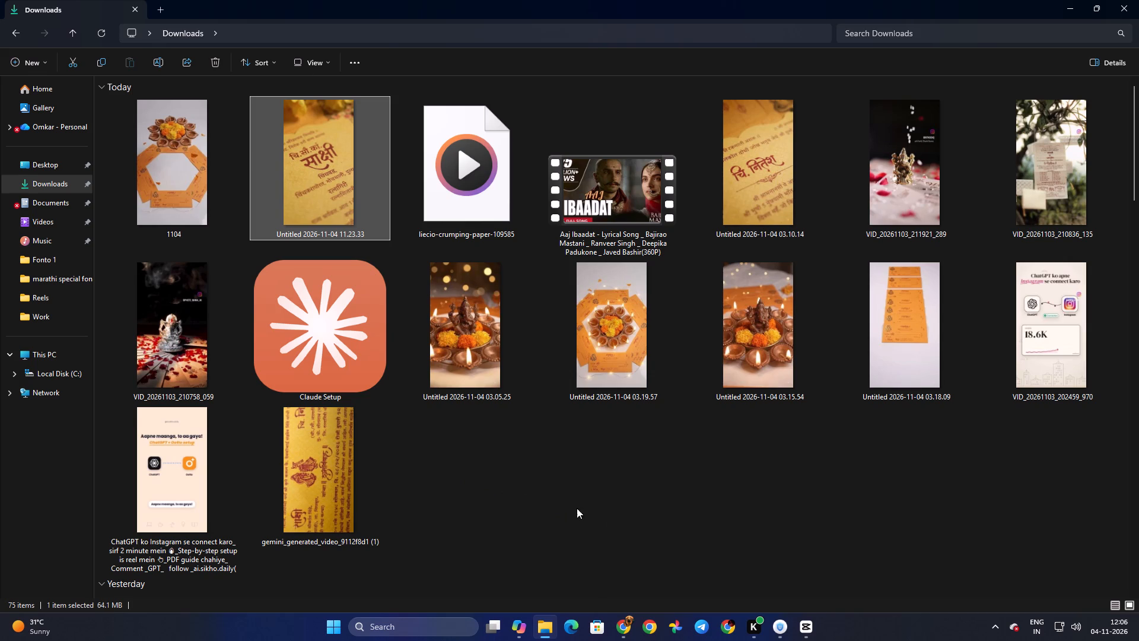
{"action": "left_click", "coordinate": [161, 191]}
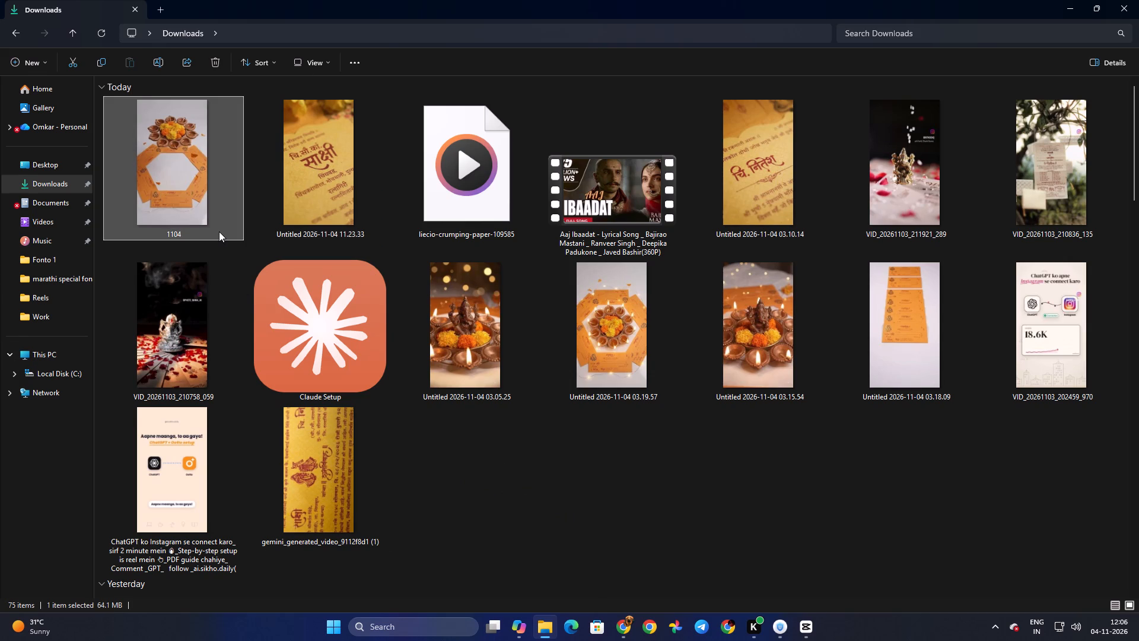
{"action": "key", "text": "ctrl+c"}
{"action": "key", "text": "ctrl+c"}
{"action": "key", "text": "ctrl+c"}
{"action": "key", "text": "ctrl+c"}
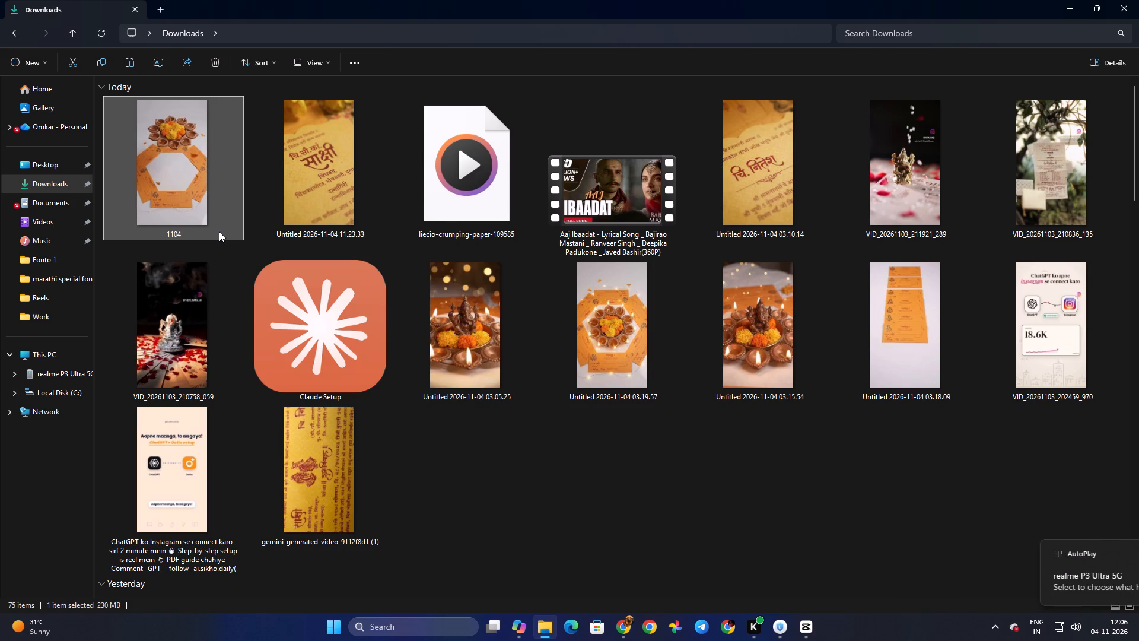
Open the connected realme P3 Ultra 5G phone's Internal shared storage and paste the copied video 1104 there.
{"action": "left_click", "coordinate": [166, 2]}
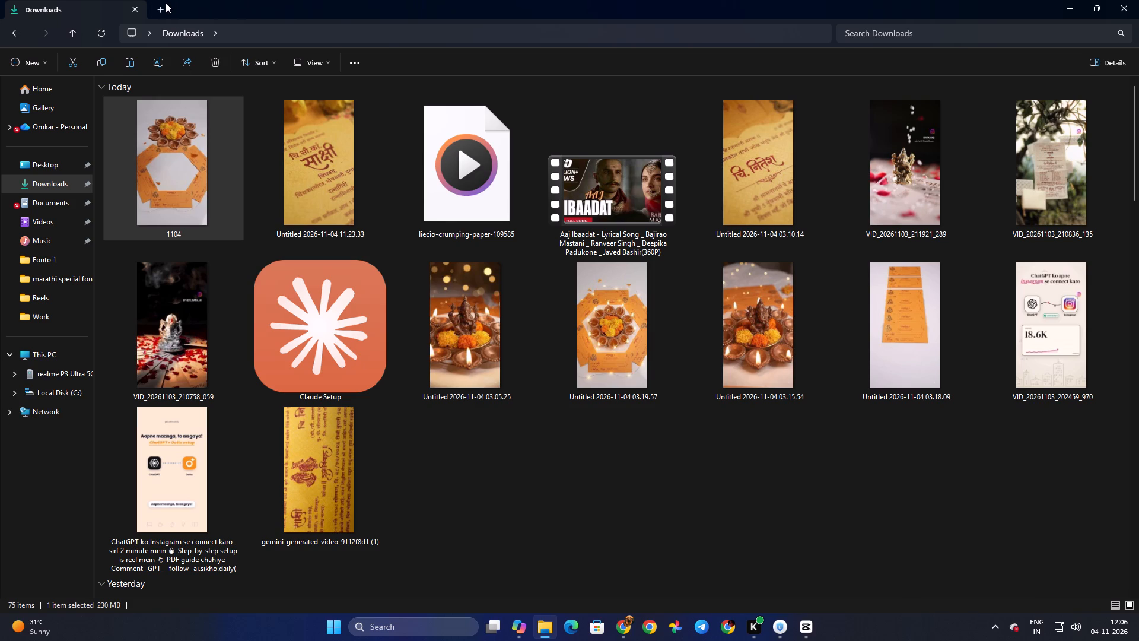
{"action": "left_click", "coordinate": [166, 2]}
{"action": "left_click_drag", "start_coordinate": [162, 7], "coordinate": [155, 2]}
{"action": "left_click", "coordinate": [79, 377]}
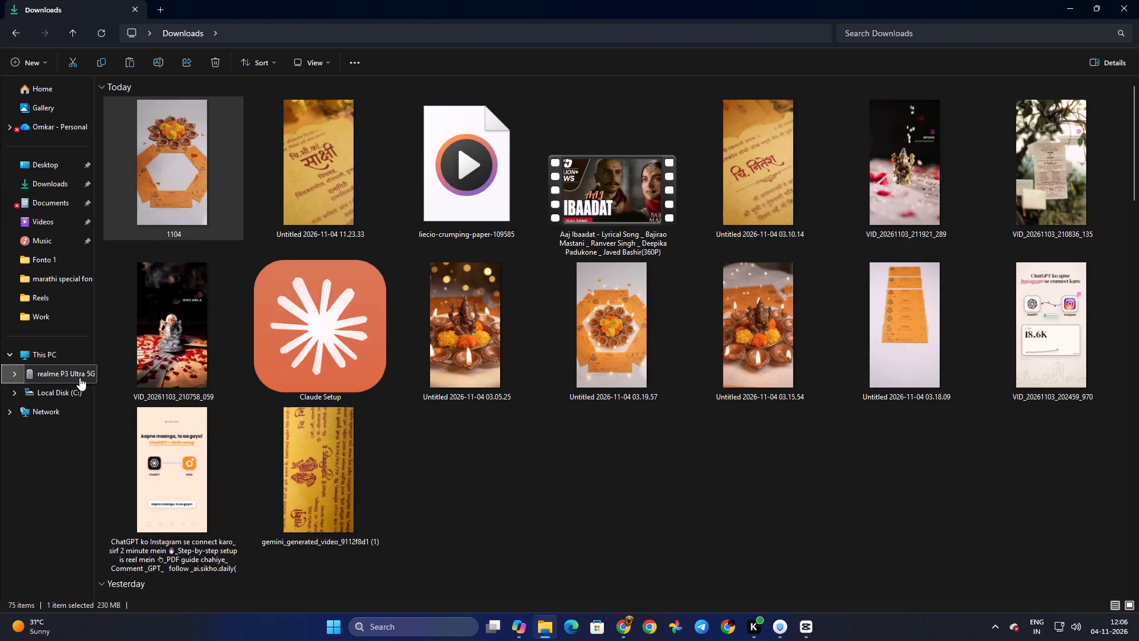
{"action": "double_click", "coordinate": [199, 101]}
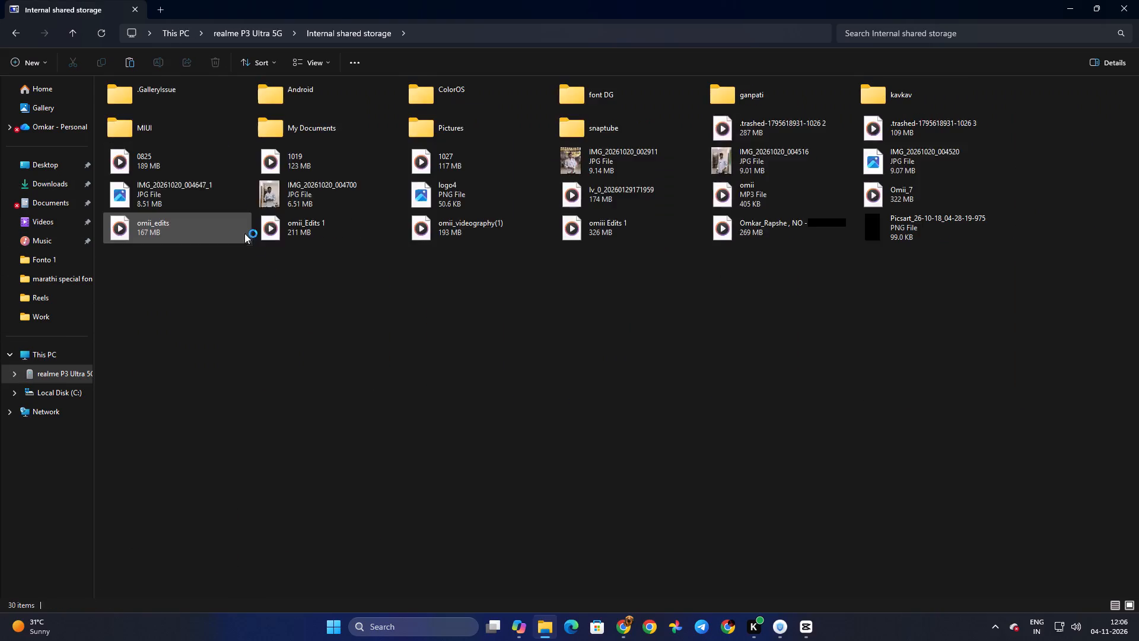
{"action": "left_click", "coordinate": [368, 547]}
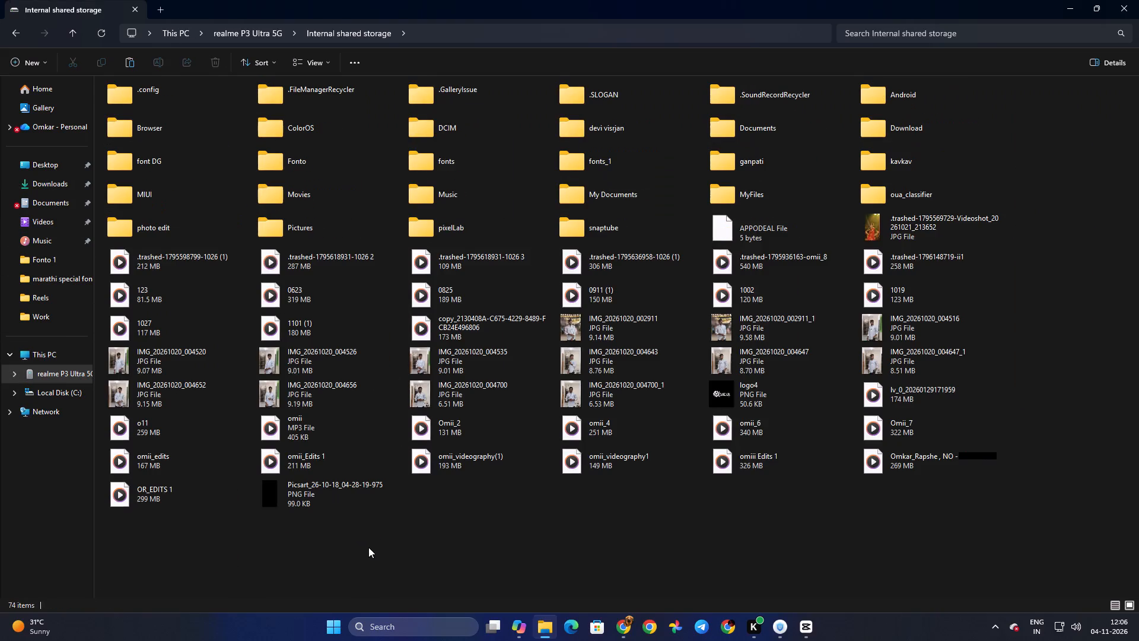
{"action": "key", "text": "ctrl+v"}
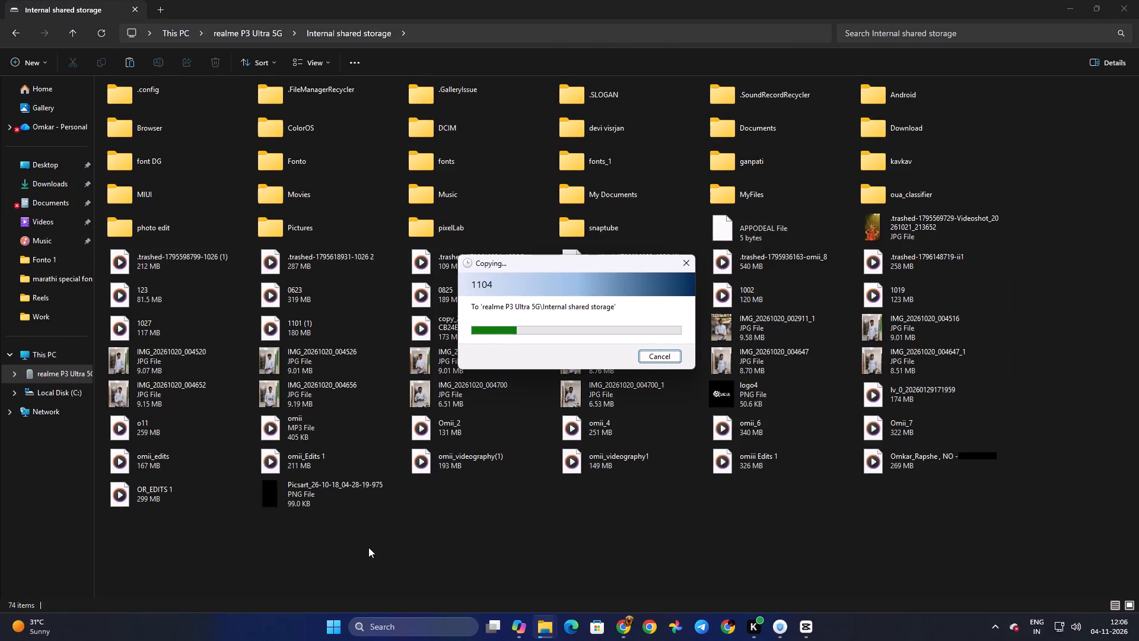
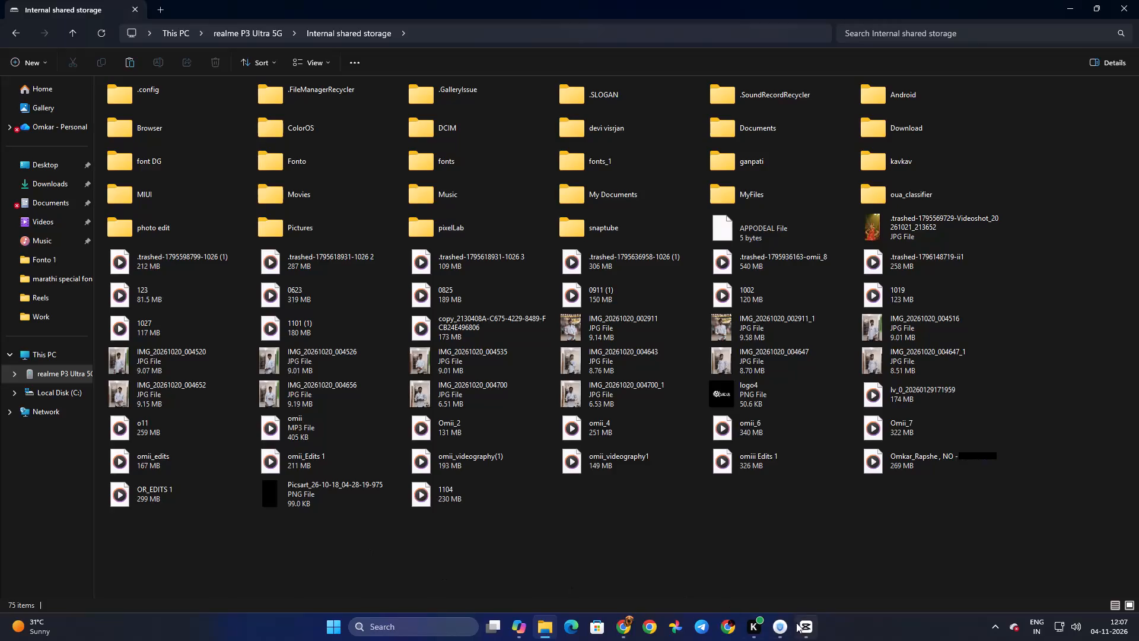
Open the computer's Downloads folder in File Explorer and delete the exported video 1104 there.
{"action": "left_click", "coordinate": [796, 623]}
{"action": "left_click", "coordinate": [537, 632]}
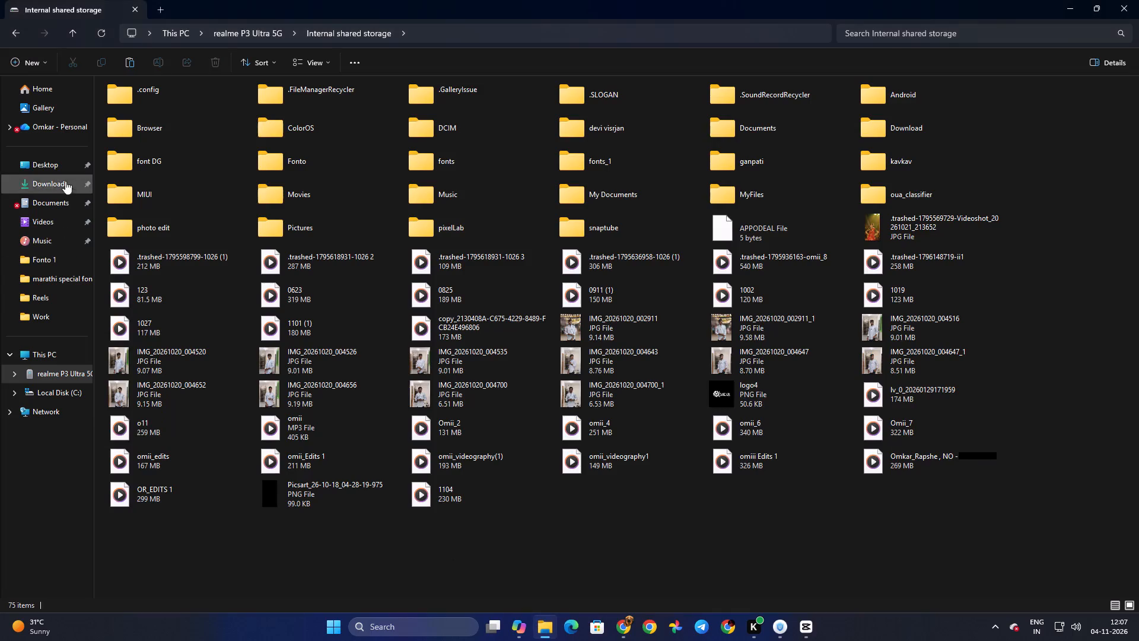
{"action": "left_click", "coordinate": [46, 189]}
{"action": "left_click", "coordinate": [211, 117]}
{"action": "key", "text": "Delete"}
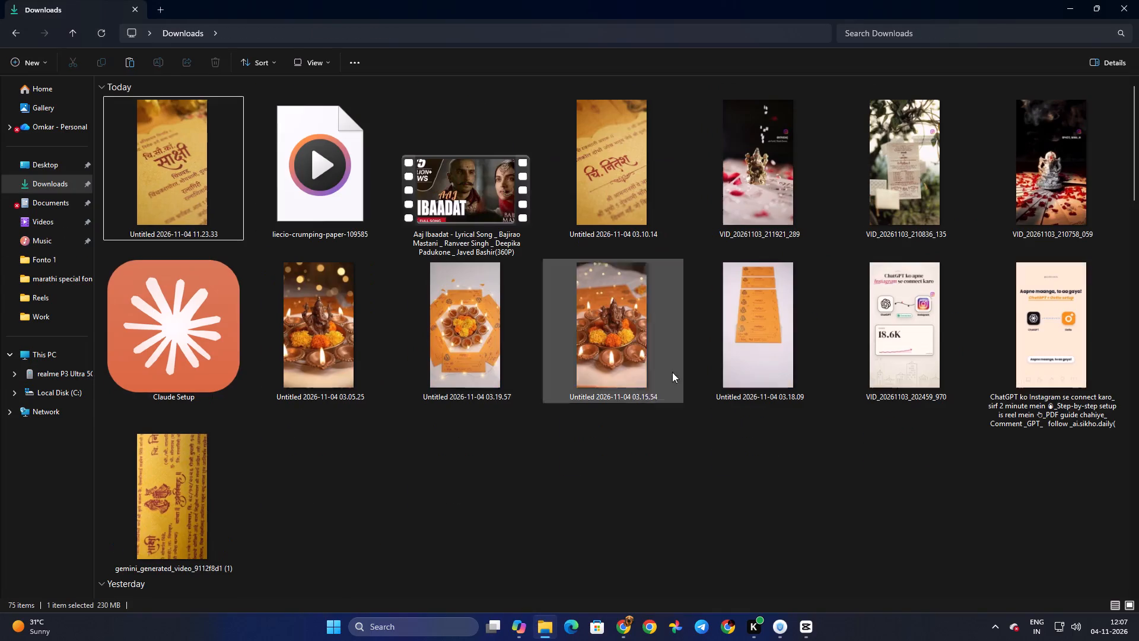
Switch to CapCut, scale the Ganesh idol and diyas clip at 8 seconds to 108%, and reposition it to X 57, Y -79.
{"action": "left_click", "coordinate": [812, 635]}
{"action": "left_click", "coordinate": [470, 453]}
{"action": "left_click_drag", "start_coordinate": [470, 453], "coordinate": [354, 451]}
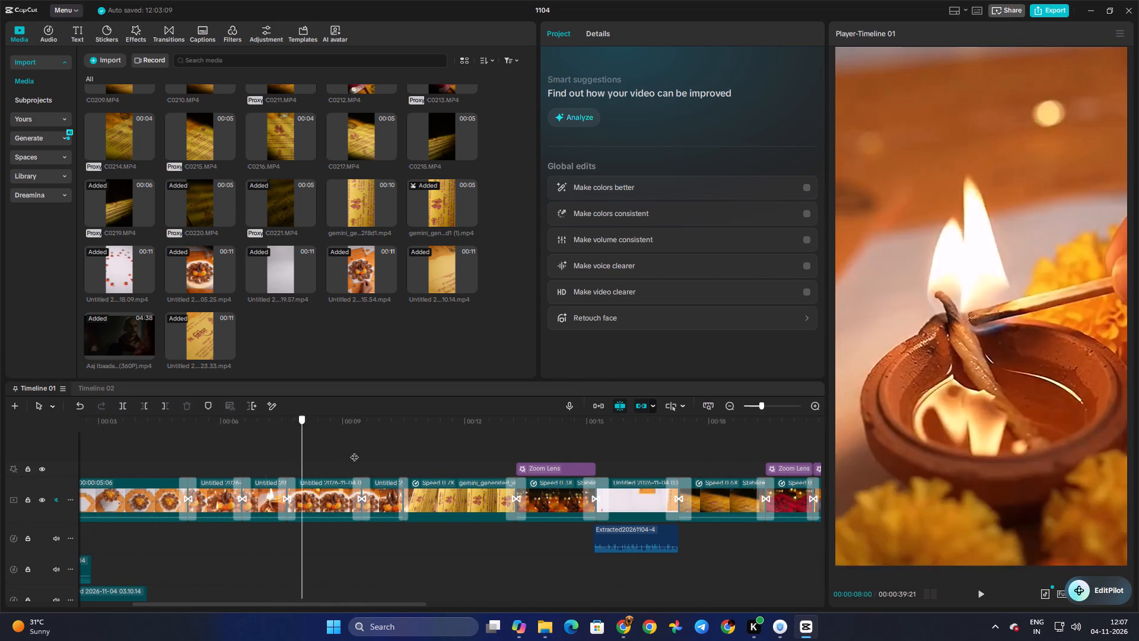
{"action": "left_click_drag", "start_coordinate": [354, 451], "coordinate": [303, 451]}
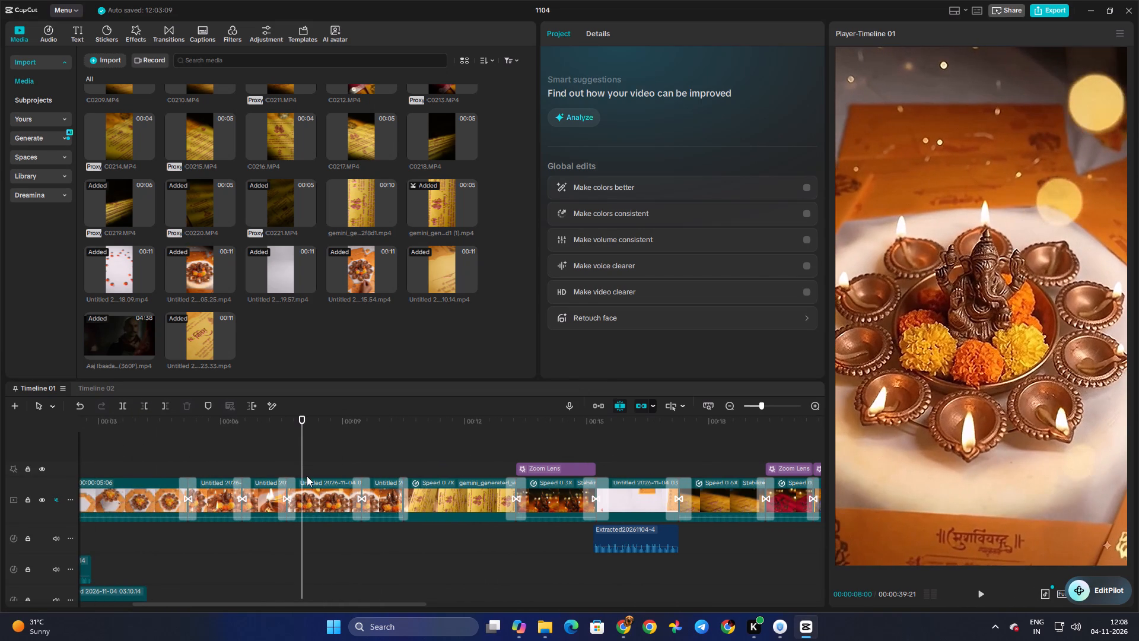
{"action": "left_click", "coordinate": [316, 488]}
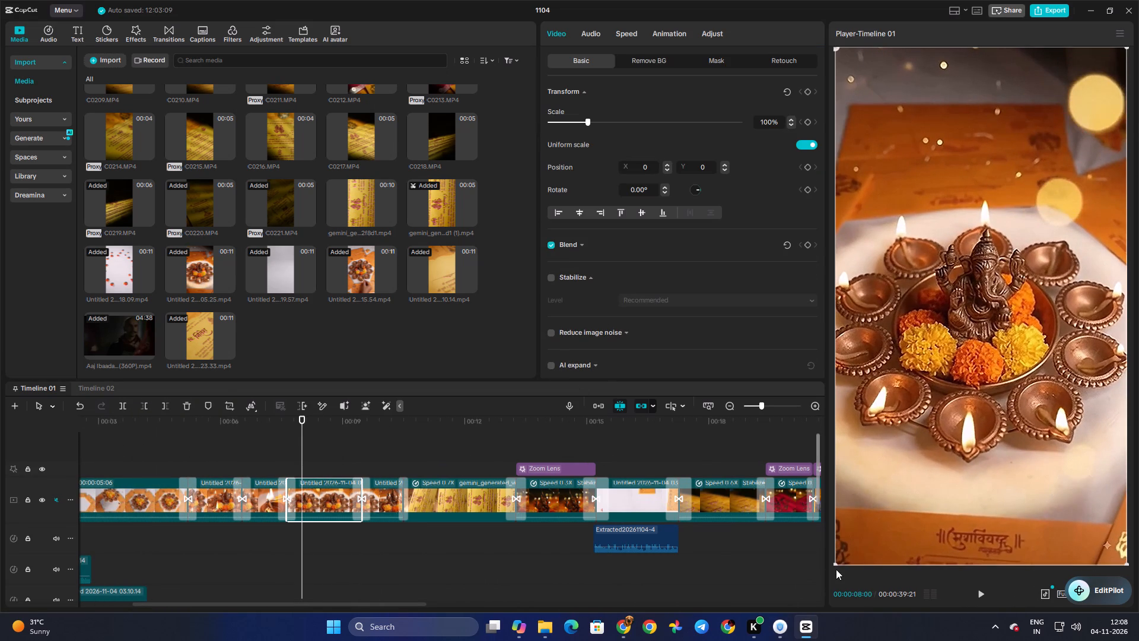
{"action": "left_click_drag", "start_coordinate": [836, 563], "coordinate": [815, 589]}
{"action": "left_click_drag", "start_coordinate": [914, 500], "coordinate": [918, 514]}
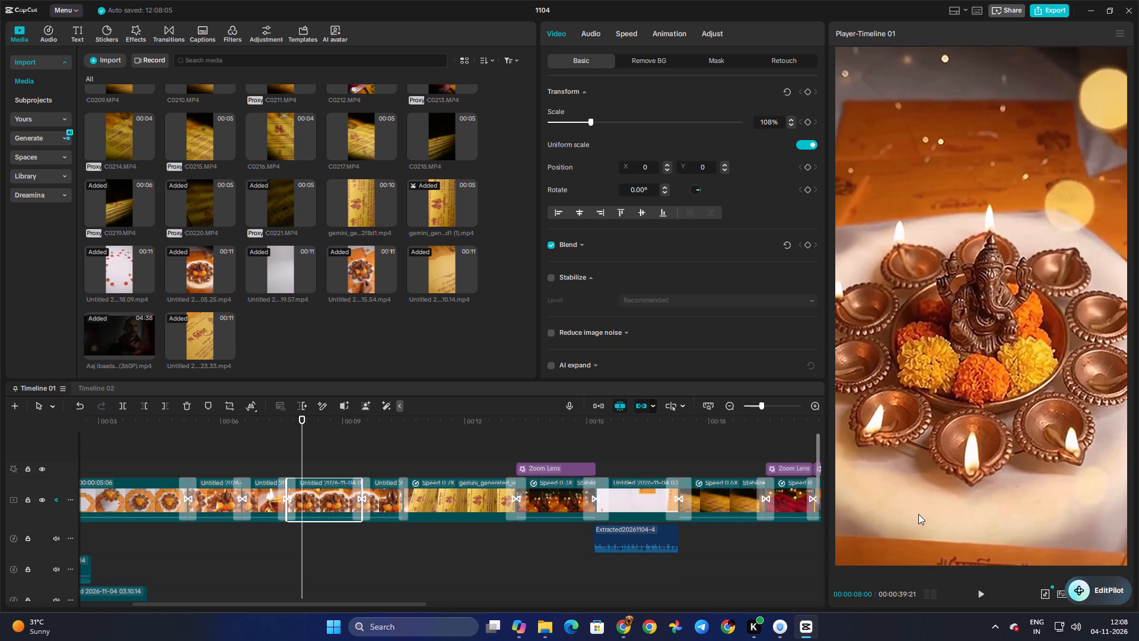
{"action": "left_click_drag", "start_coordinate": [918, 514], "coordinate": [922, 512]}
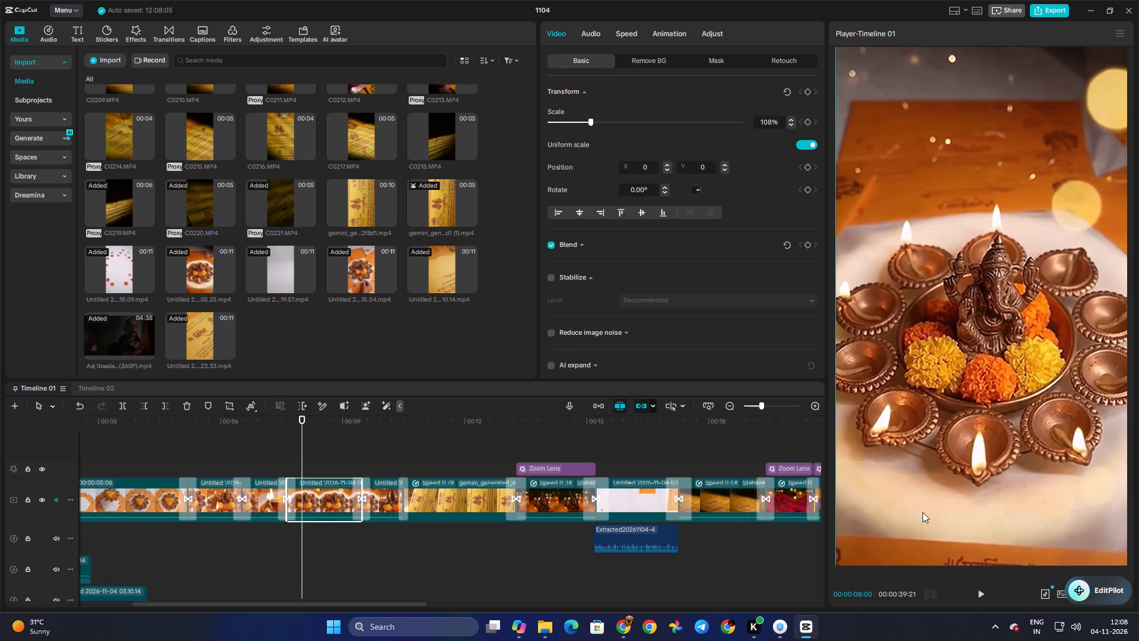
{"action": "left_click_drag", "start_coordinate": [922, 512], "coordinate": [923, 514]}
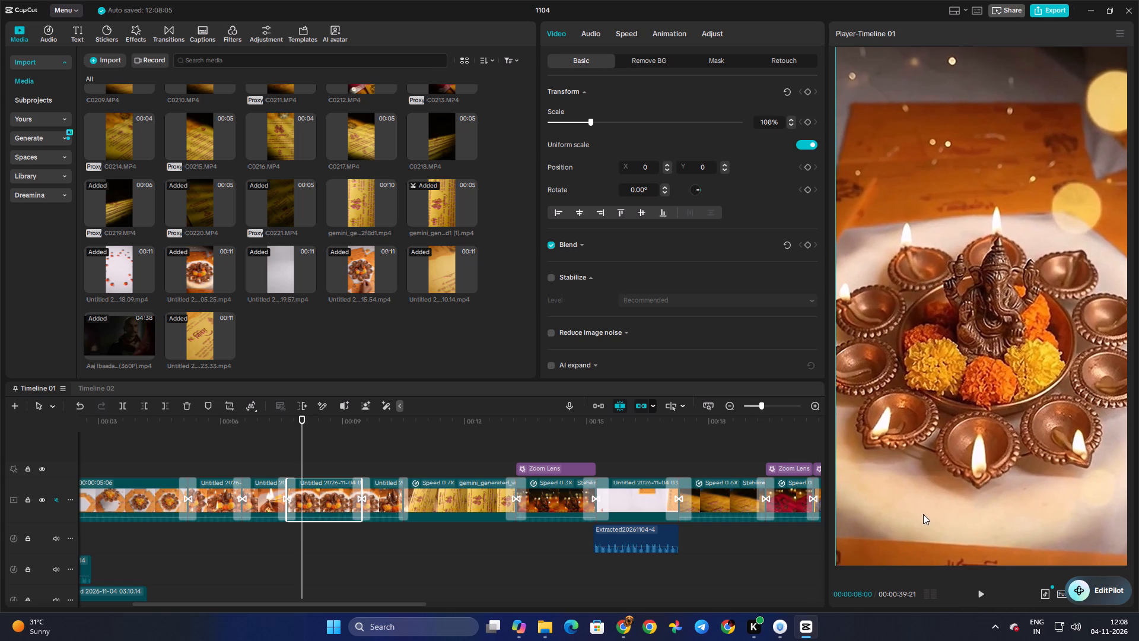
{"action": "left_click_drag", "start_coordinate": [923, 514], "coordinate": [921, 511]}
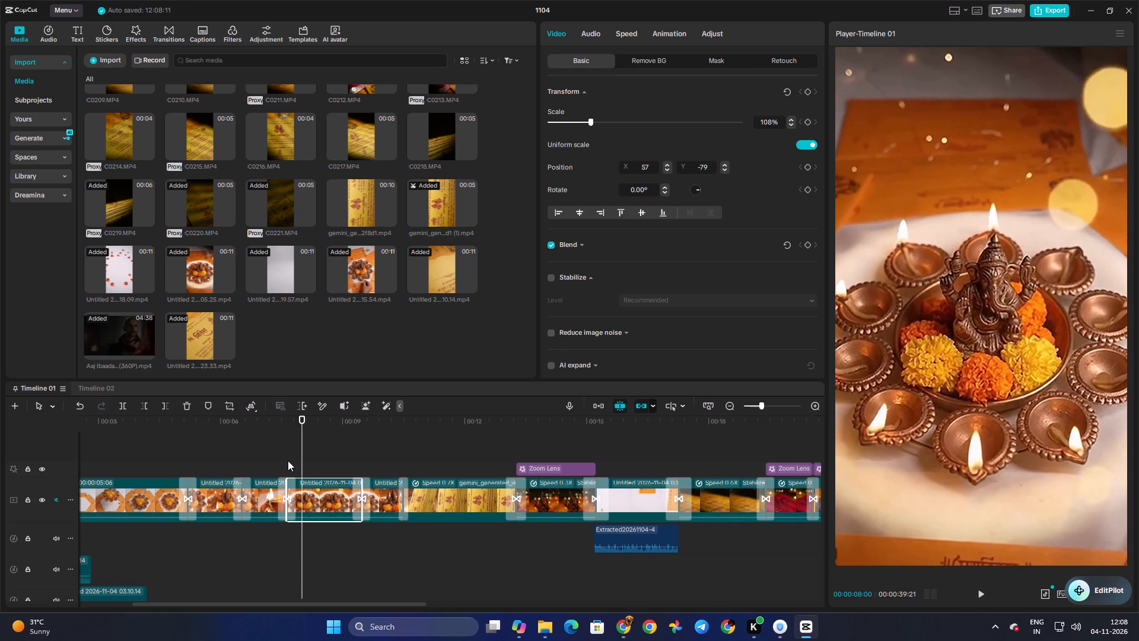
Play the video from the idol and diyas clip through to the gold invitation card clip.
{"action": "left_click", "coordinate": [288, 461]}
{"action": "key", "text": "space"}
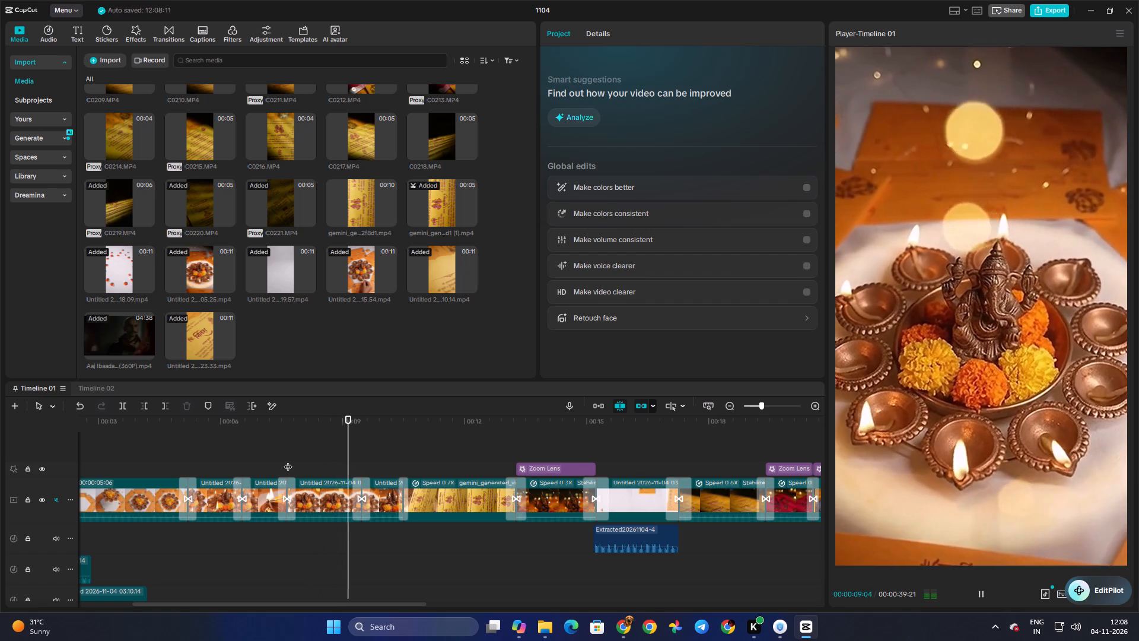
{"action": "key", "text": "space"}
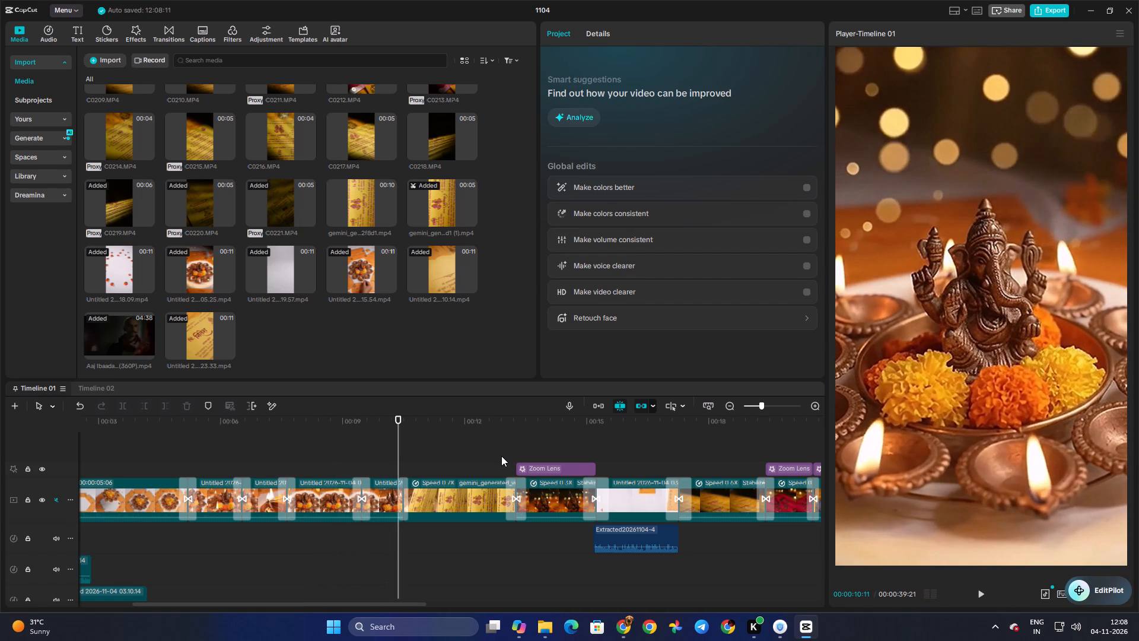
{"action": "key", "text": "space"}
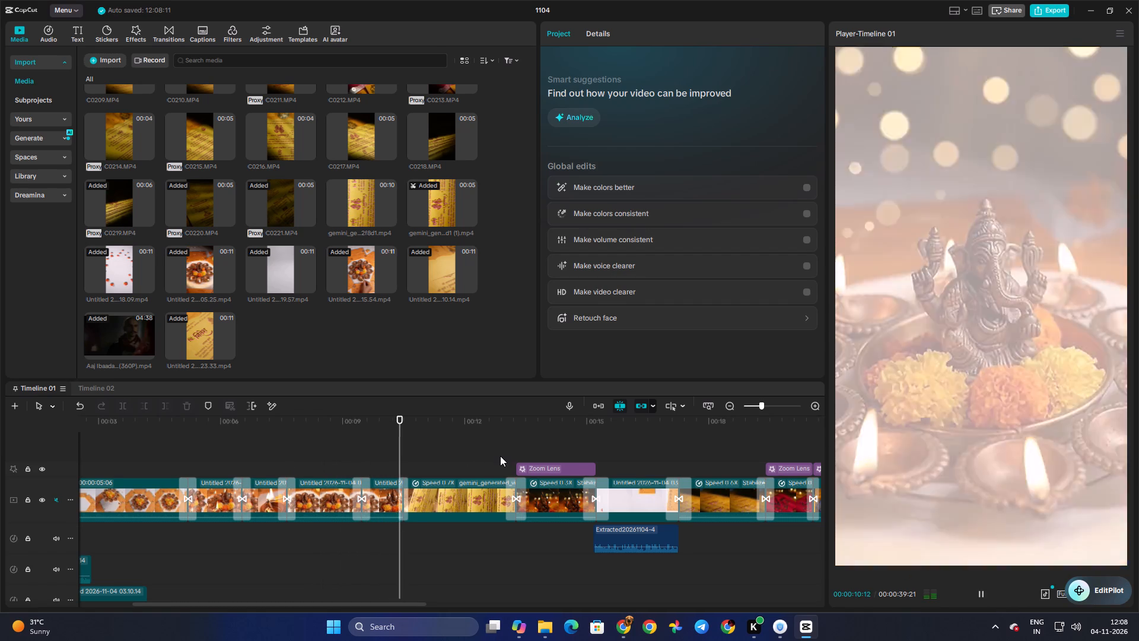
{"action": "key", "text": "space"}
Preview favourite filters including Center Light, and place Autumnal Whisper above the timeline clips starting at about 15.5 seconds.
{"action": "left_click", "coordinate": [233, 28]}
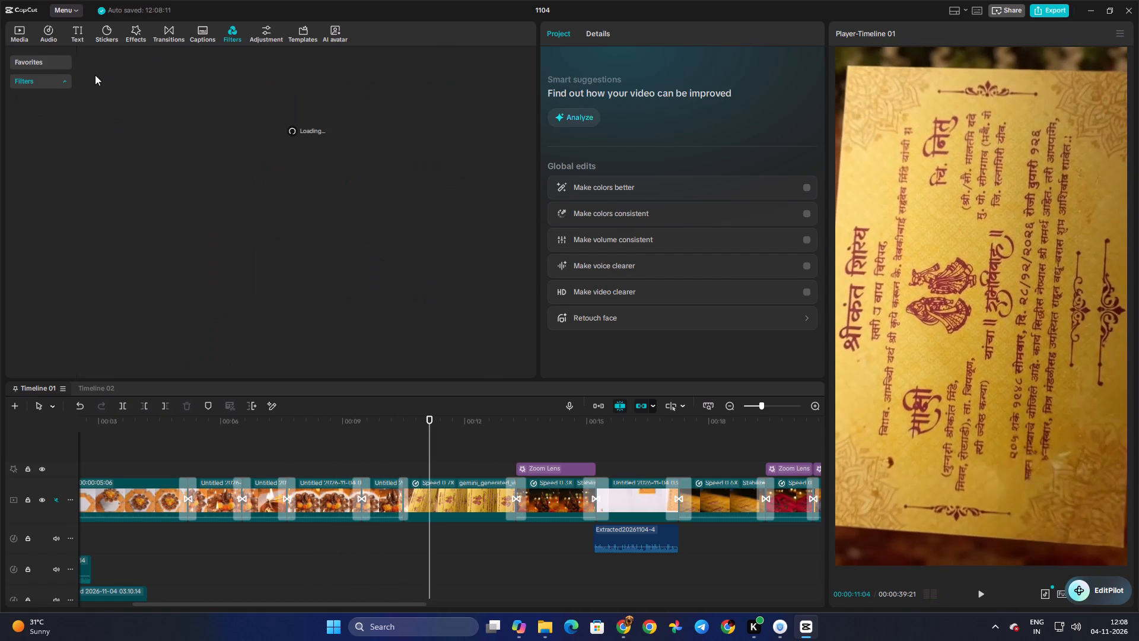
{"action": "left_click", "coordinate": [44, 62]}
{"action": "left_click", "coordinate": [104, 96]}
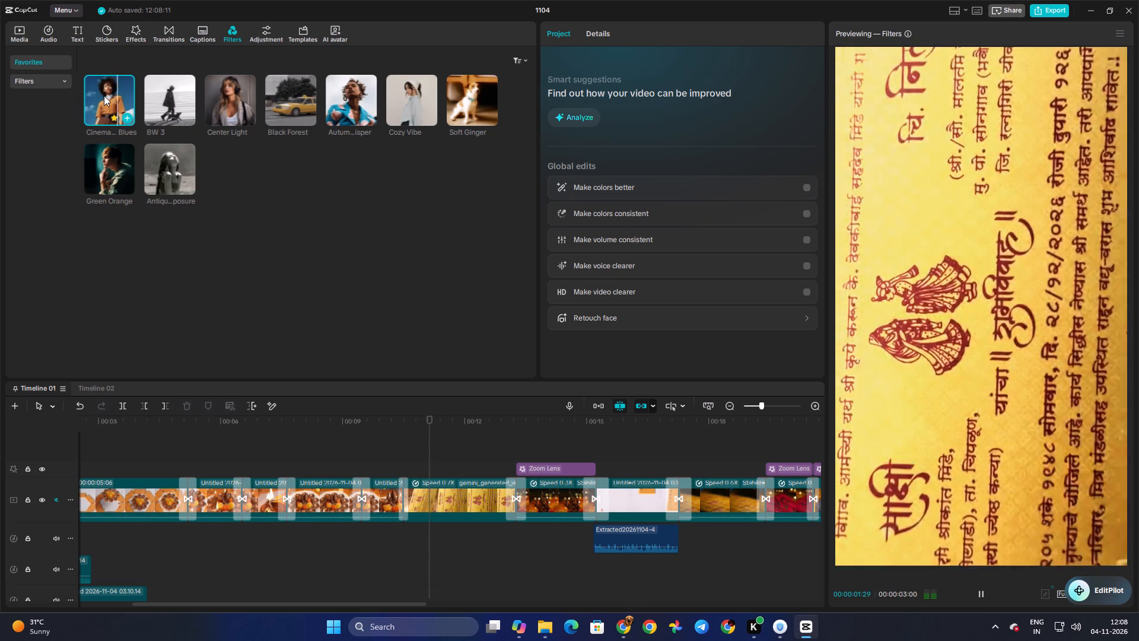
{"action": "key", "text": "space"}
{"action": "left_click", "coordinate": [231, 101]}
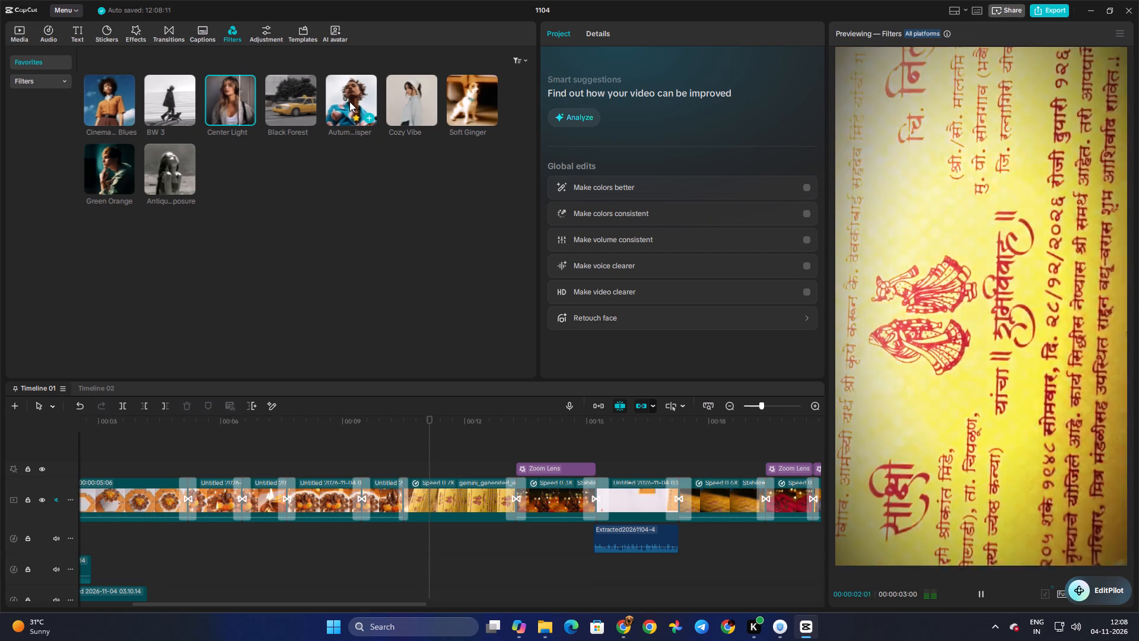
{"action": "left_click", "coordinate": [351, 101]}
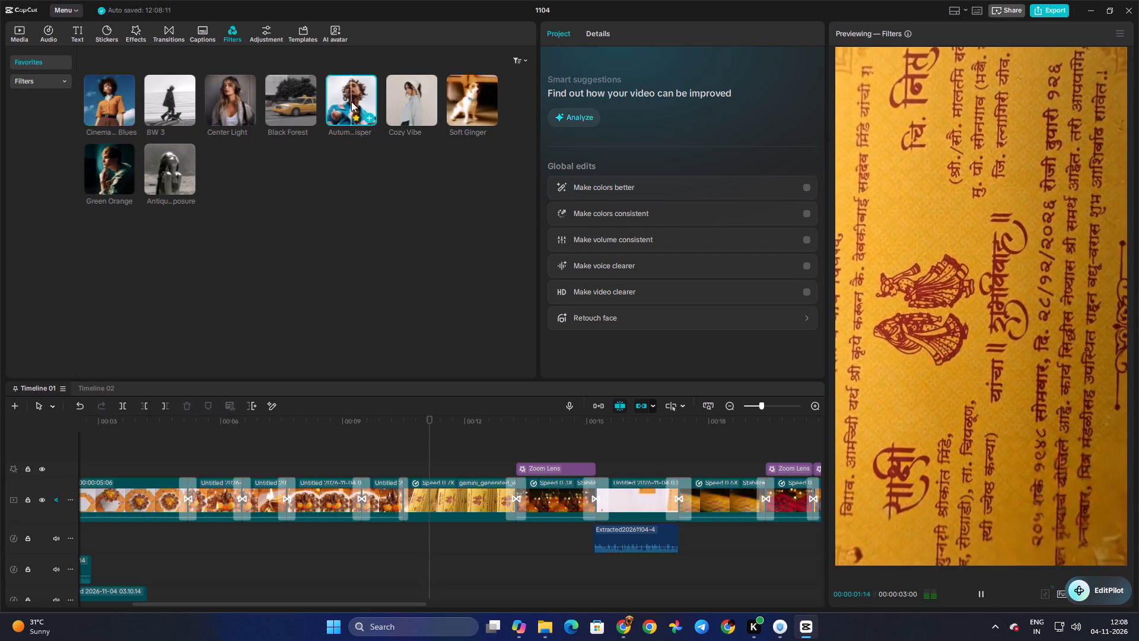
{"action": "left_click_drag", "start_coordinate": [351, 101], "coordinate": [354, 102]}
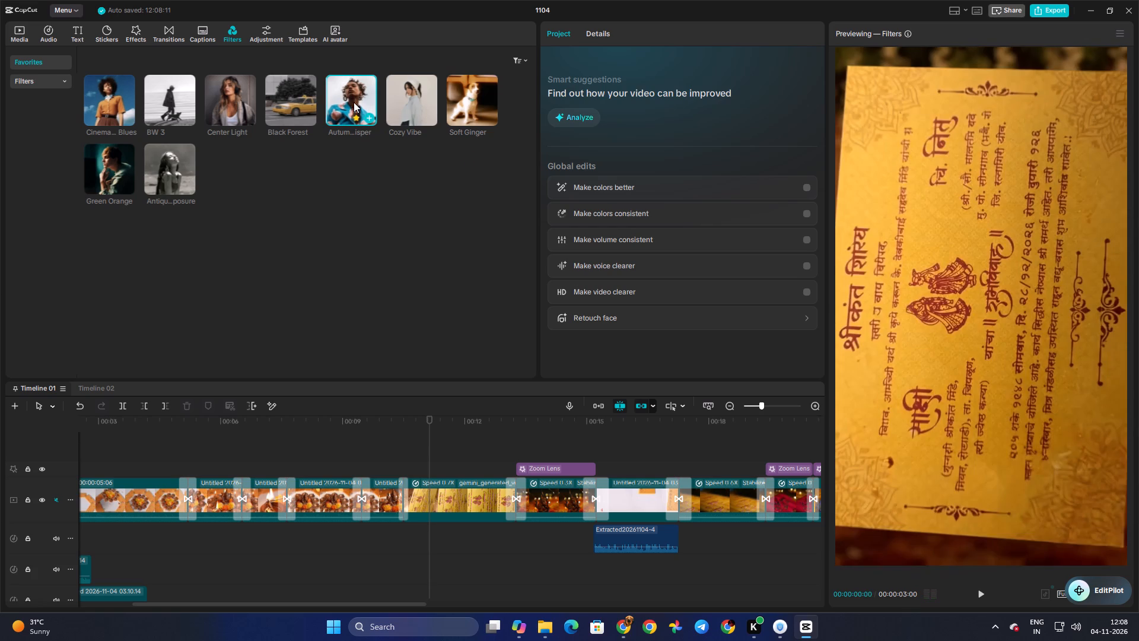
{"action": "left_click_drag", "start_coordinate": [354, 102], "coordinate": [606, 460]}
Play the video through the section under the Autumnal Whisper filter and on to the red card clip.
{"action": "left_click", "coordinate": [617, 448]}
{"action": "key", "text": "space"}
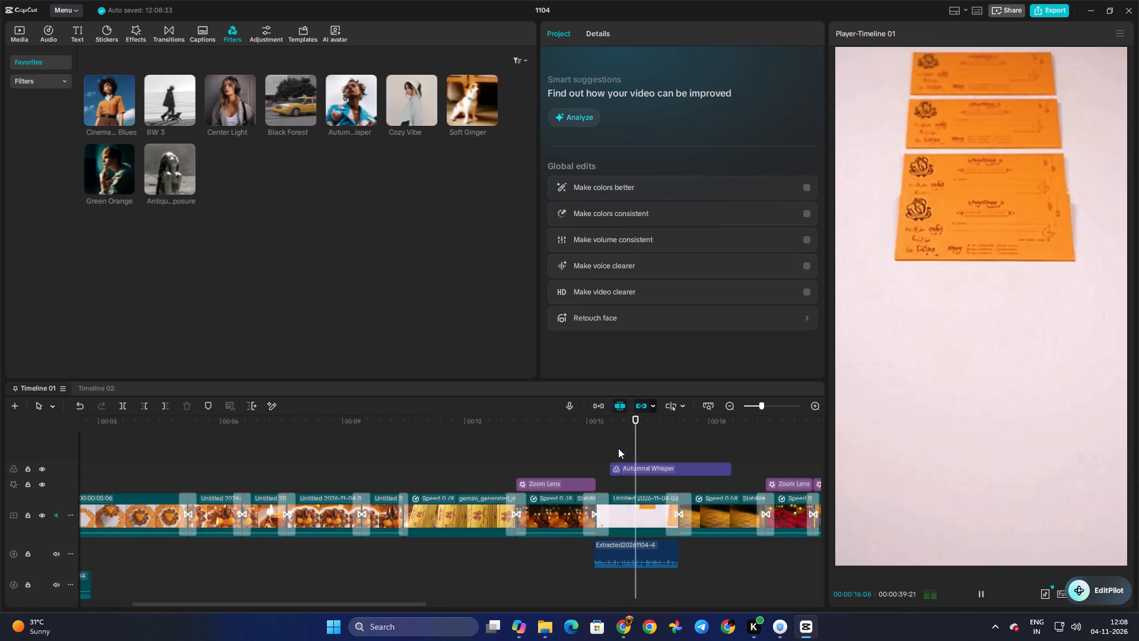
{"action": "key", "text": "space"}
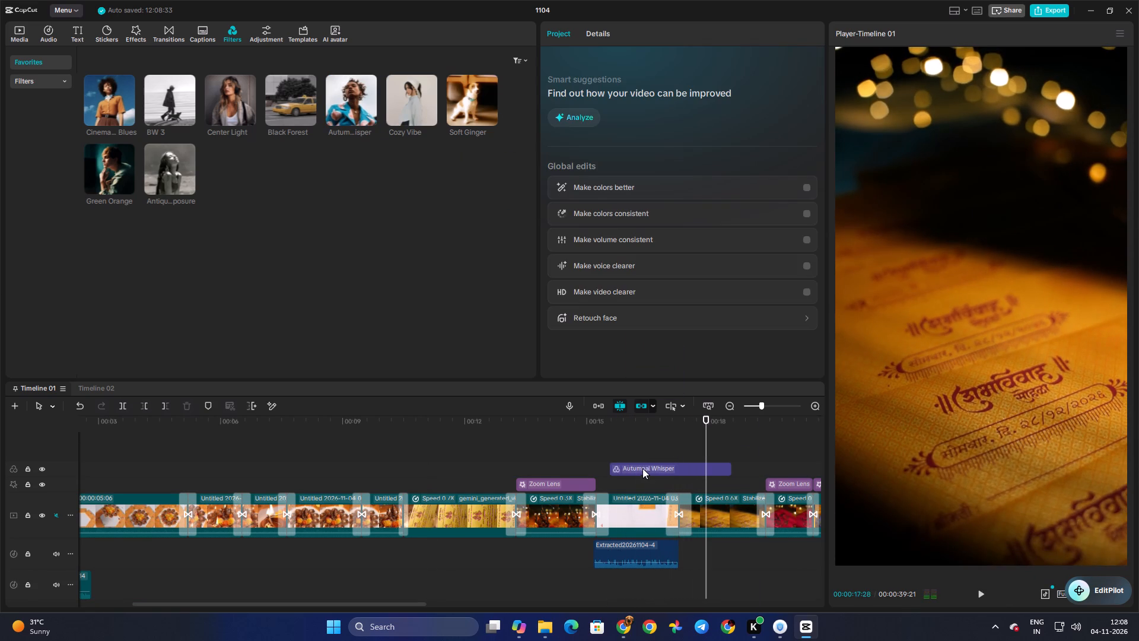
{"action": "key", "text": "space"}
{"action": "key", "text": "space"}
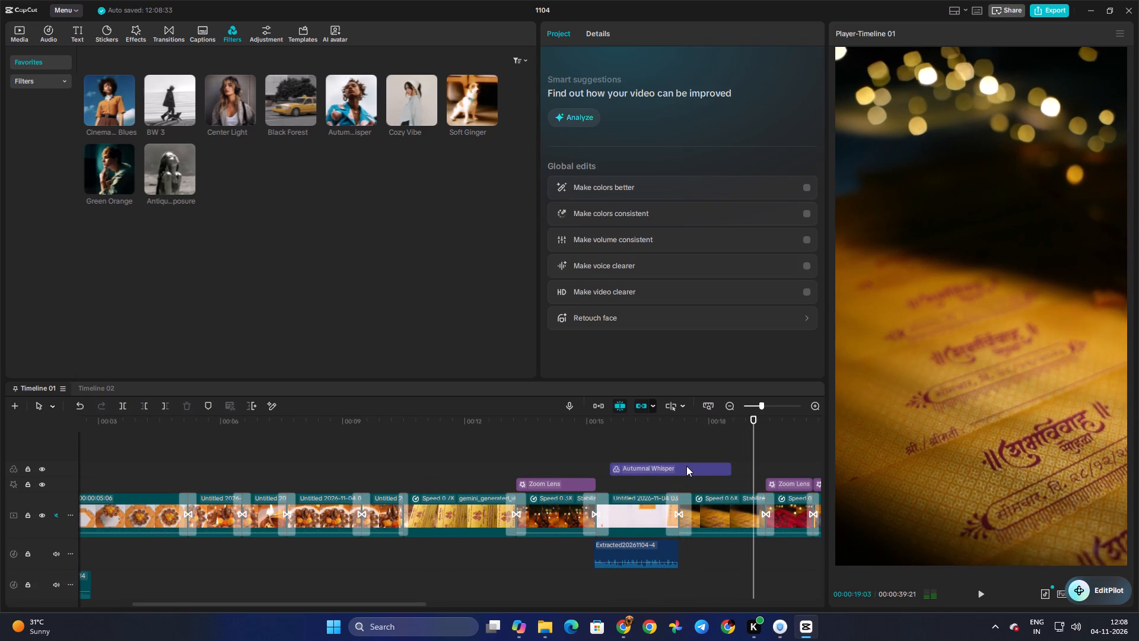
{"action": "left_click", "coordinate": [695, 465]}
{"action": "key", "text": "space"}
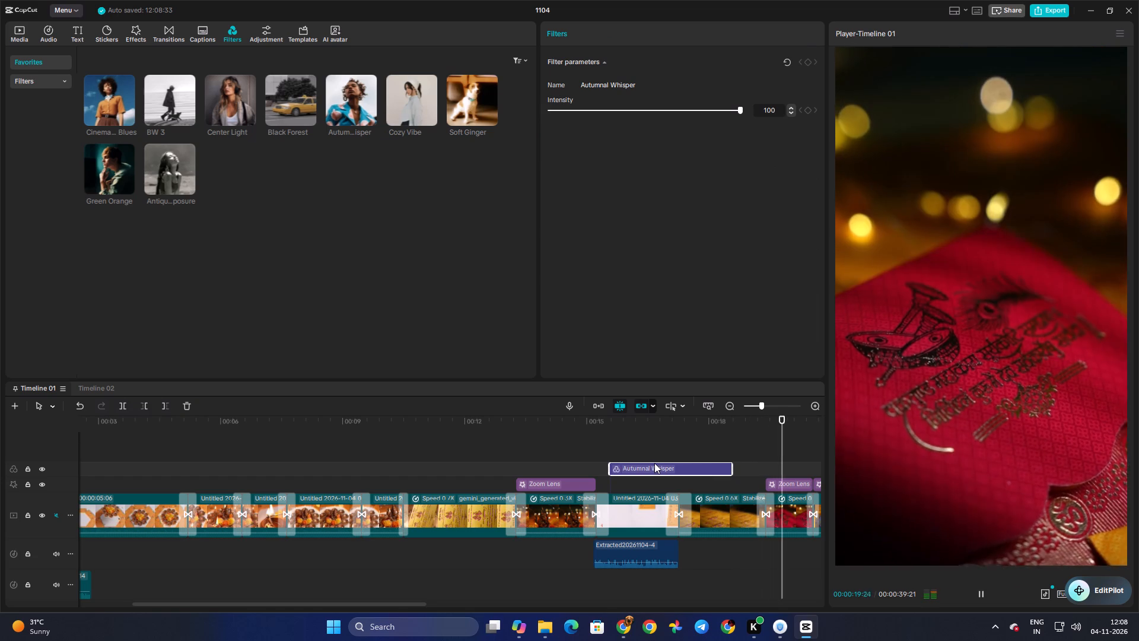
{"action": "key", "text": "space"}
Preview the favourite Cozy Vibe, Soft Ginger and antique black-and-white filters for comparison.
{"action": "left_click", "coordinate": [402, 97]}
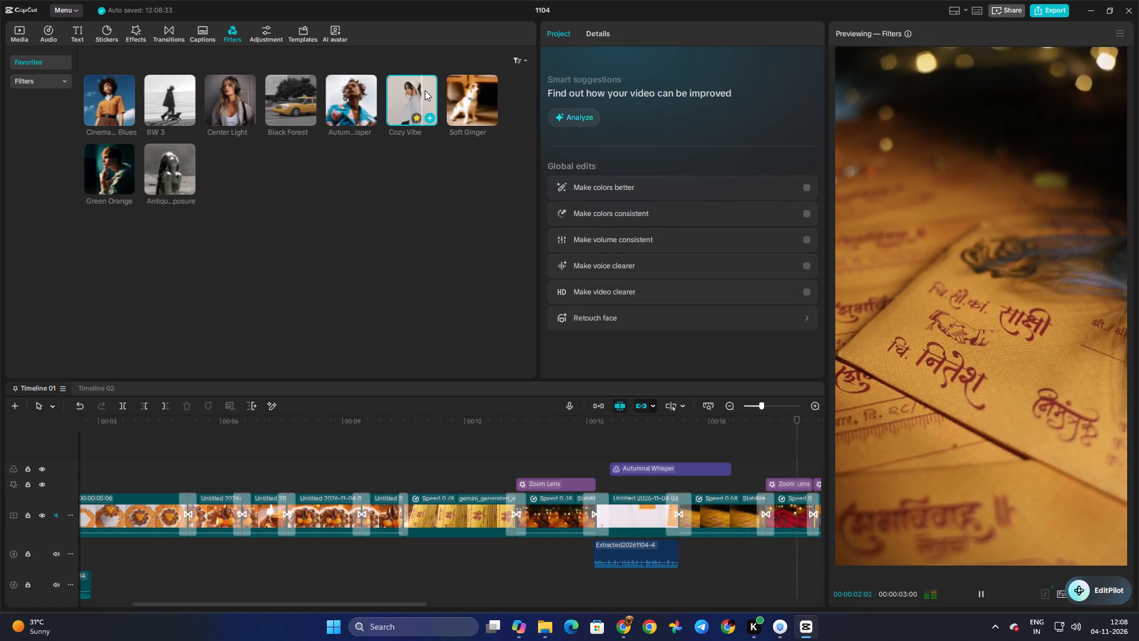
{"action": "left_click", "coordinate": [463, 88]}
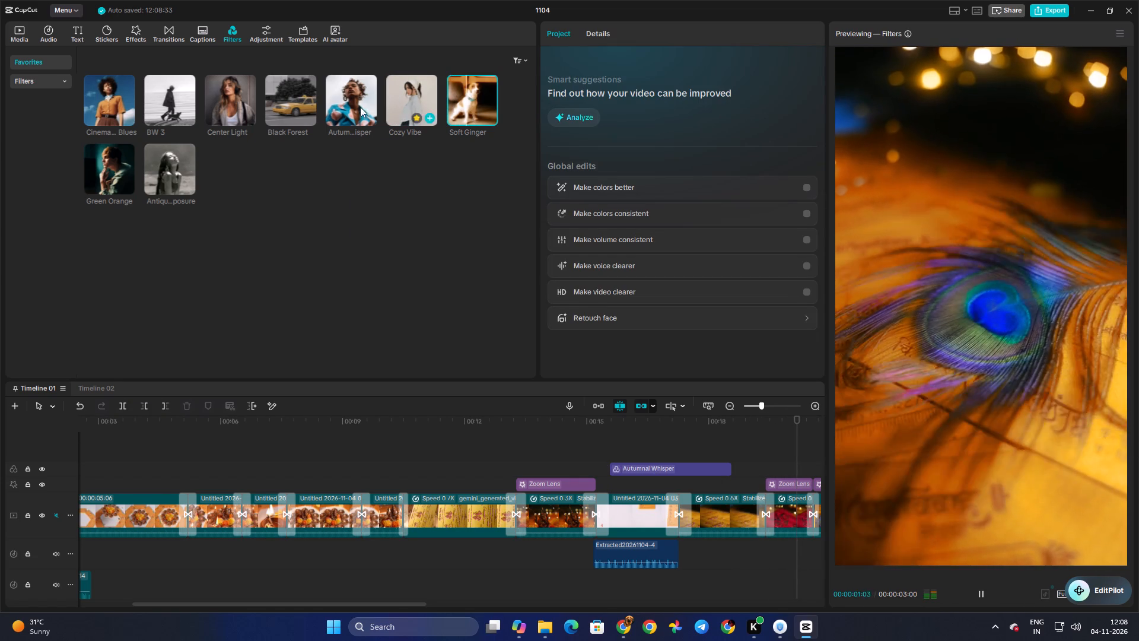
{"action": "left_click", "coordinate": [163, 158]}
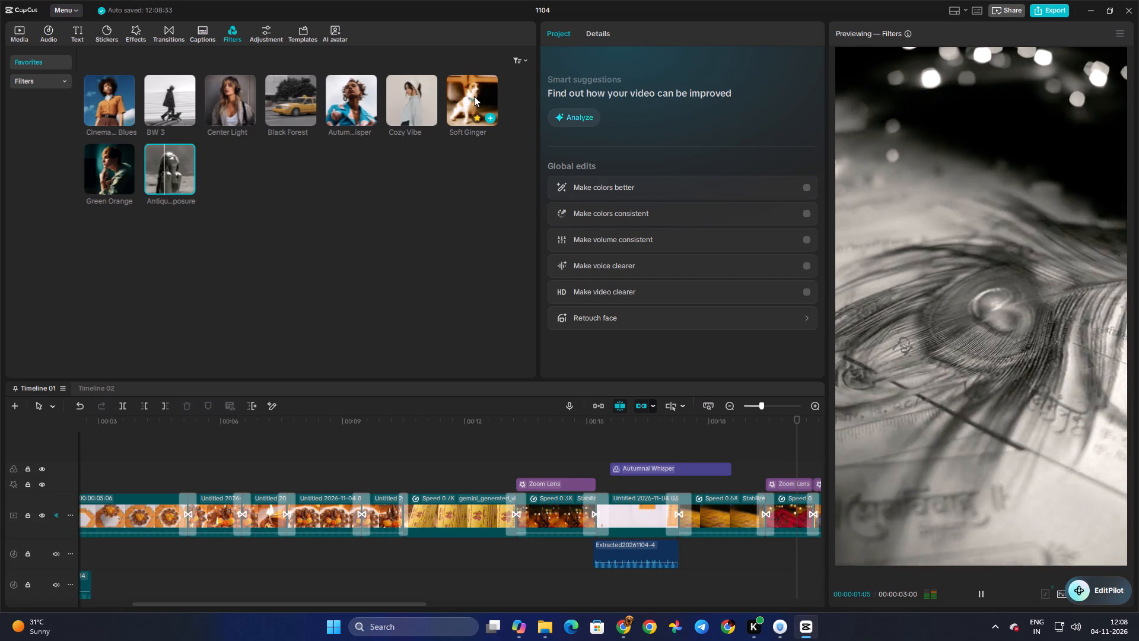
{"action": "left_click", "coordinate": [476, 96]}
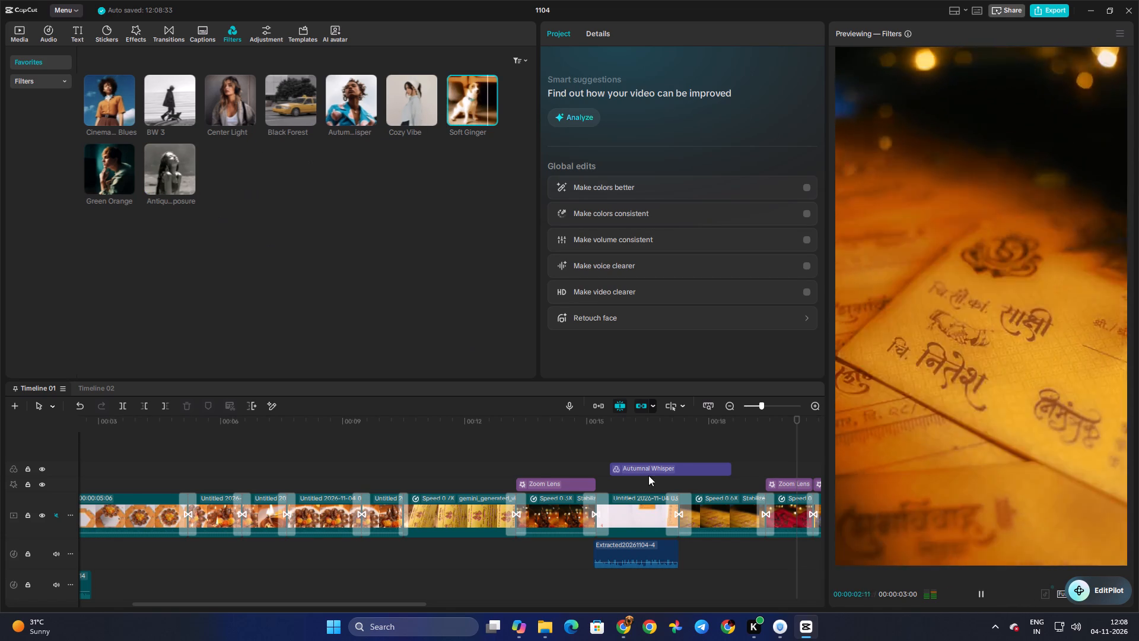
Extend the start of the Autumnal Whisper filter back to the very beginning of the timeline.
{"action": "left_click", "coordinate": [614, 462]}
{"action": "left_click", "coordinate": [619, 467]}
{"action": "left_click_drag", "start_coordinate": [608, 467], "coordinate": [0, 481]}
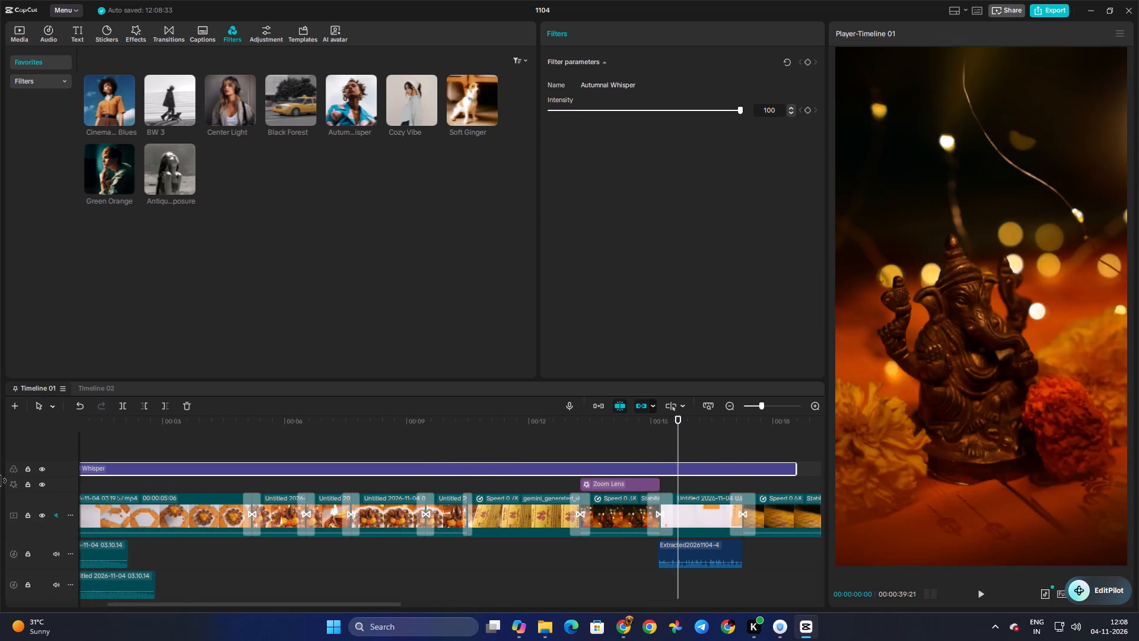
{"action": "left_click_drag", "start_coordinate": [0, 481], "coordinate": [0, 480]}
Extend the end of the Autumnal Whisper filter to the end of the last video clip.
{"action": "left_click", "coordinate": [257, 449]}
{"action": "left_click_drag", "start_coordinate": [257, 449], "coordinate": [123, 453]}
{"action": "key", "text": "space"}
{"action": "left_click", "coordinate": [668, 454]}
{"action": "left_click_drag", "start_coordinate": [668, 454], "coordinate": [818, 459]}
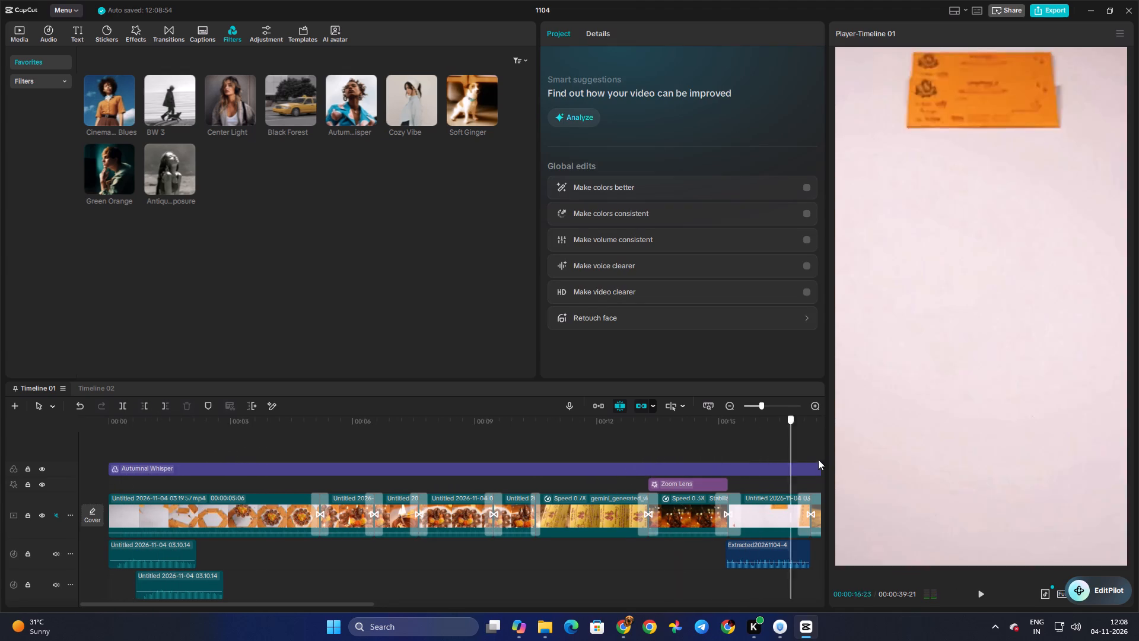
{"action": "left_click_drag", "start_coordinate": [818, 459], "coordinate": [636, 462]}
{"action": "left_click", "coordinate": [637, 462]}
{"action": "left_click", "coordinate": [651, 465]}
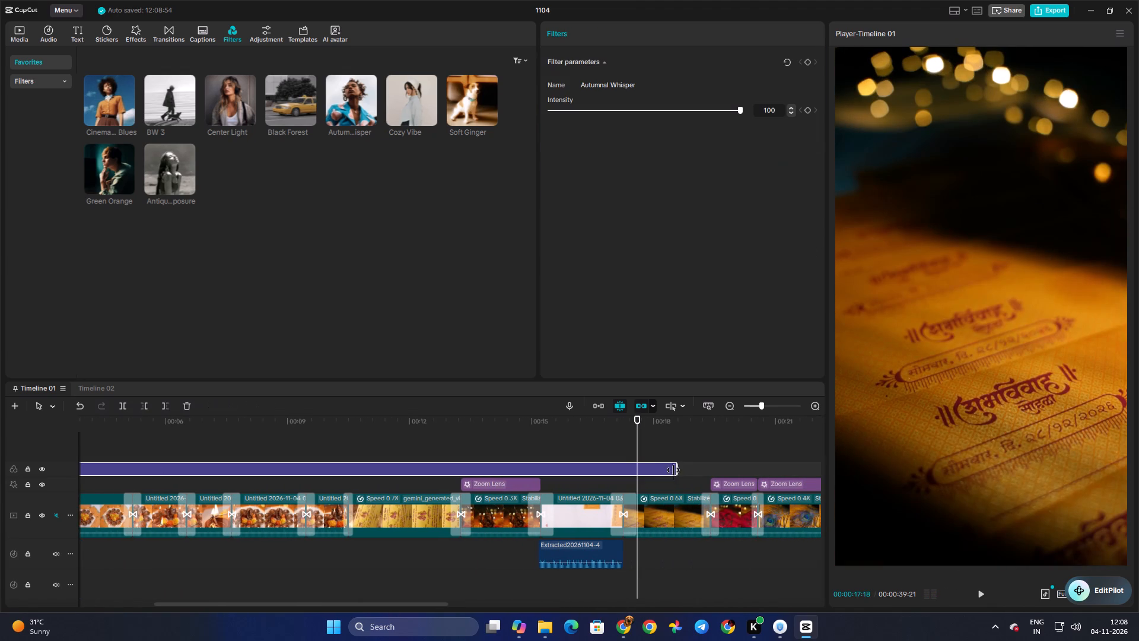
{"action": "left_click_drag", "start_coordinate": [679, 470], "coordinate": [885, 473]}
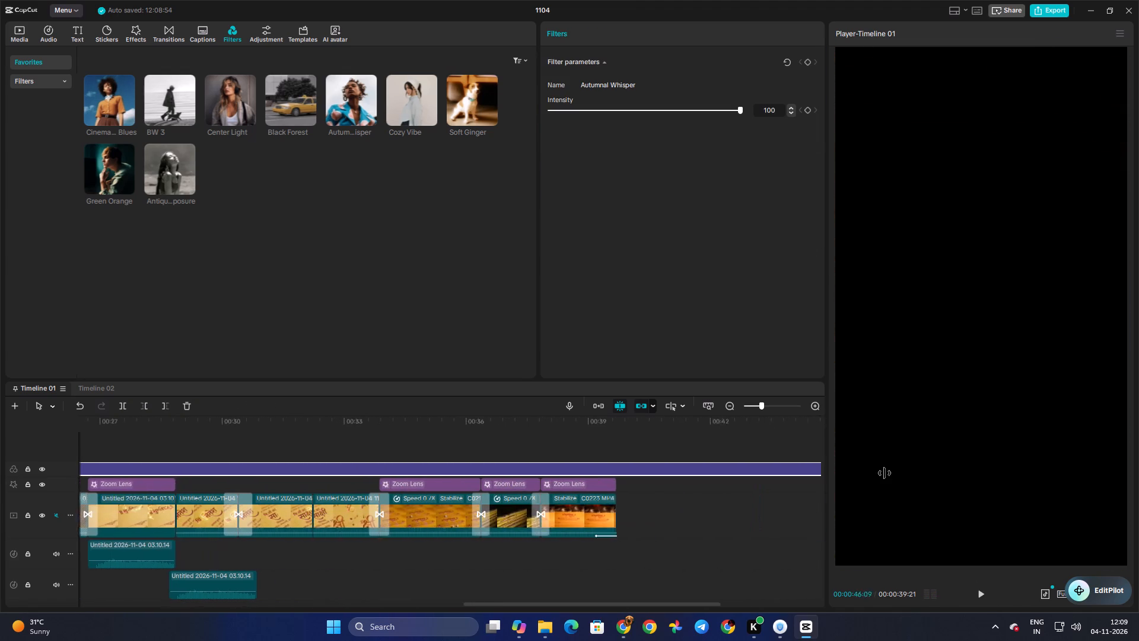
{"action": "left_click_drag", "start_coordinate": [885, 473], "coordinate": [507, 487]}
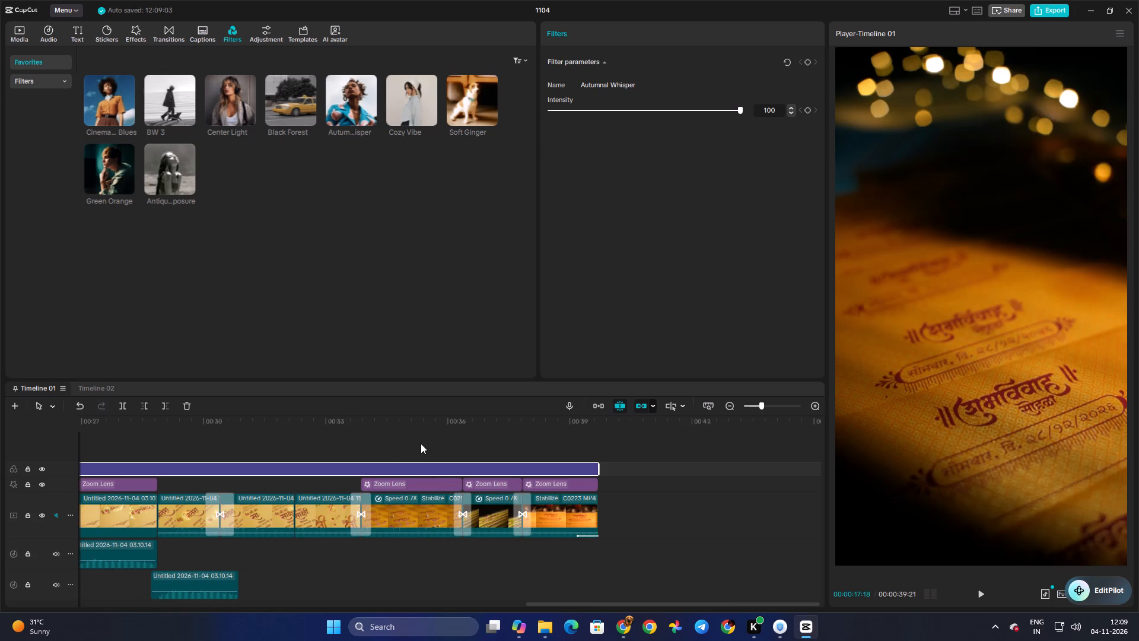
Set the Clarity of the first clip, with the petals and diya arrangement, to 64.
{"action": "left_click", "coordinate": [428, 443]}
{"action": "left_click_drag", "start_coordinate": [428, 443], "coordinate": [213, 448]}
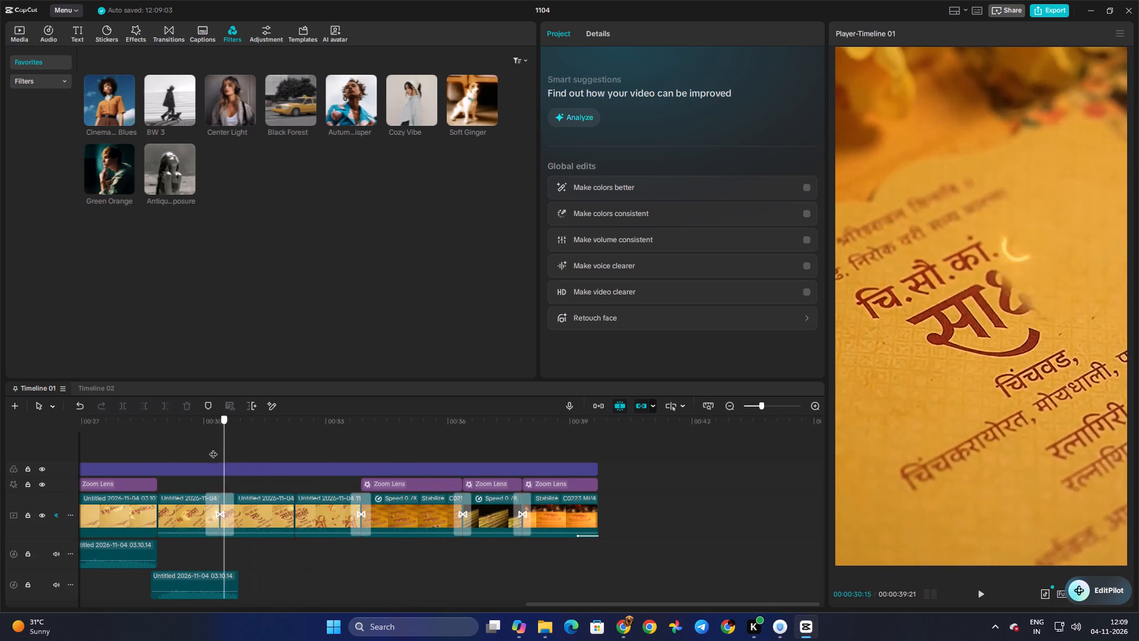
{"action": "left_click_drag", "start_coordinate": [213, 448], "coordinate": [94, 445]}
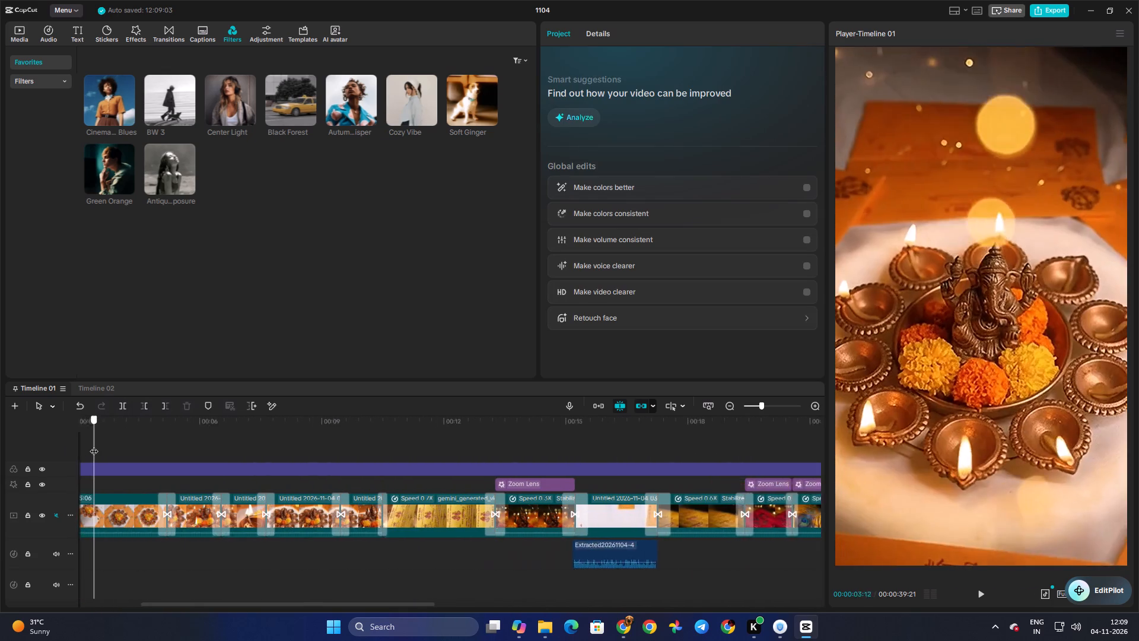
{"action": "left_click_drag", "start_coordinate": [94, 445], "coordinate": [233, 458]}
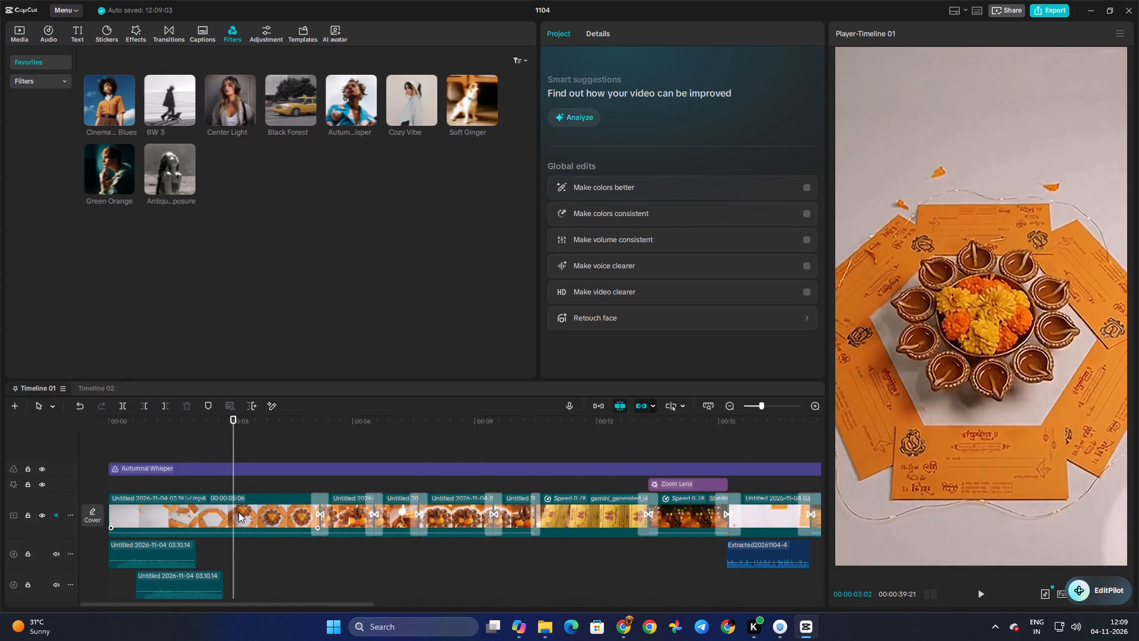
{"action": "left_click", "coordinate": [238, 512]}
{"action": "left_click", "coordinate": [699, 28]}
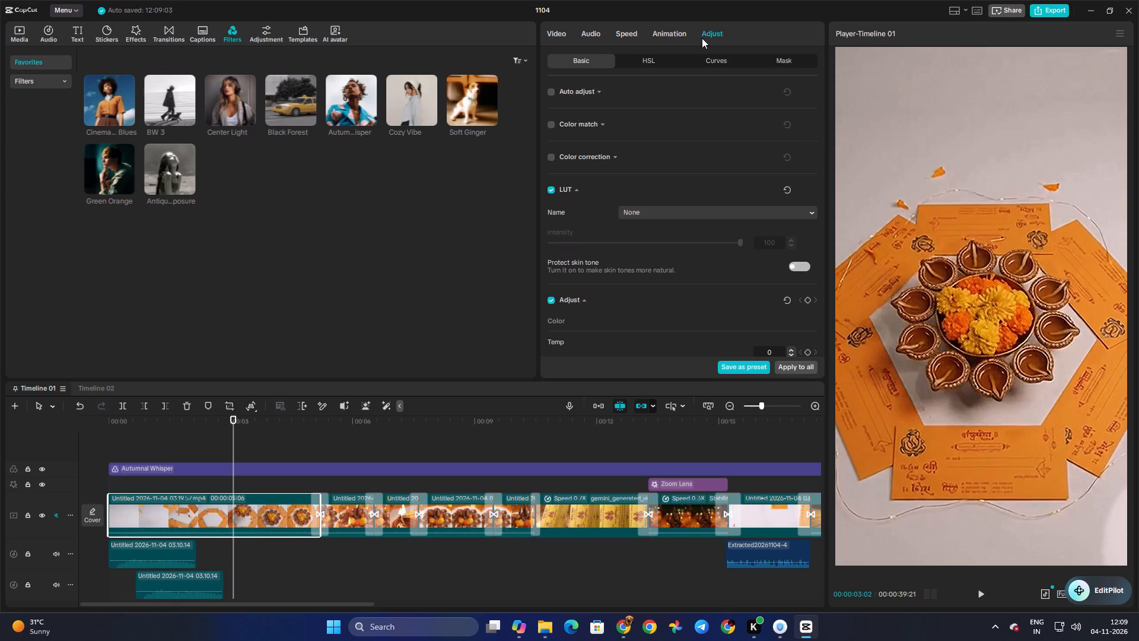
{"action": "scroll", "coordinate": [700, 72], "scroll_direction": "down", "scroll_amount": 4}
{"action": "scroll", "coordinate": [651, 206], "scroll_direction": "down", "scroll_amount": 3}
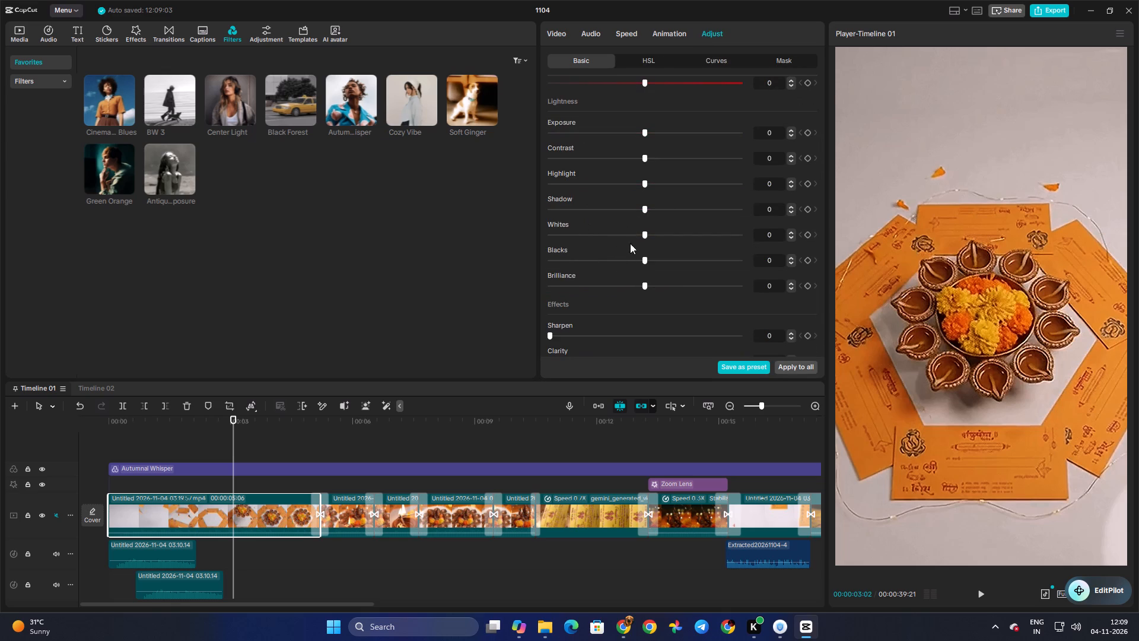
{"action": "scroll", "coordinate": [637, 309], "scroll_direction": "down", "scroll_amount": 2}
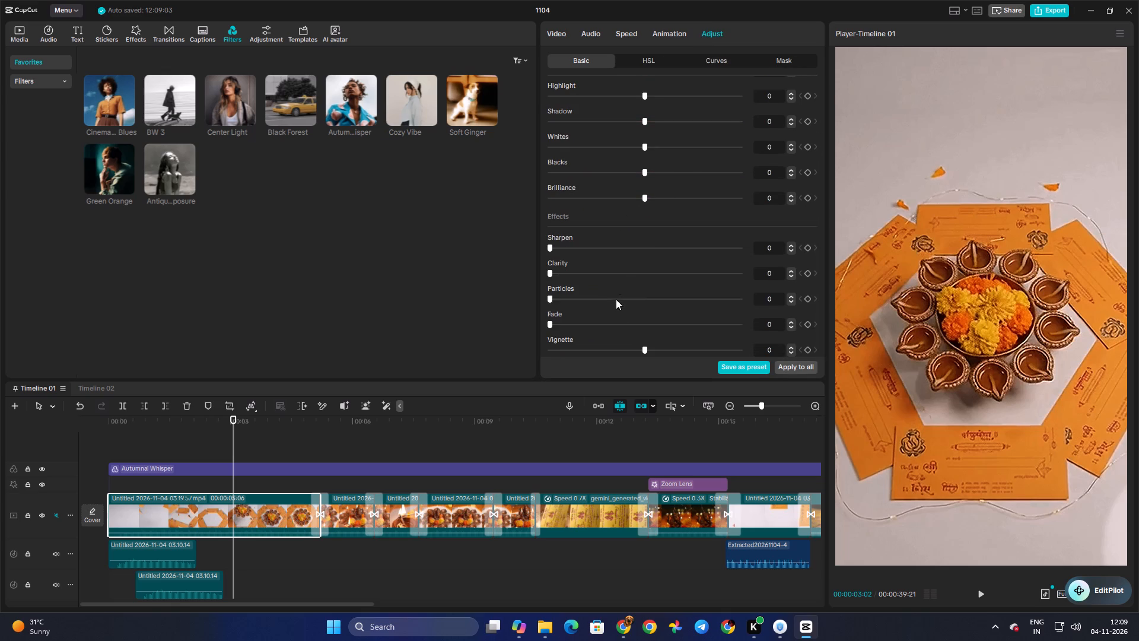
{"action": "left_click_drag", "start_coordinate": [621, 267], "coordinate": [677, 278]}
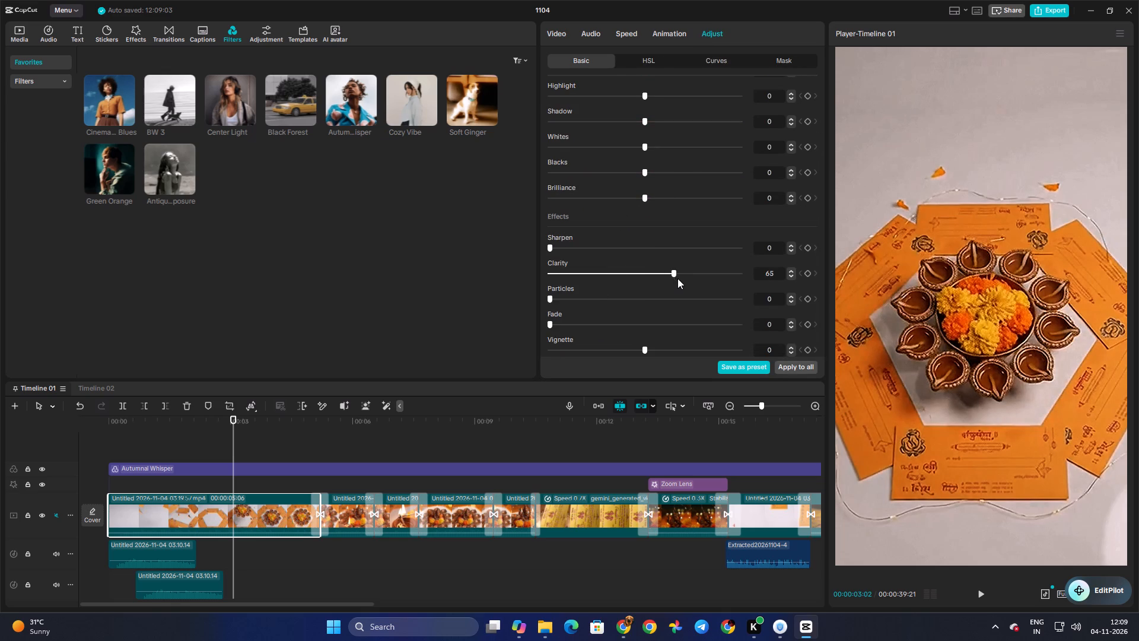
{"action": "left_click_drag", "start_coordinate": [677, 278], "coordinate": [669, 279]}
Play back the opening of the first clip and set its Clarity to 38.
{"action": "left_click", "coordinate": [126, 446]}
{"action": "key", "text": "space"}
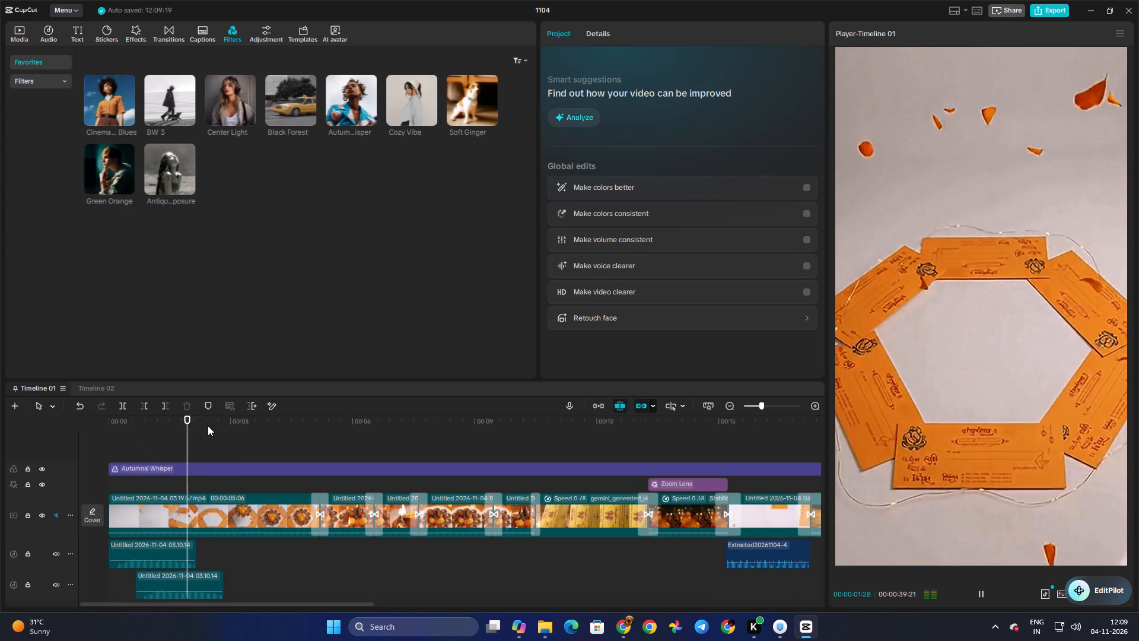
{"action": "key", "text": "space"}
{"action": "left_click", "coordinate": [281, 517]}
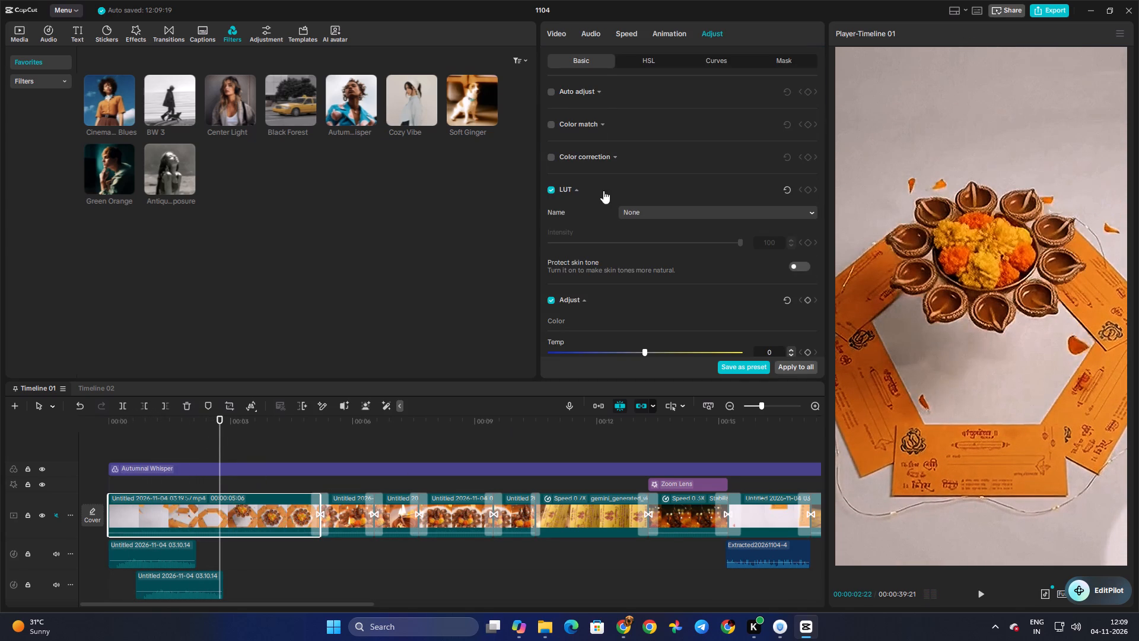
{"action": "scroll", "coordinate": [688, 132], "scroll_direction": "down", "scroll_amount": 1}
{"action": "scroll", "coordinate": [685, 150], "scroll_direction": "up", "scroll_amount": 1}
{"action": "scroll", "coordinate": [679, 167], "scroll_direction": "down", "scroll_amount": 9}
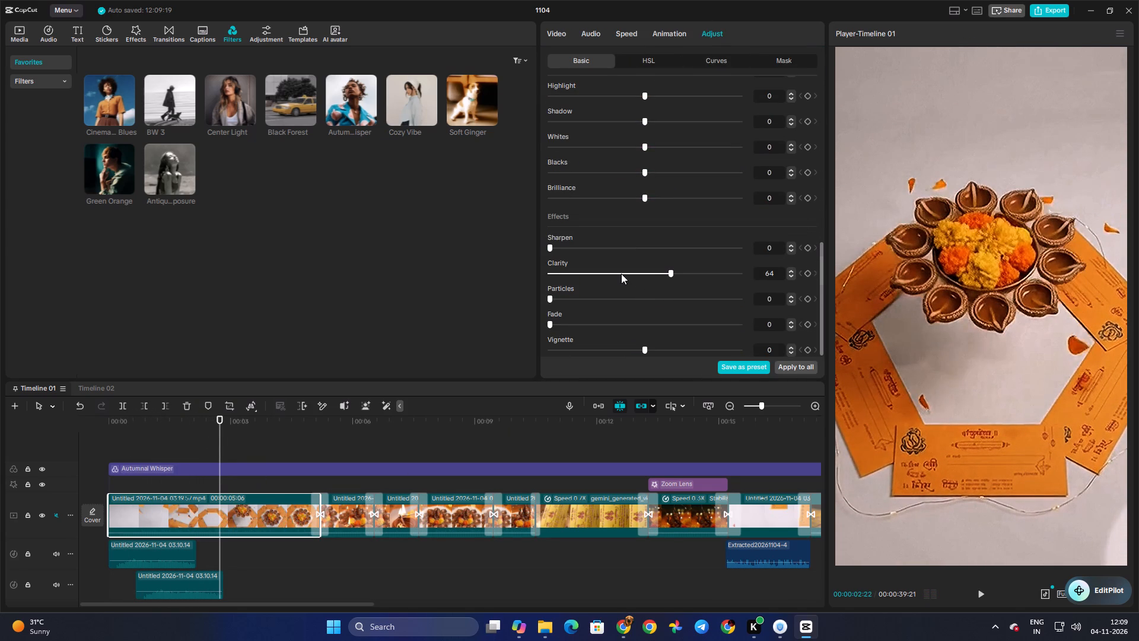
{"action": "left_click", "coordinate": [621, 274]}
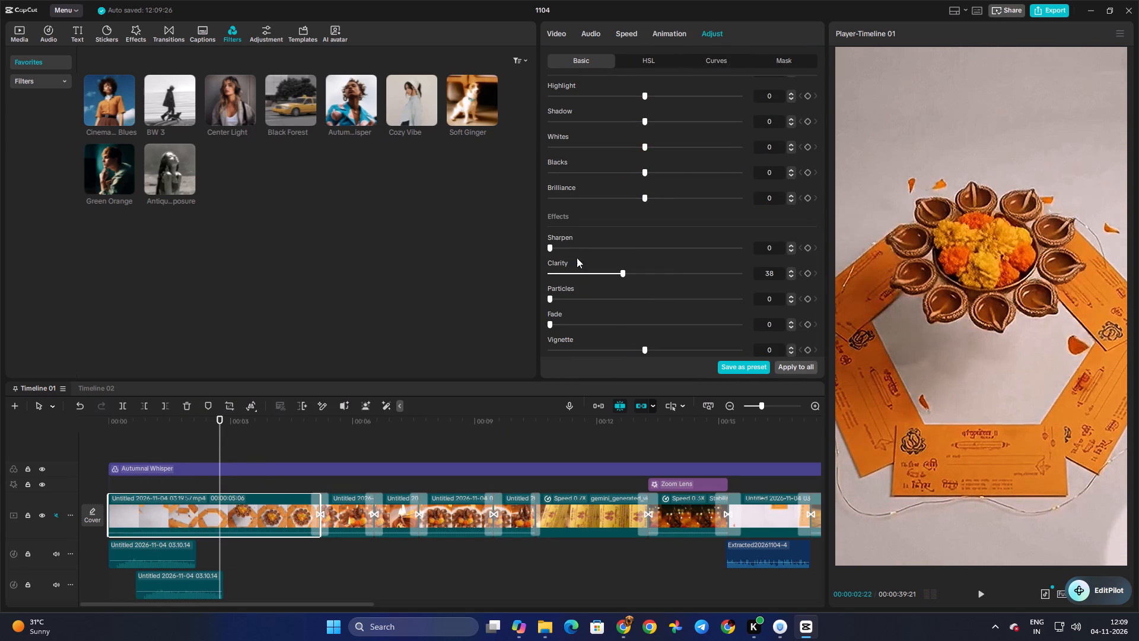
Play the video from the diya-lighting clip through the peacock feather clip to check the look.
{"action": "left_click", "coordinate": [344, 487]}
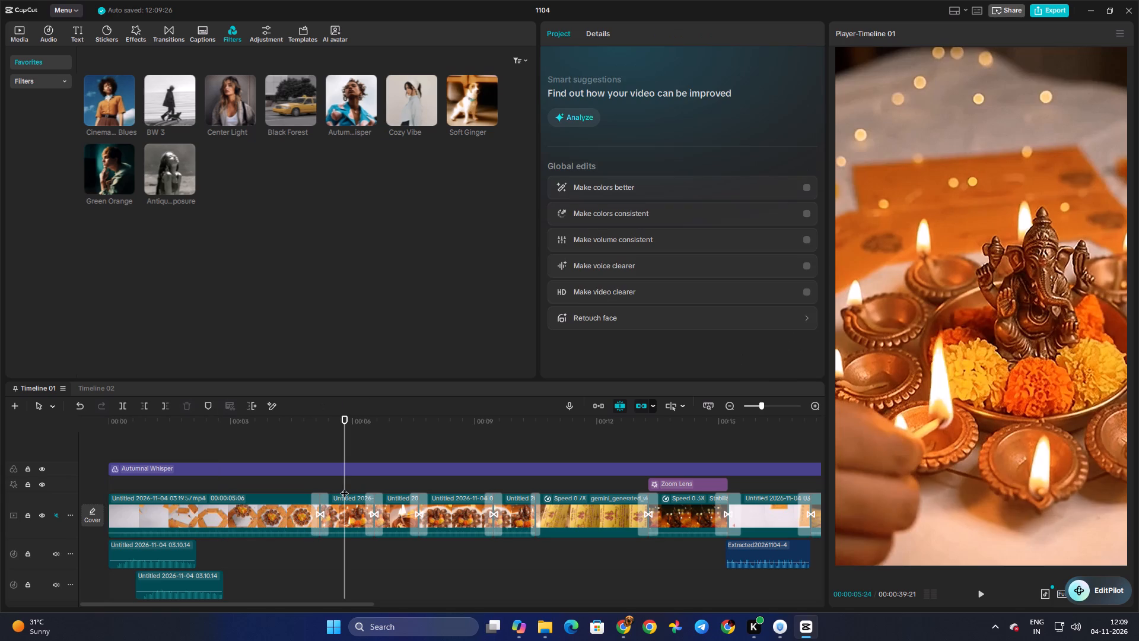
{"action": "key", "text": "space"}
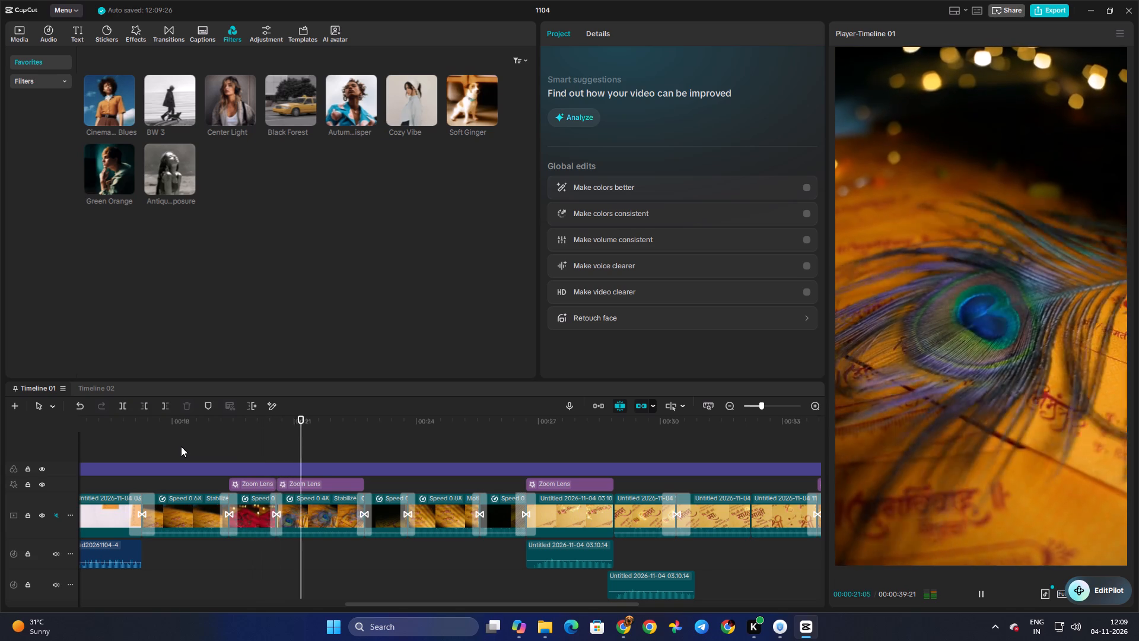
{"action": "key", "text": "space"}
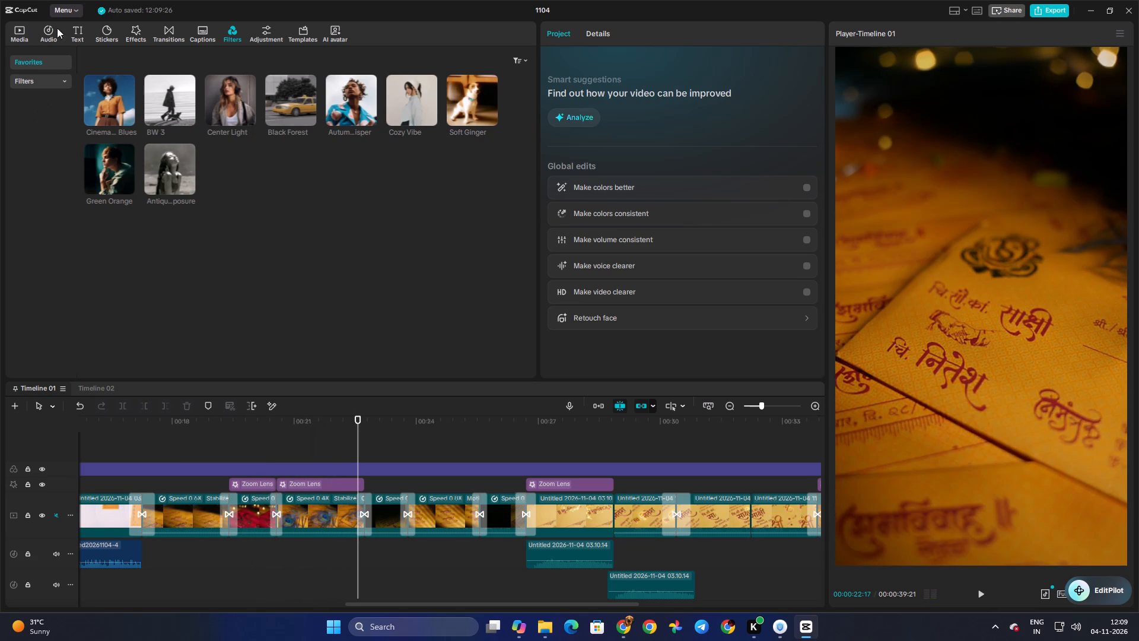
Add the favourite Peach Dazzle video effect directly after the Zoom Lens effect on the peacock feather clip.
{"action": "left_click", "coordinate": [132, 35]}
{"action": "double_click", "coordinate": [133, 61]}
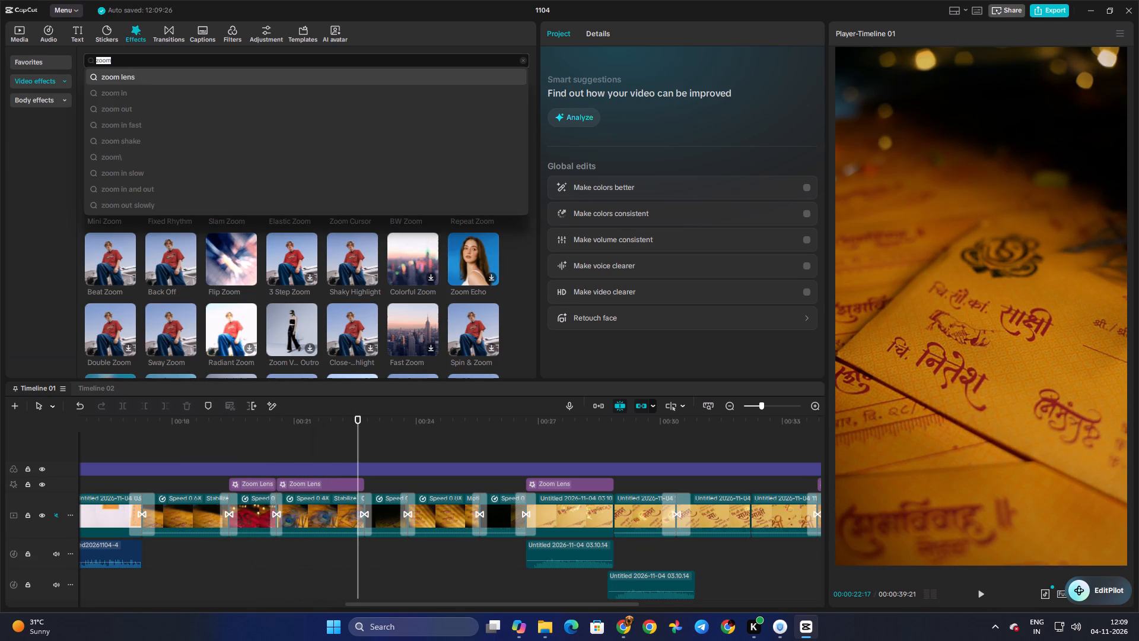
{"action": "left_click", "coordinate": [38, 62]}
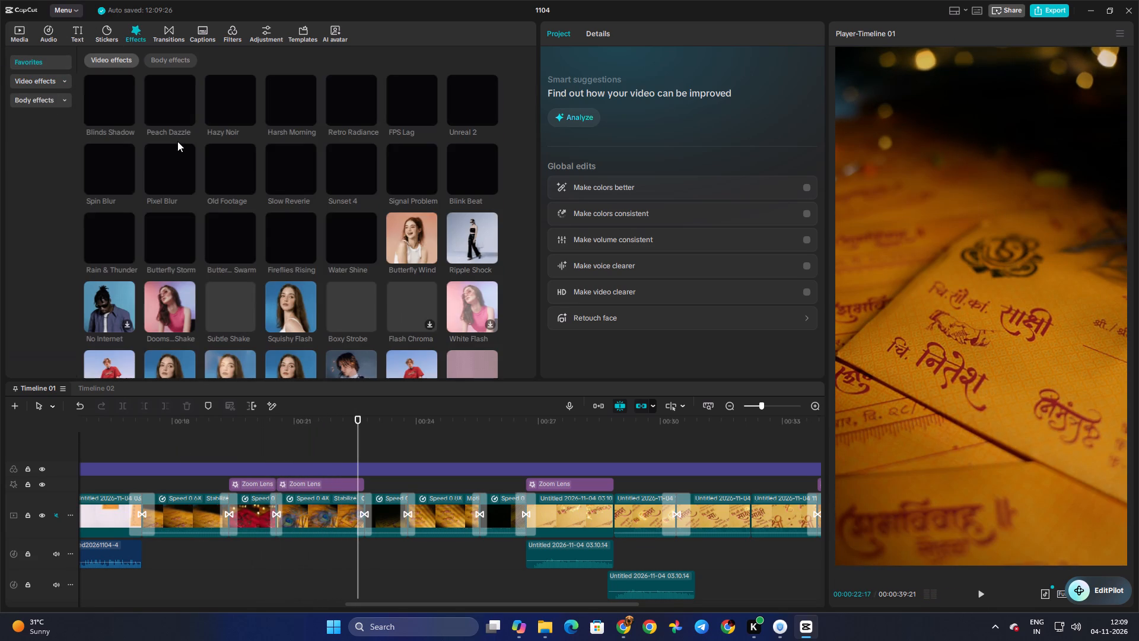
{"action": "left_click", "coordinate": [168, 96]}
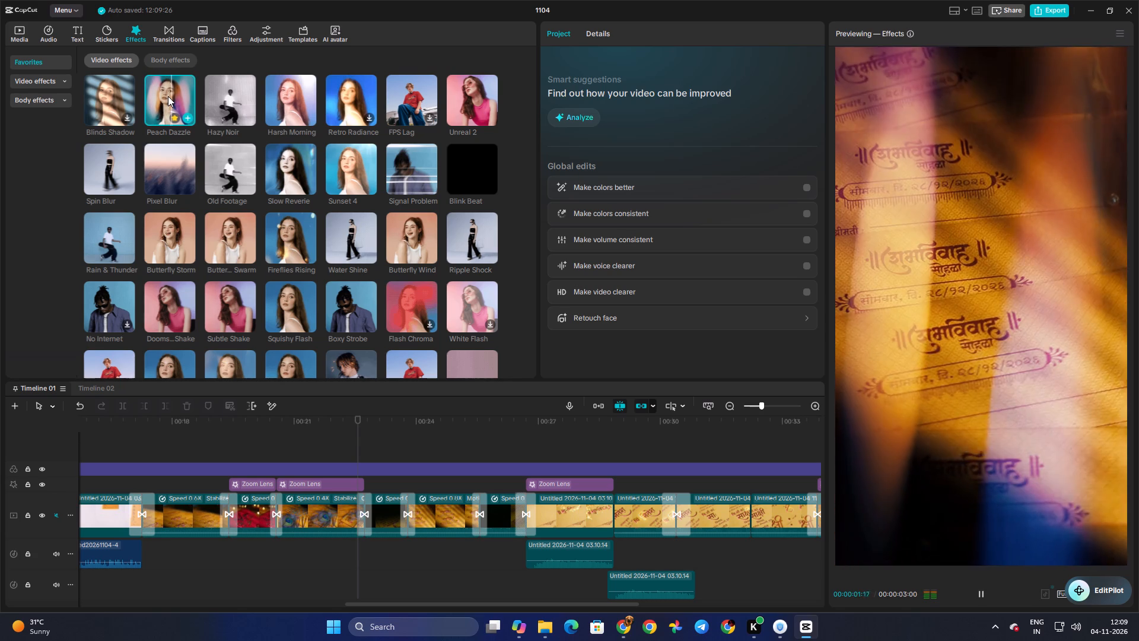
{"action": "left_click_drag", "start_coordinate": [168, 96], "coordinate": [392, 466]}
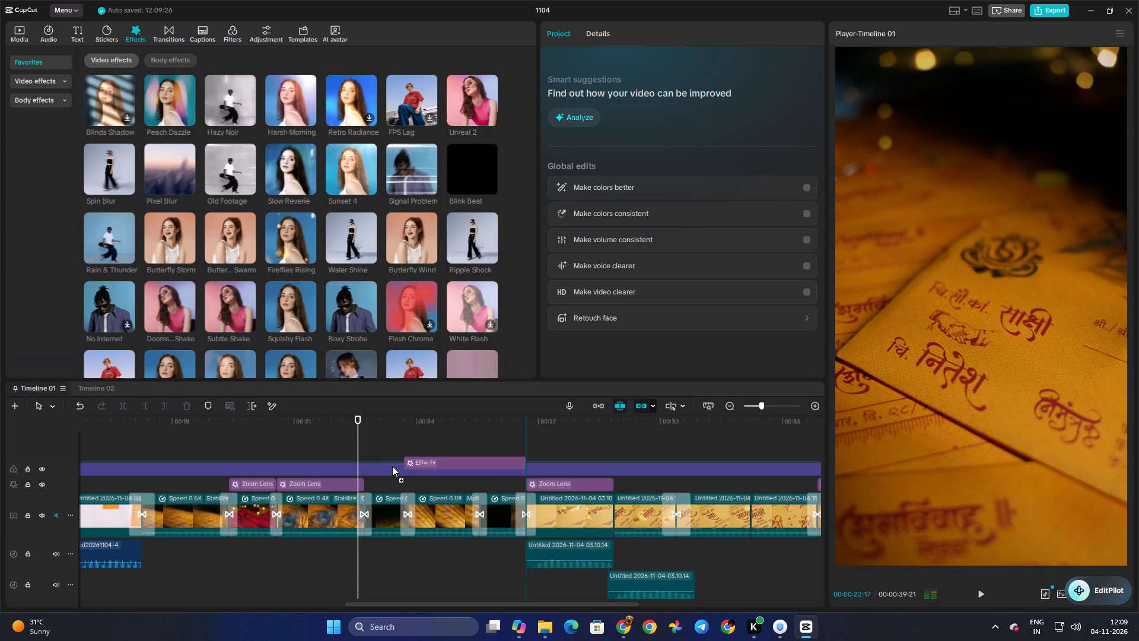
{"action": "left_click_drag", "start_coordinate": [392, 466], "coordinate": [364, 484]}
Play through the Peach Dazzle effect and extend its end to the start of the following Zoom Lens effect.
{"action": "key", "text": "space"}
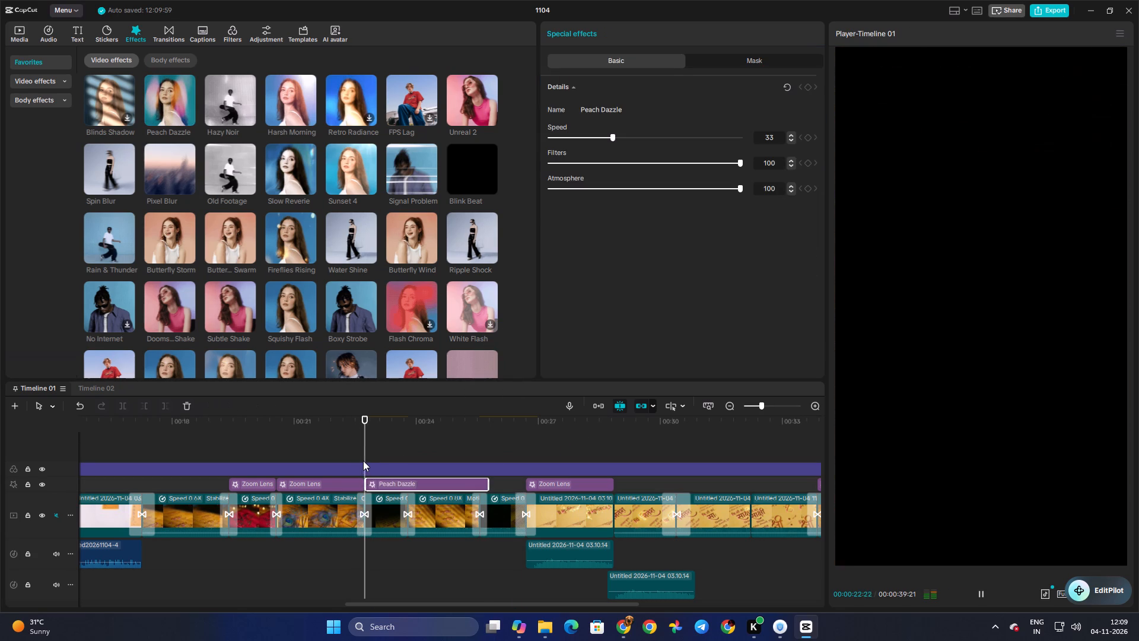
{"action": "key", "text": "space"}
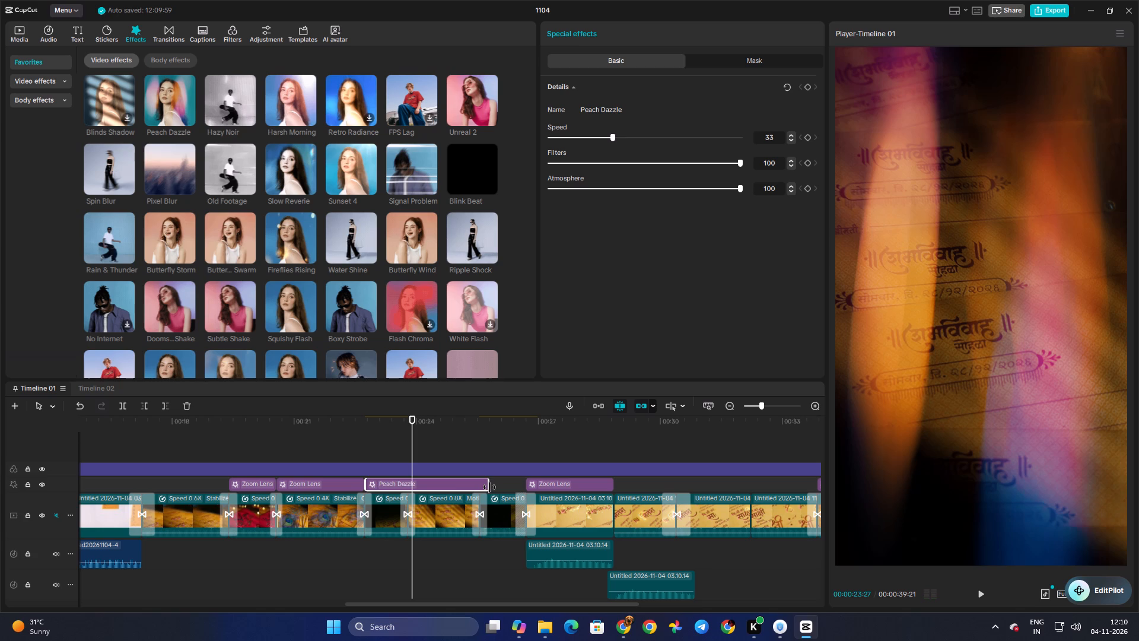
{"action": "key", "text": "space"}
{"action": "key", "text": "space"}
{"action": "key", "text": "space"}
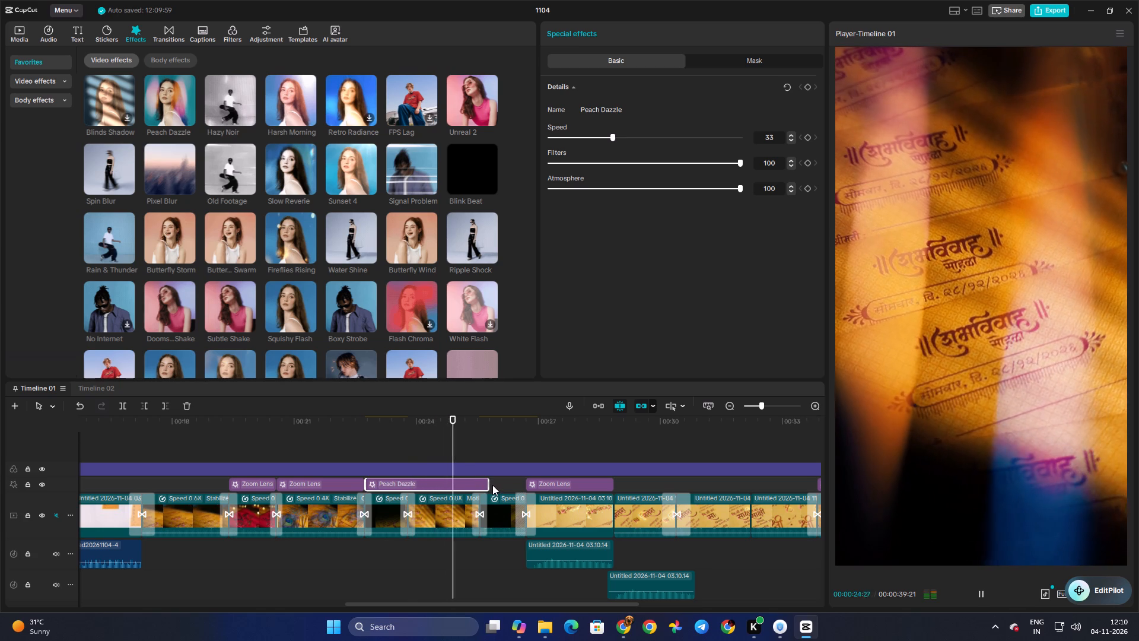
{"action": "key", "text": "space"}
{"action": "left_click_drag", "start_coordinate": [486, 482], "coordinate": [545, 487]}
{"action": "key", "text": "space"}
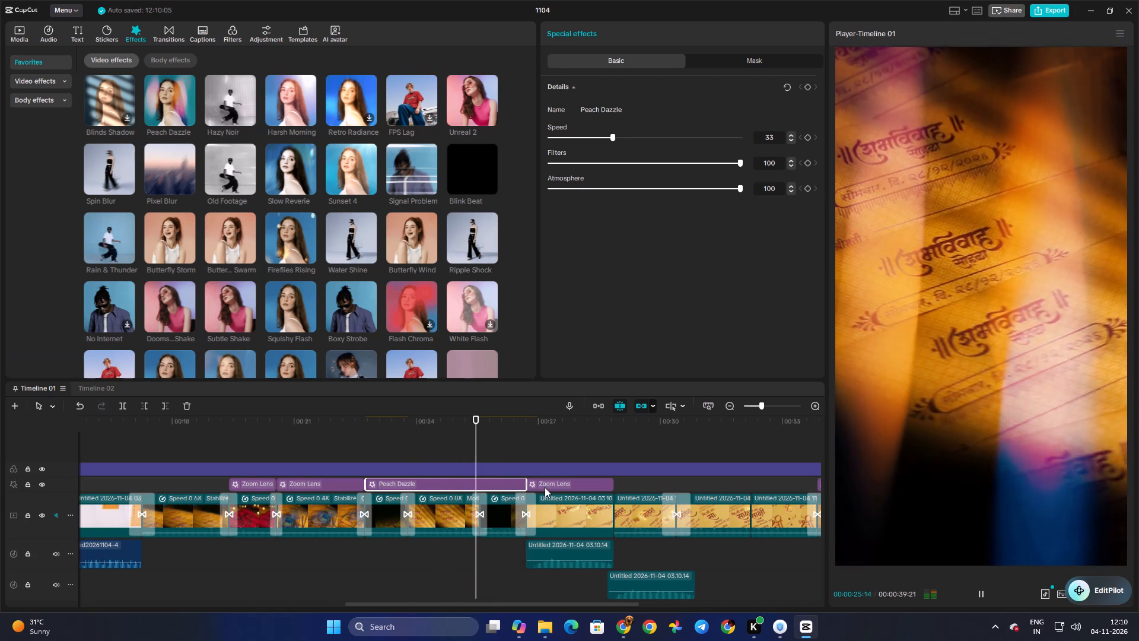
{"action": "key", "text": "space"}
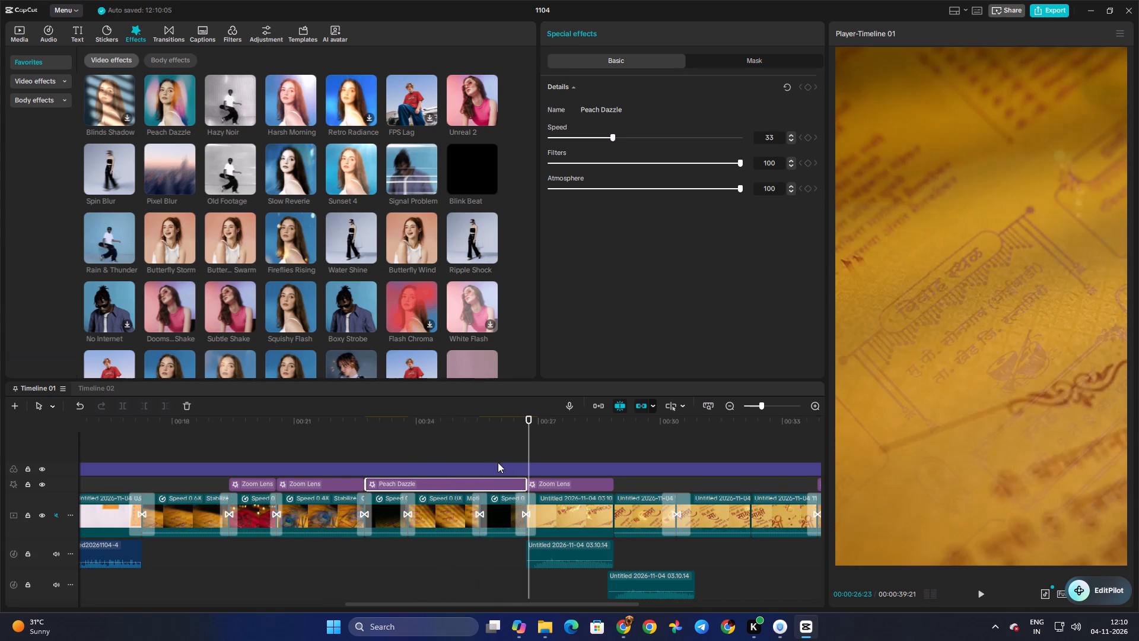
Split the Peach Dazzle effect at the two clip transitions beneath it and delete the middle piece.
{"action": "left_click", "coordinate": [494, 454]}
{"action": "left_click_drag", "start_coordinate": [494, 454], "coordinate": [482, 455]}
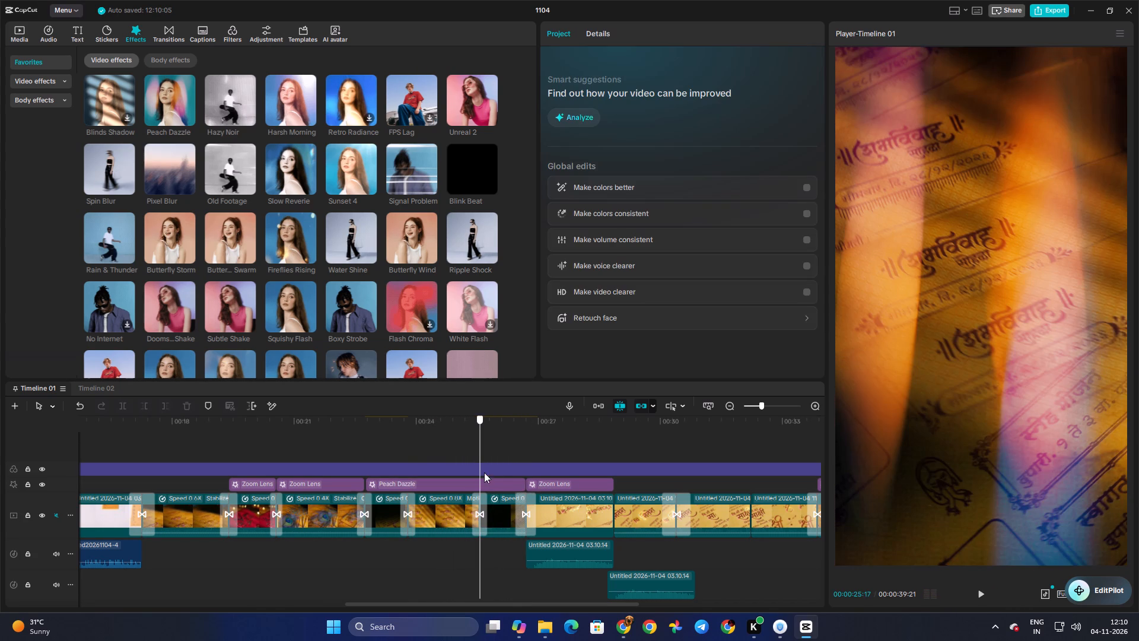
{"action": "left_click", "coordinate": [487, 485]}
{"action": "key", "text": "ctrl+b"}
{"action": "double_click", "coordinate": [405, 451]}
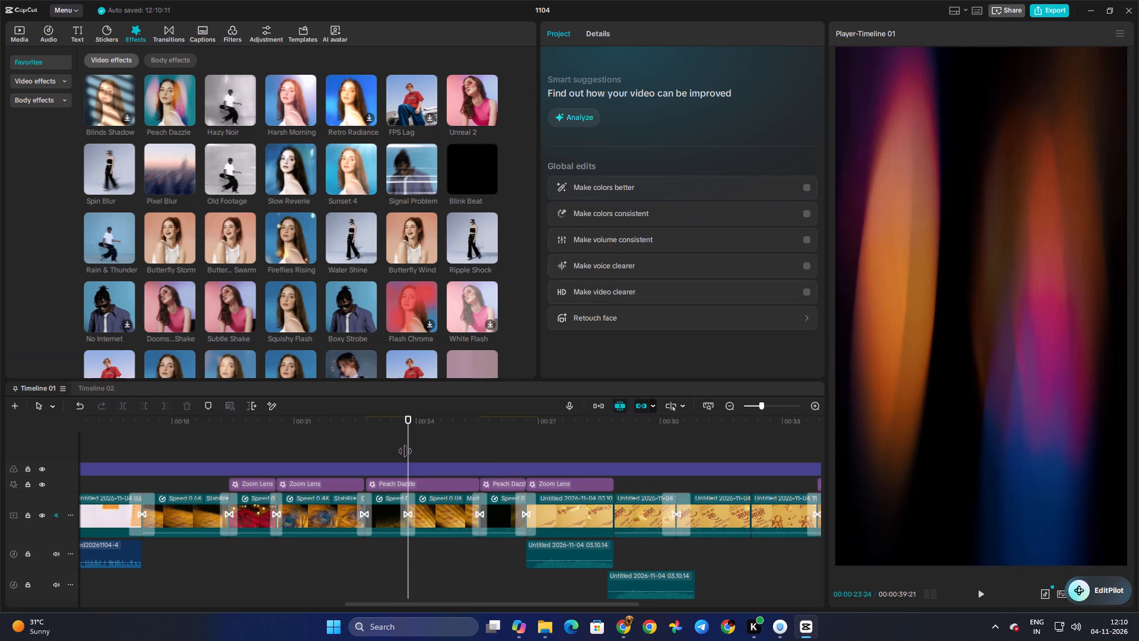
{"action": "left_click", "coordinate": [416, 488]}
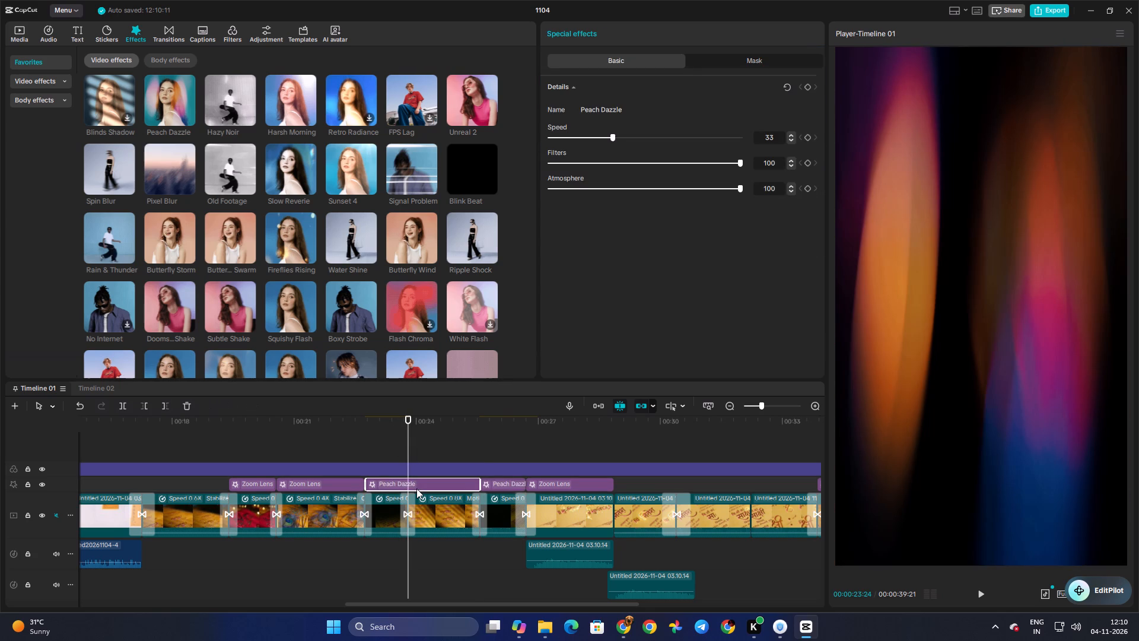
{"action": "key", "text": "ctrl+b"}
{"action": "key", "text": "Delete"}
Play the section containing the two separate Peach Dazzle pieces to review their look.
{"action": "left_click", "coordinate": [401, 488]}
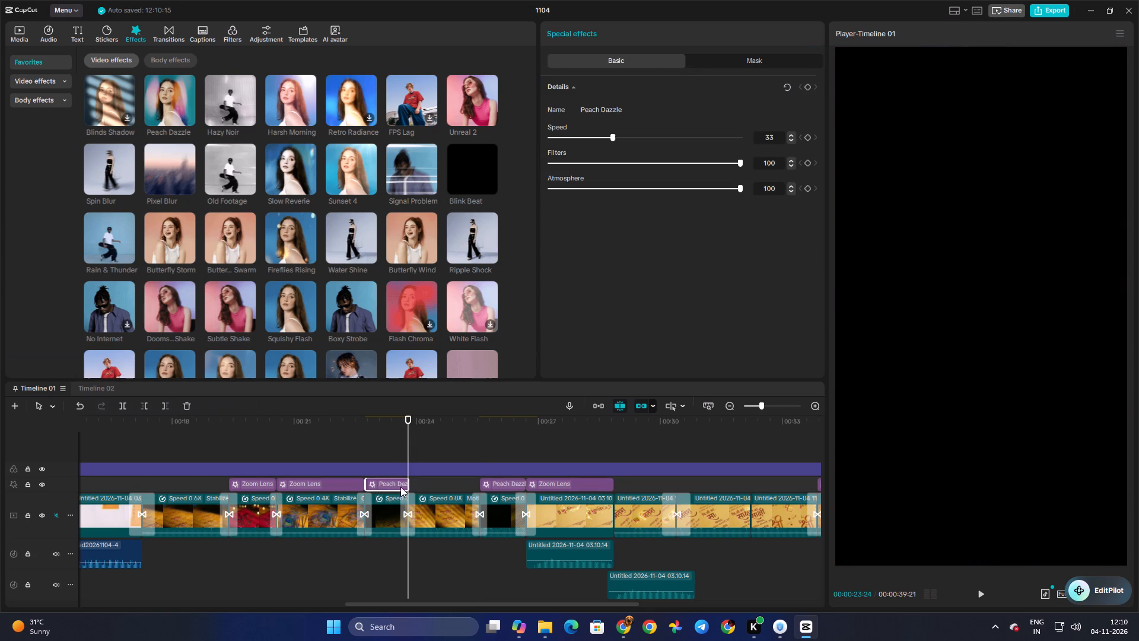
{"action": "left_click", "coordinate": [599, 186]}
{"action": "left_click", "coordinate": [375, 442]}
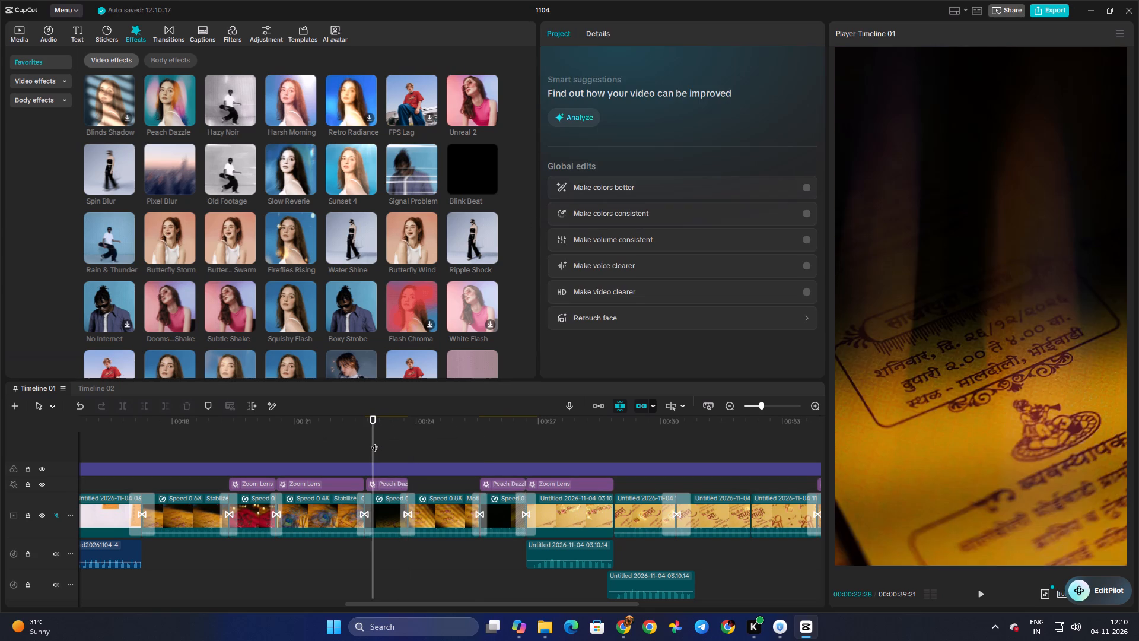
{"action": "key", "text": "space"}
{"action": "key", "text": "space"}
{"action": "key", "text": "space"}
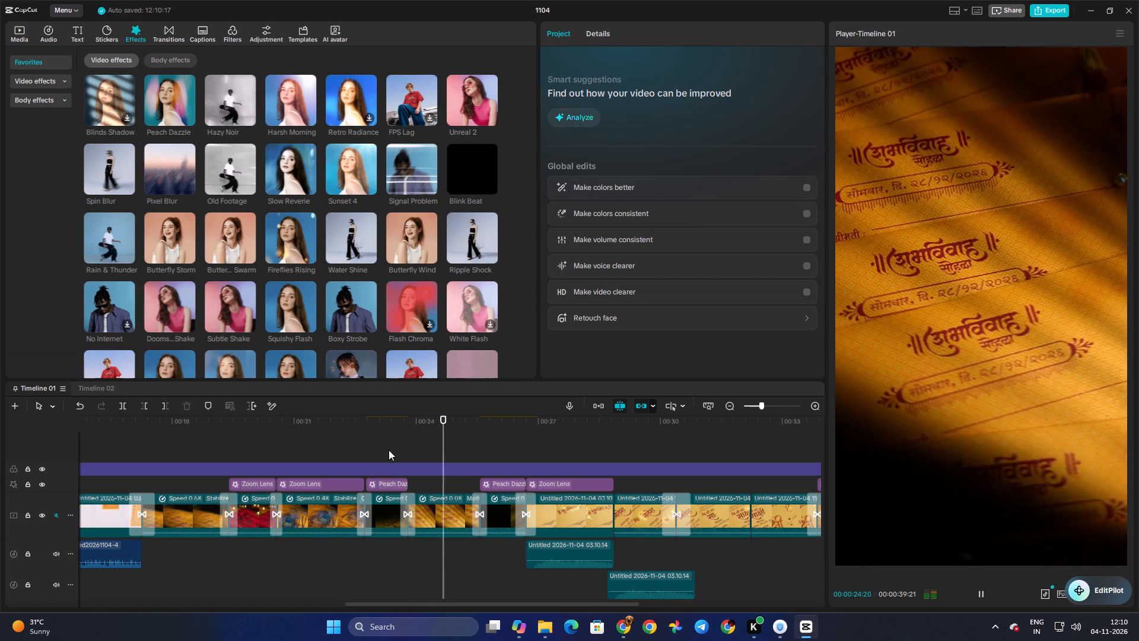
{"action": "key", "text": "space"}
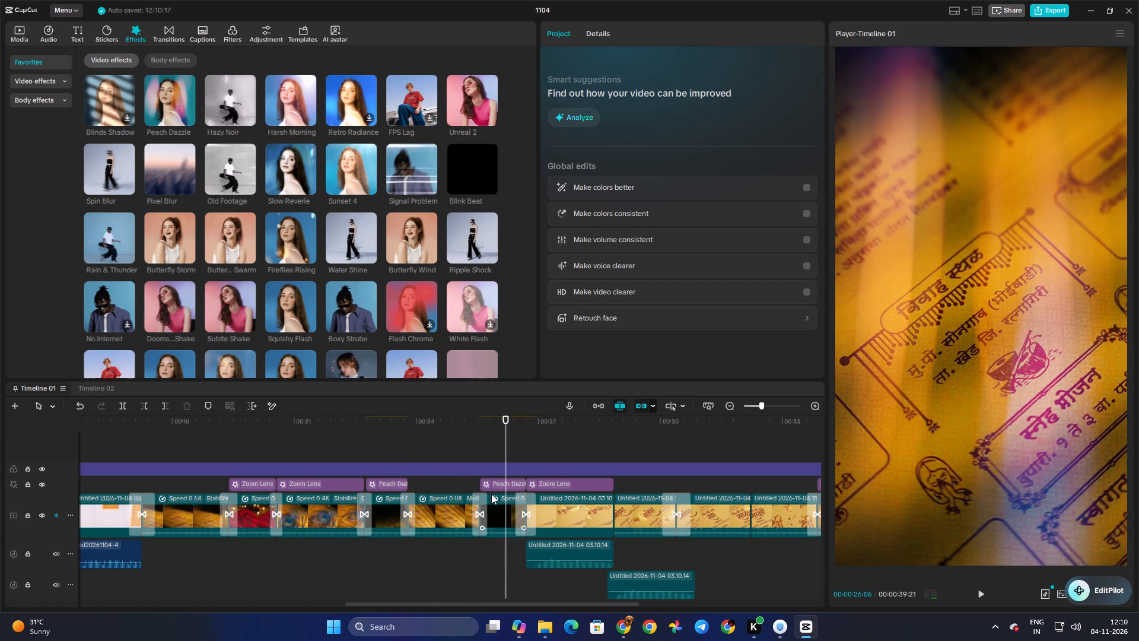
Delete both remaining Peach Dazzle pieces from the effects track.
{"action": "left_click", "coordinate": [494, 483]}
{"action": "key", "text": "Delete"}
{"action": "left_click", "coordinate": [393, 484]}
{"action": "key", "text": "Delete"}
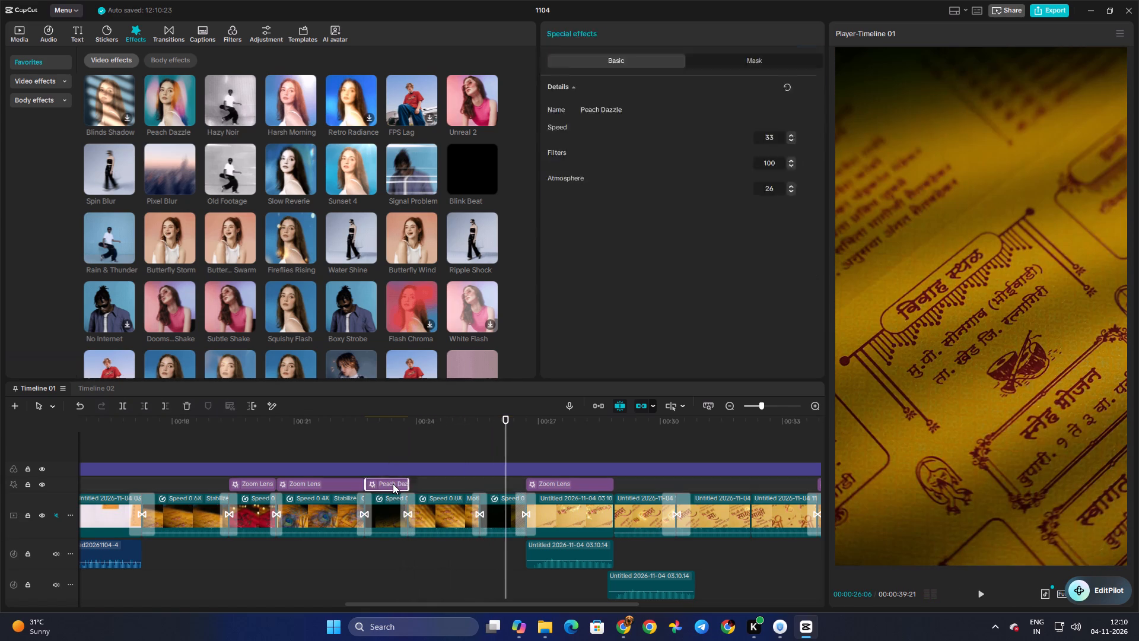
Preview the favourite Harsh Morning, Retro Radiance and Fireflies Rising video effects for comparison.
{"action": "left_click", "coordinate": [283, 88]}
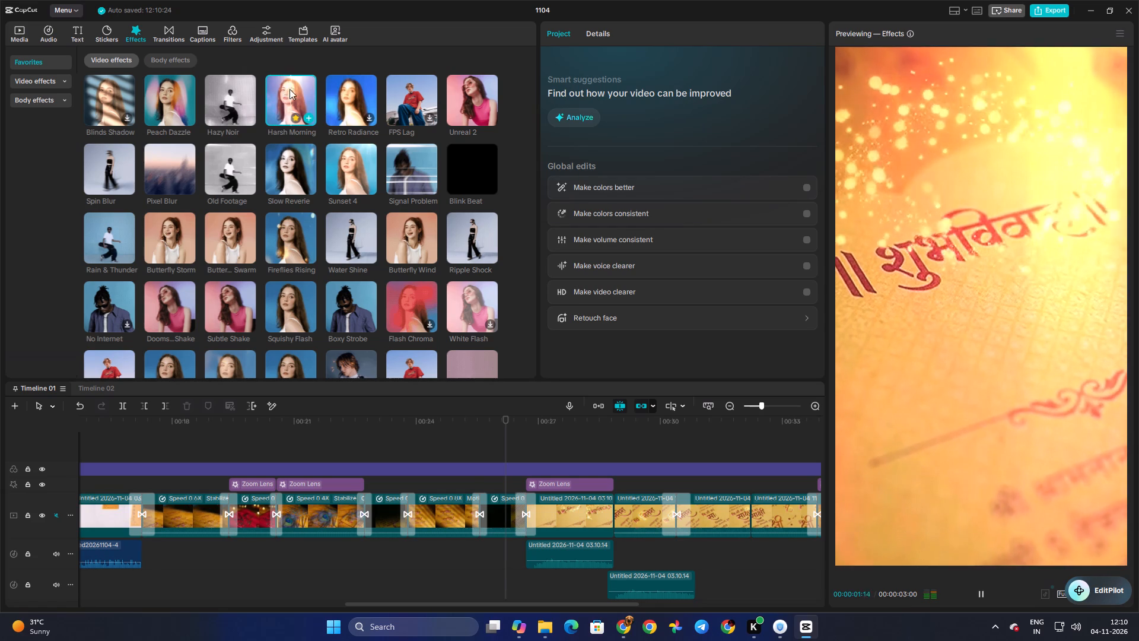
{"action": "left_click", "coordinate": [362, 99]}
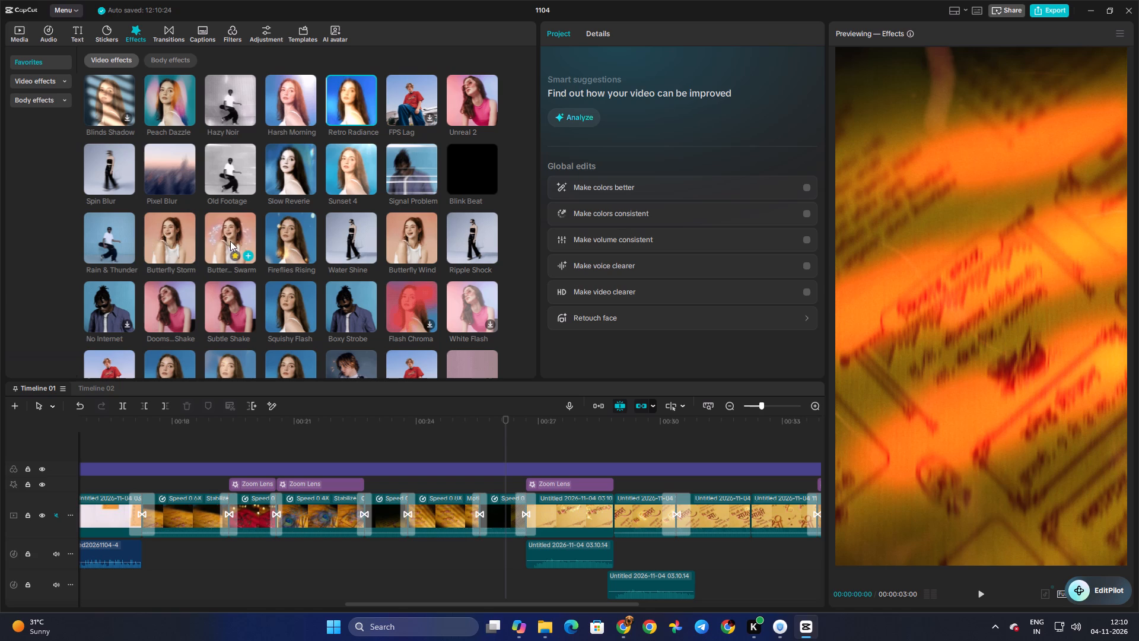
{"action": "left_click", "coordinate": [297, 245]}
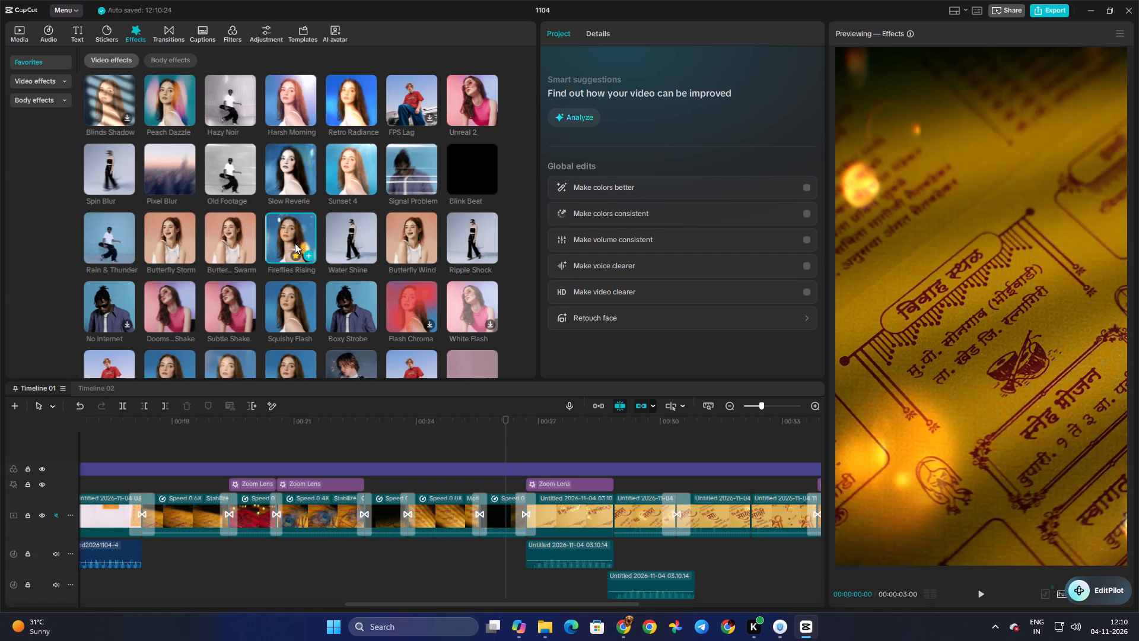
Add the Fireflies Rising effect above the Zoom Lens track, starting at the beginning of the gemini_generated invitation clip, and play it.
{"action": "left_click", "coordinate": [218, 432]}
{"action": "left_click_drag", "start_coordinate": [218, 432], "coordinate": [193, 436]}
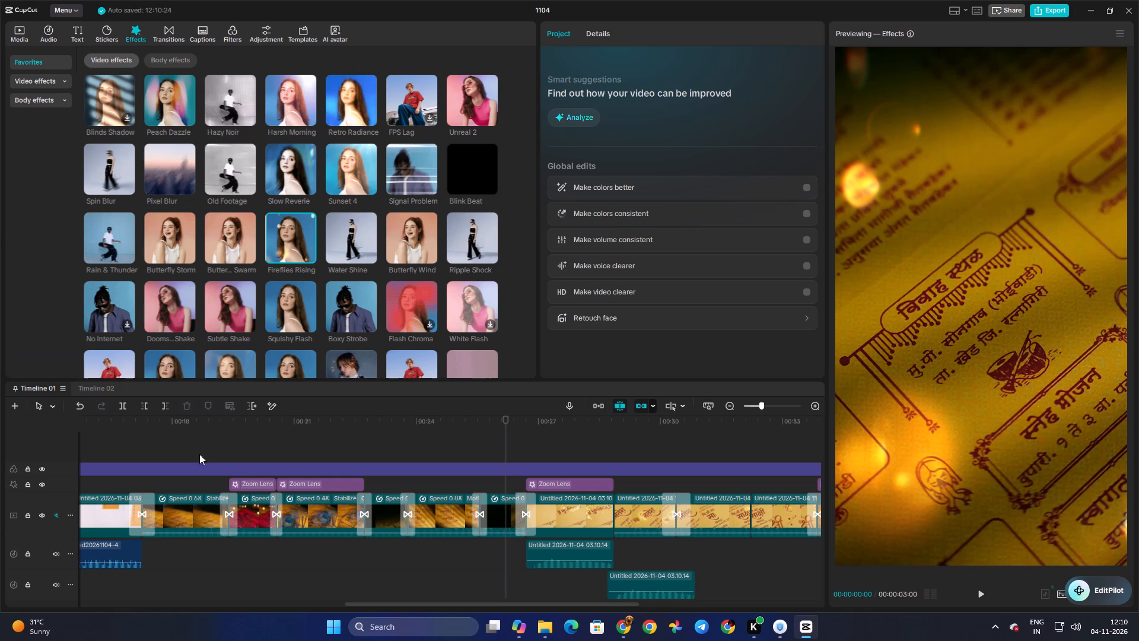
{"action": "left_click", "coordinate": [199, 454]}
{"action": "left_click_drag", "start_coordinate": [198, 449], "coordinate": [264, 467]}
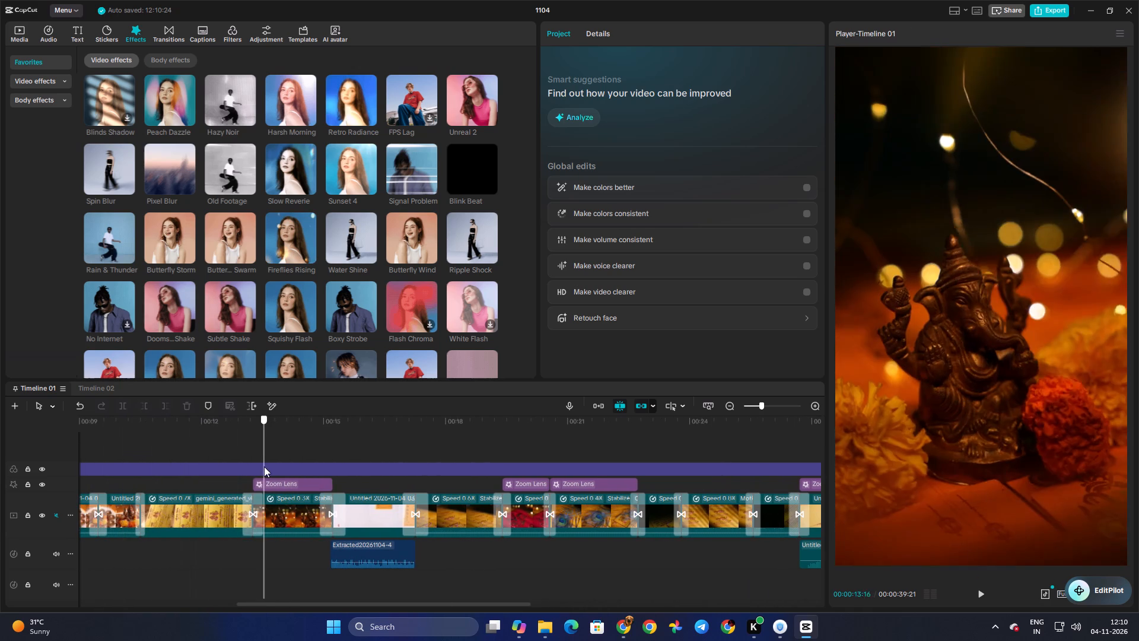
{"action": "left_click_drag", "start_coordinate": [264, 467], "coordinate": [178, 475]}
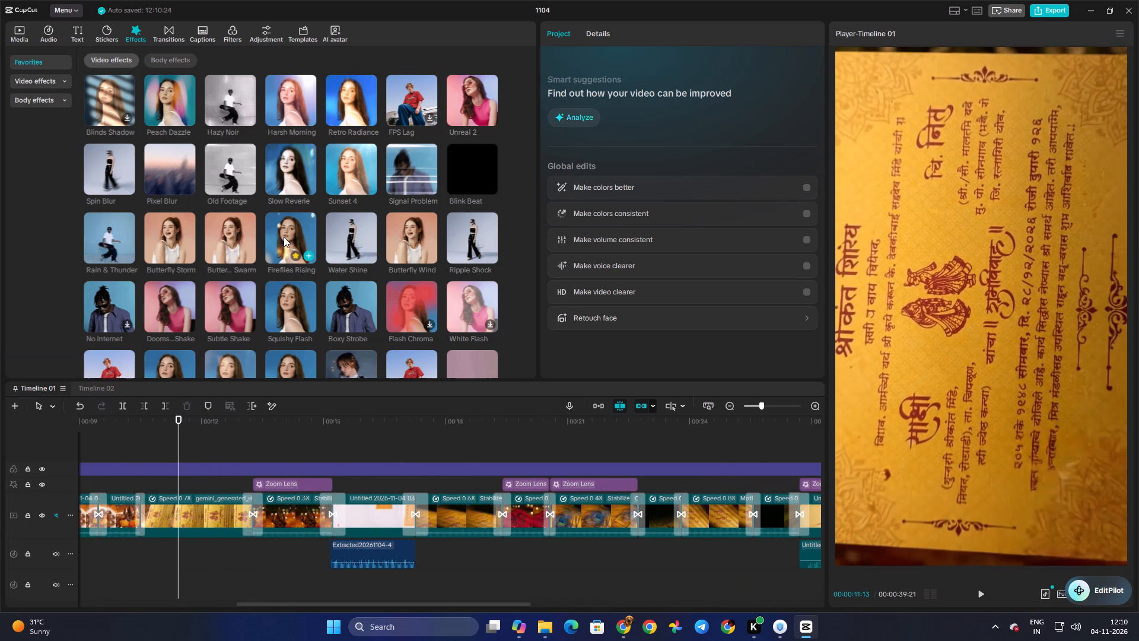
{"action": "left_click_drag", "start_coordinate": [285, 235], "coordinate": [141, 484]}
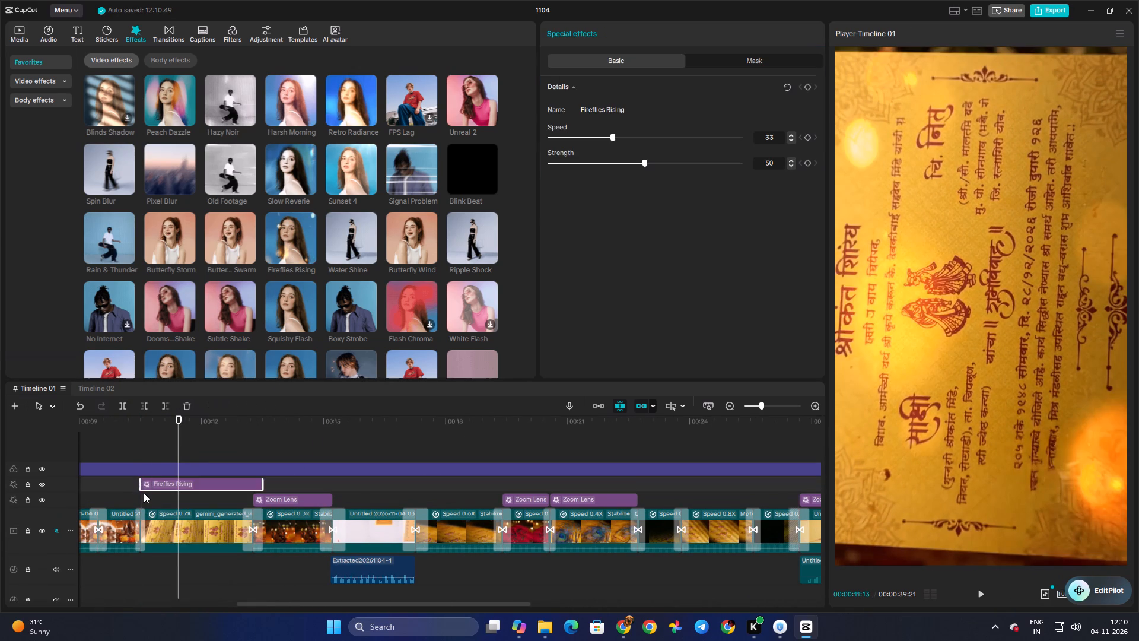
{"action": "key", "text": "space"}
{"action": "left_click", "coordinate": [142, 497]}
{"action": "key", "text": "space"}
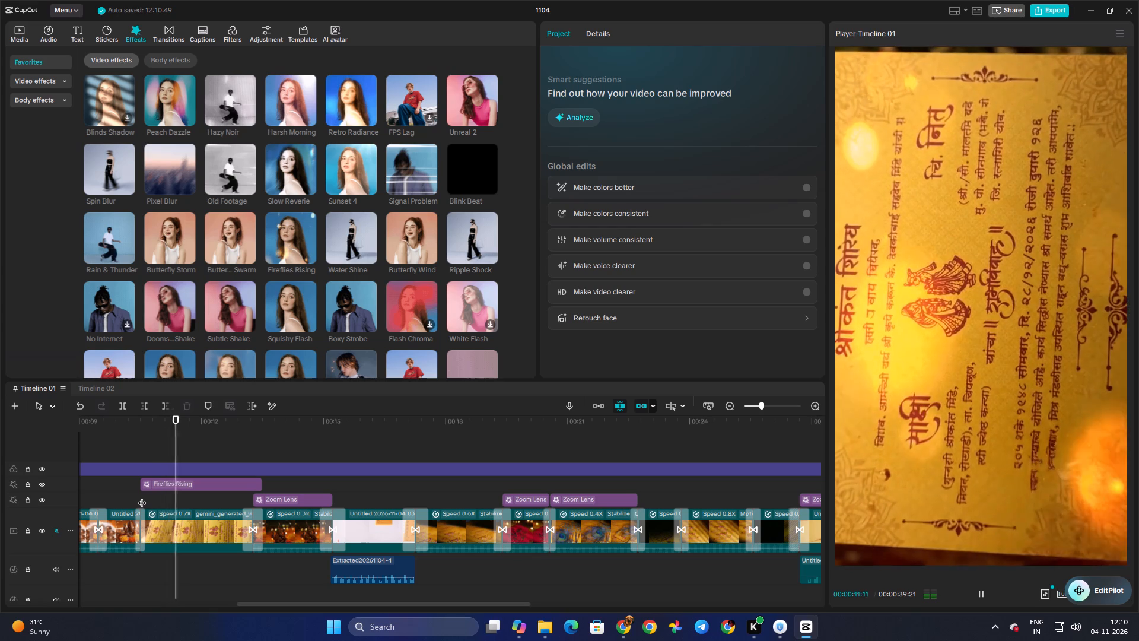
{"action": "key", "text": "space"}
Extend the Fireflies Rising effect to the end of the peacock feather clip, level with the end of its Zoom Lens effect.
{"action": "left_click", "coordinate": [235, 485]}
{"action": "left_click_drag", "start_coordinate": [261, 483], "coordinate": [329, 484]}
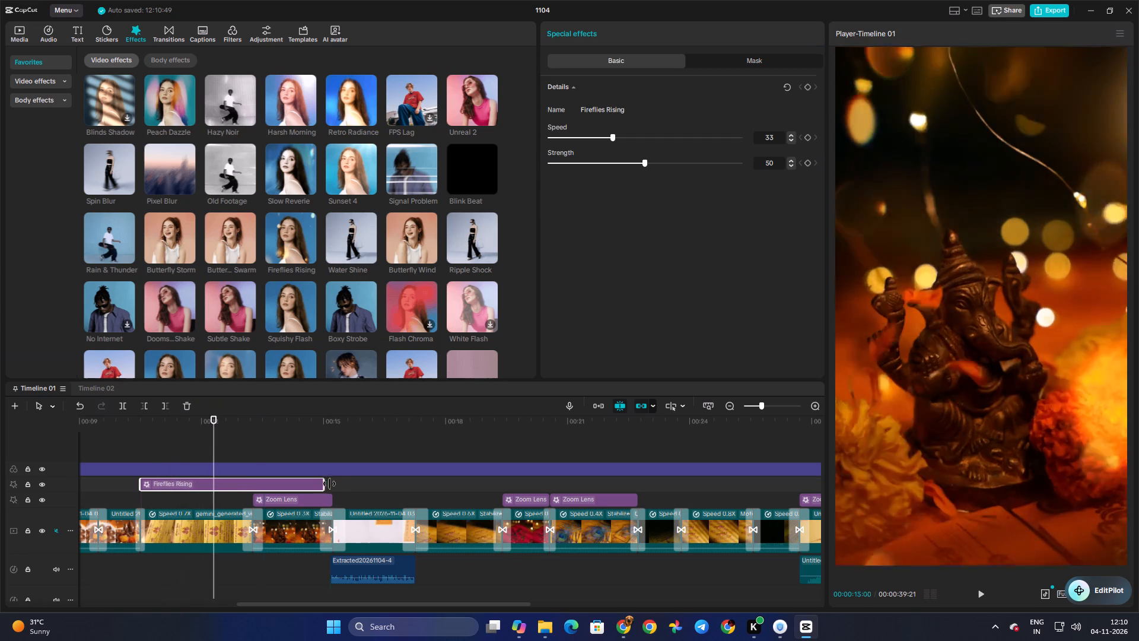
{"action": "left_click_drag", "start_coordinate": [329, 484], "coordinate": [494, 491]}
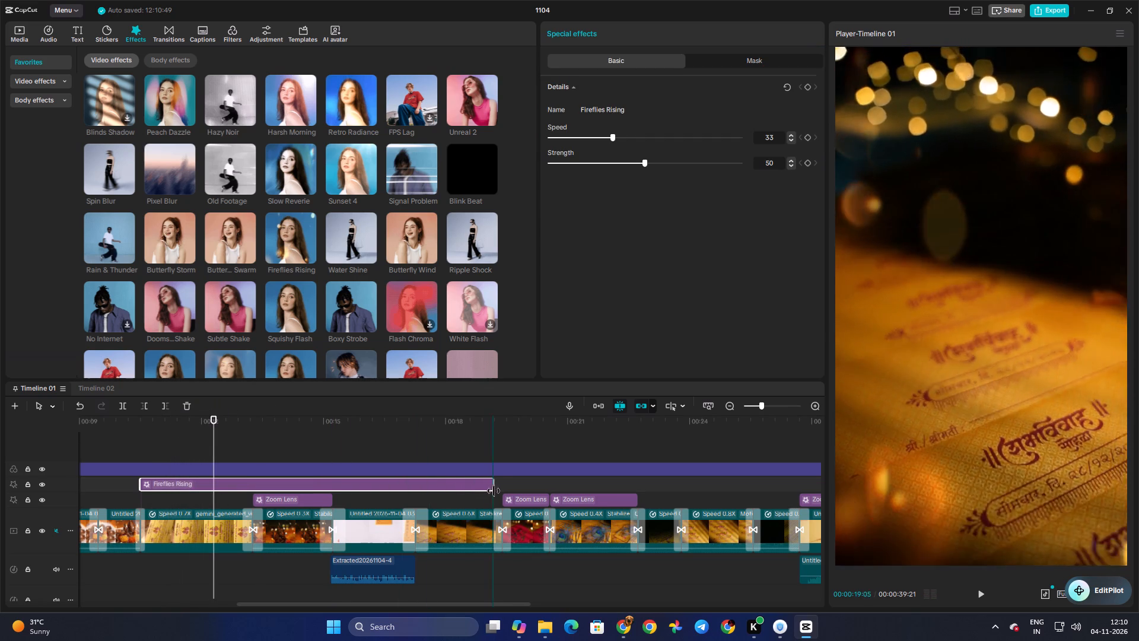
{"action": "left_click_drag", "start_coordinate": [494, 491], "coordinate": [608, 495]}
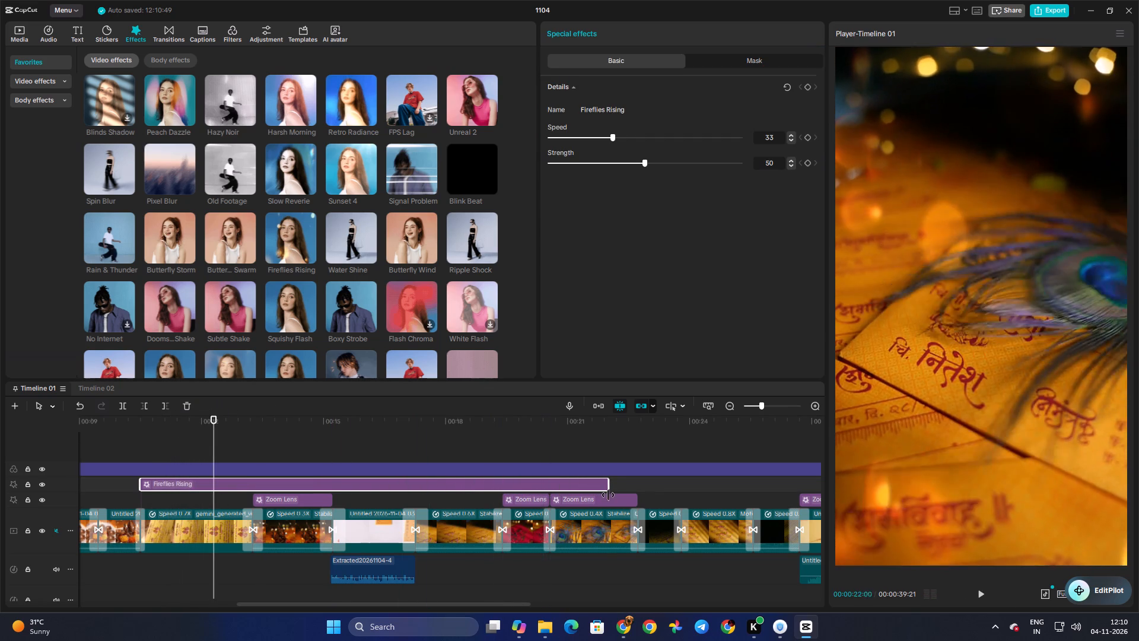
{"action": "left_click_drag", "start_coordinate": [608, 495], "coordinate": [757, 502]}
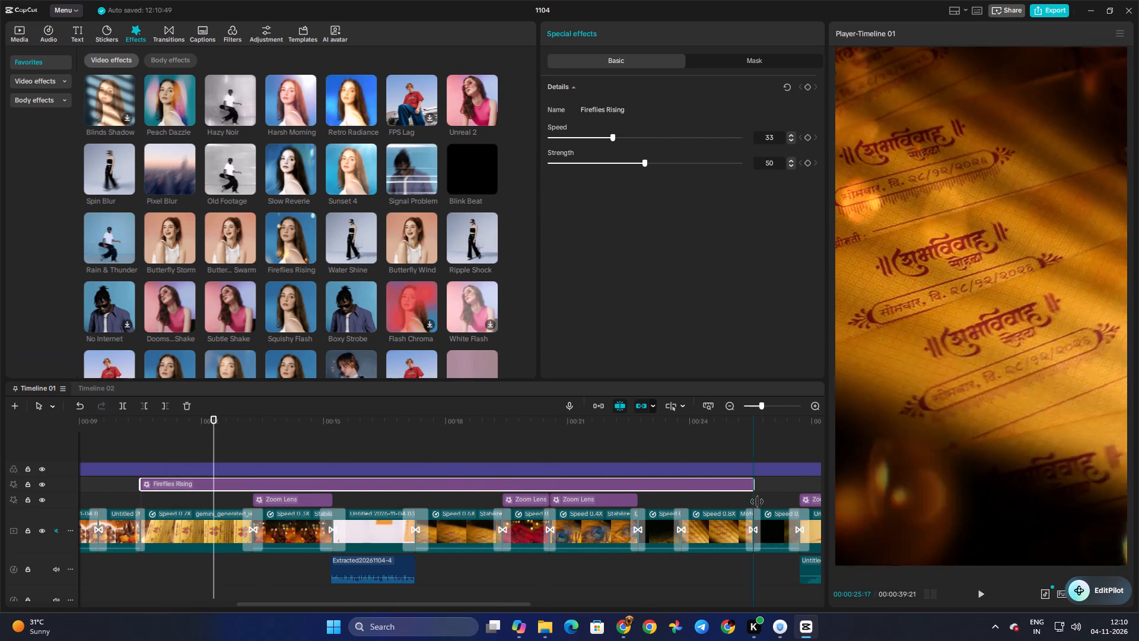
{"action": "left_click_drag", "start_coordinate": [757, 502], "coordinate": [617, 510]}
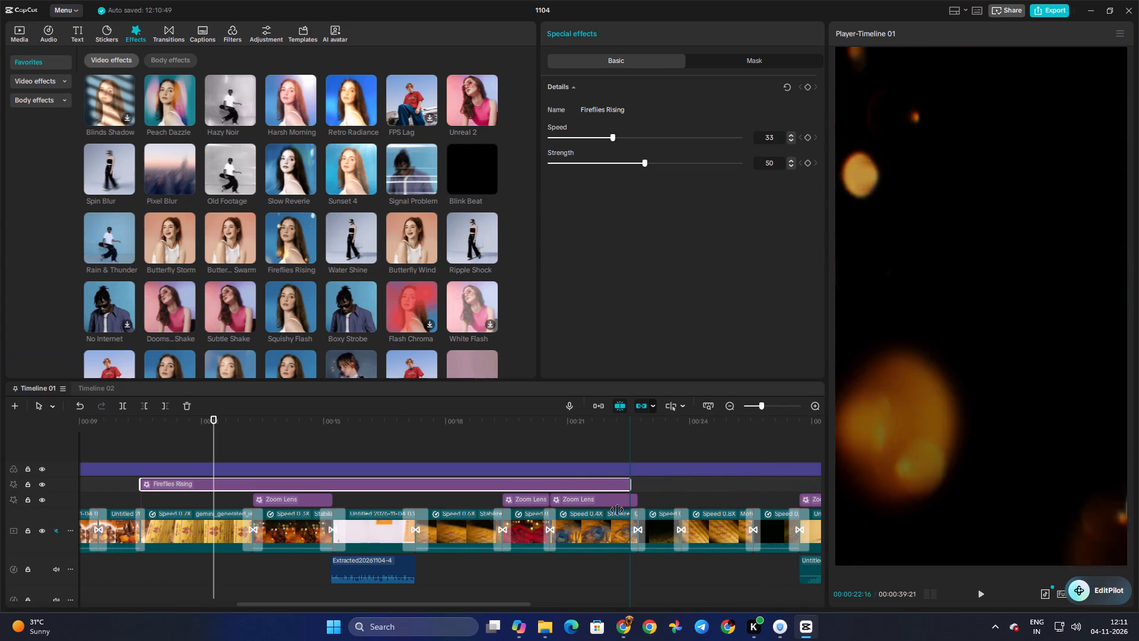
{"action": "left_click_drag", "start_coordinate": [617, 510], "coordinate": [662, 515]}
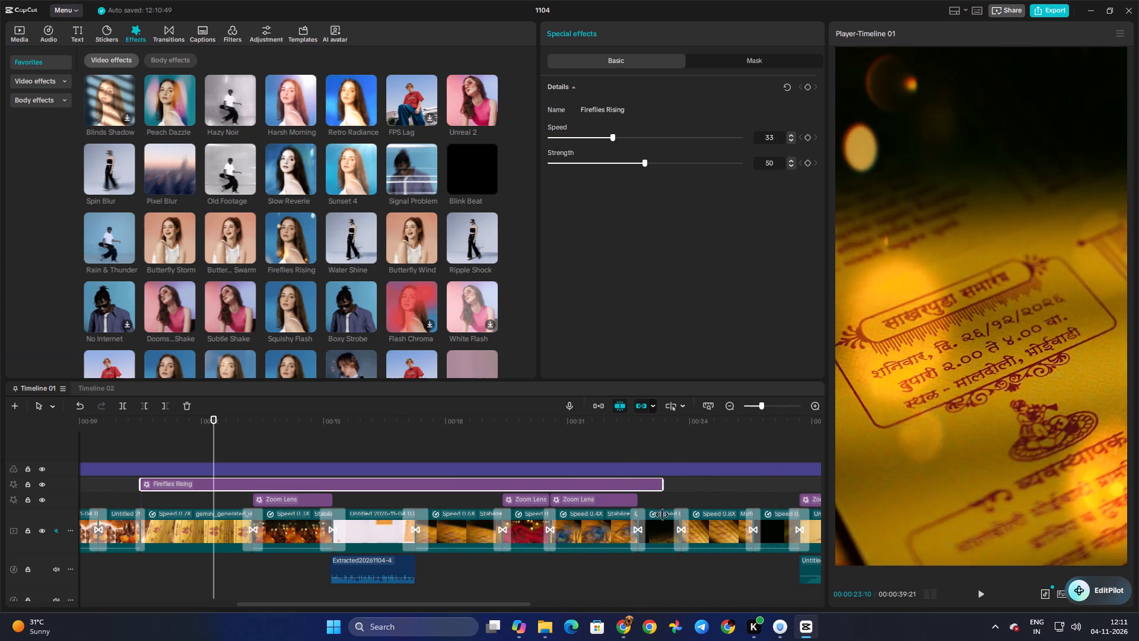
{"action": "left_click_drag", "start_coordinate": [662, 515], "coordinate": [631, 524]}
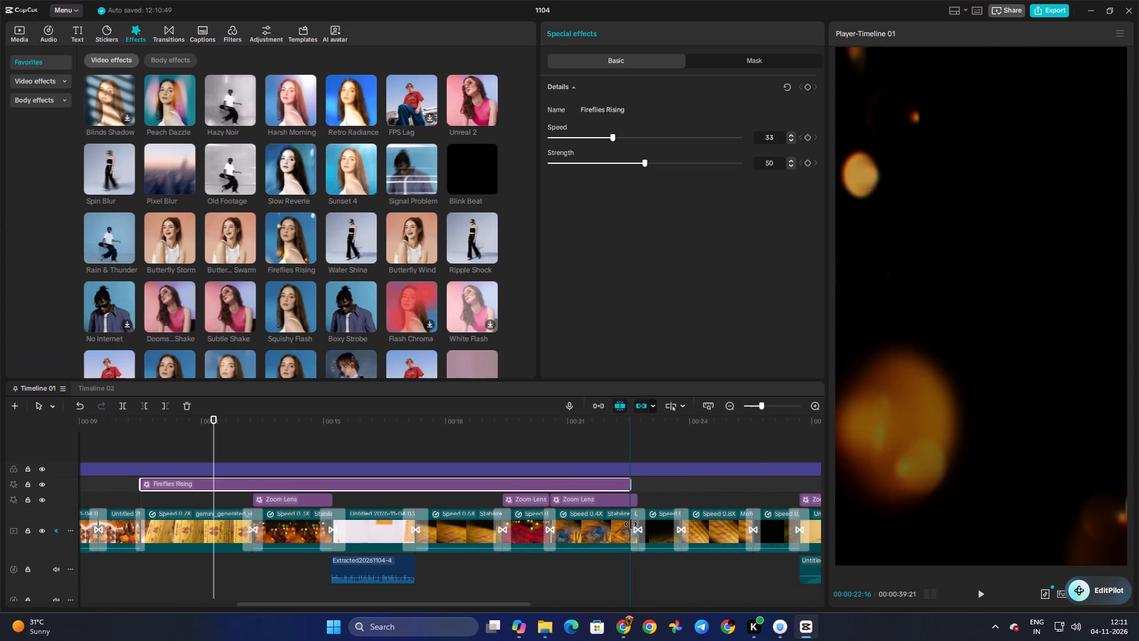
{"action": "left_click_drag", "start_coordinate": [631, 524], "coordinate": [636, 524]}
Set the Fireflies Rising effect's strength to 19 and play the section.
{"action": "left_click", "coordinate": [587, 163]}
{"action": "key", "text": "space"}
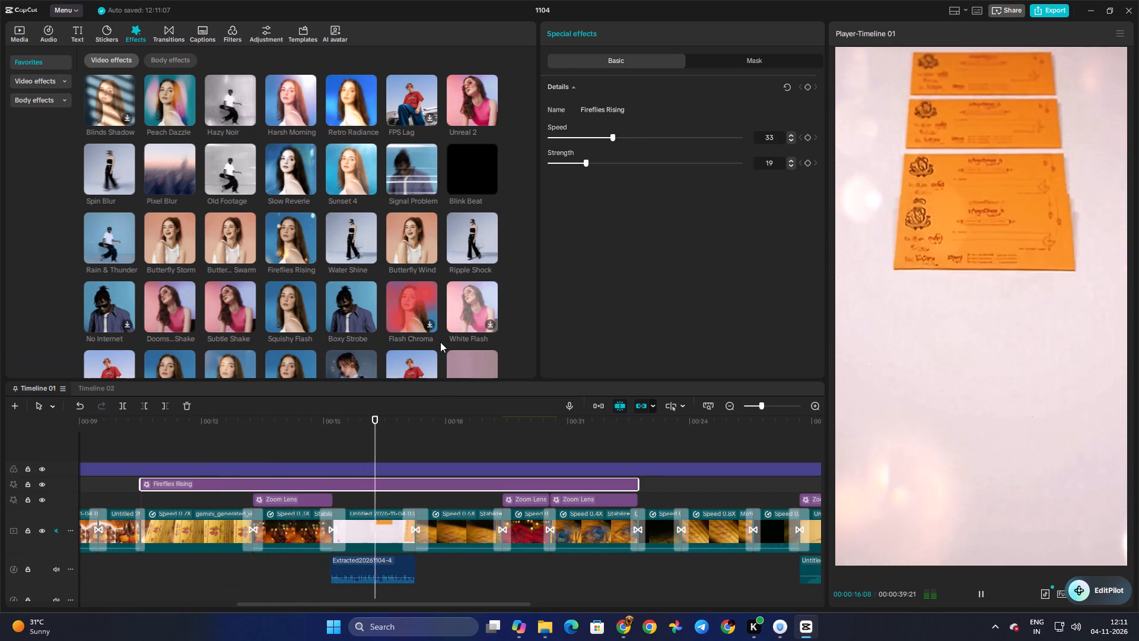
{"action": "key", "text": "space"}
Split Fireflies Rising at the start of the white-background envelope clip, trim away the part covering that clip, and play the result.
{"action": "left_click", "coordinate": [345, 497]}
{"action": "left_click_drag", "start_coordinate": [345, 497], "coordinate": [336, 499]}
{"action": "left_click", "coordinate": [340, 481]}
{"action": "key", "text": "ctrl+b"}
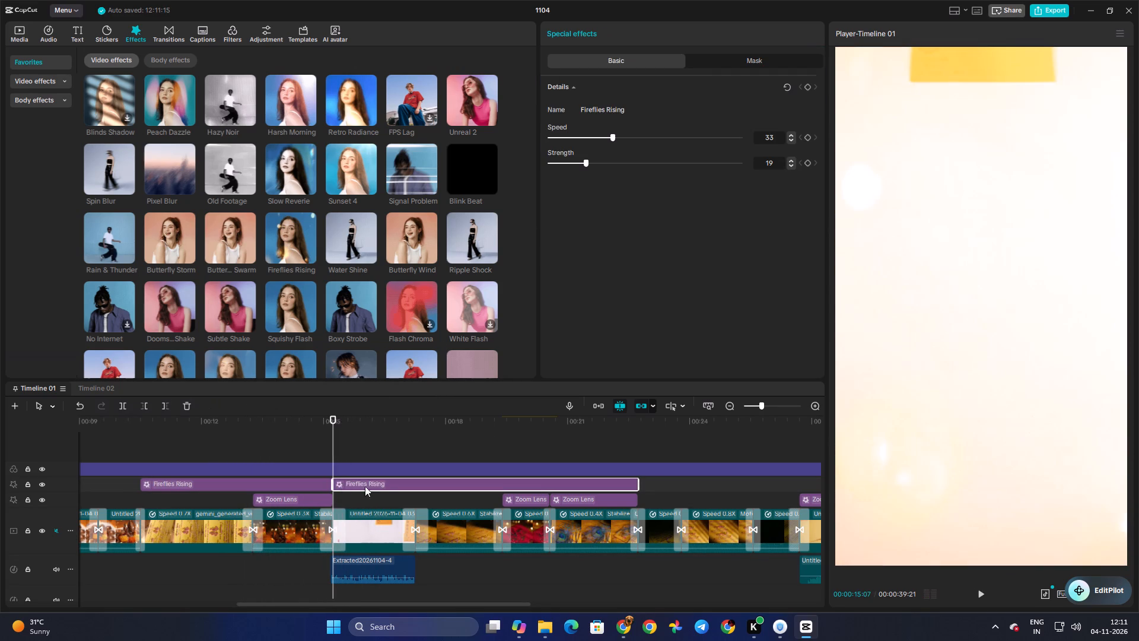
{"action": "left_click", "coordinate": [405, 499]}
{"action": "left_click_drag", "start_coordinate": [405, 499], "coordinate": [417, 499]}
{"action": "left_click", "coordinate": [417, 470]}
{"action": "left_click", "coordinate": [419, 483]}
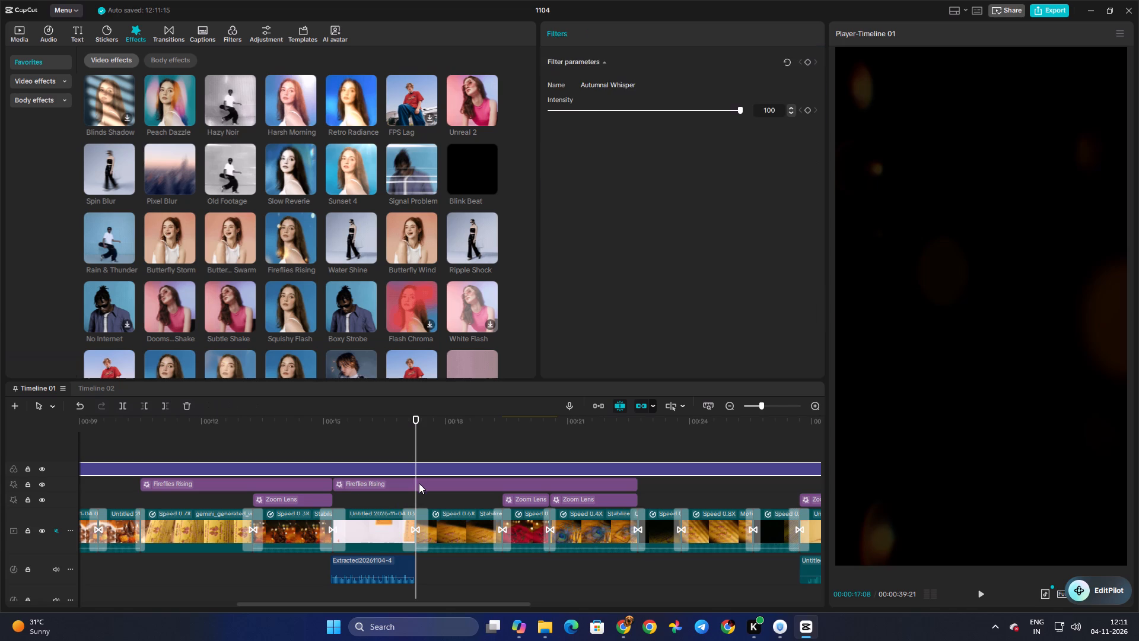
{"action": "key", "text": "q"}
{"action": "key", "text": "space"}
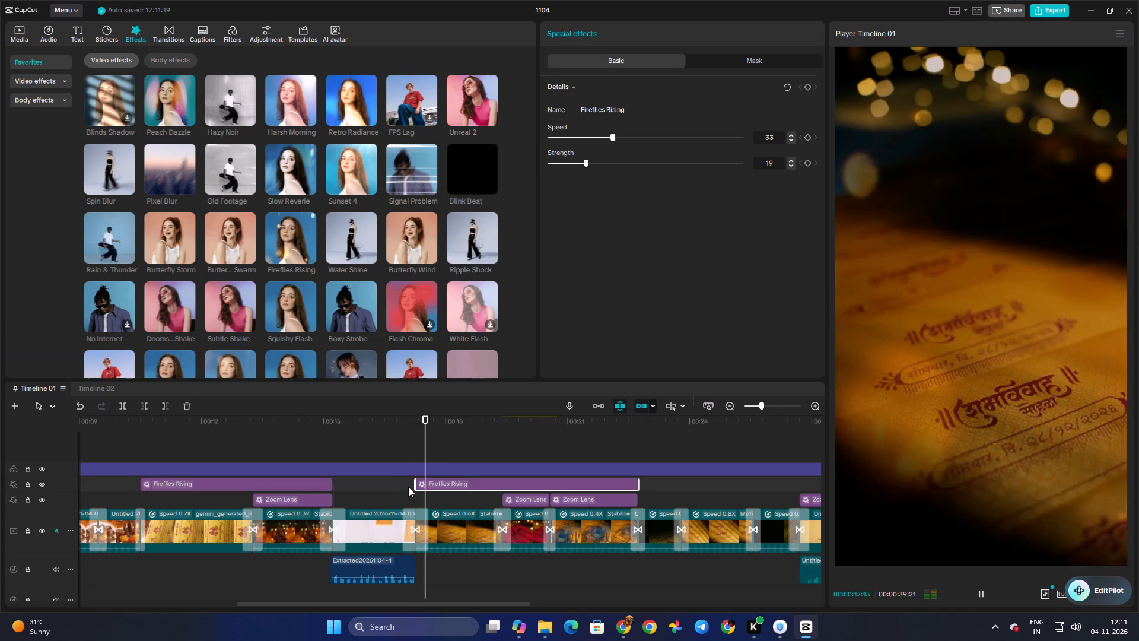
{"action": "left_click", "coordinate": [399, 487]}
{"action": "key", "text": "space"}
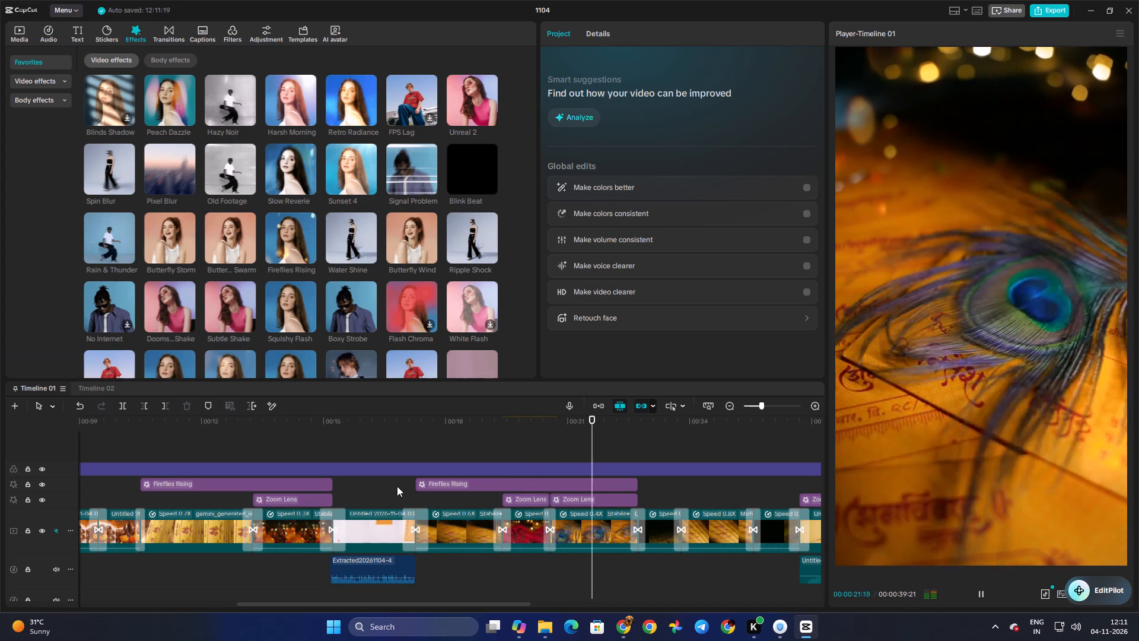
{"action": "key", "text": "space"}
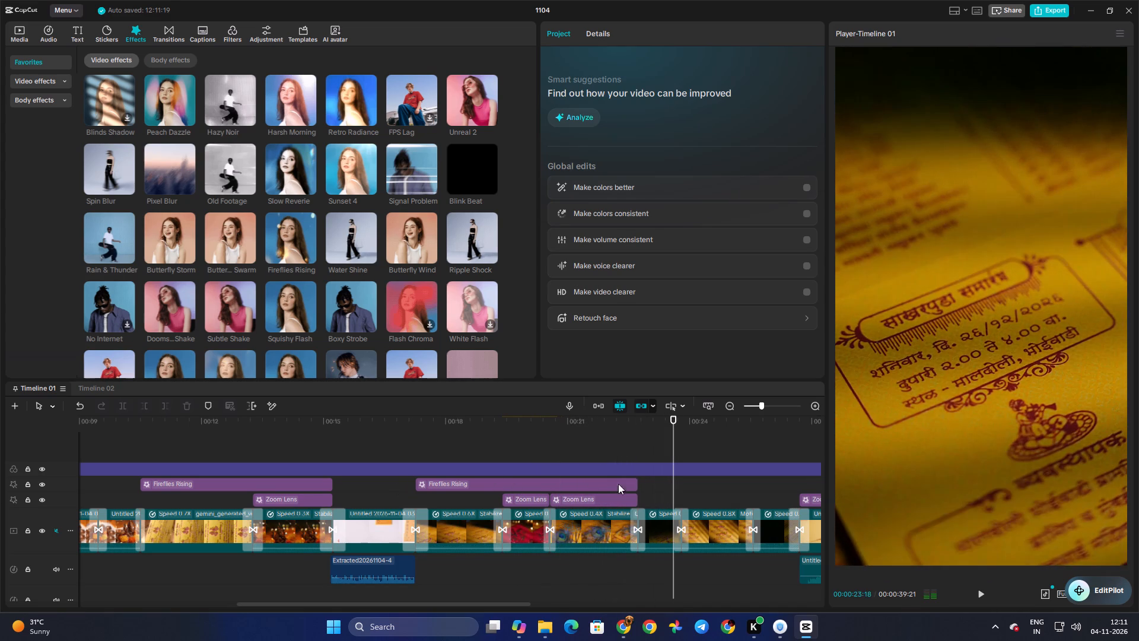
Extend the second Fireflies Rising piece to the end of the video and play it.
{"action": "left_click", "coordinate": [624, 484]}
{"action": "left_click_drag", "start_coordinate": [639, 484], "coordinate": [772, 485]}
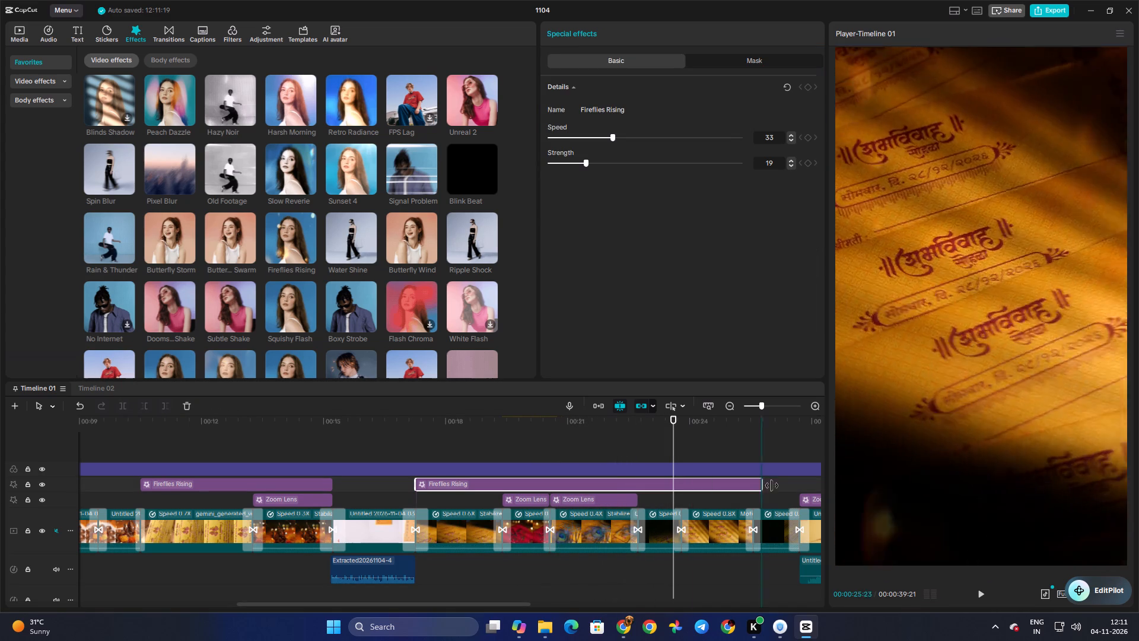
{"action": "left_click_drag", "start_coordinate": [772, 485], "coordinate": [788, 494]}
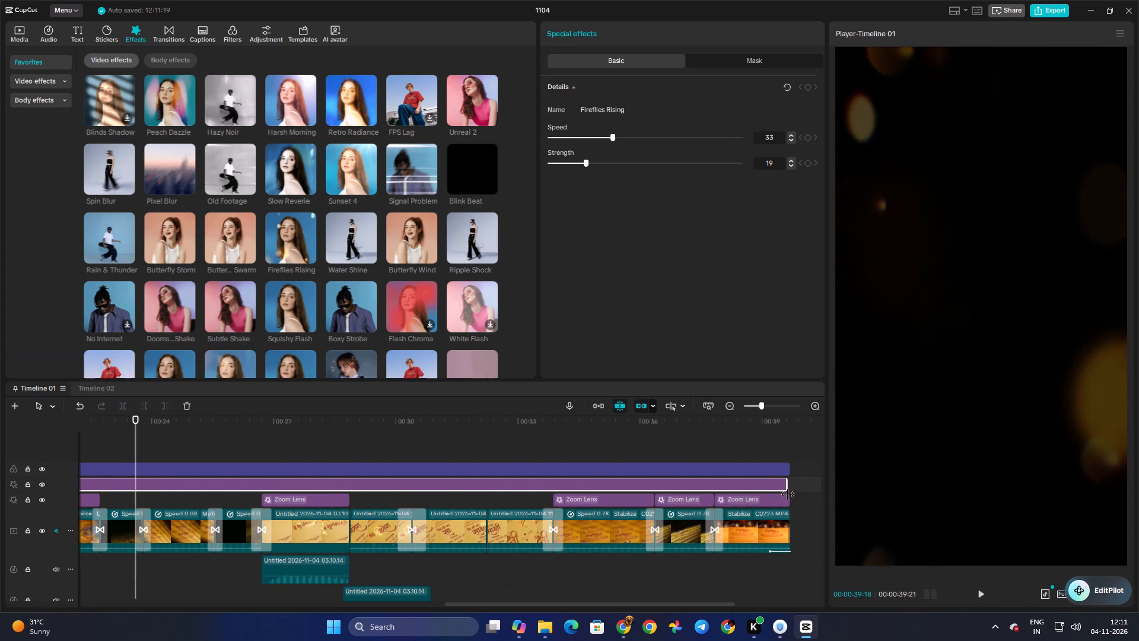
{"action": "left_click_drag", "start_coordinate": [788, 494], "coordinate": [791, 494]}
{"action": "key", "text": "space"}
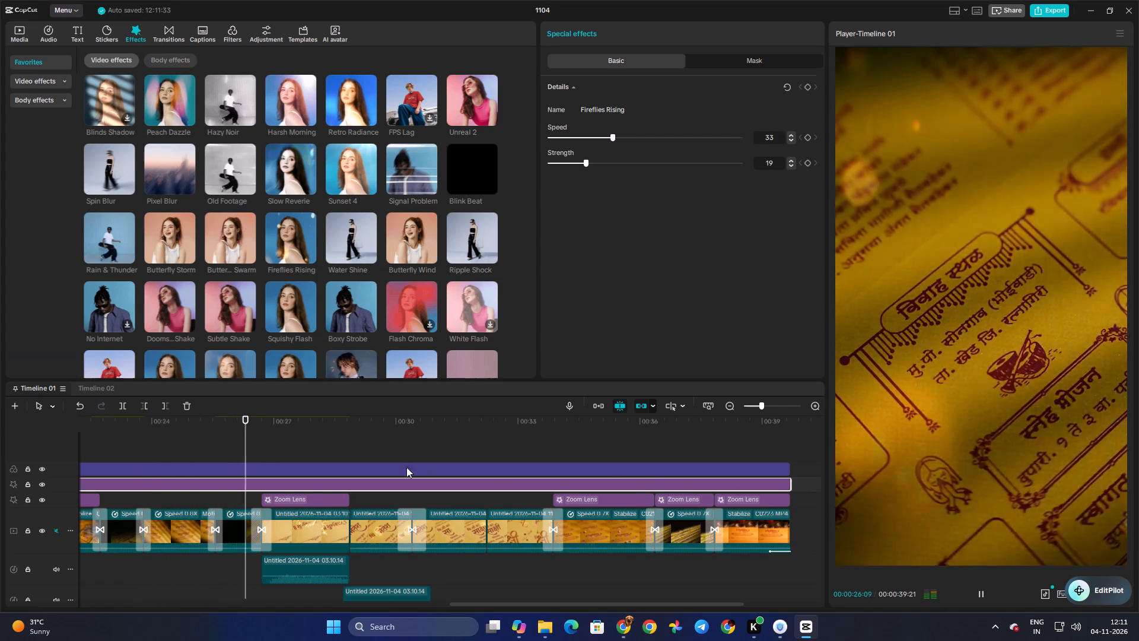
Browse the favourite video effects and preview Subtle Flame on the invitation footage.
{"action": "scroll", "coordinate": [228, 234], "scroll_direction": "down", "scroll_amount": 2}
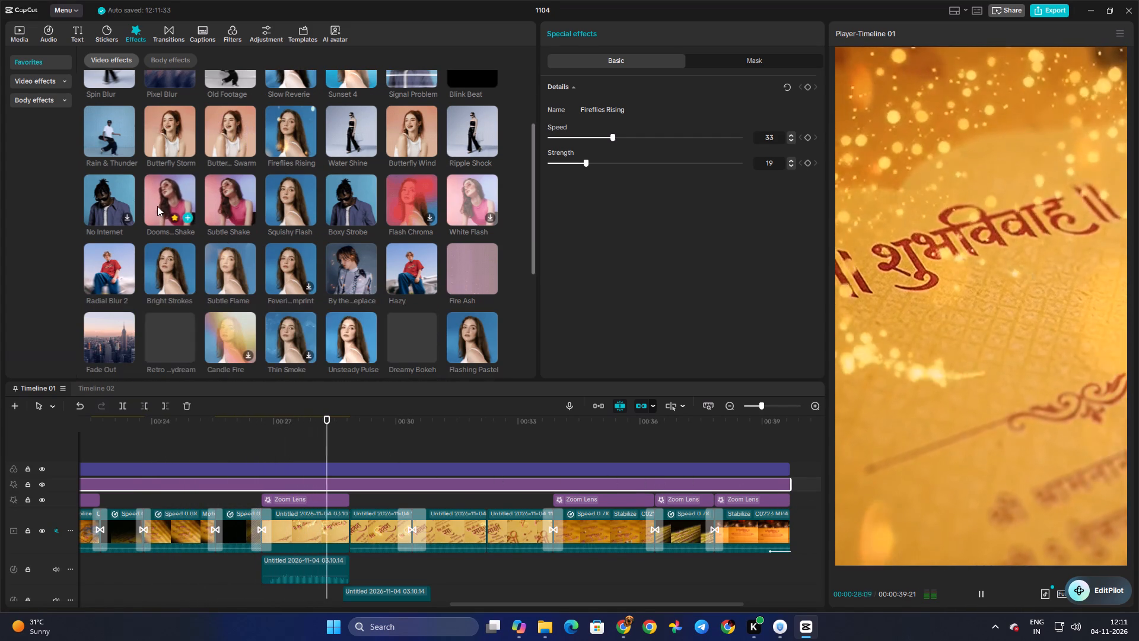
{"action": "left_click", "coordinate": [219, 265]}
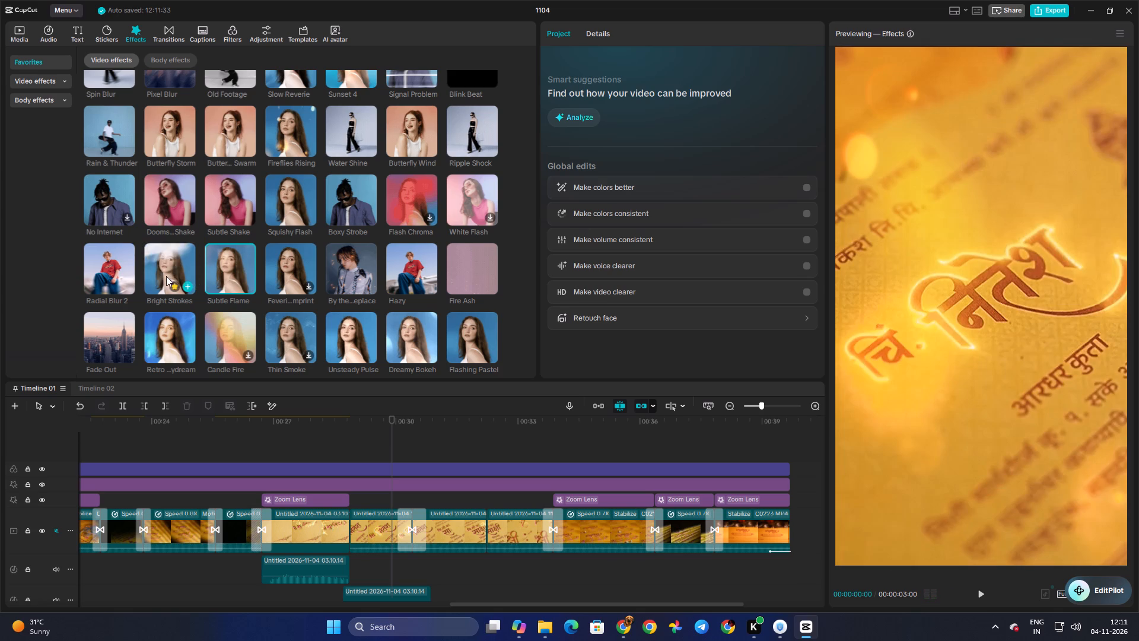
{"action": "scroll", "coordinate": [87, 185], "scroll_direction": "up", "scroll_amount": 1}
{"action": "scroll", "coordinate": [87, 185], "scroll_direction": "down", "scroll_amount": 1}
{"action": "scroll", "coordinate": [87, 185], "scroll_direction": "up", "scroll_amount": 2}
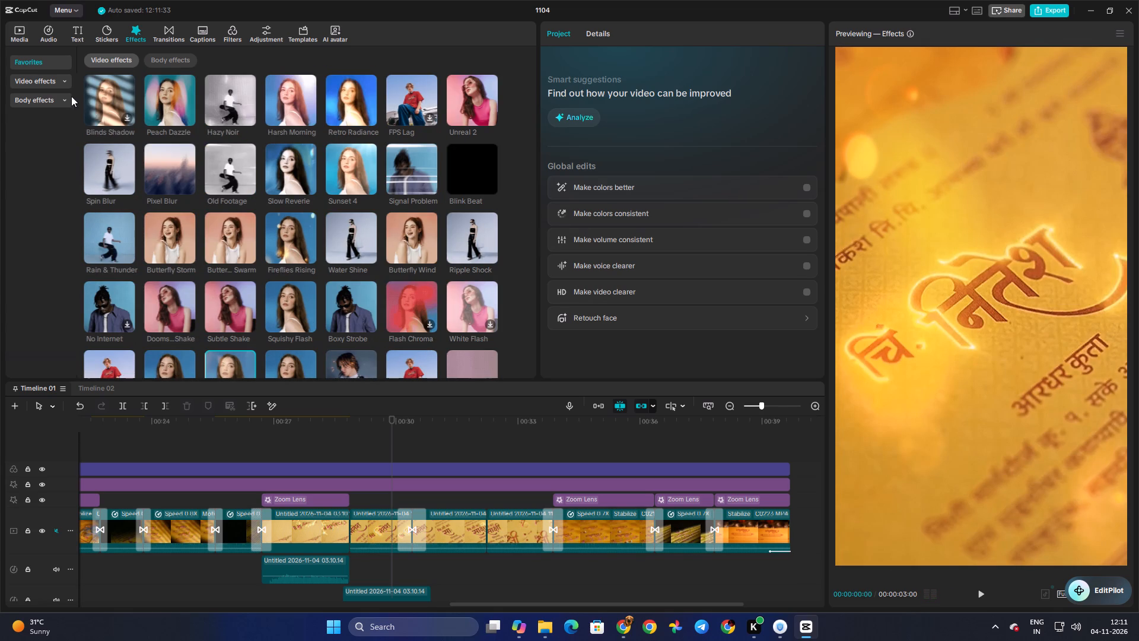
Search the video effects for radial blur.
{"action": "left_click", "coordinate": [49, 90]}
{"action": "left_click", "coordinate": [48, 87]}
{"action": "left_click", "coordinate": [110, 66]}
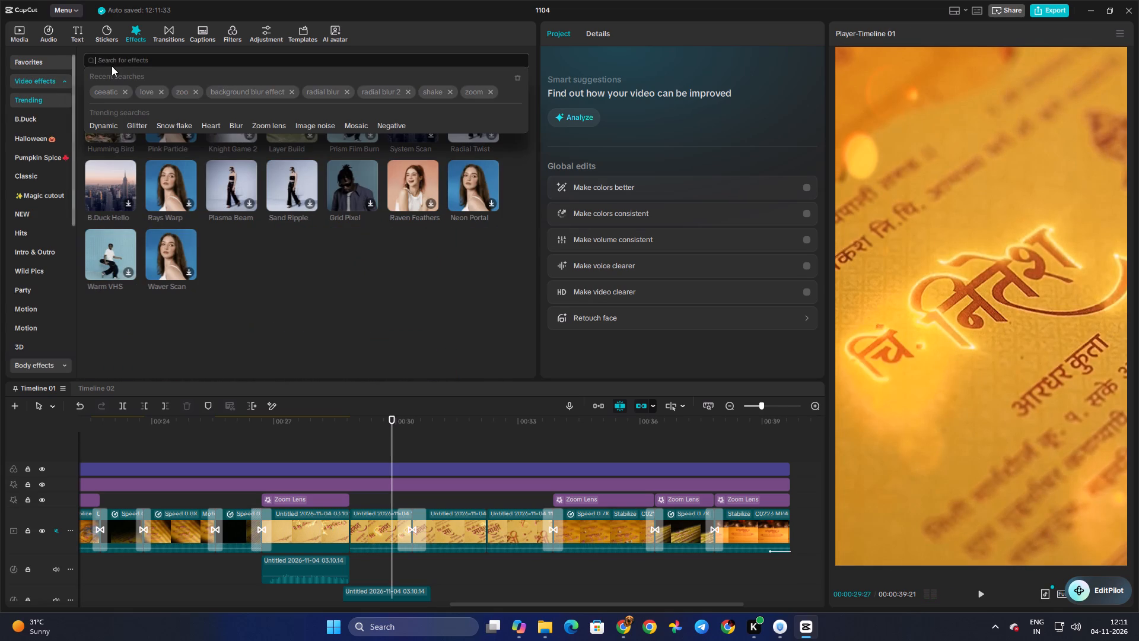
{"action": "left_click", "coordinate": [308, 88]}
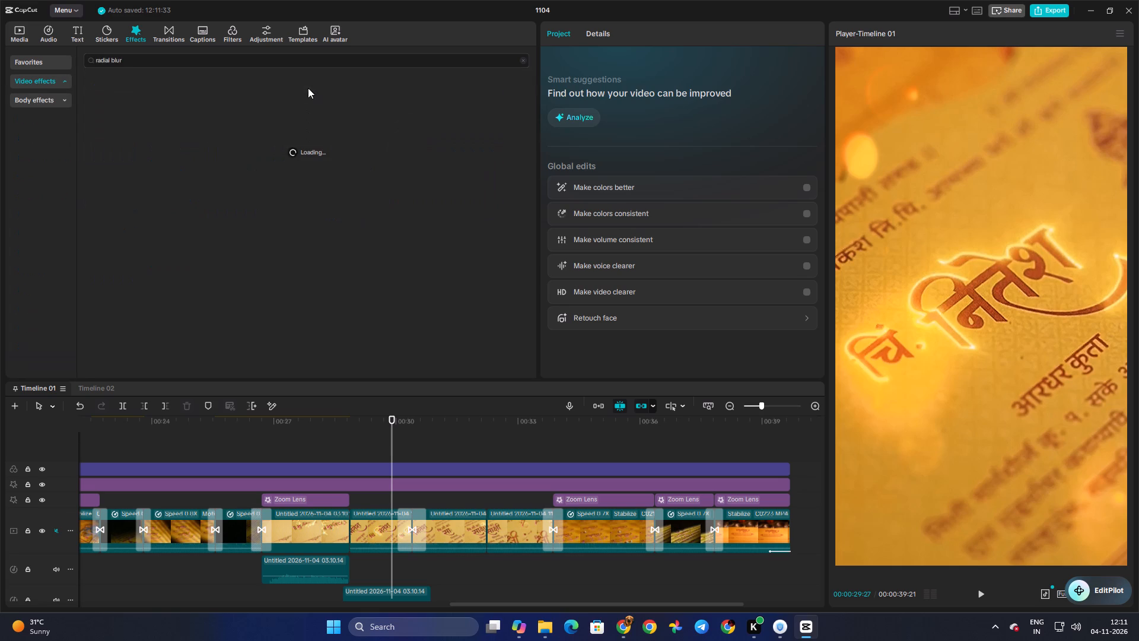
Place Radial Blur 2 on its own track beneath the Autumnal Whisper filter, starting with the Ganesha-and-diyas clip before 00:09, and play it.
{"action": "left_click", "coordinate": [320, 448]}
{"action": "left_click_drag", "start_coordinate": [320, 448], "coordinate": [117, 453]}
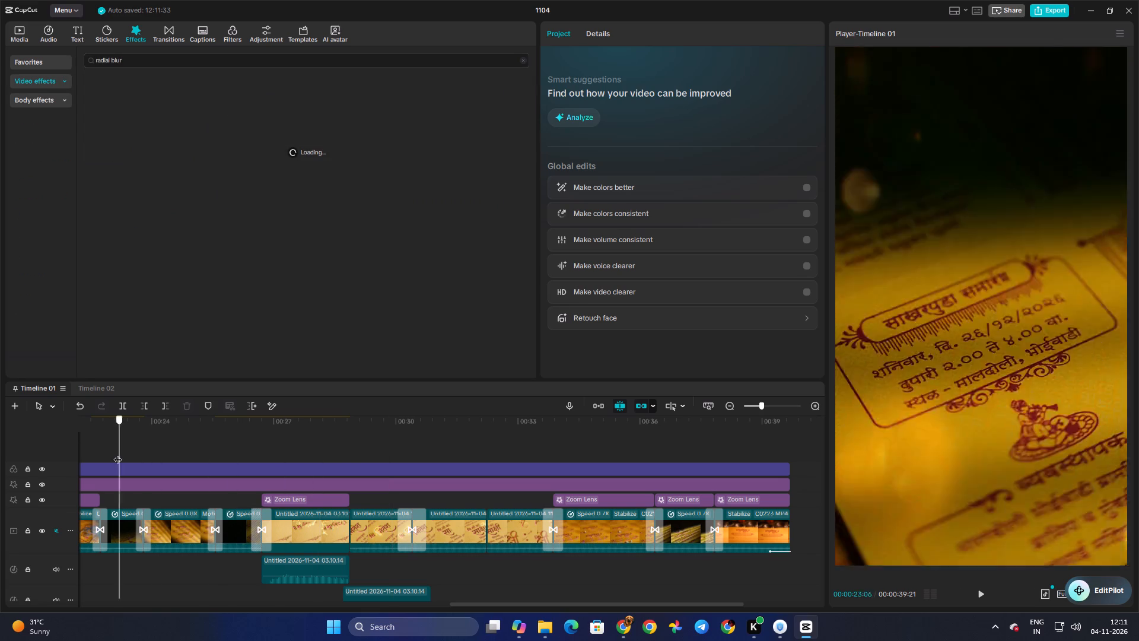
{"action": "left_click_drag", "start_coordinate": [117, 453], "coordinate": [287, 468]}
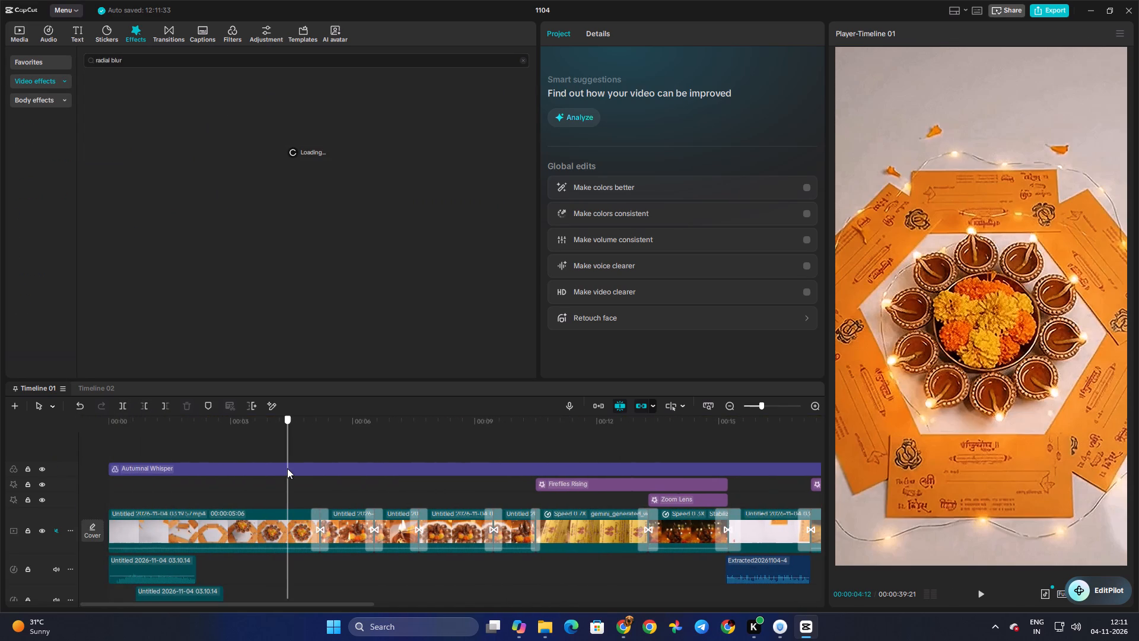
{"action": "left_click_drag", "start_coordinate": [287, 468], "coordinate": [288, 468]}
{"action": "key", "text": "space"}
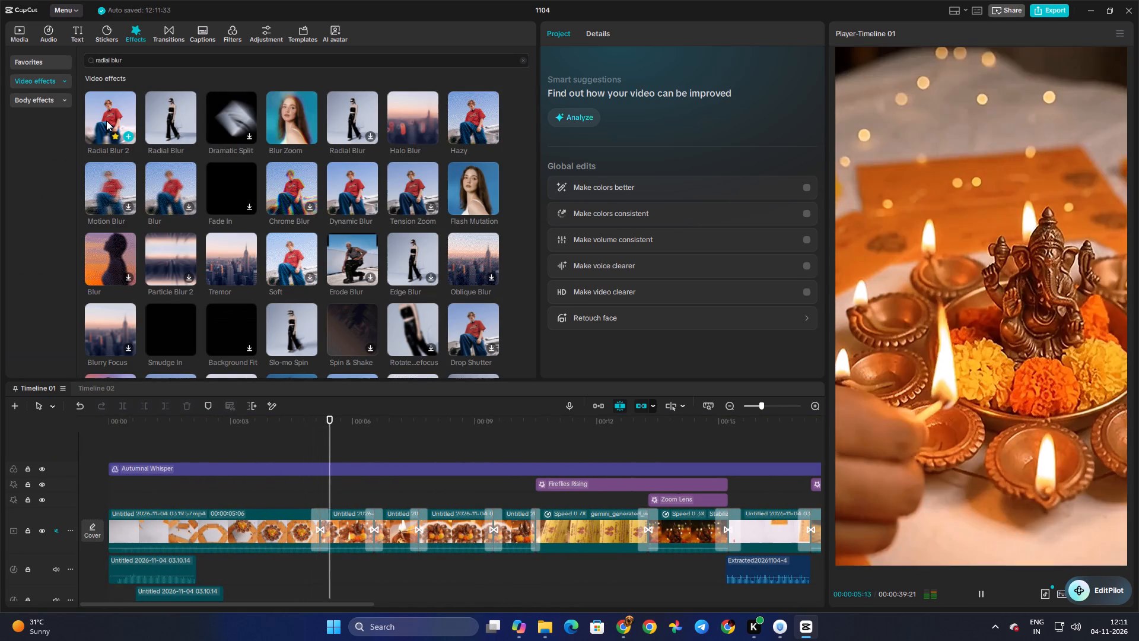
{"action": "key", "text": "space"}
{"action": "key", "text": "space"}
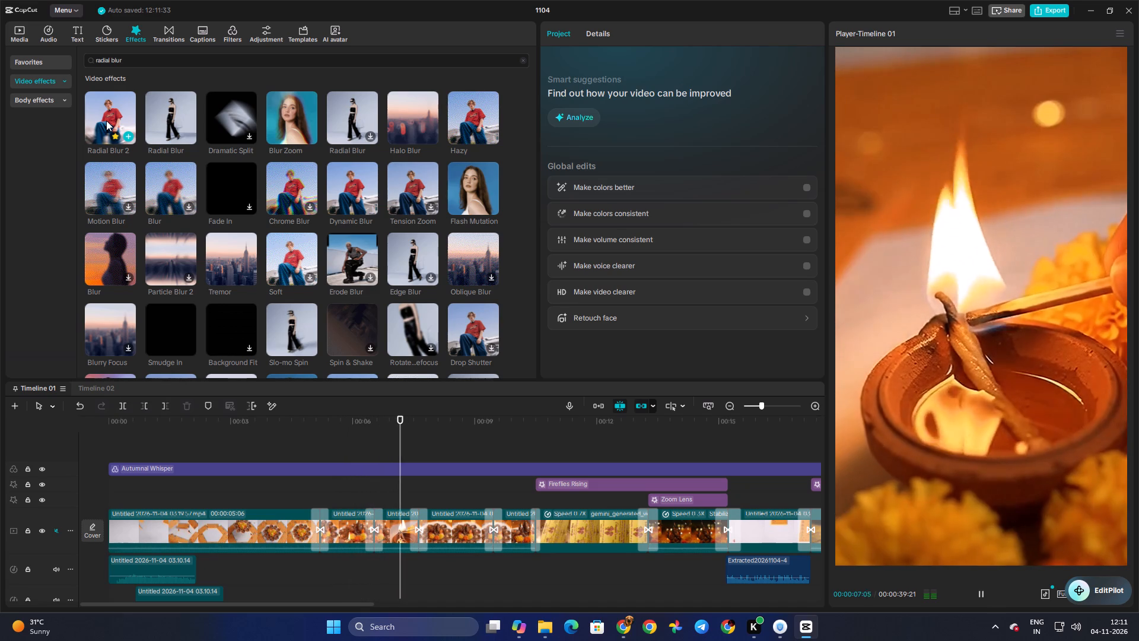
{"action": "key", "text": "space"}
{"action": "left_click_drag", "start_coordinate": [106, 120], "coordinate": [420, 474]}
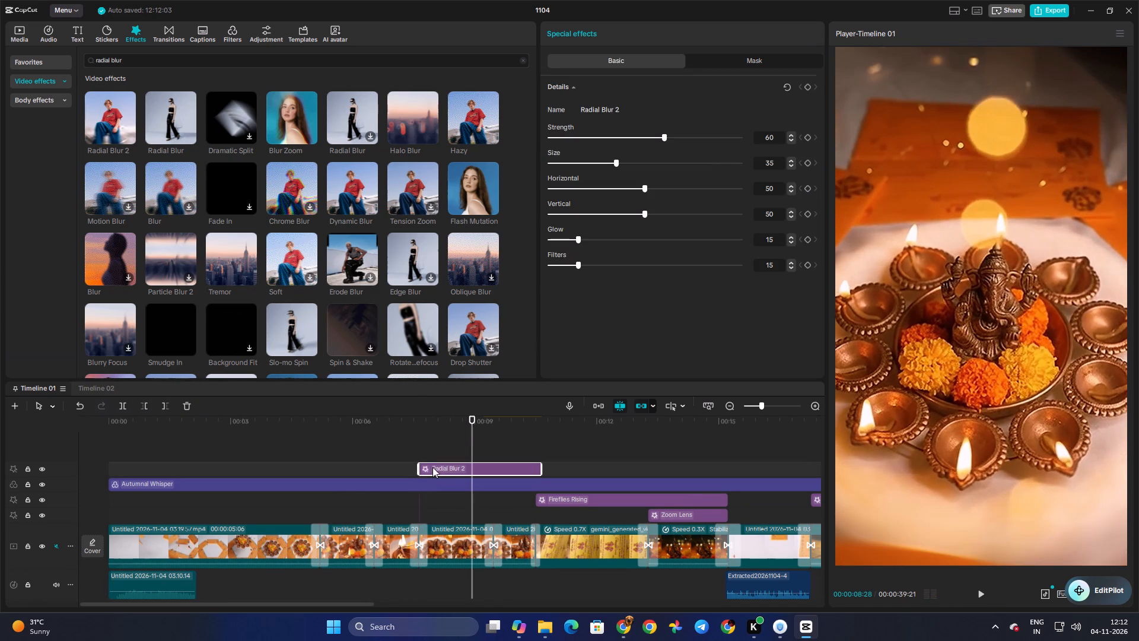
{"action": "left_click_drag", "start_coordinate": [434, 466], "coordinate": [437, 500]}
{"action": "left_click", "coordinate": [419, 497]}
{"action": "key", "text": "space"}
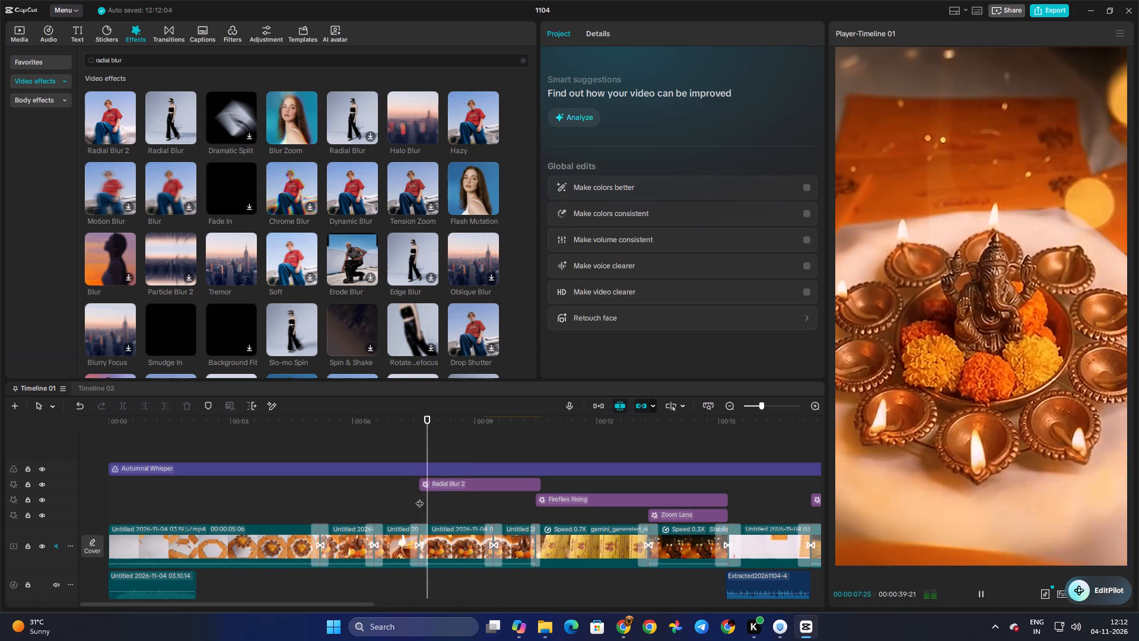
{"action": "key", "text": "space"}
Reduce the strength of the Radial Blur 2 effect and play its section to check the look.
{"action": "left_click", "coordinate": [450, 484]}
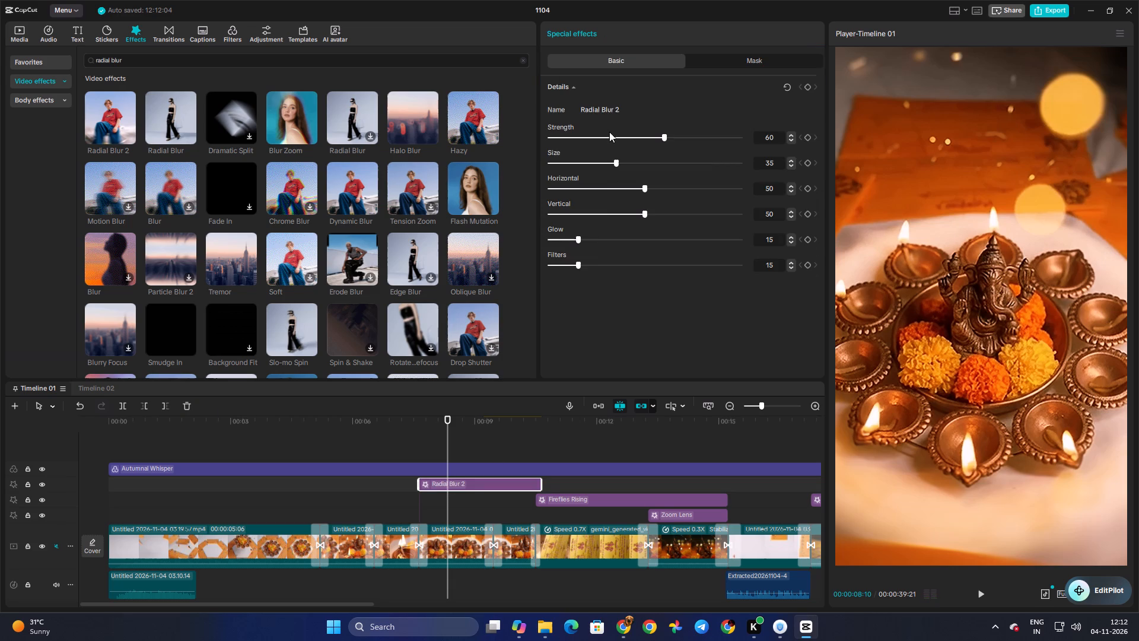
{"action": "left_click_drag", "start_coordinate": [620, 135], "coordinate": [586, 145]}
{"action": "left_click", "coordinate": [428, 512]}
{"action": "key", "text": "space"}
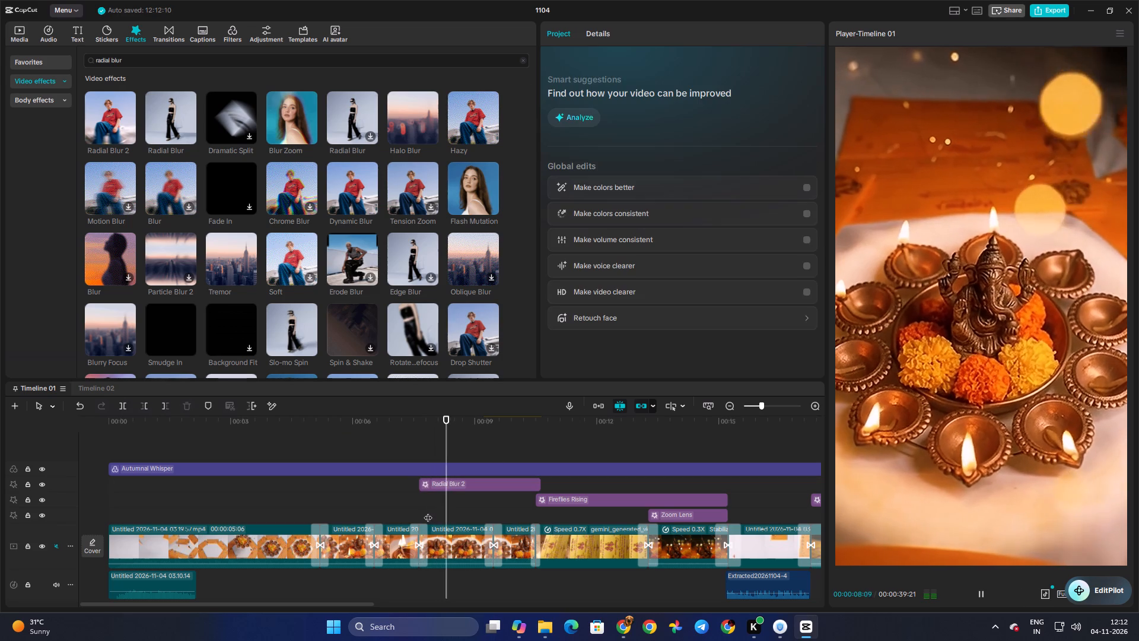
{"action": "key", "text": "space"}
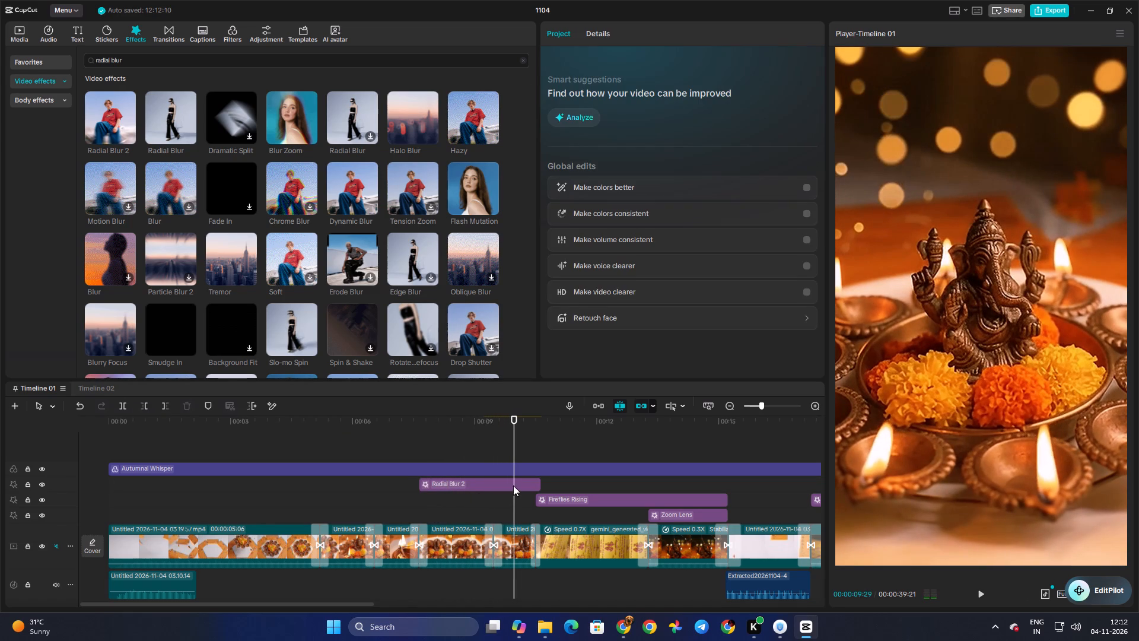
Extend the end of the Radial Blur 2 effect to about 00:26, where the Zoom Lens near 00:27 starts, and play the closing part.
{"action": "left_click", "coordinate": [514, 485]}
{"action": "left_click_drag", "start_coordinate": [543, 484], "coordinate": [784, 491]}
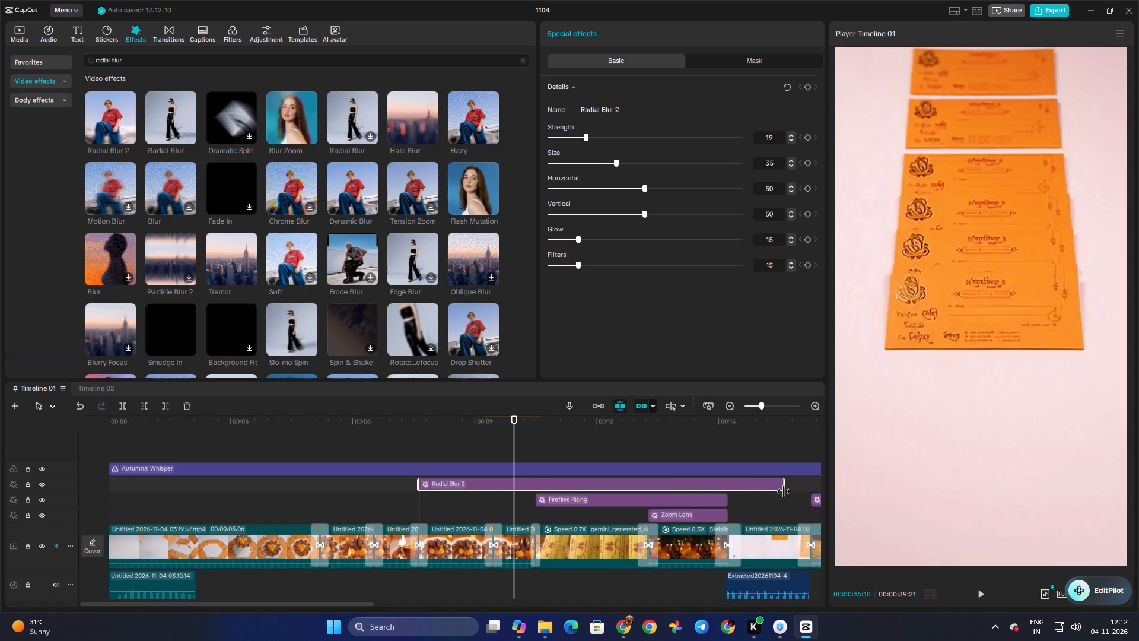
{"action": "left_click_drag", "start_coordinate": [784, 491], "coordinate": [777, 500]}
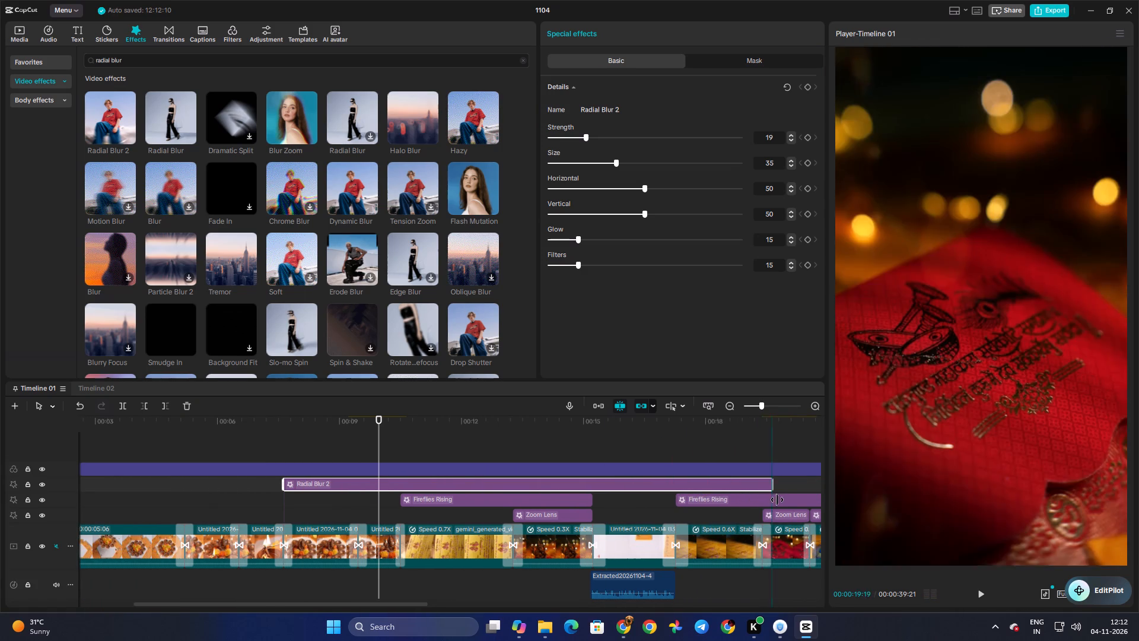
{"action": "left_click_drag", "start_coordinate": [777, 500], "coordinate": [774, 504]}
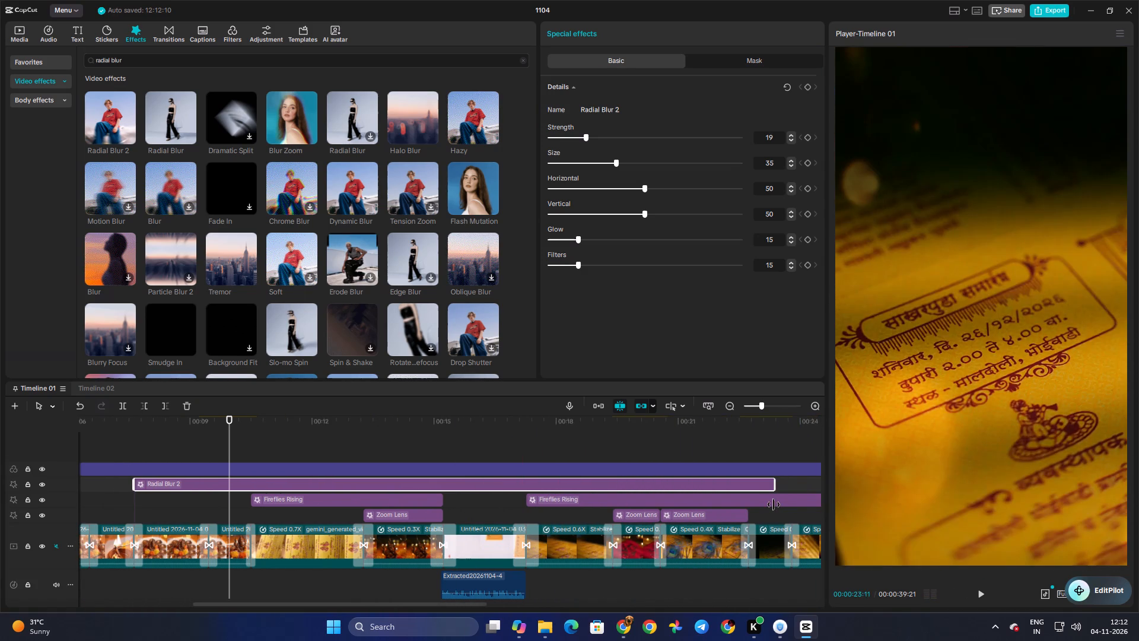
{"action": "left_click_drag", "start_coordinate": [774, 504], "coordinate": [763, 513]}
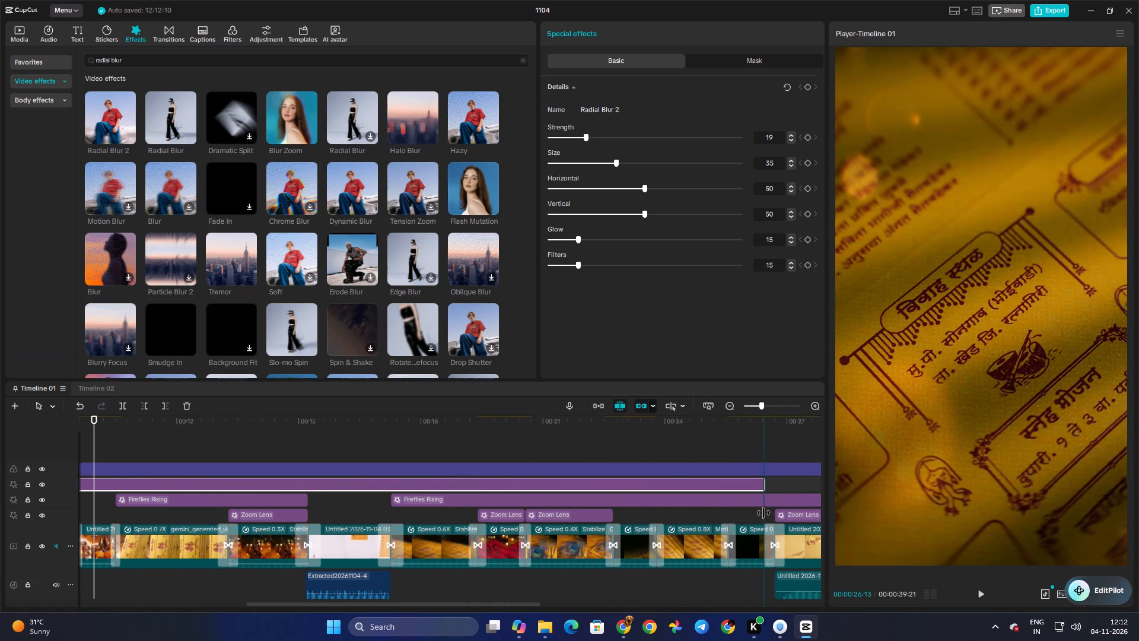
{"action": "left_click_drag", "start_coordinate": [763, 513], "coordinate": [773, 513]}
{"action": "left_click", "coordinate": [704, 517]}
{"action": "key", "text": "space"}
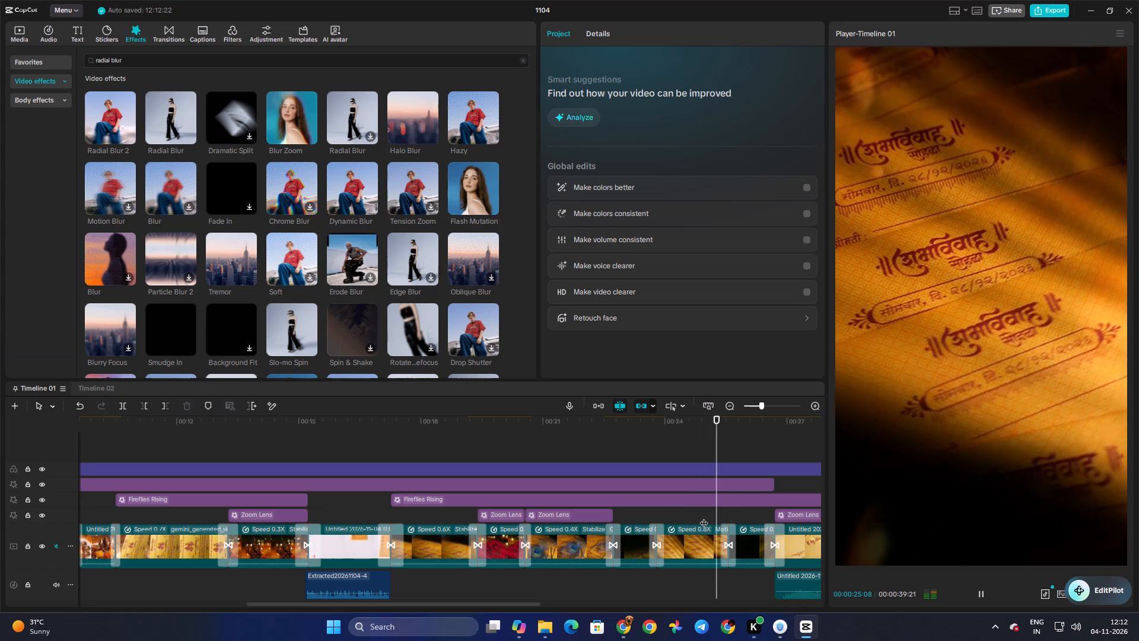
{"action": "key", "text": "space"}
Preview Radial Blur 2 from the effects library and play the invitation and Ganesha clips between about 00:12 and 00:15.
{"action": "left_click", "coordinate": [117, 123]}
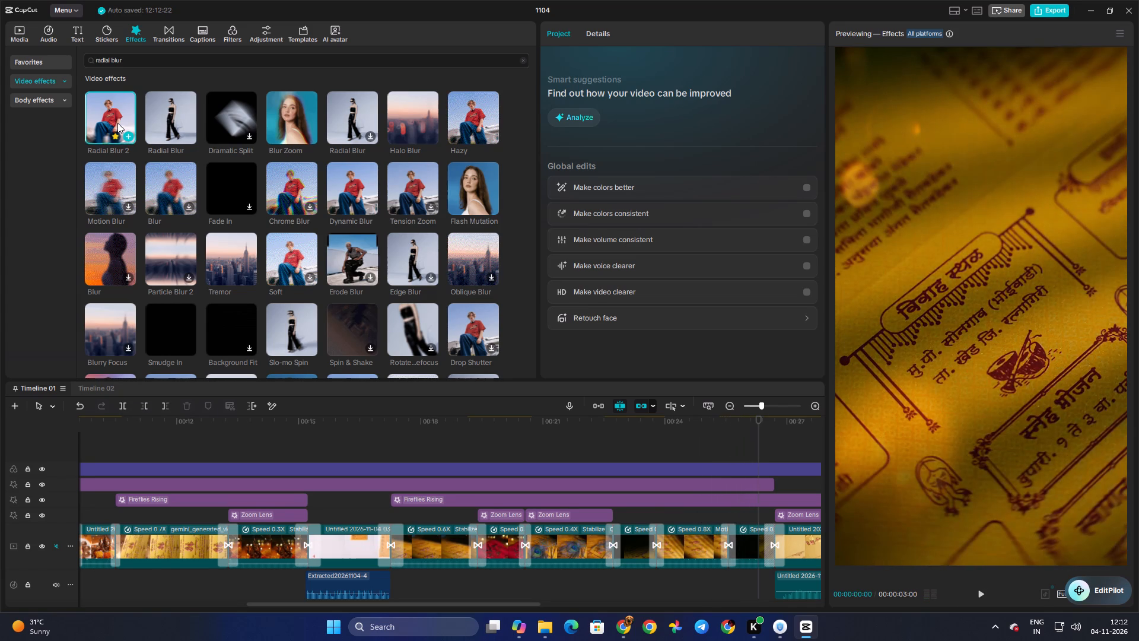
{"action": "key", "text": "space"}
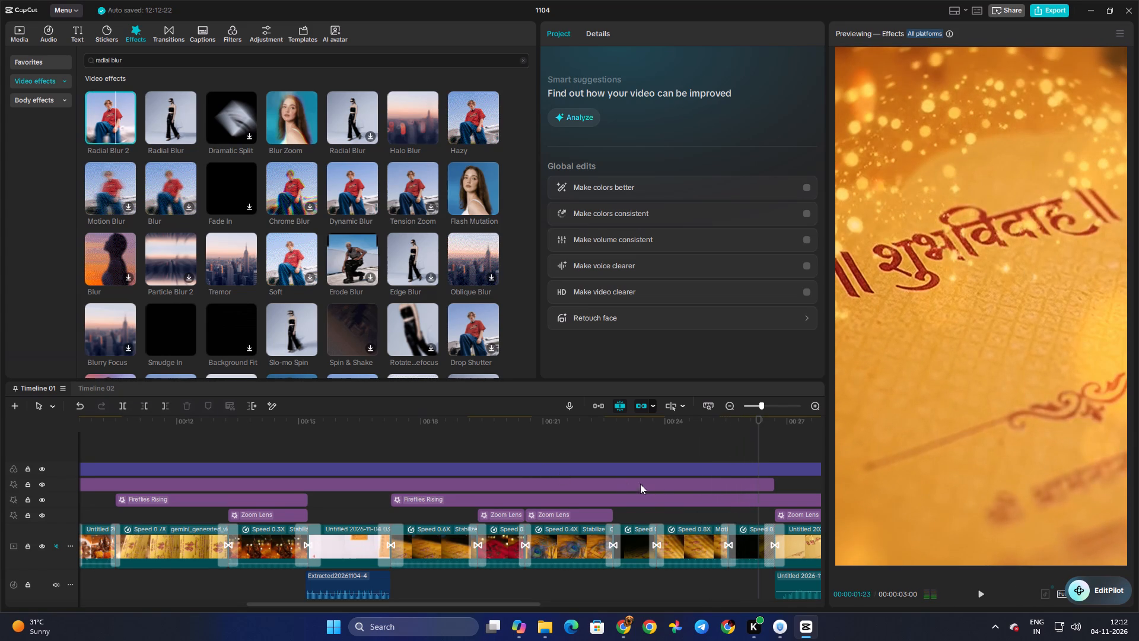
{"action": "left_click", "coordinate": [724, 512]}
{"action": "left_click_drag", "start_coordinate": [724, 512], "coordinate": [356, 531]}
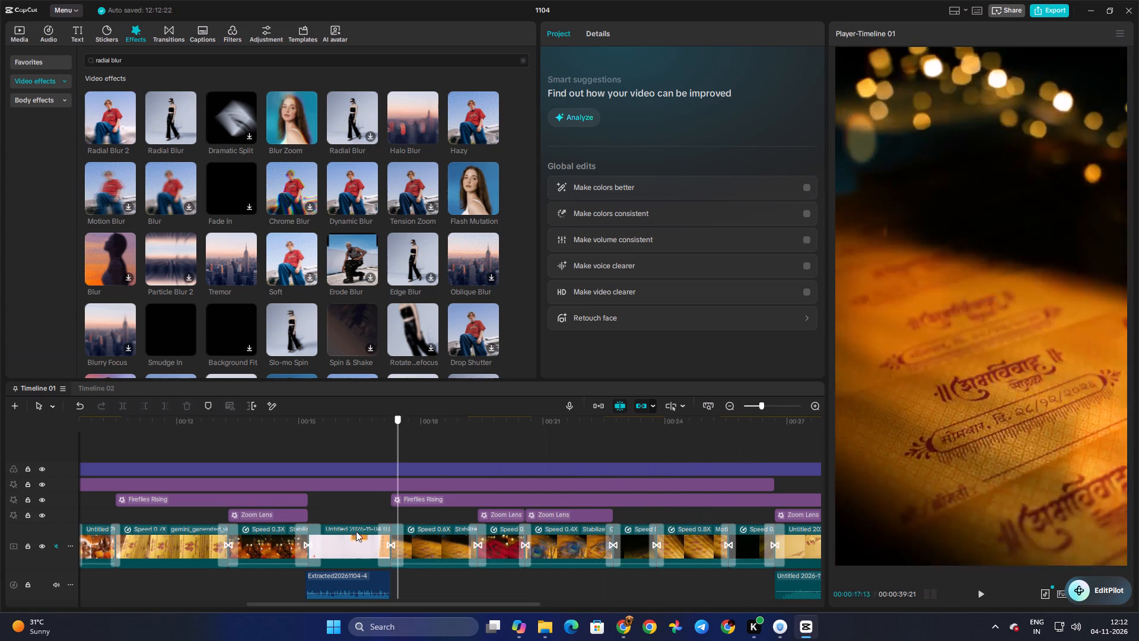
{"action": "left_click_drag", "start_coordinate": [356, 531], "coordinate": [193, 538]}
{"action": "key", "text": "space"}
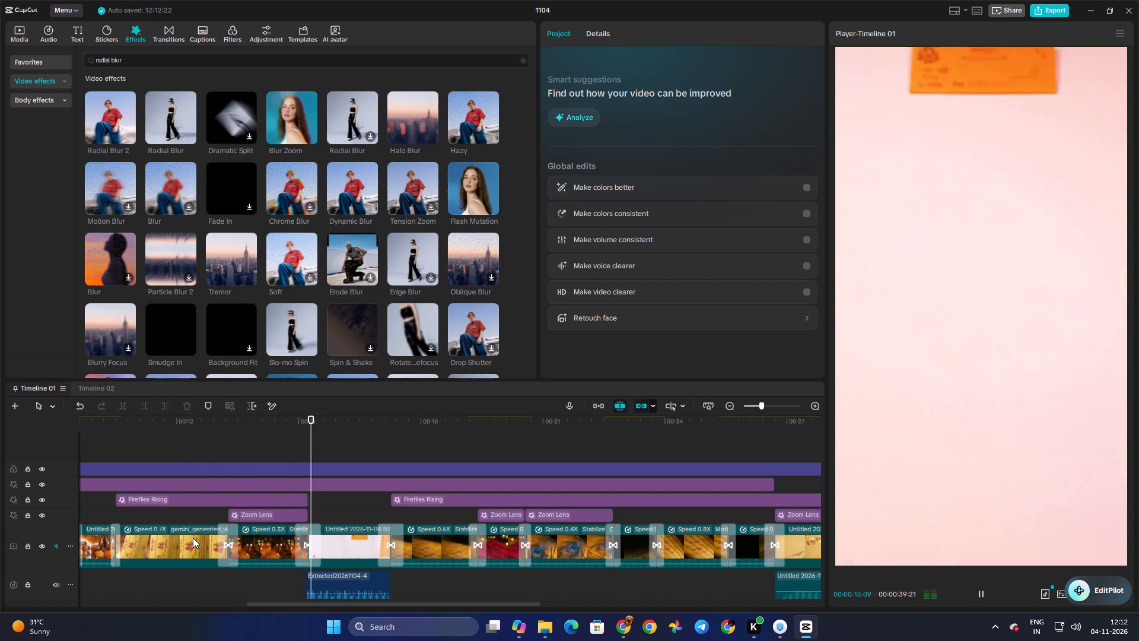
{"action": "key", "text": "space"}
{"action": "left_click", "coordinate": [208, 516]}
{"action": "key", "text": "space"}
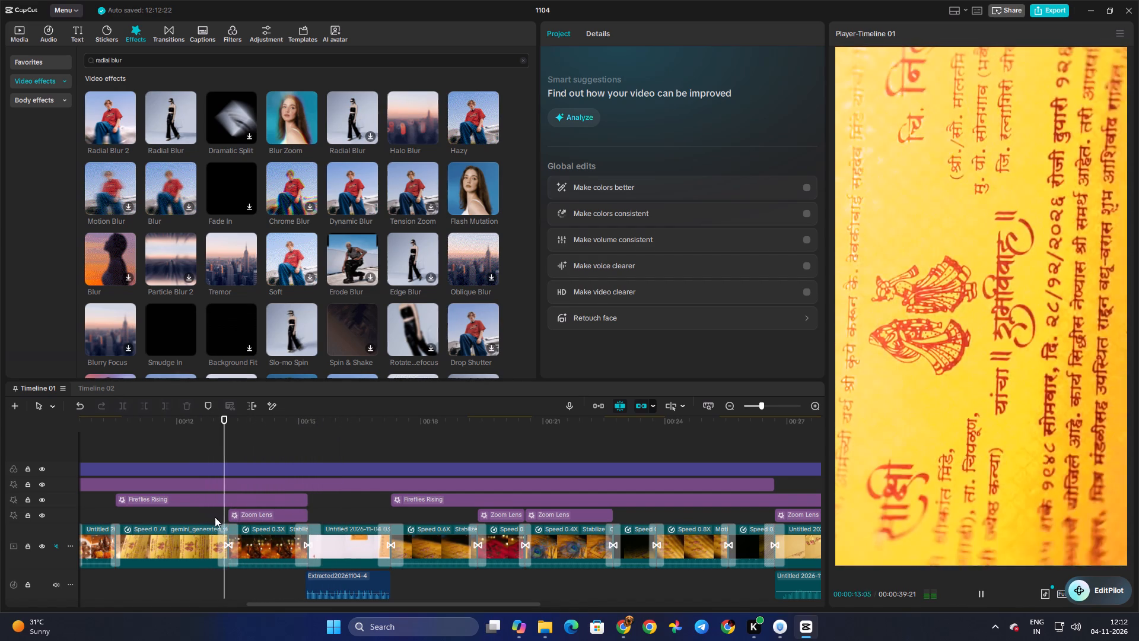
{"action": "key", "text": "space"}
Reduce the speed of the Zoom Lens effect over the 0.3X Ganesha clip and play the video through to about 00:36.
{"action": "left_click", "coordinate": [262, 517]}
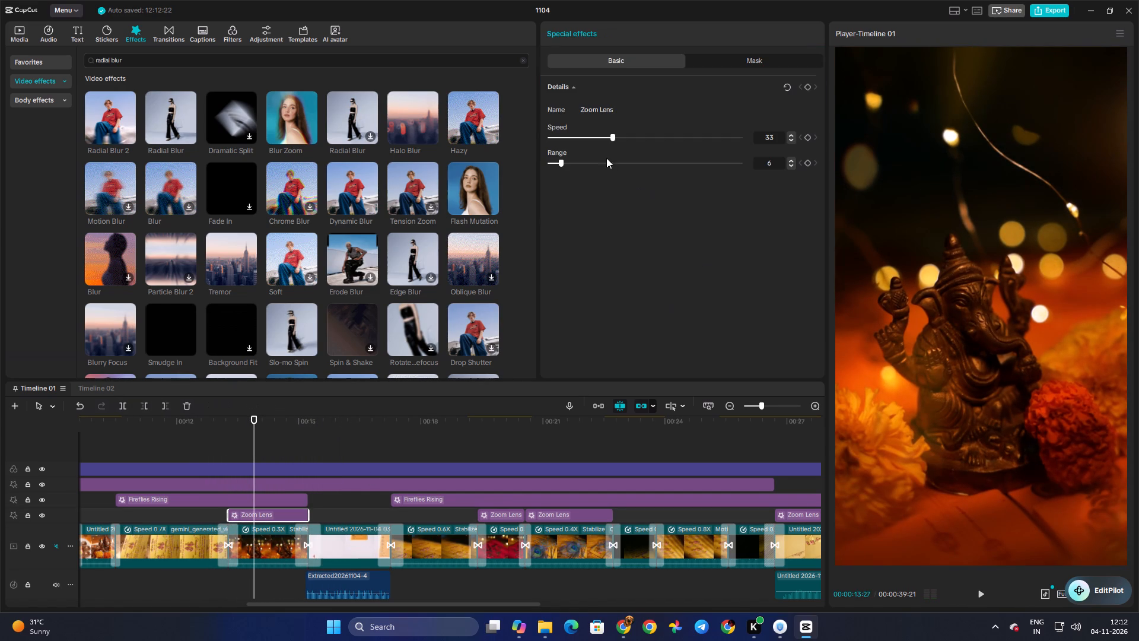
{"action": "left_click", "coordinate": [579, 137]}
{"action": "left_click", "coordinate": [217, 515]}
{"action": "key", "text": "space"}
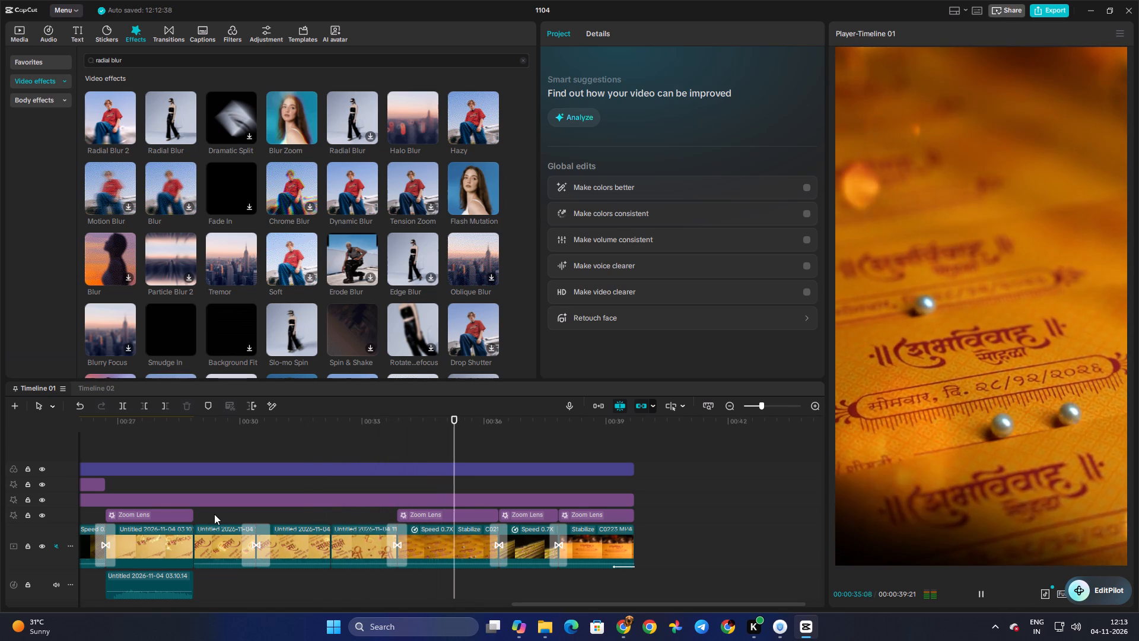
{"action": "key", "text": "space"}
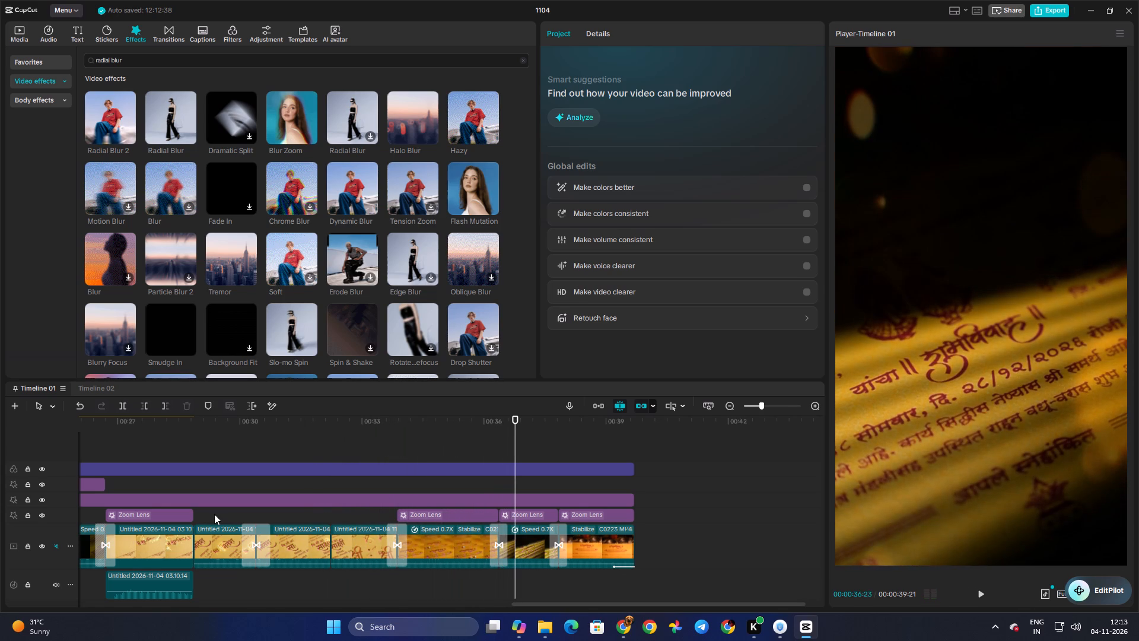
Duplicate the lowest audio clip, place the copy on the first audio track just before 00:34, and play to the end.
{"action": "scroll", "coordinate": [223, 528], "scroll_direction": "down", "scroll_amount": 4}
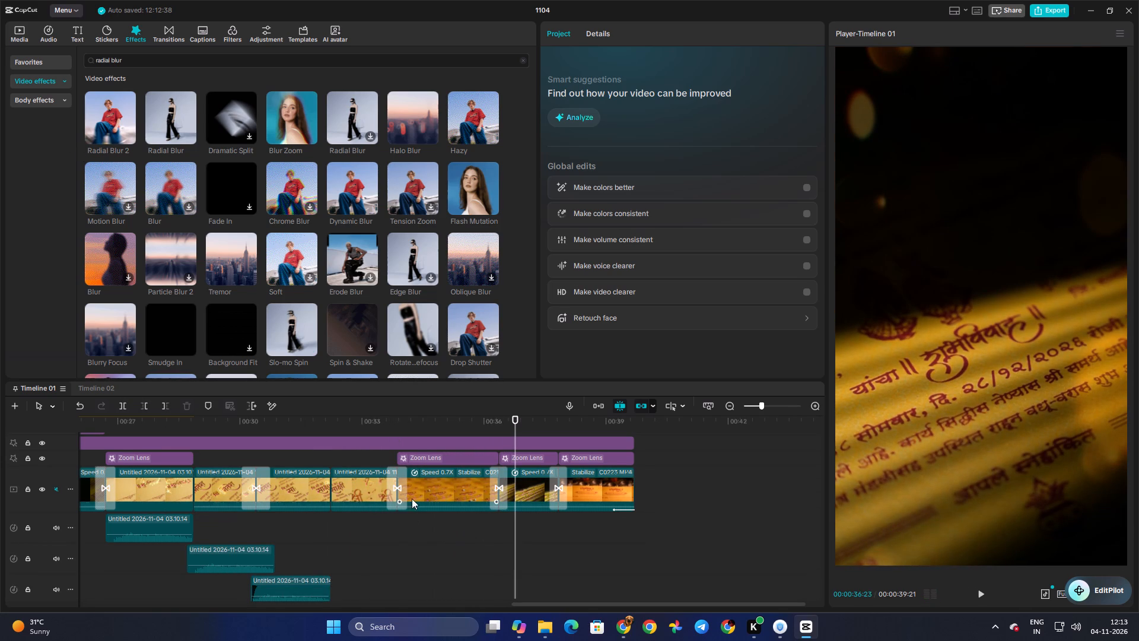
{"action": "left_click", "coordinate": [306, 583]}
{"action": "key", "text": "ctrl+c"}
{"action": "double_click", "coordinate": [399, 553]}
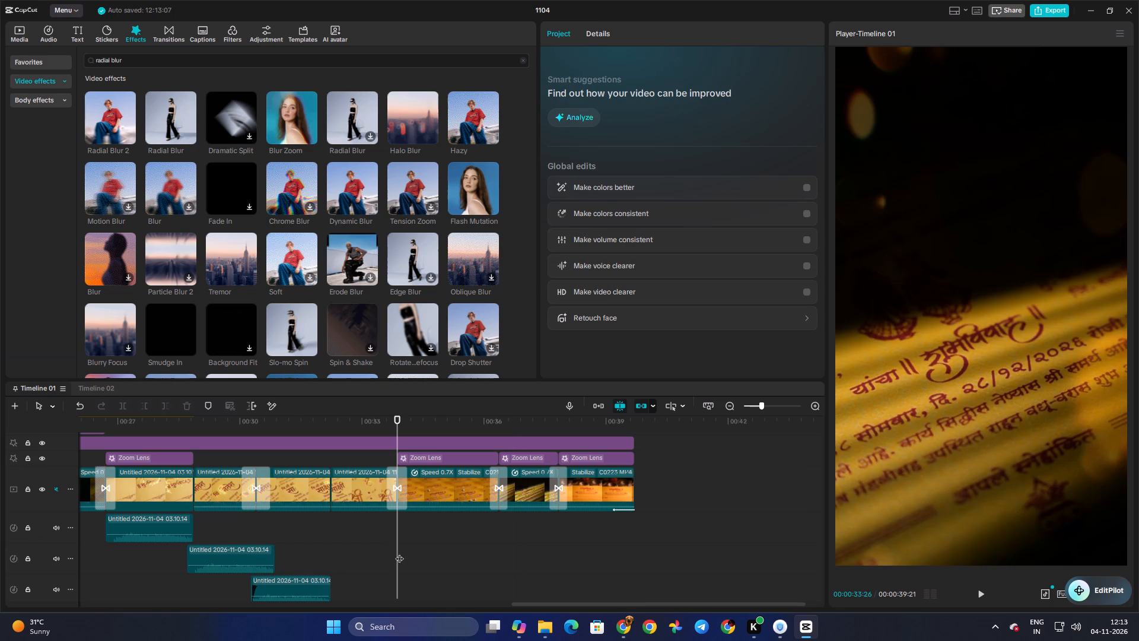
{"action": "key", "text": "ctrl+v"}
{"action": "left_click_drag", "start_coordinate": [443, 579], "coordinate": [432, 521]}
{"action": "left_click", "coordinate": [375, 549]}
{"action": "key", "text": "space"}
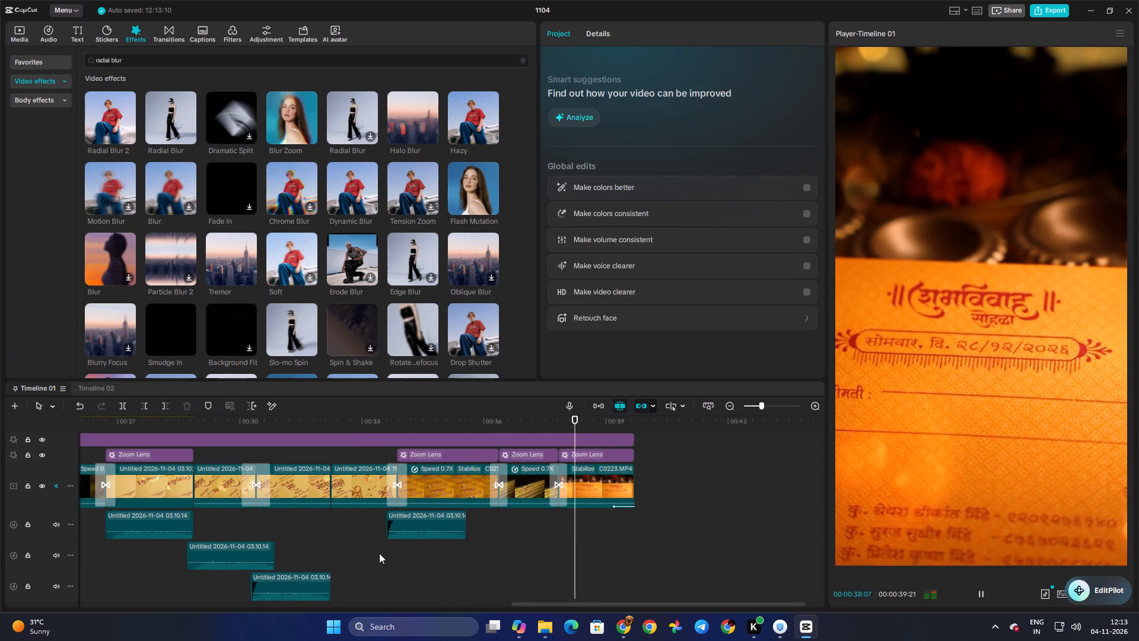
{"action": "left_click", "coordinate": [521, 560]}
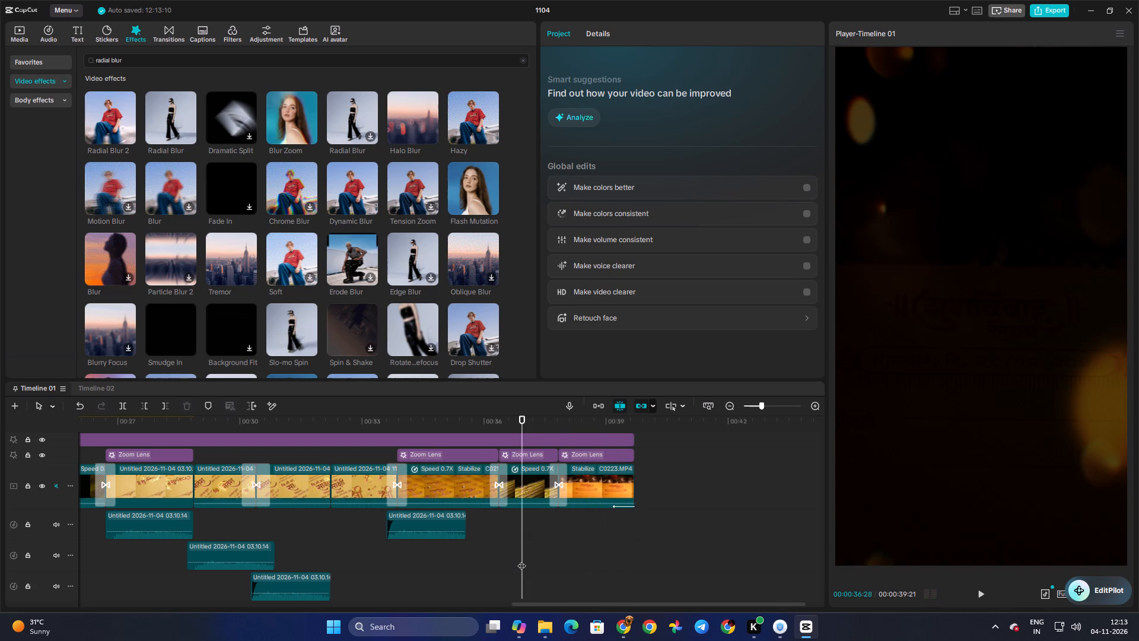
{"action": "key", "text": "space"}
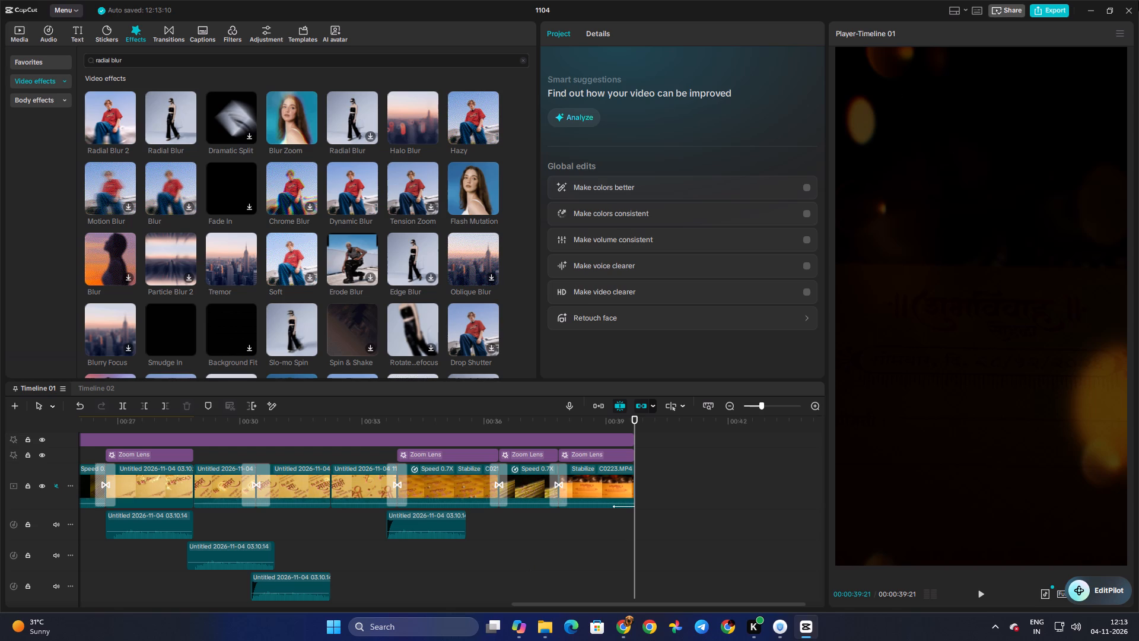
Close project 1104 and exit the video editor.
{"action": "left_click", "coordinate": [1126, 10]}
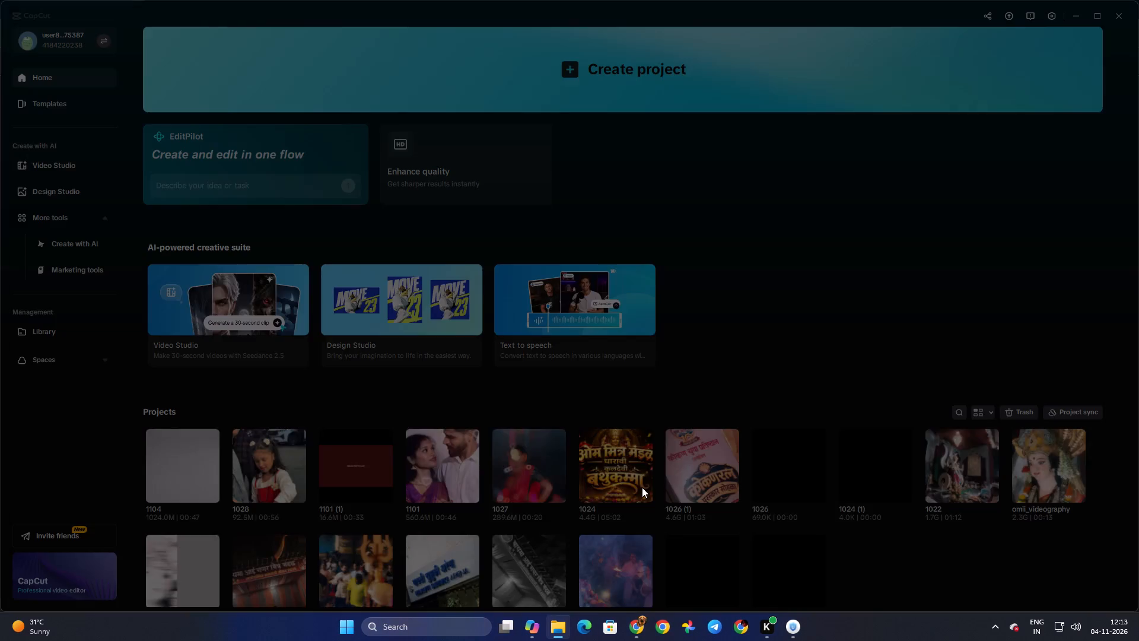
{"action": "left_click", "coordinate": [1116, 12]}
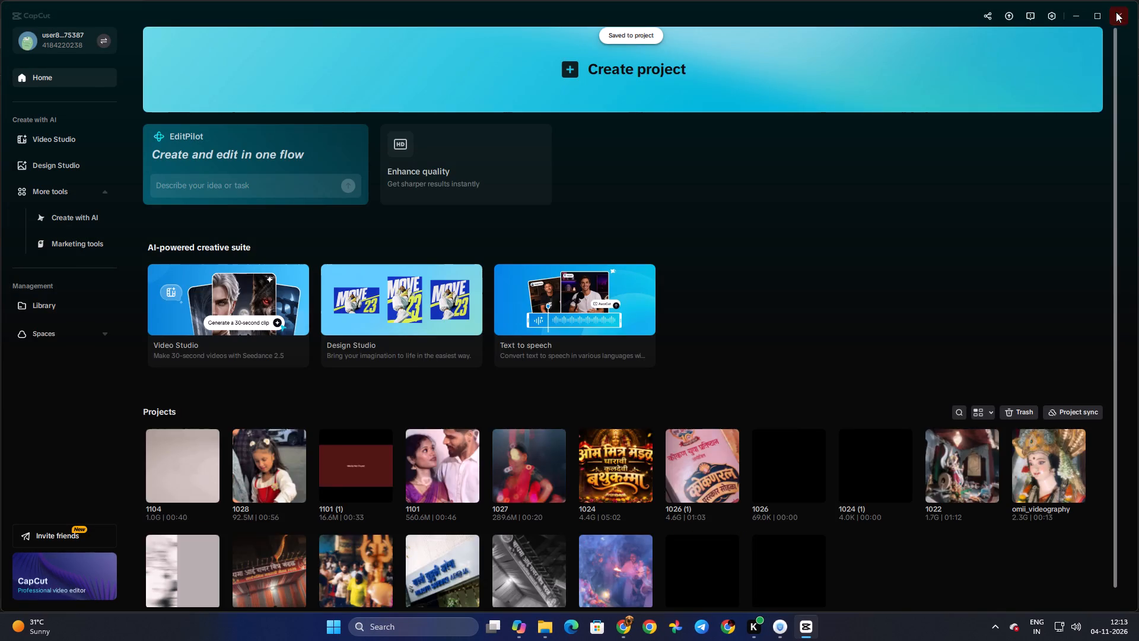